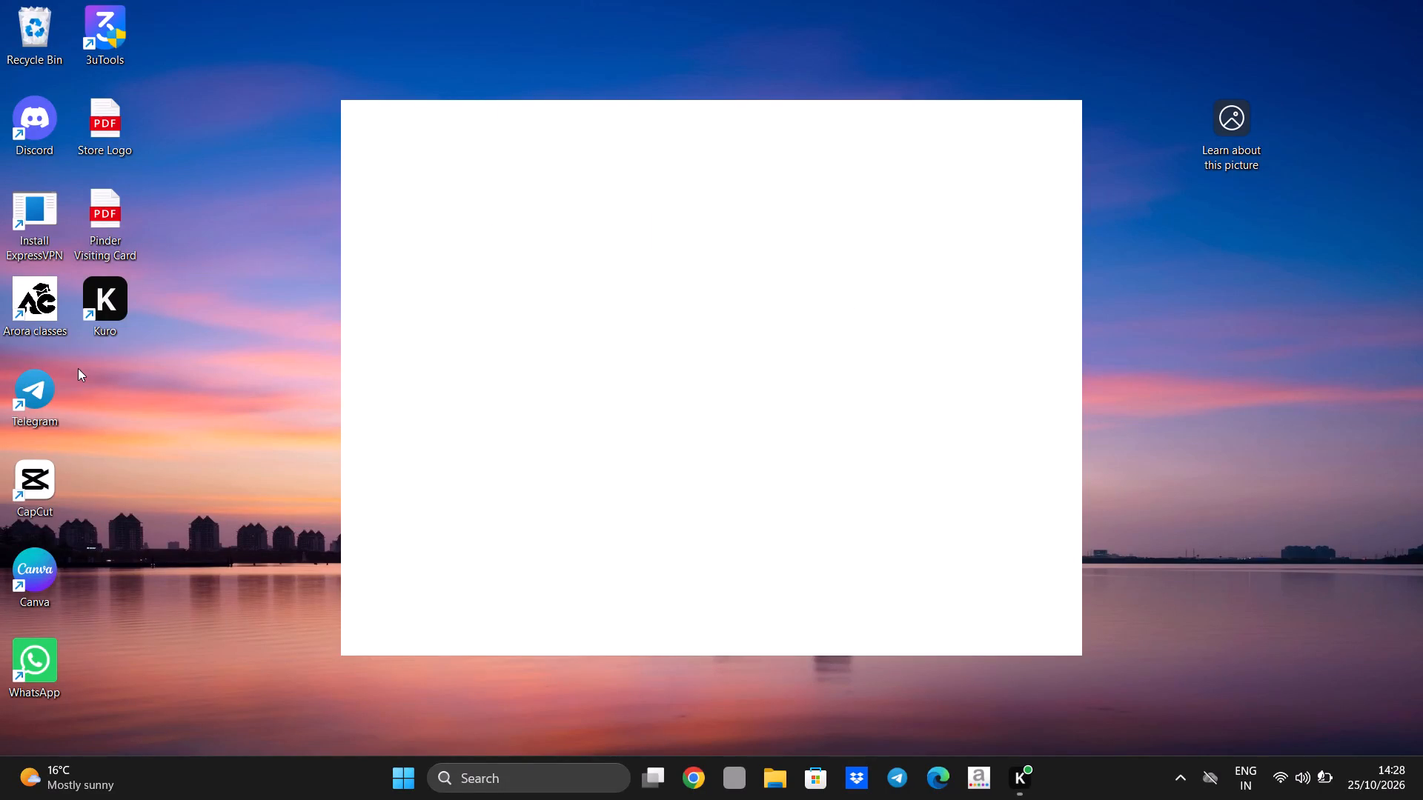
Launch Canva from the desktop.
triple_click(33, 570)
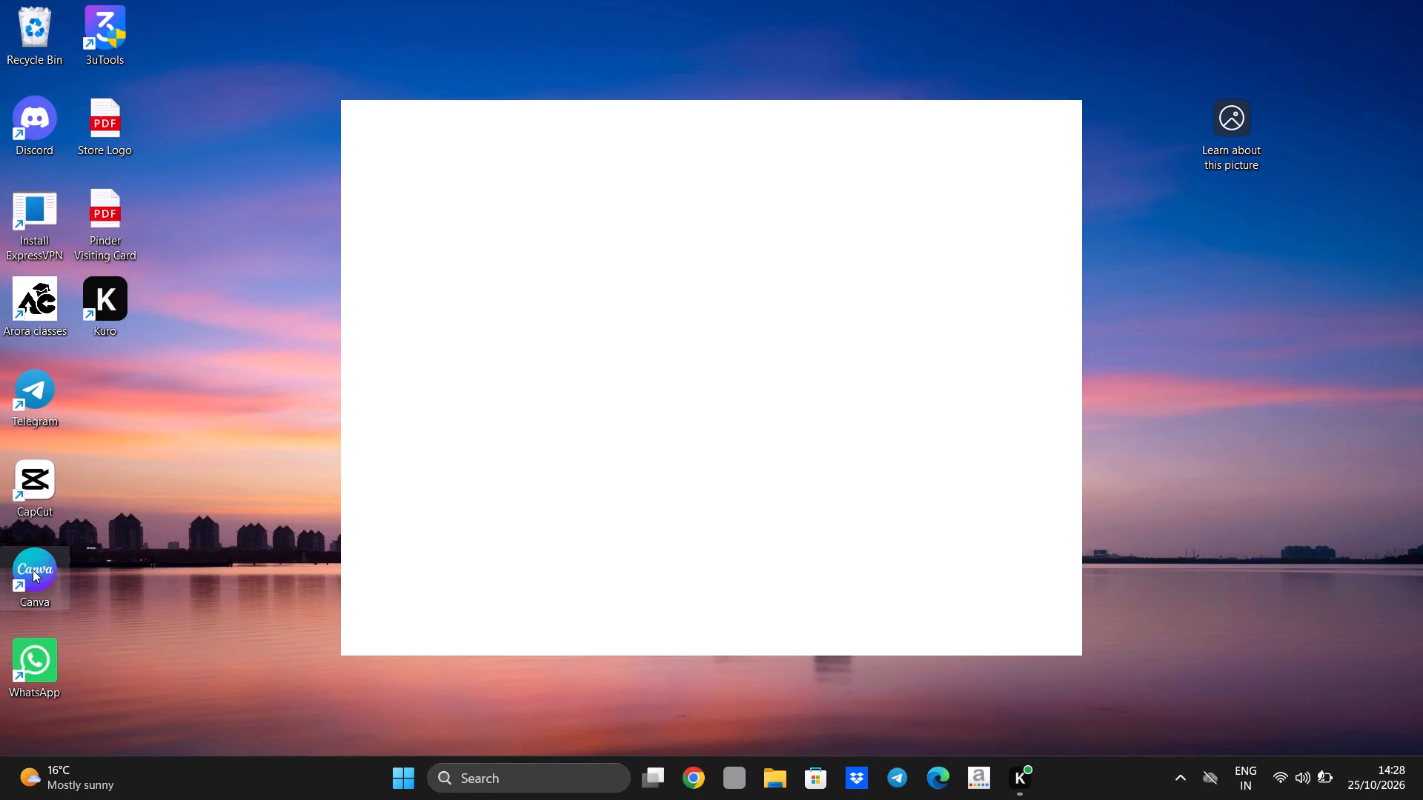
double_click(33, 570)
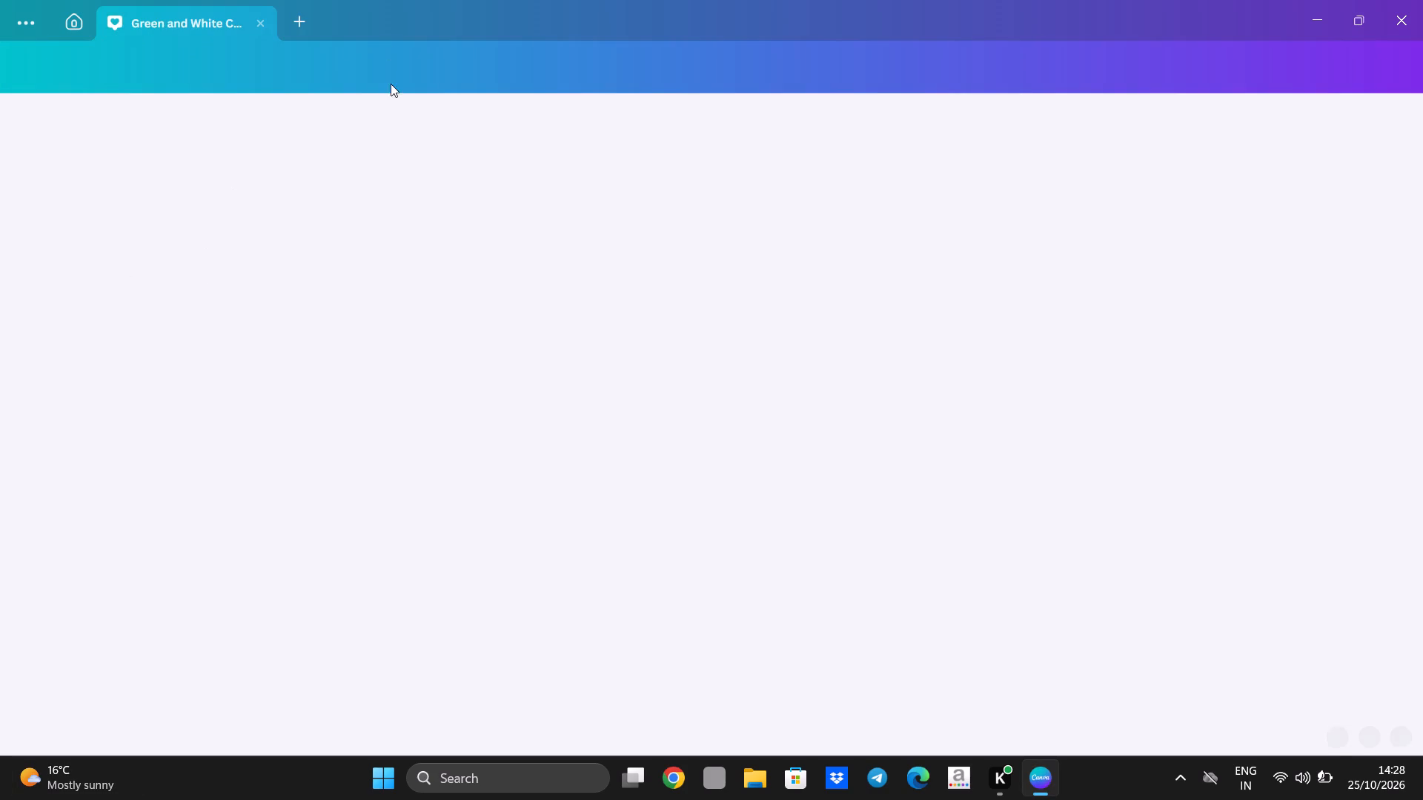
Close the open green and white corporate agriculture business design.
left_click(259, 25)
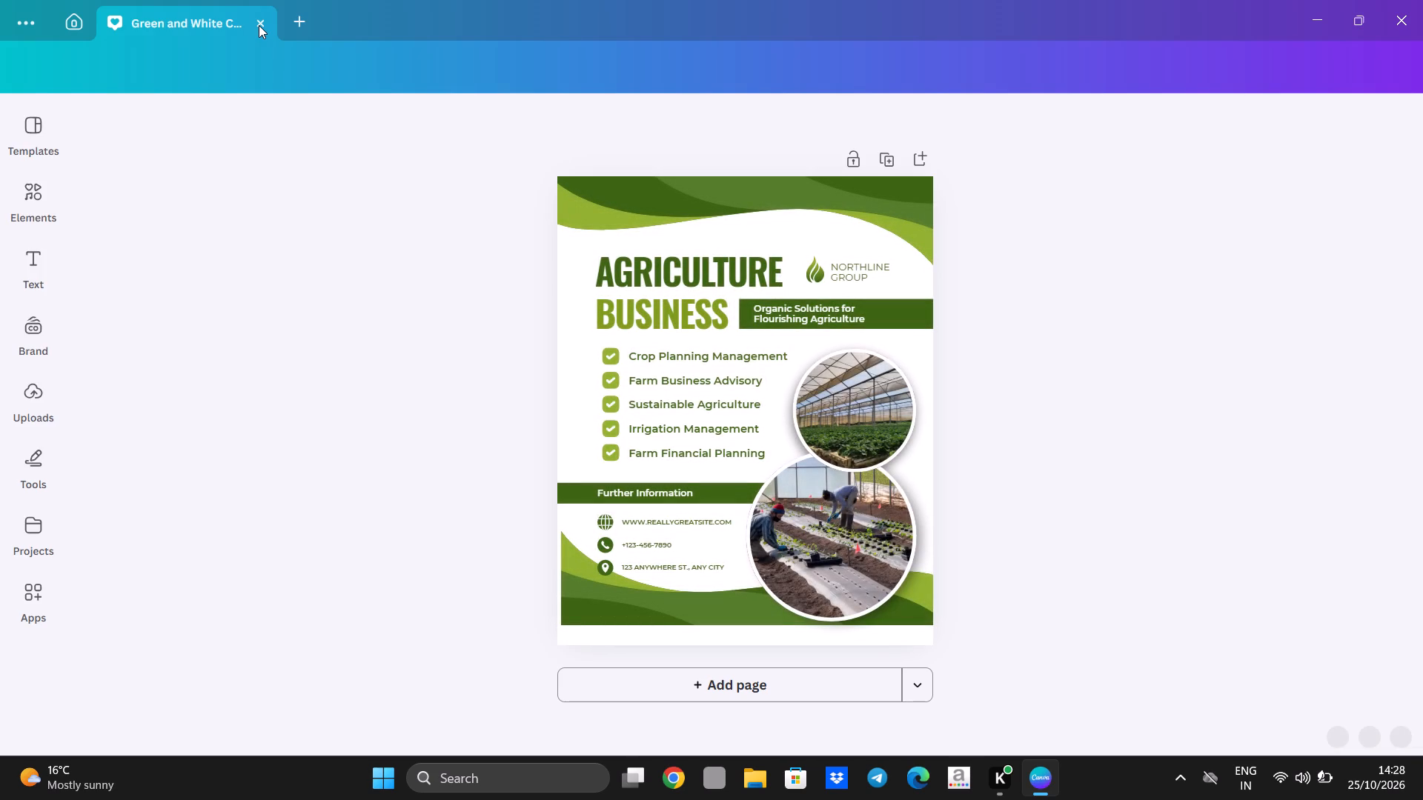
left_click(262, 22)
double_click(255, 23)
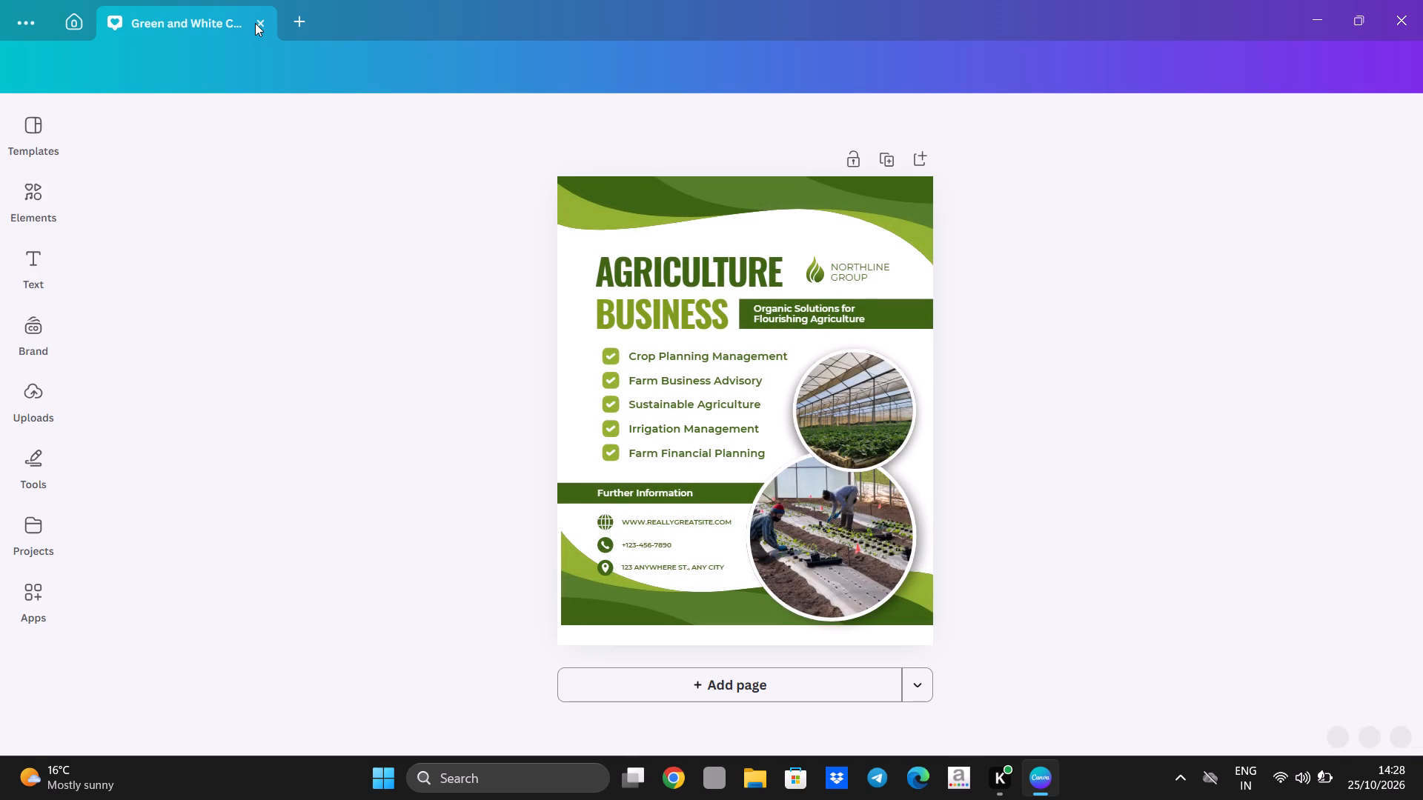
left_click_drag(255, 23, 262, 23)
triple_click(262, 23)
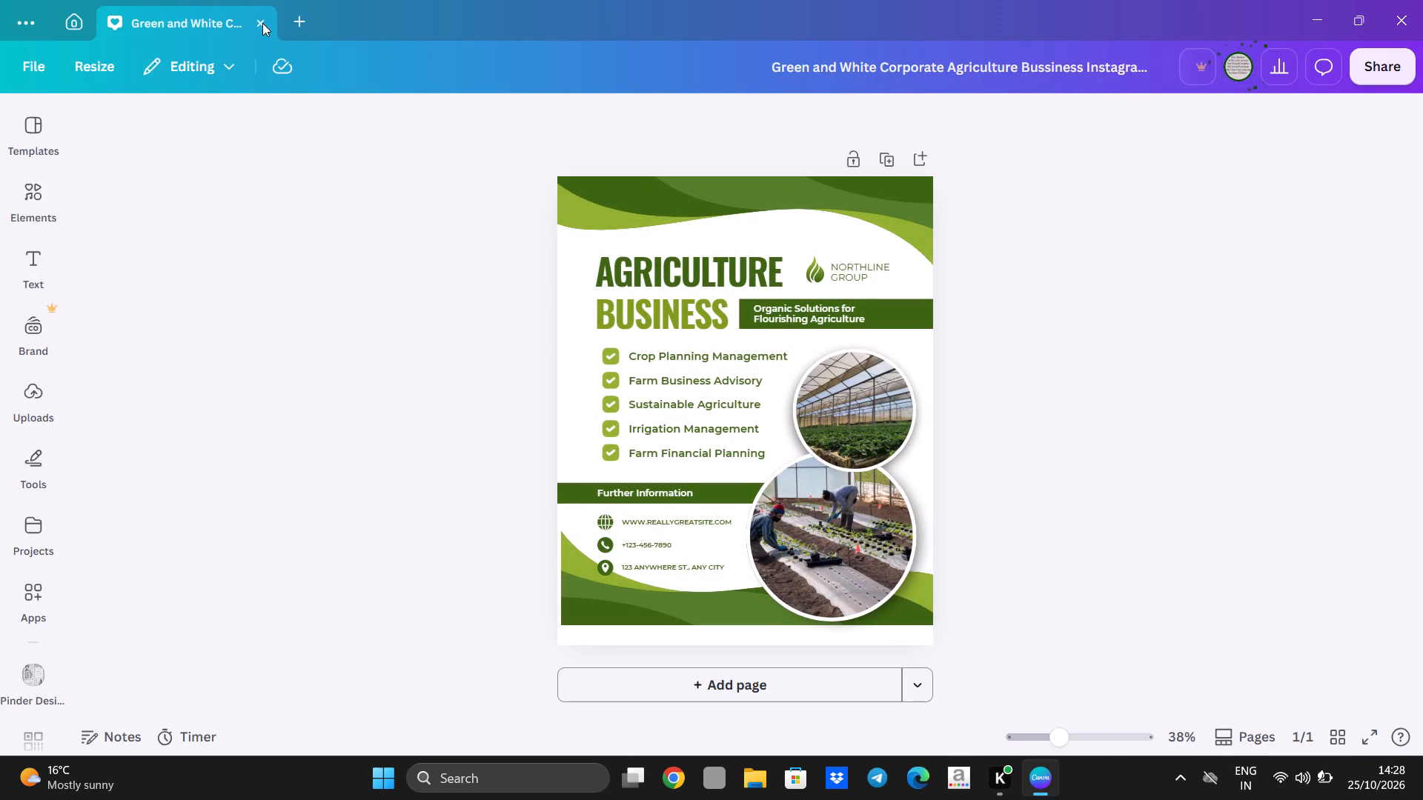
Search Canva's home page for "youtube thumbnail".
left_click(517, 244)
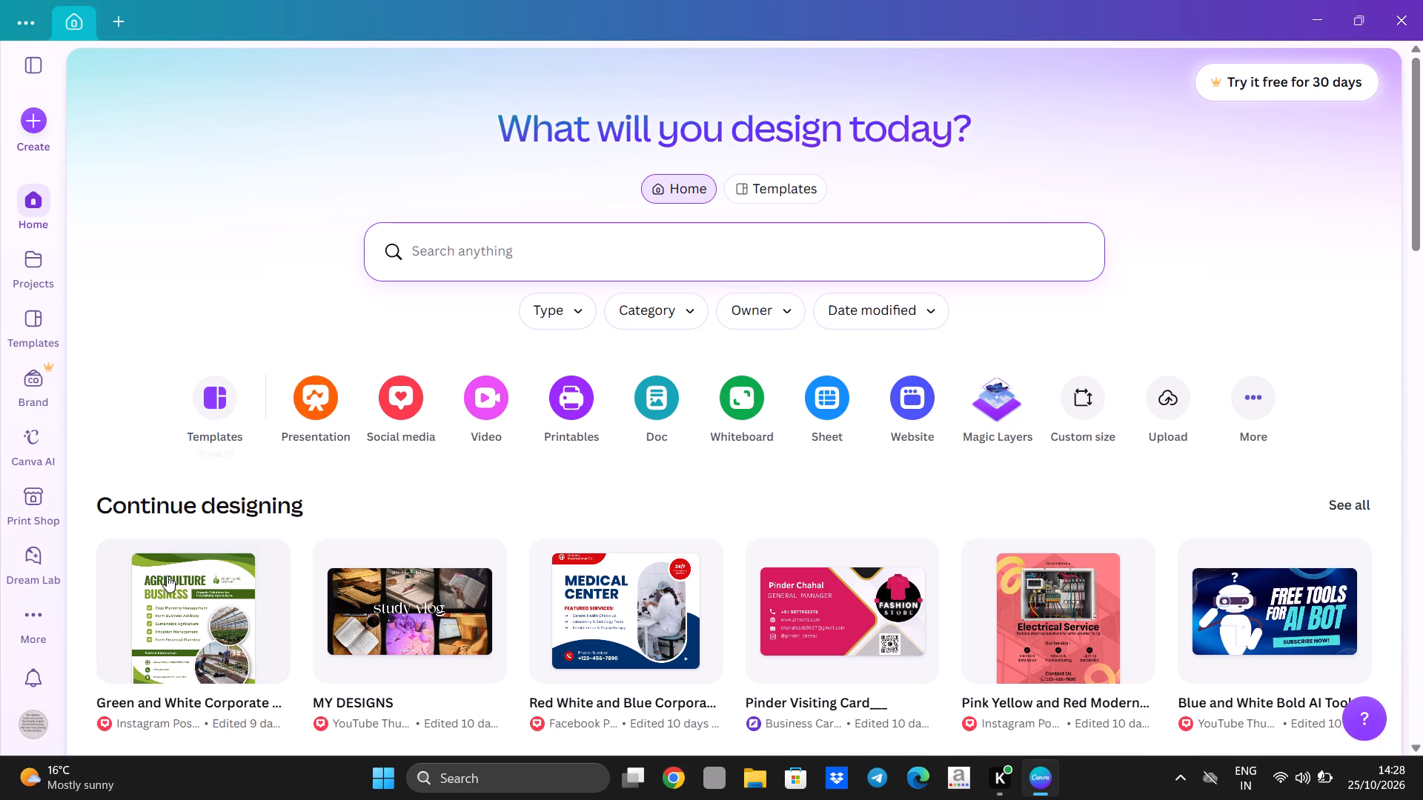
left_click(494, 246)
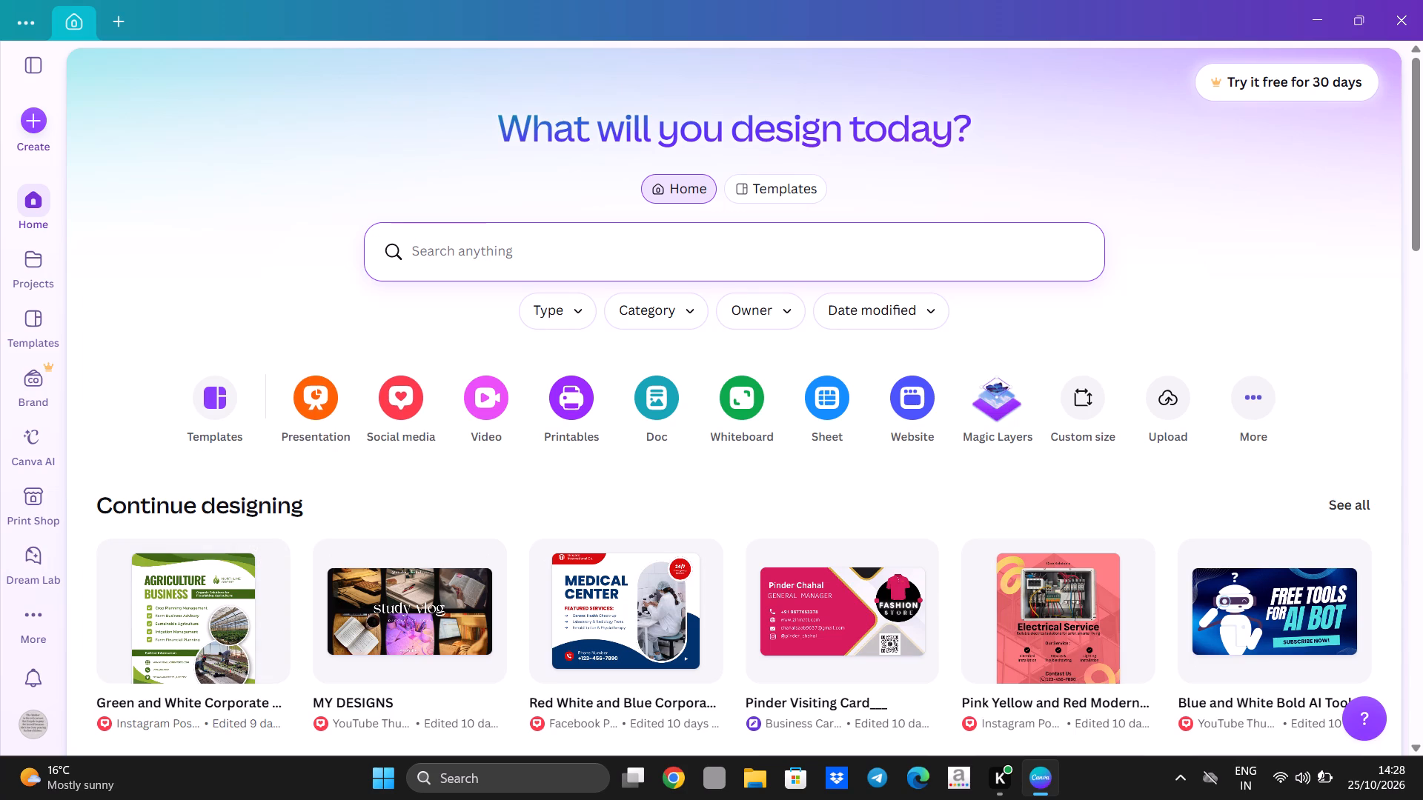
left_click(641, 249)
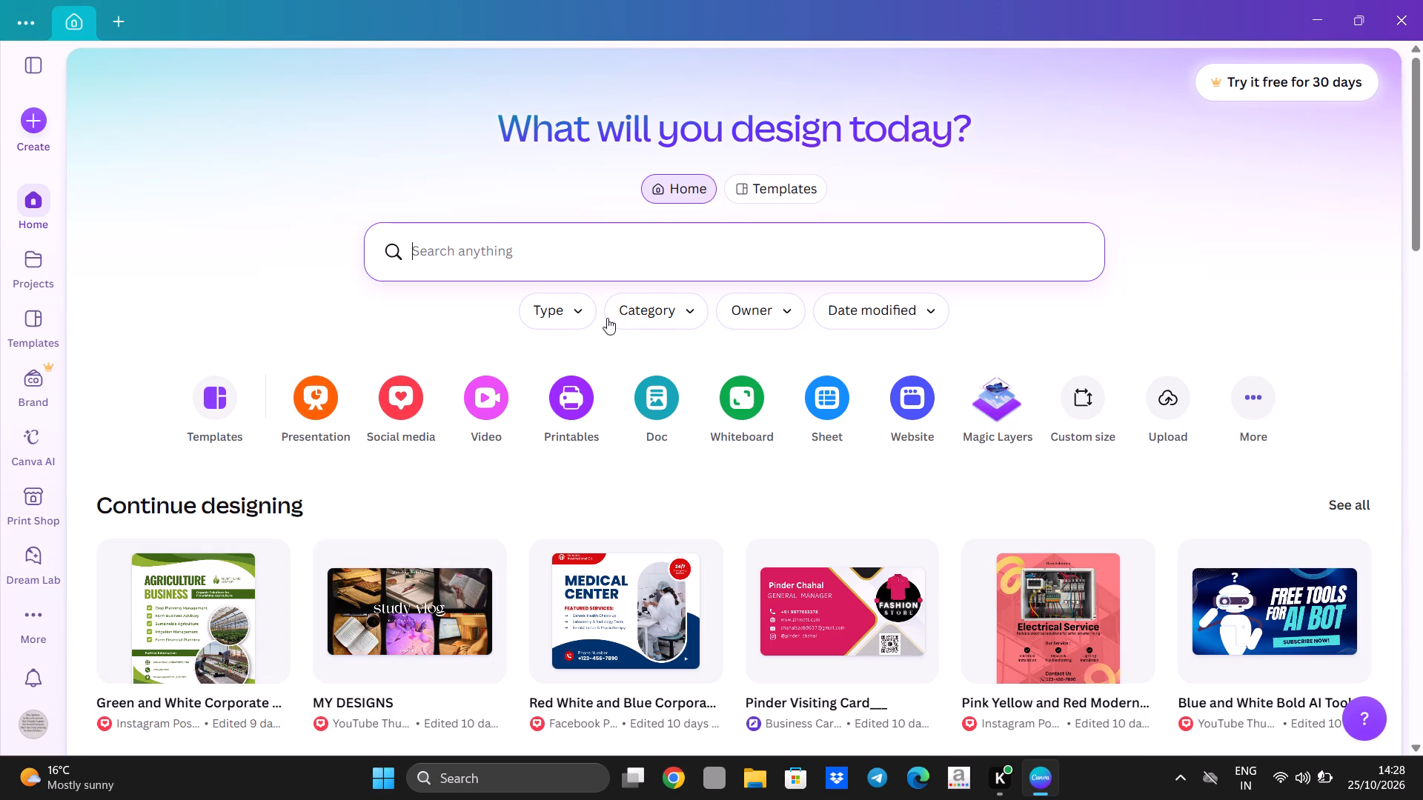
left_click(606, 287)
left_click(606, 259)
type("youtube thum")
type("bnaila")
key("BackSpace")
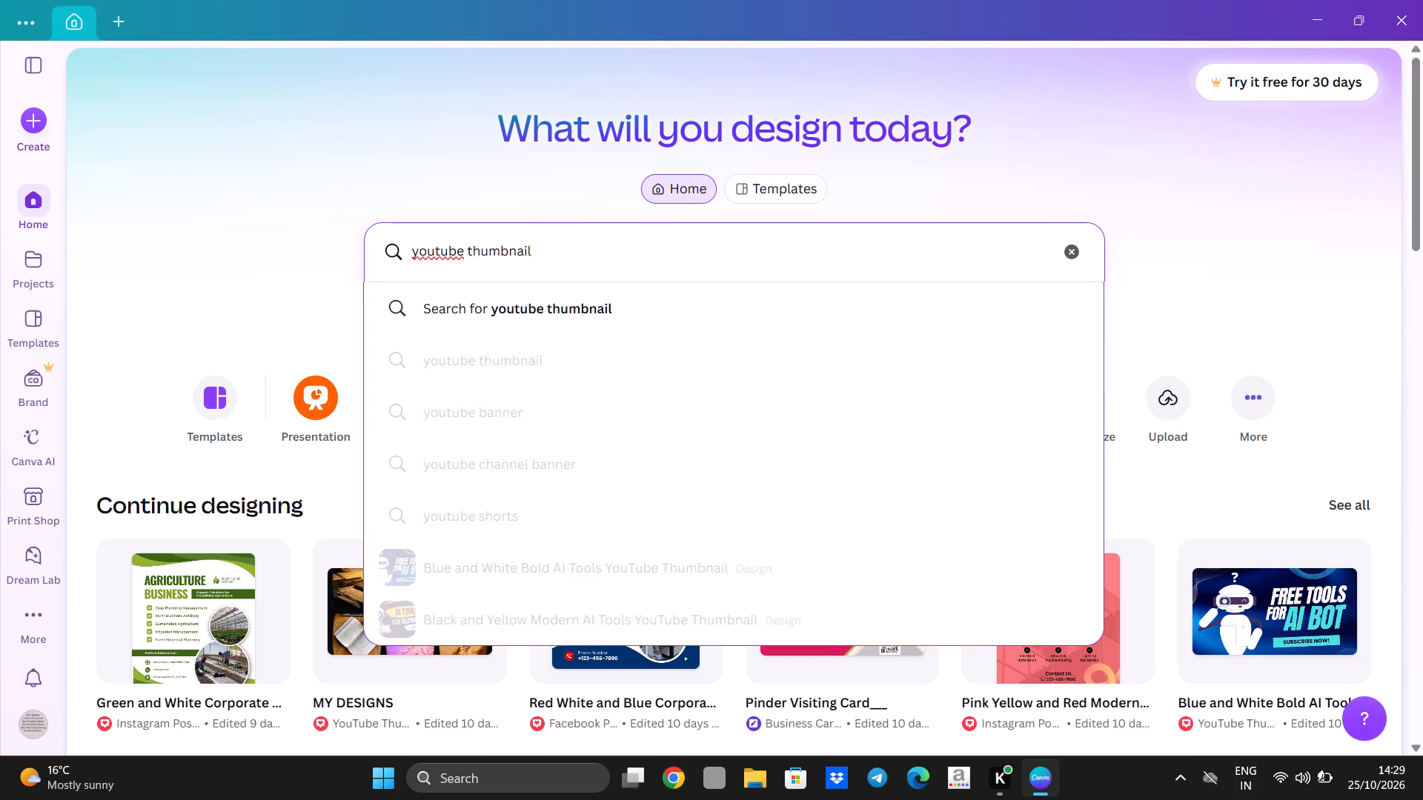
key("Return")
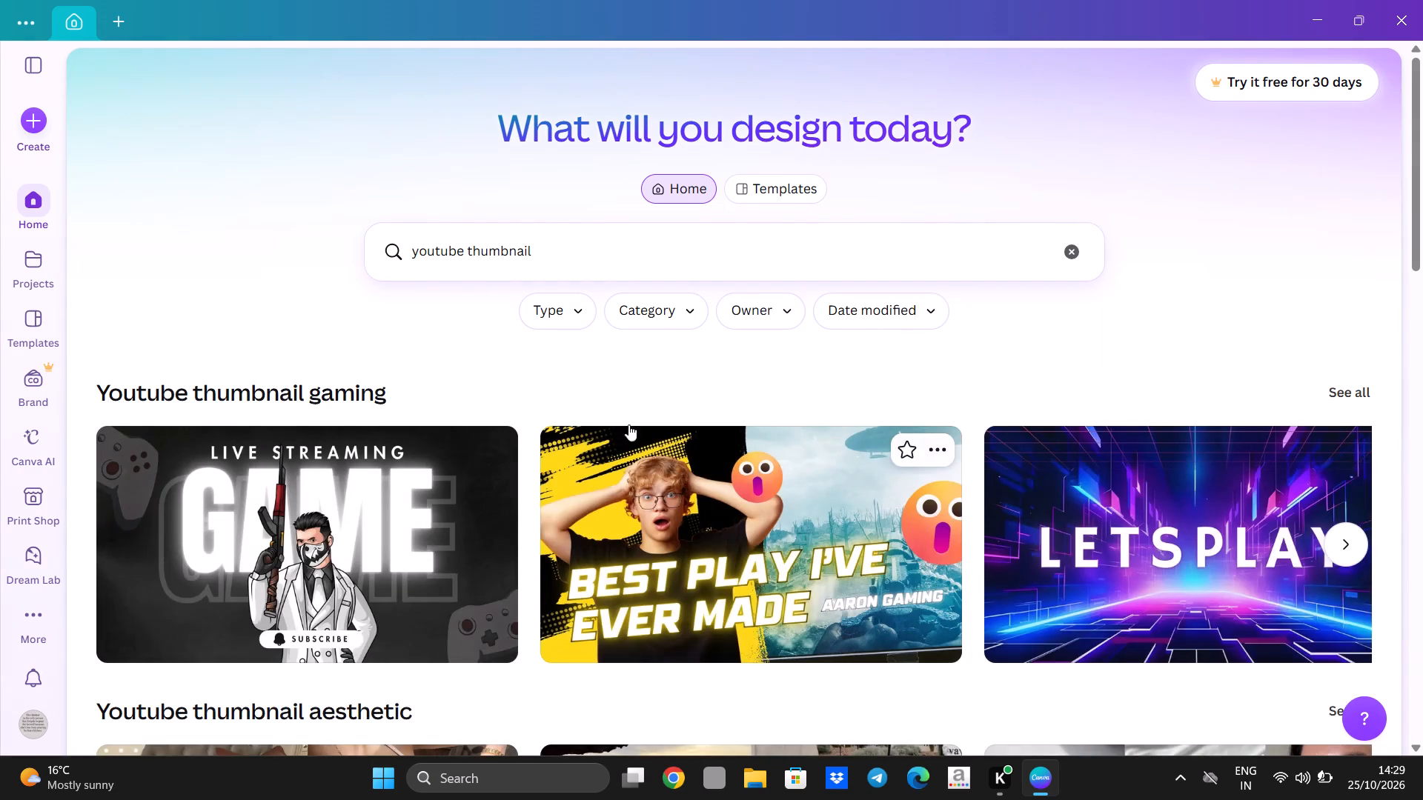
Browse the gaming, aesthetic, music and Canva template results, and briefly preview the Travel Diaries vlog thumbnail.
scroll(620, 424, "down", 4)
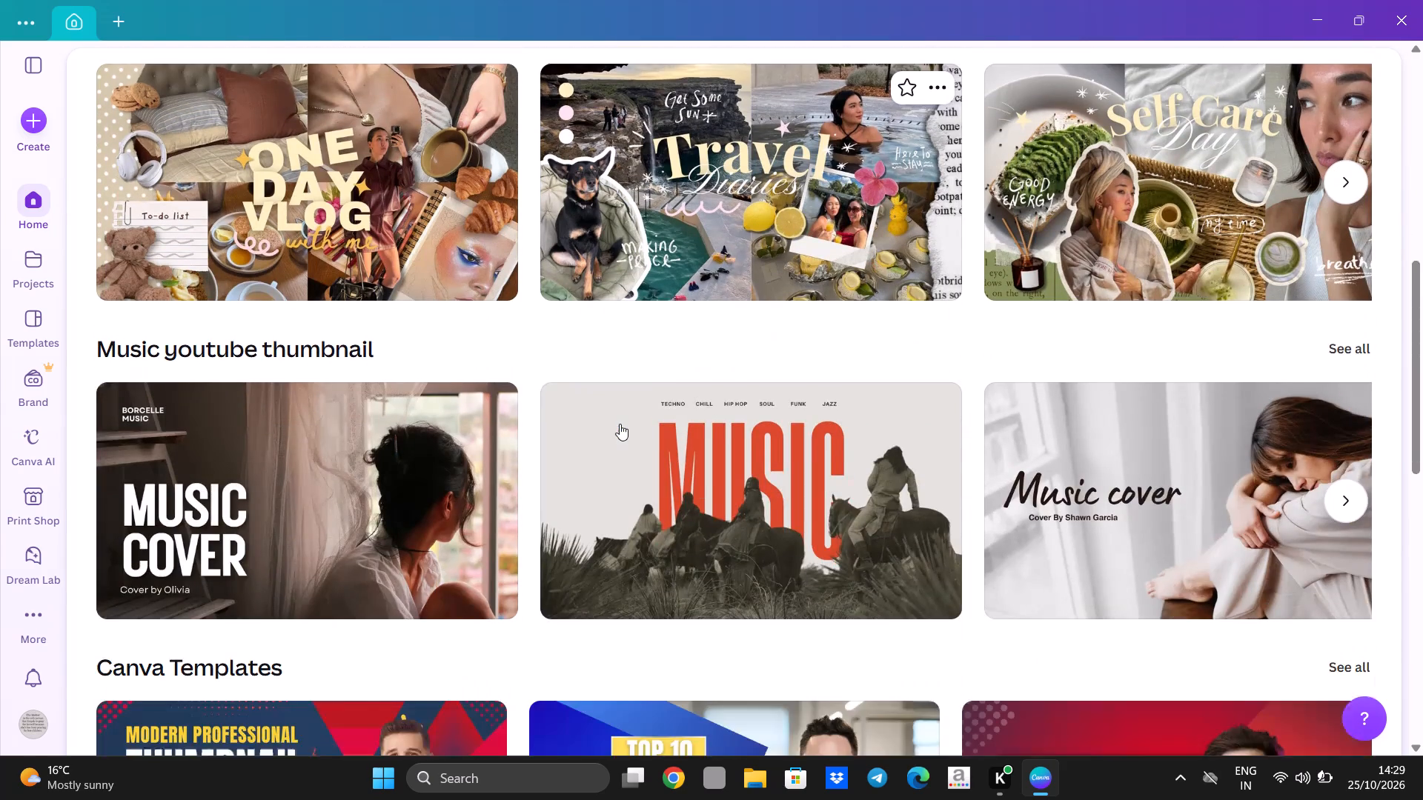
scroll(620, 424, "down", 1)
scroll(620, 424, "up", 4)
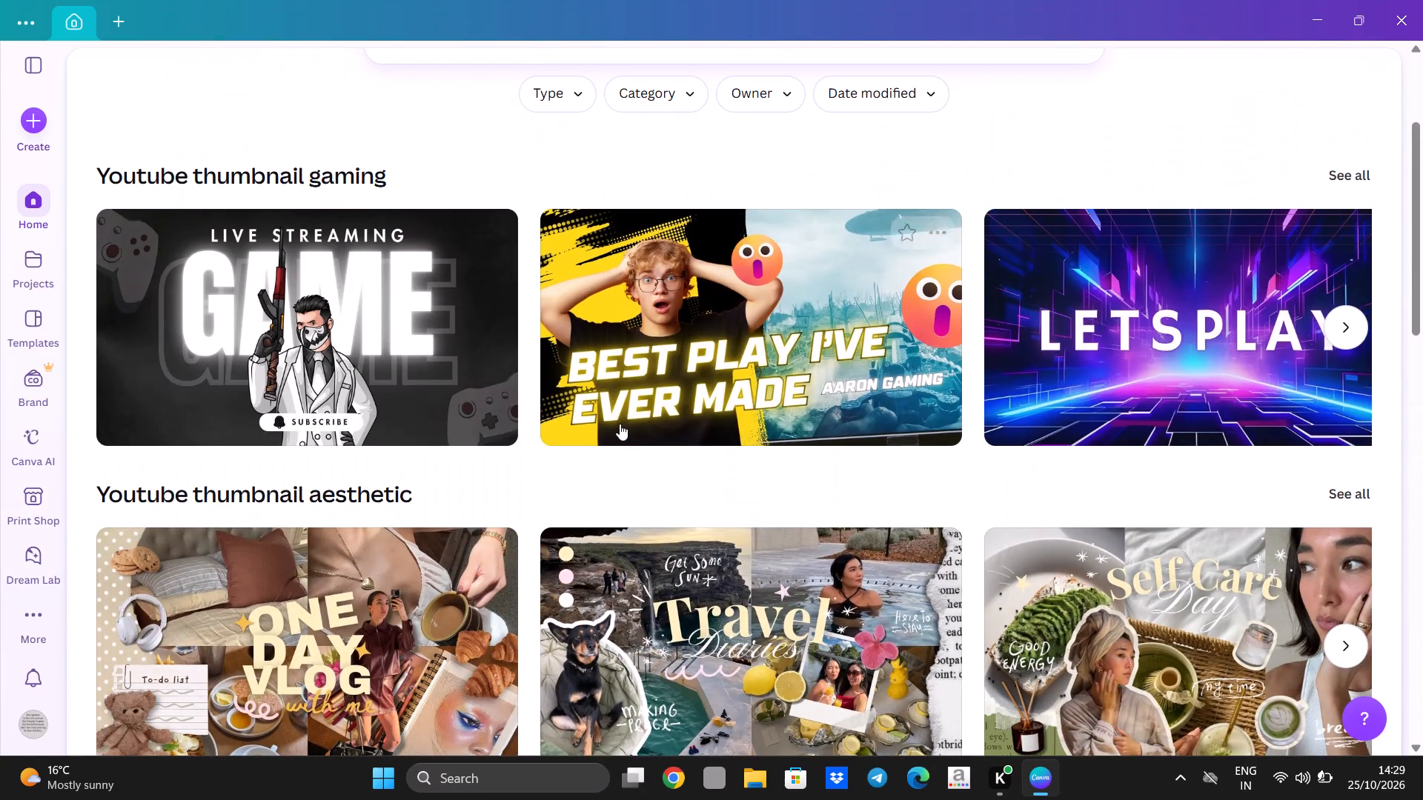
scroll(679, 593, "down", 3)
scroll(679, 593, "left", 1)
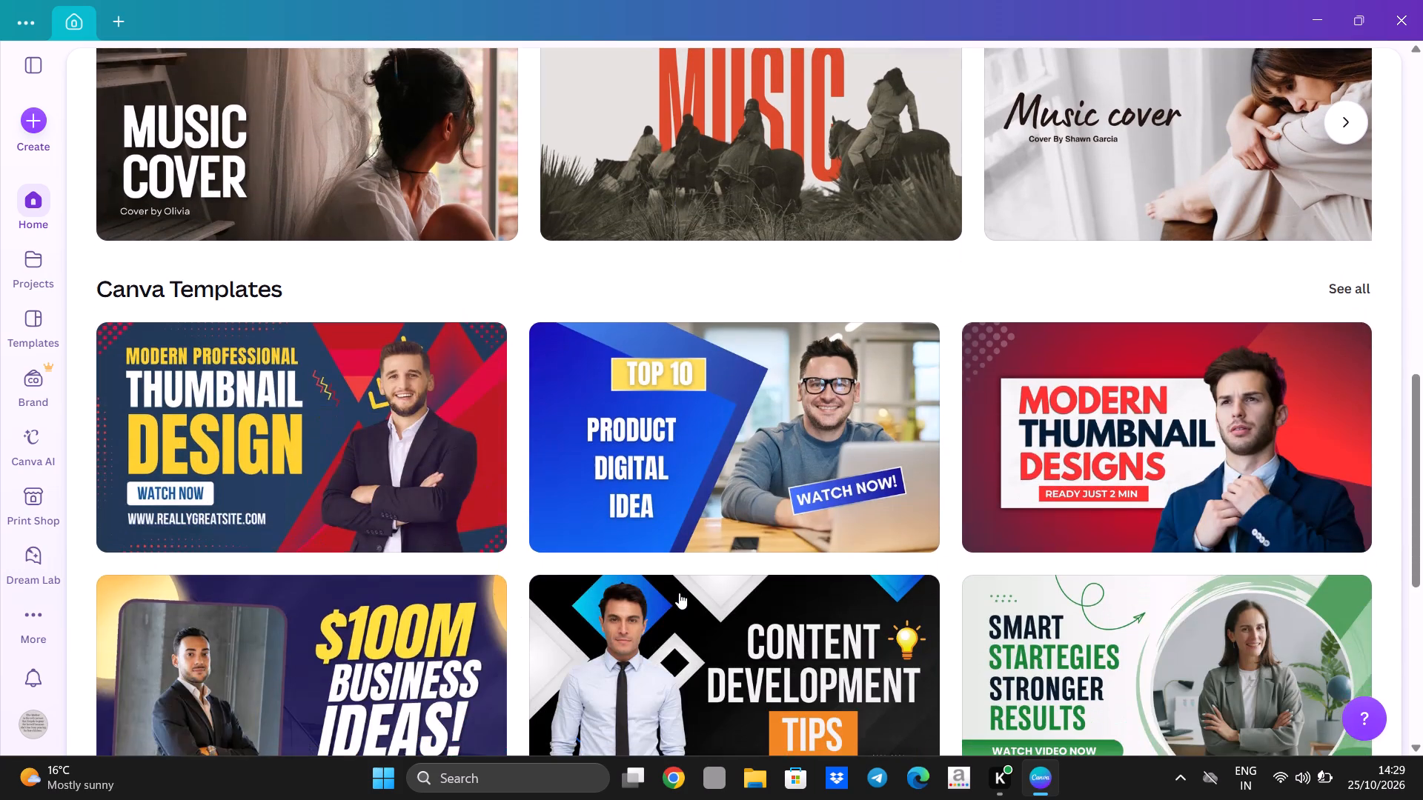
scroll(679, 593, "left", 2)
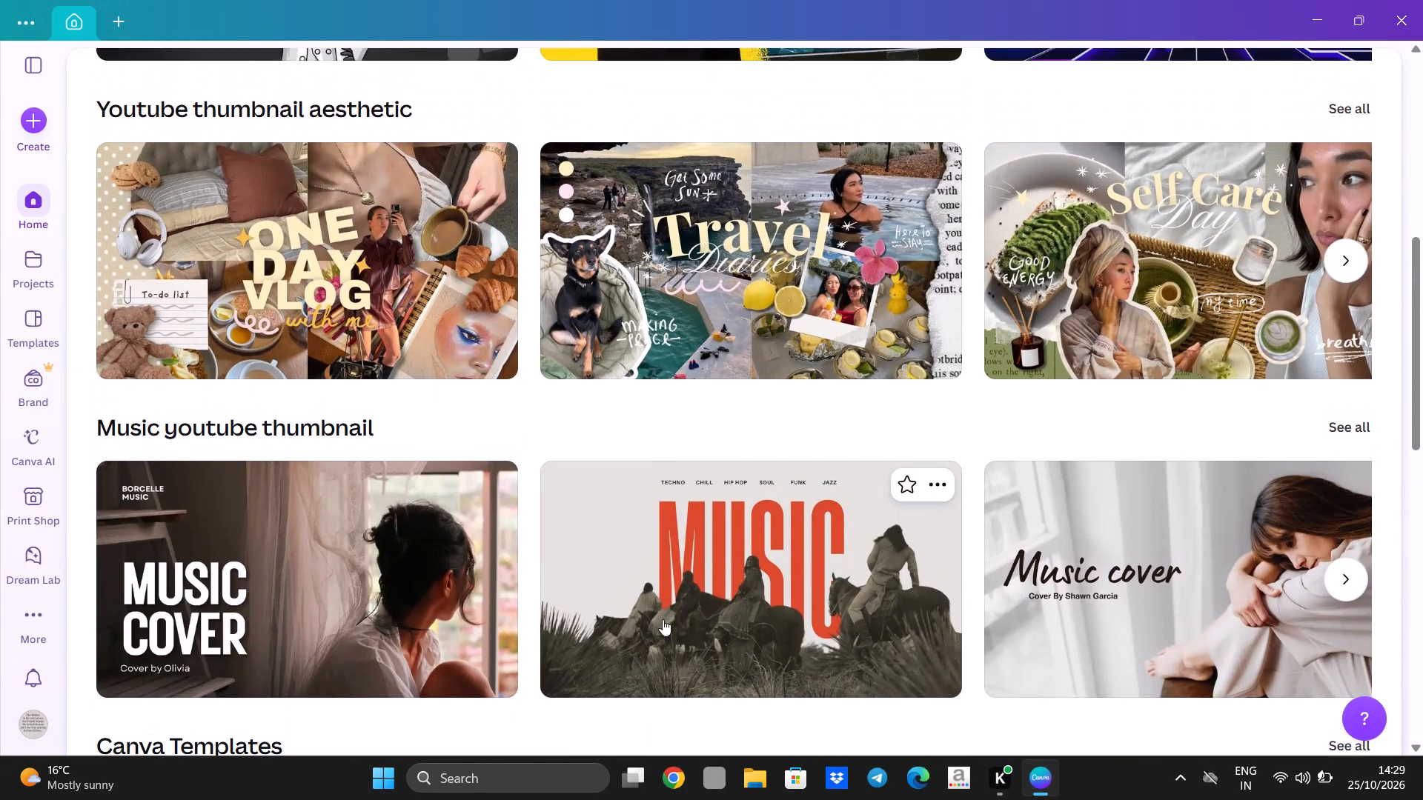
scroll(663, 619, "left", 1)
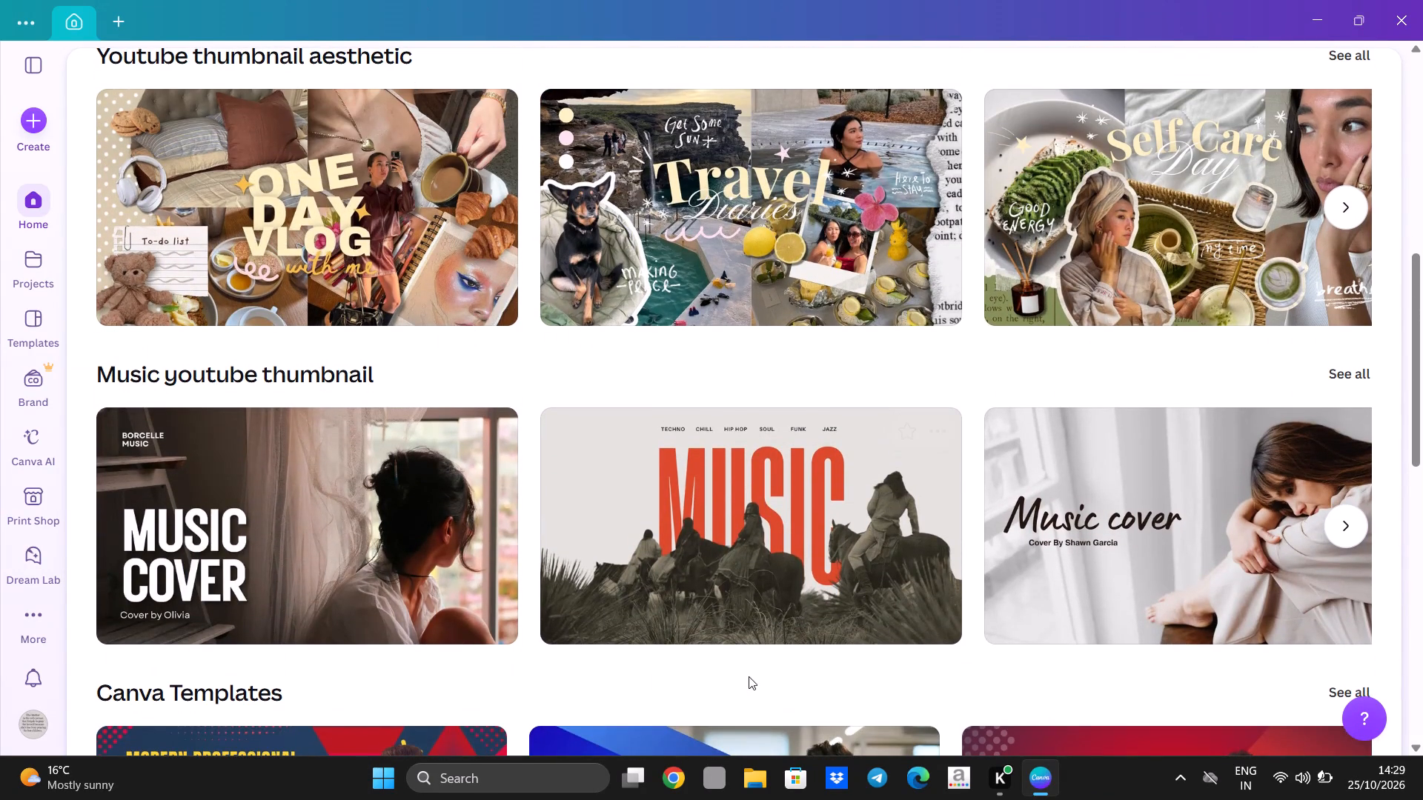
scroll(623, 453, "up", 1)
triple_click(623, 453)
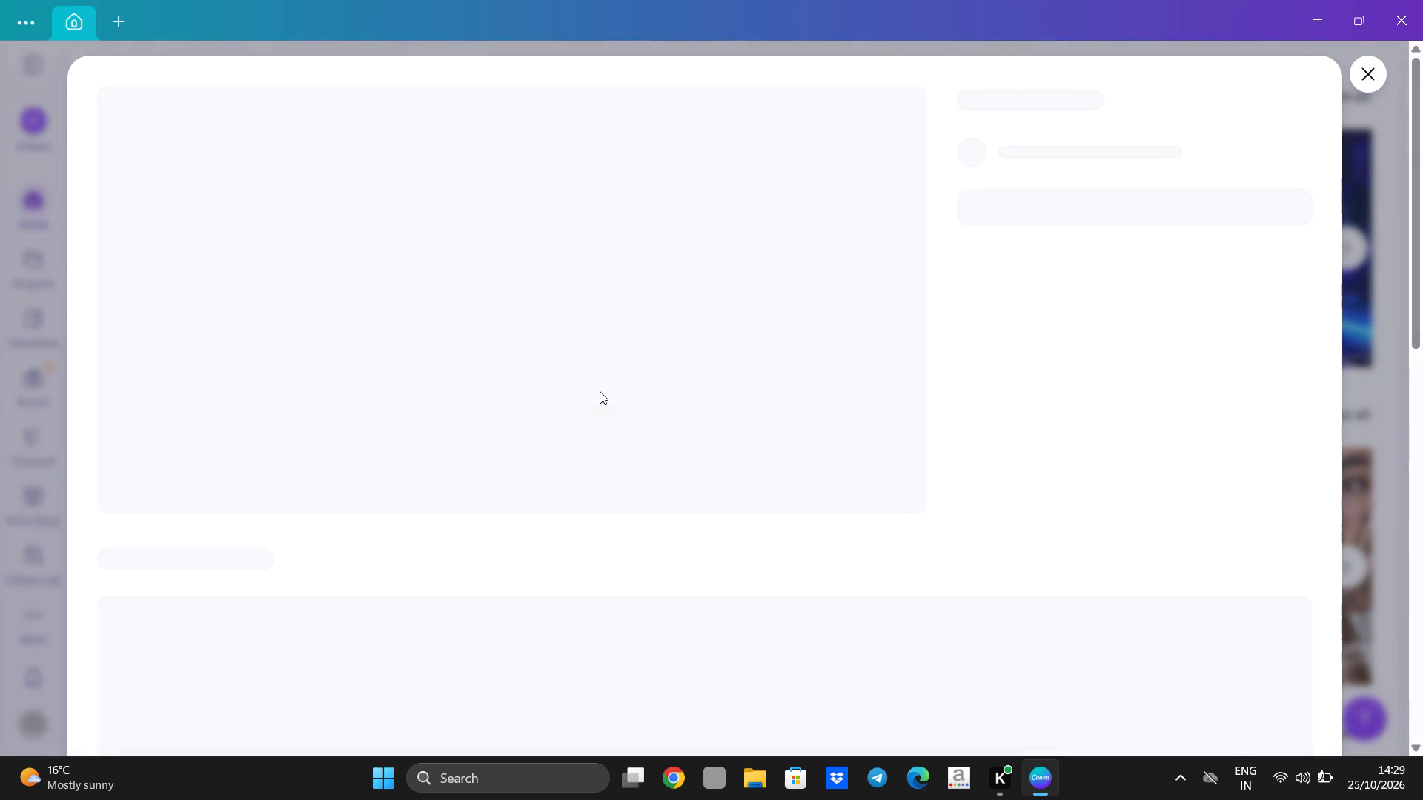
left_click(1365, 76)
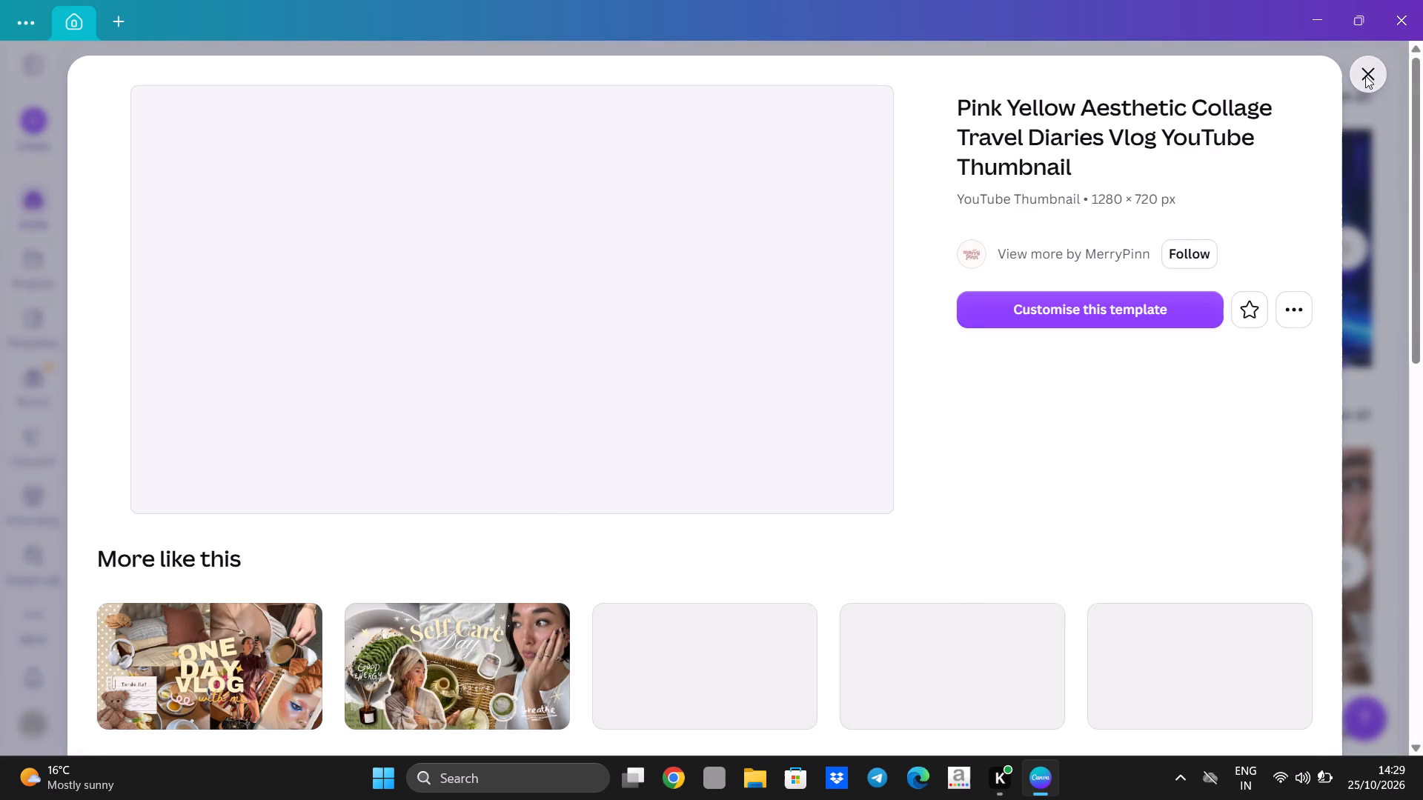
Open the Purple Yellow and White Bold Business YouTube Thumbnail template ("$100M Business Ideas!") for customising.
scroll(879, 382, "down", 7)
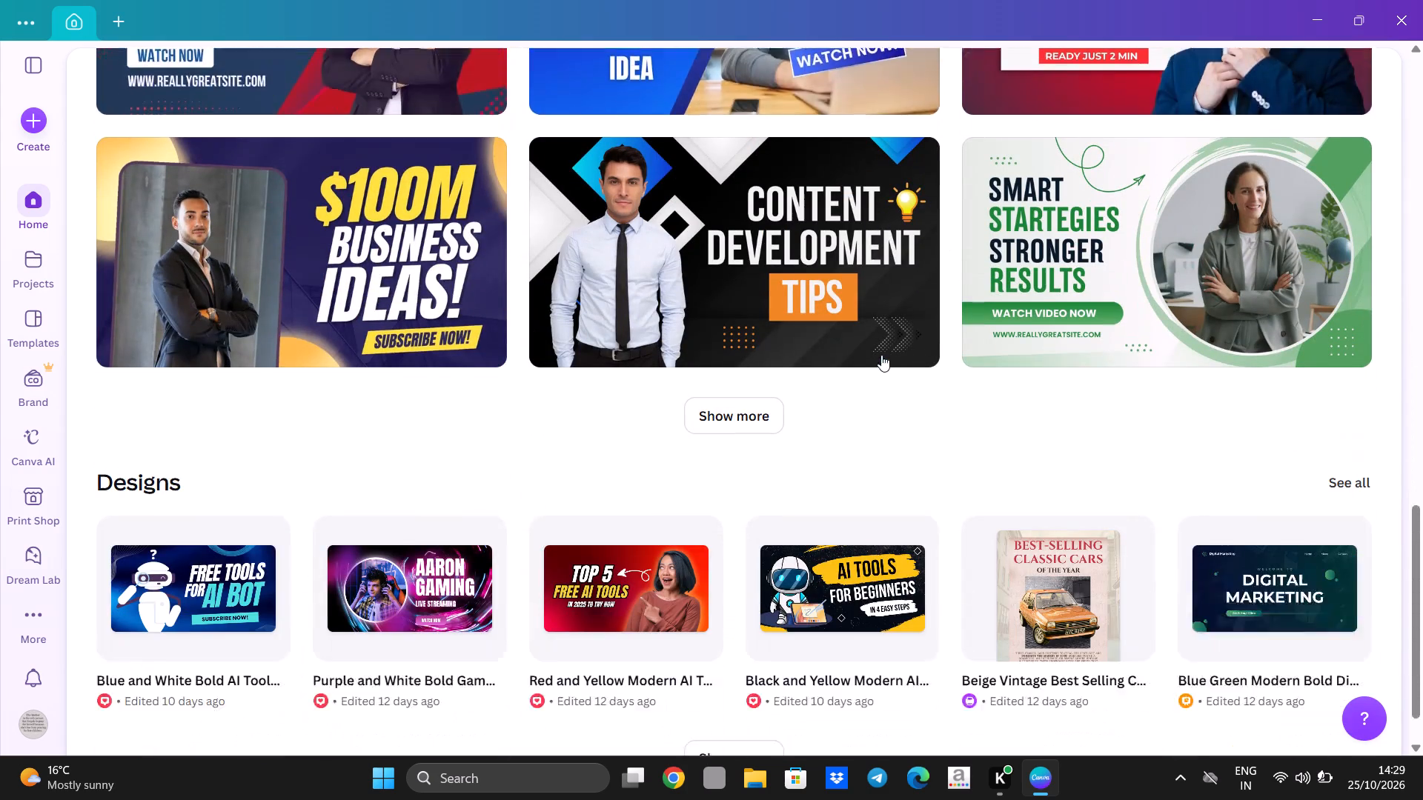
scroll(881, 355, "down", 1)
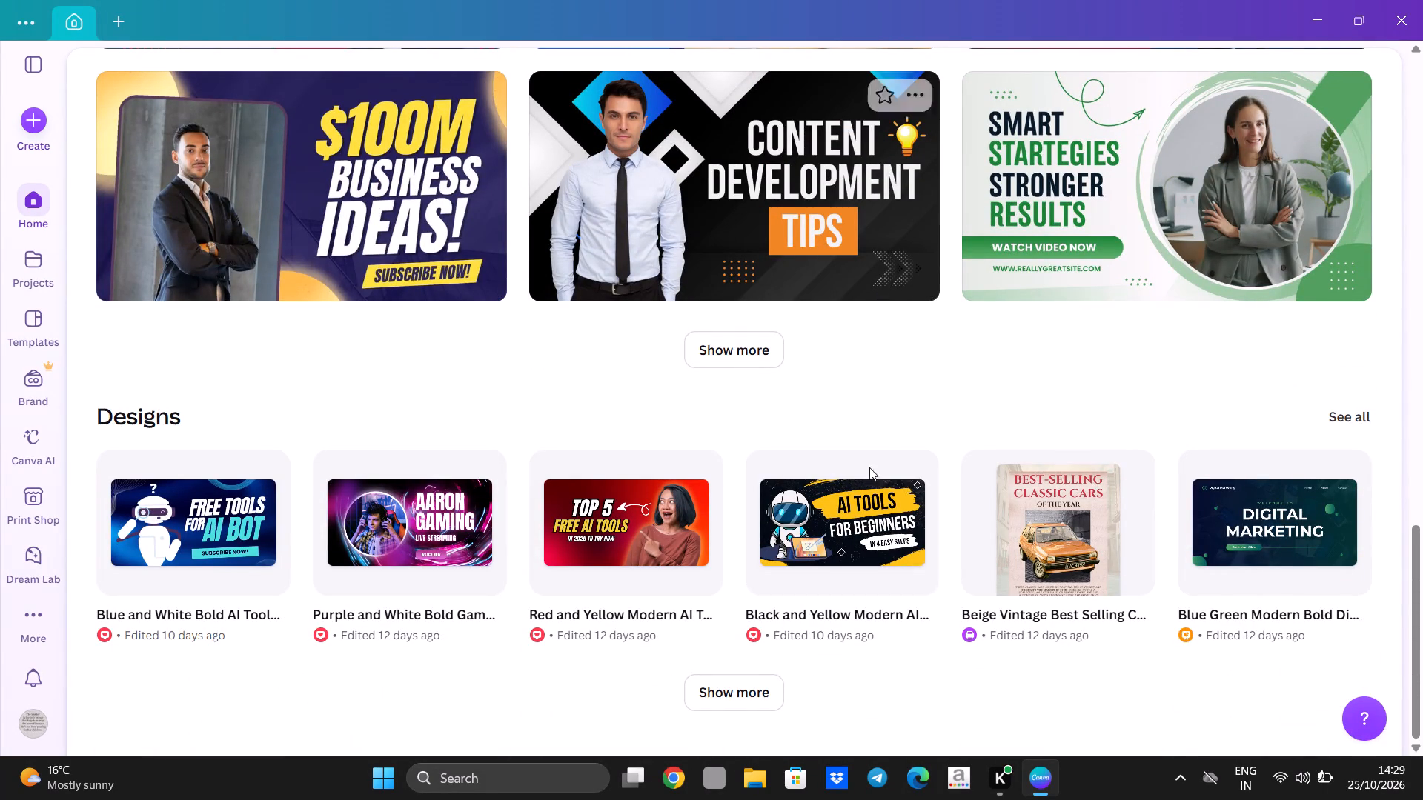
left_click(326, 150)
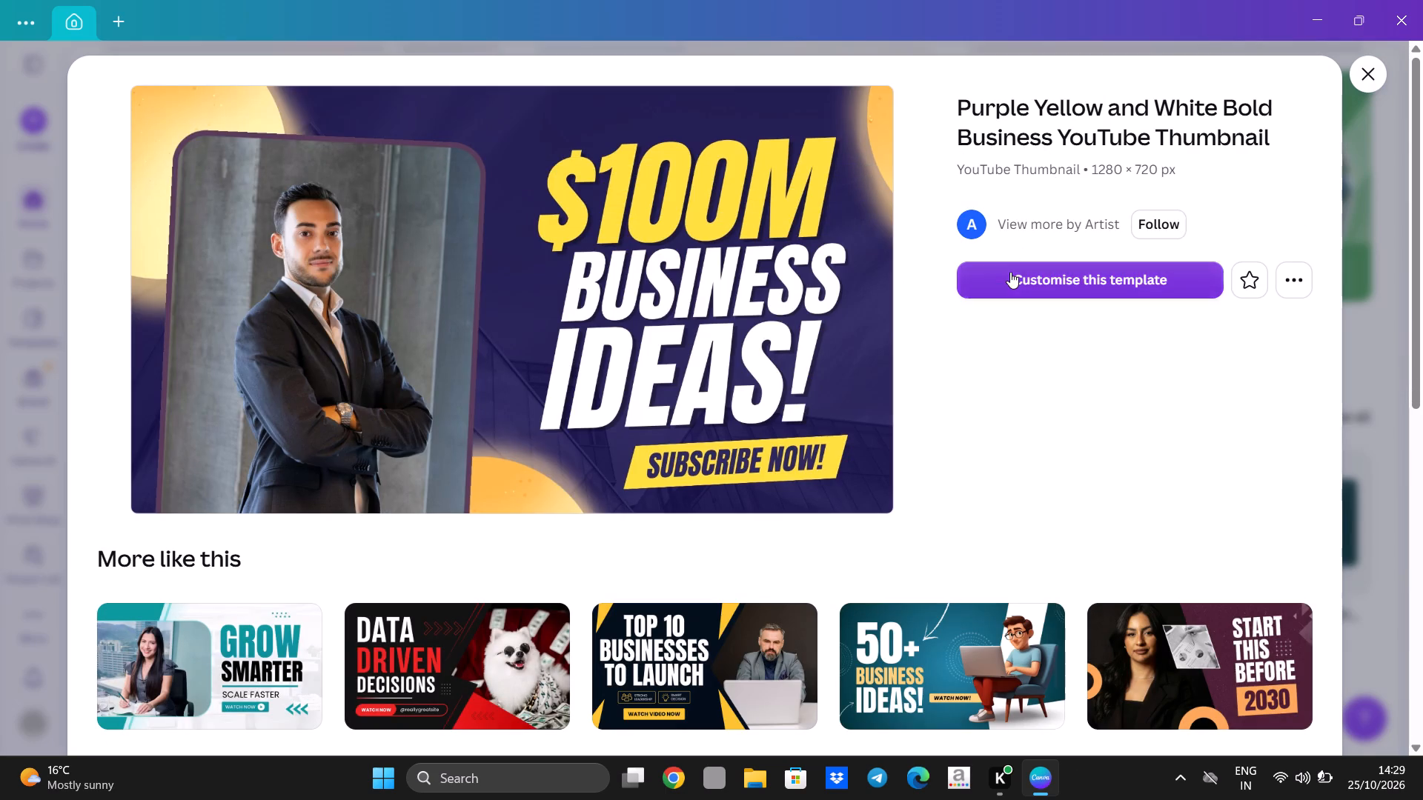
left_click(1010, 272)
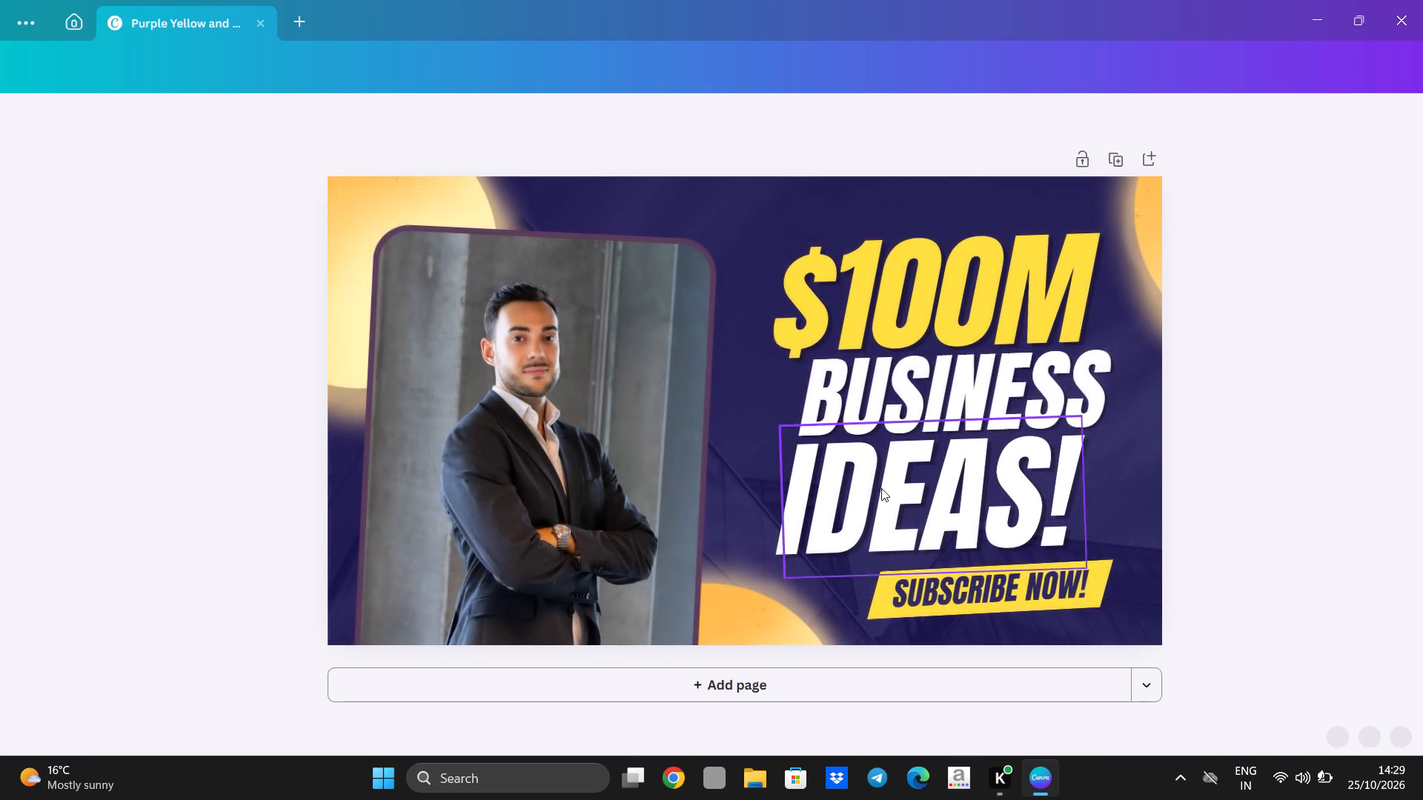
Add a second page below the business thumbnail.
left_click(837, 686)
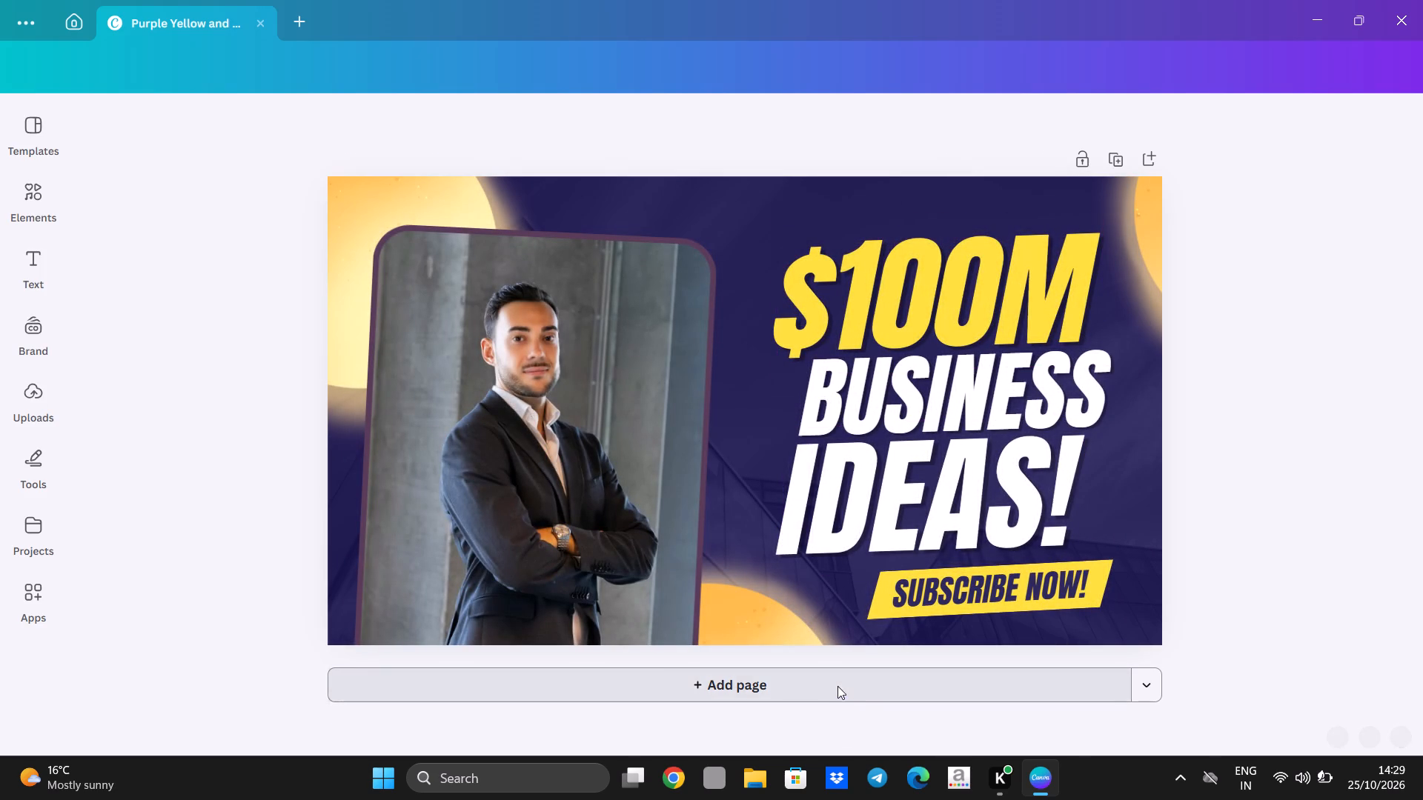
Set page 2's background colour to white (#ffffff).
scroll(665, 553, "down", 3)
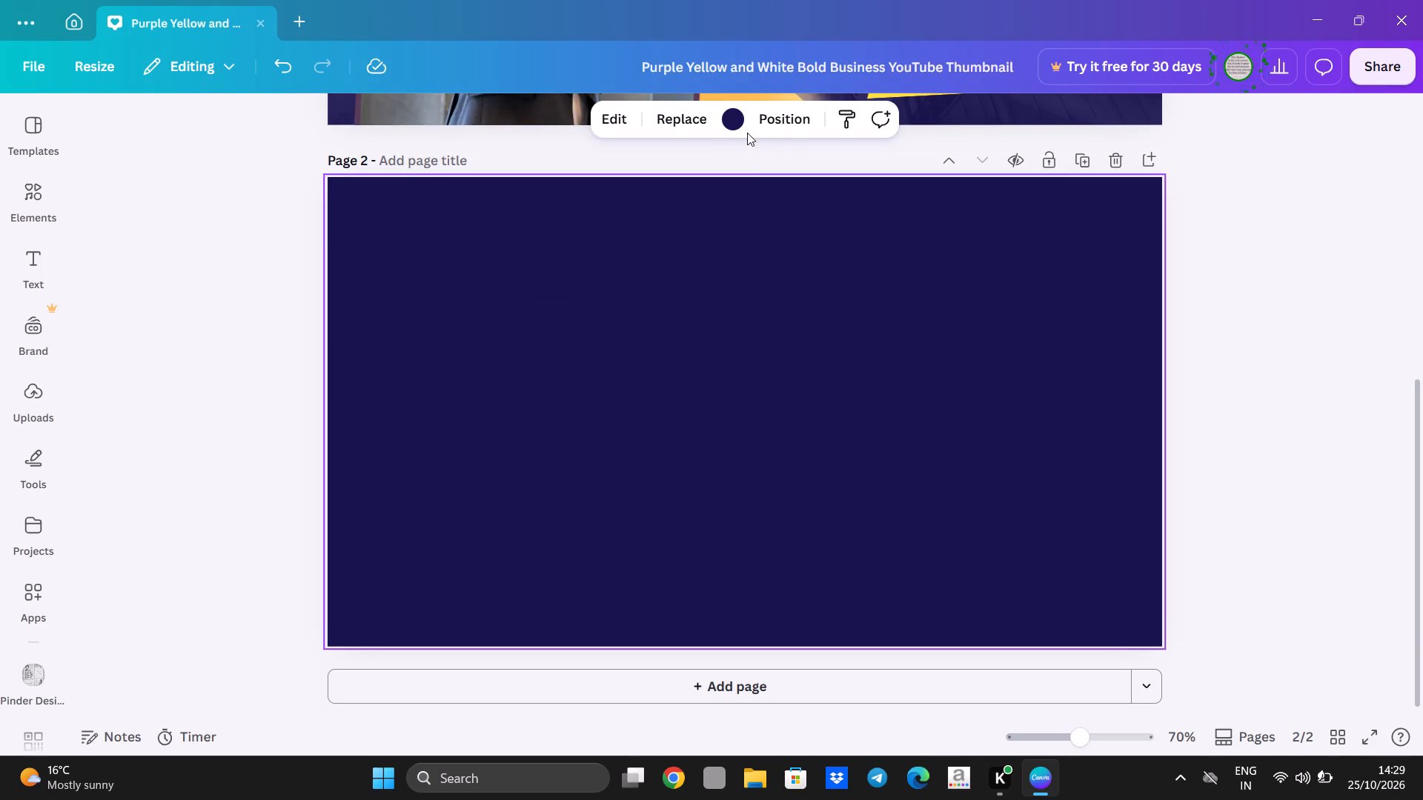
left_click(729, 116)
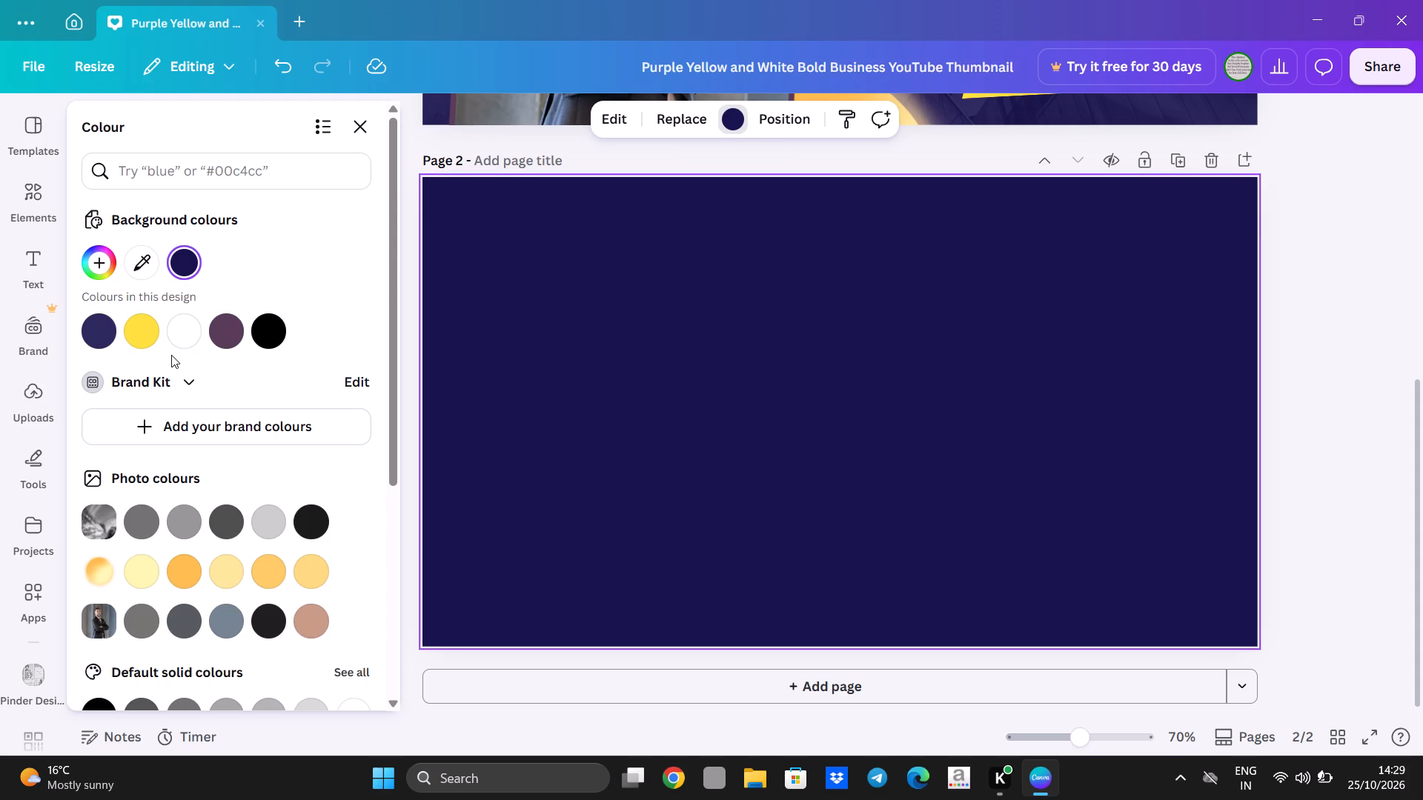
left_click(203, 327)
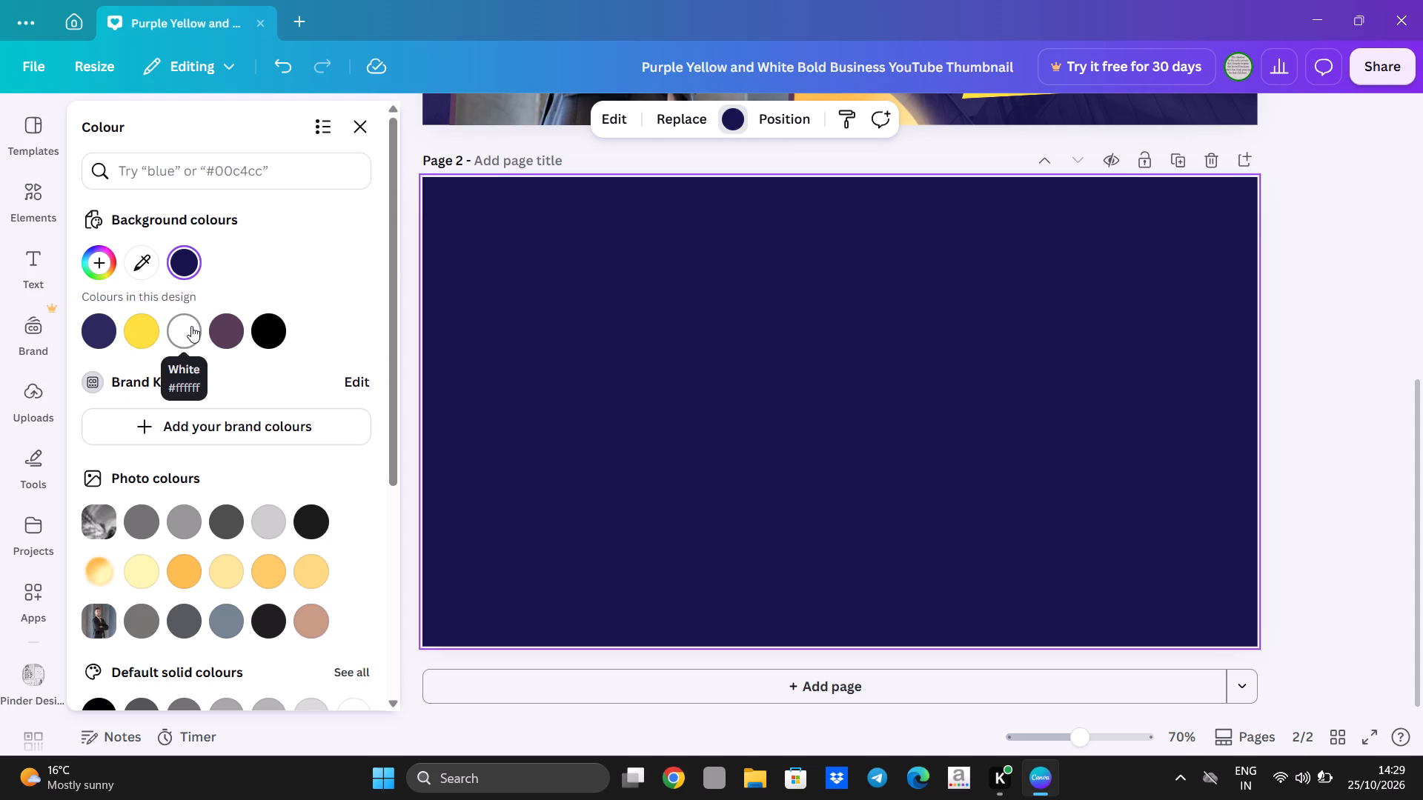
left_click(191, 326)
left_click(1349, 274)
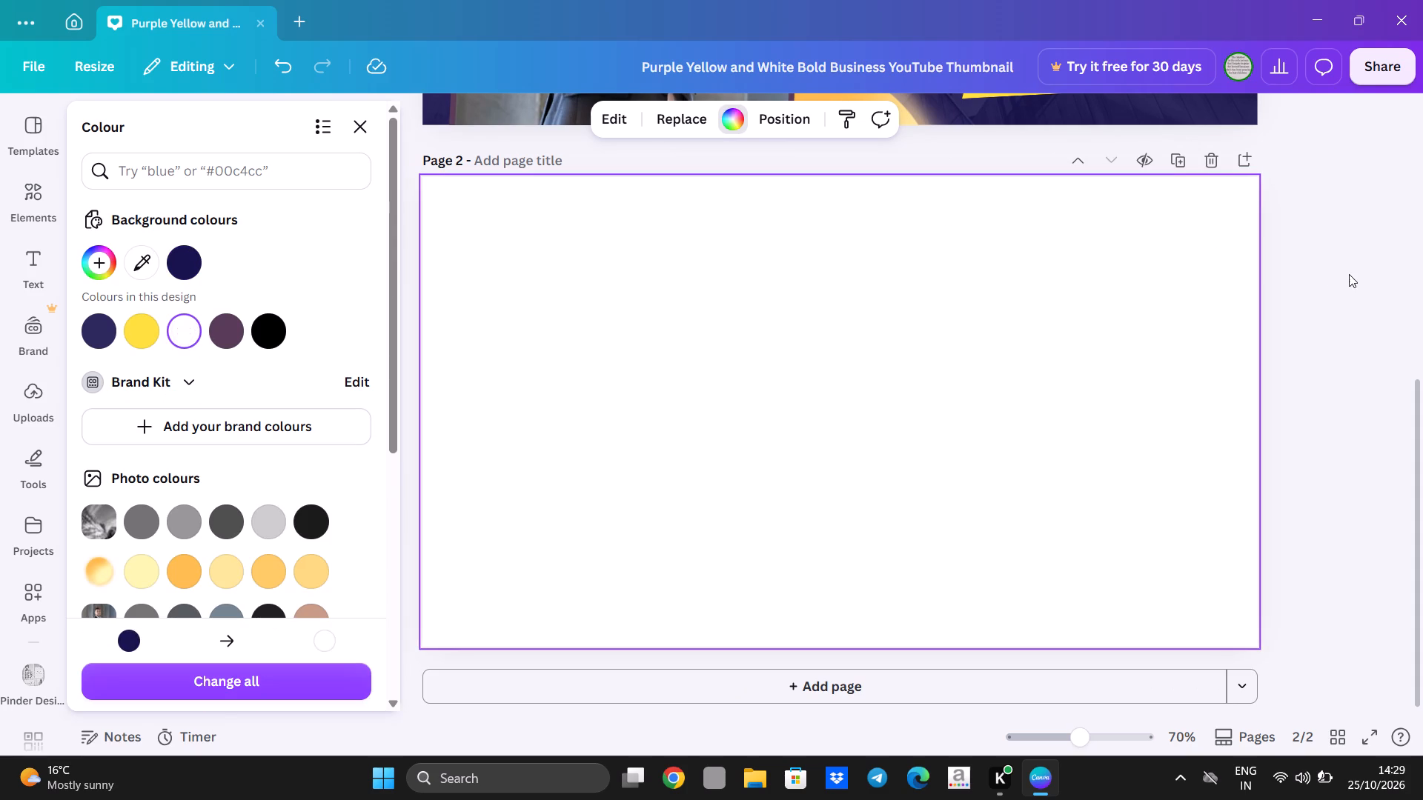
Select page 1's background image and examine the page's full layer stack from the top text down to the background.
scroll(654, 560, "up", 4)
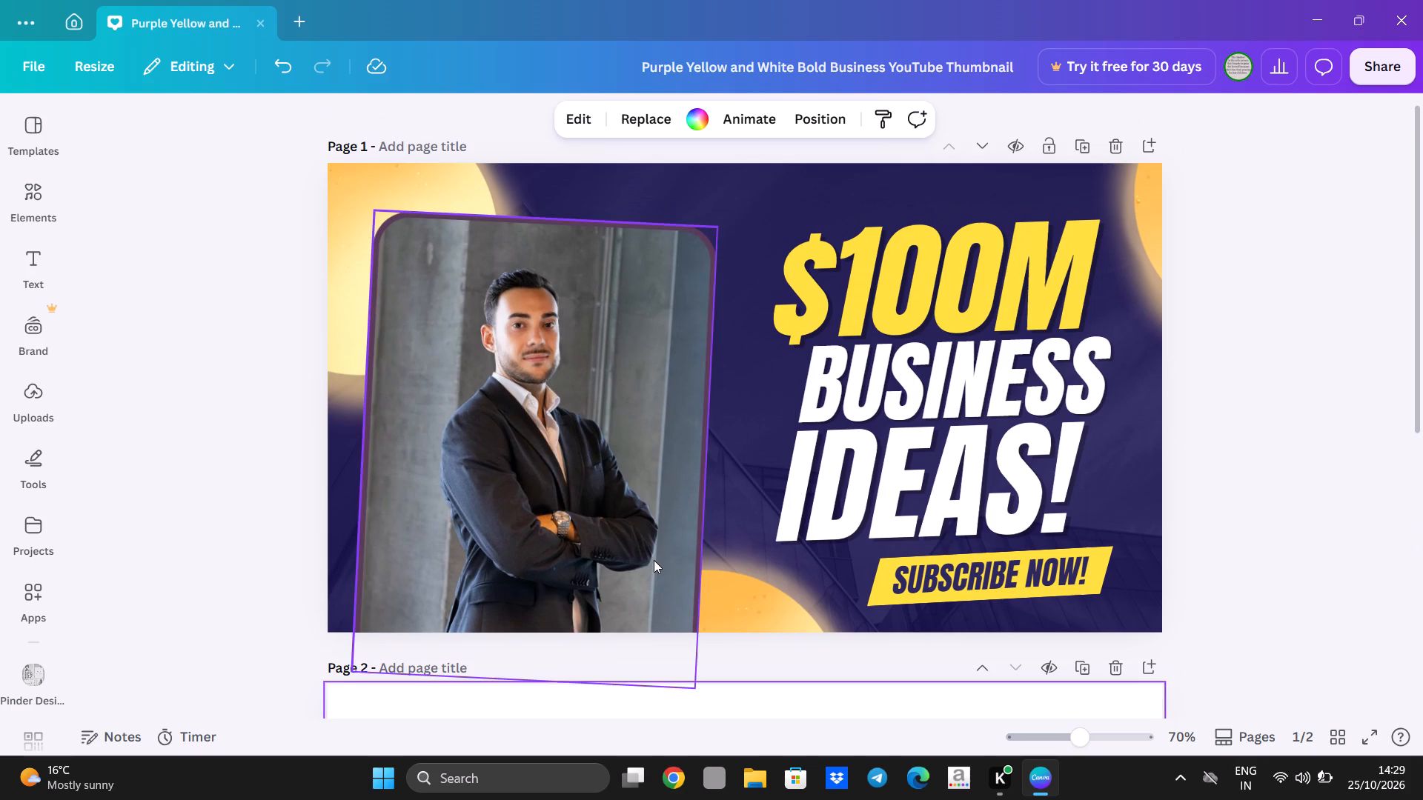
left_click(742, 264)
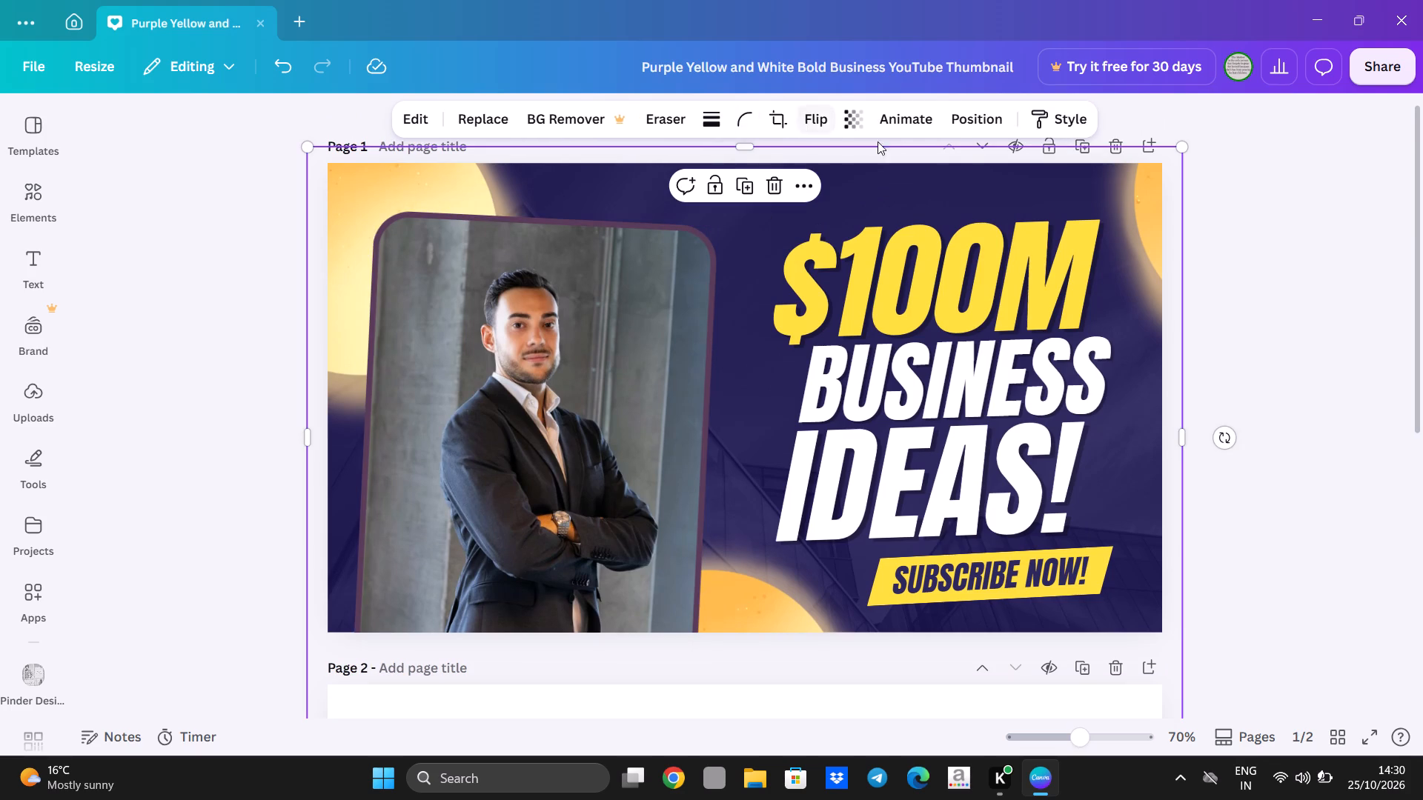
left_click(999, 118)
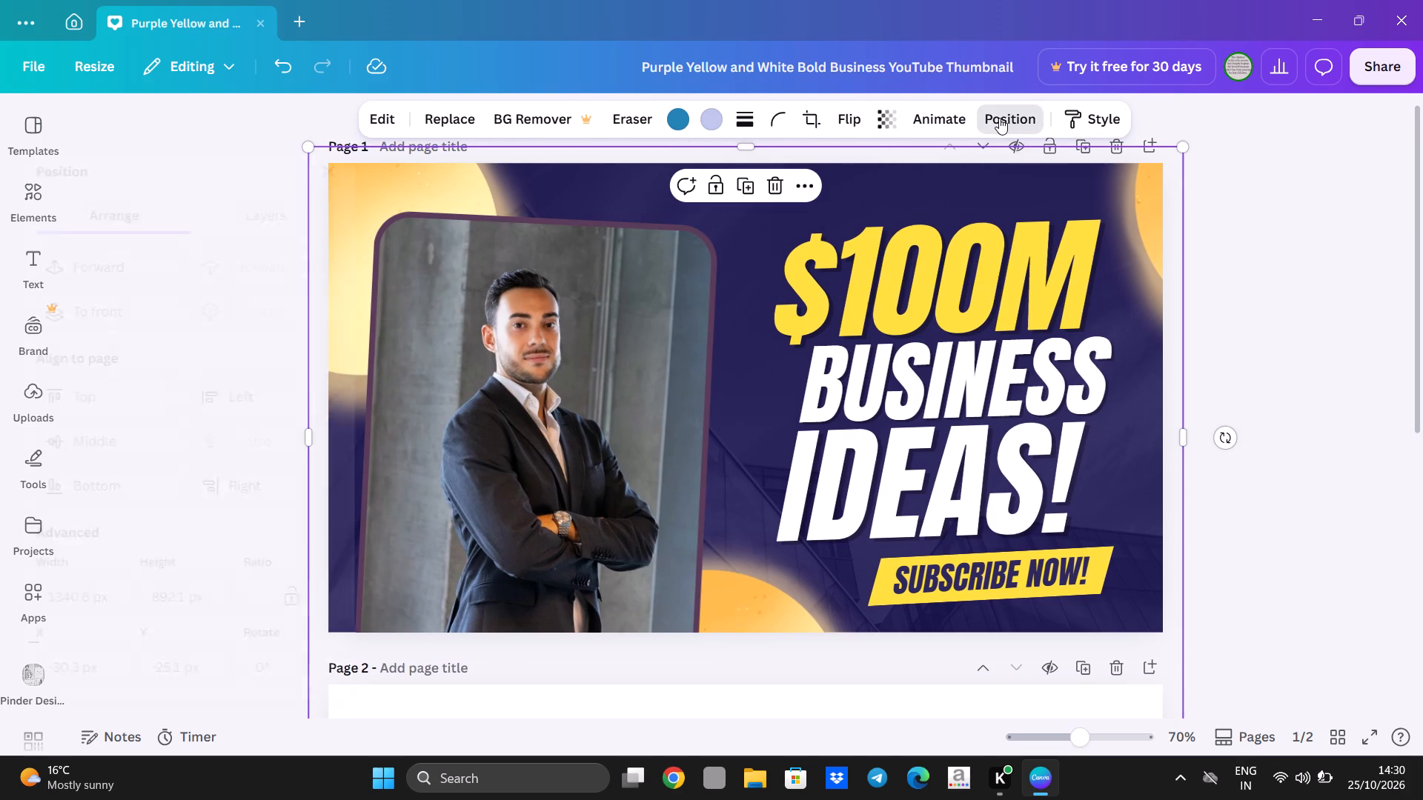
left_click_drag(287, 253, 293, 252)
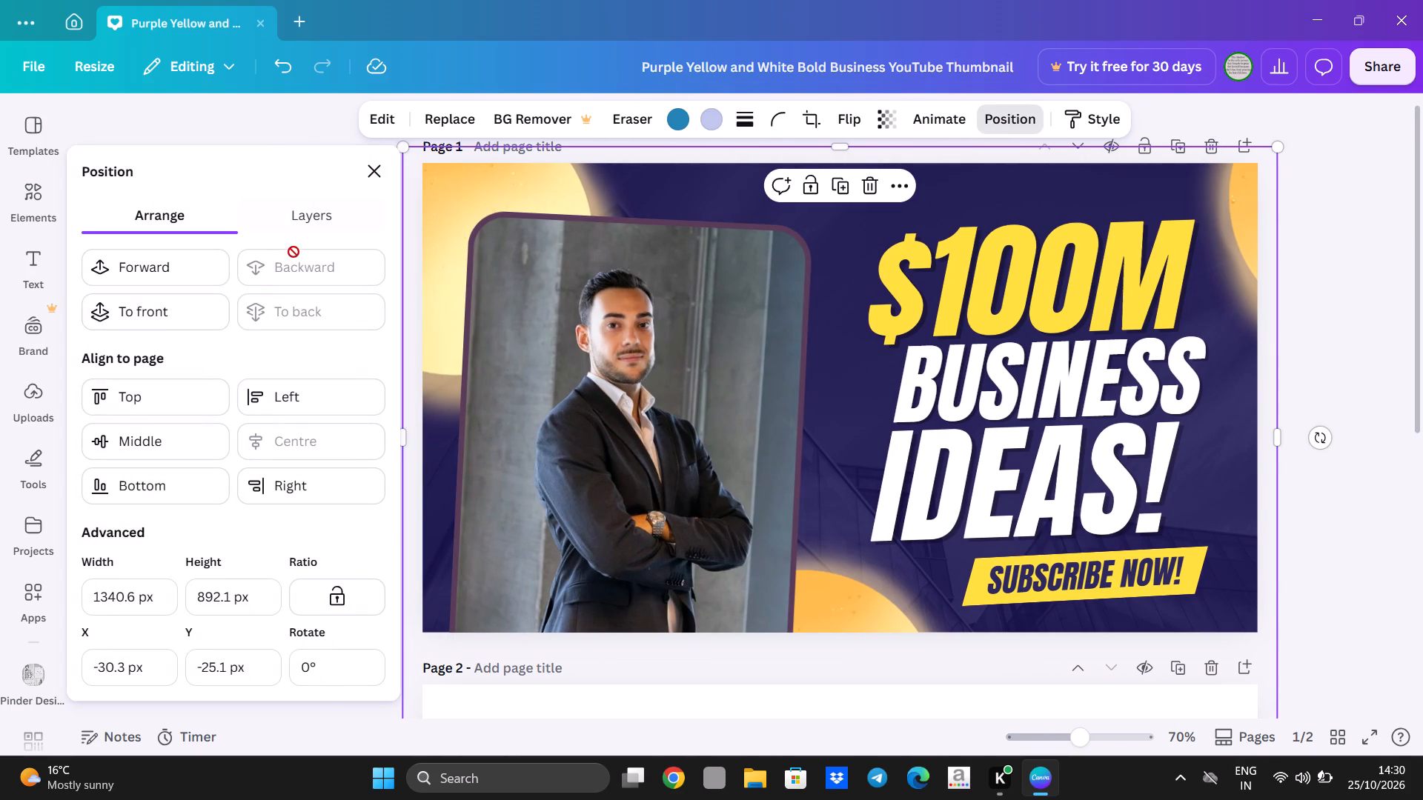
left_click_drag(293, 252, 297, 204)
left_click(297, 204)
scroll(236, 387, "up", 3)
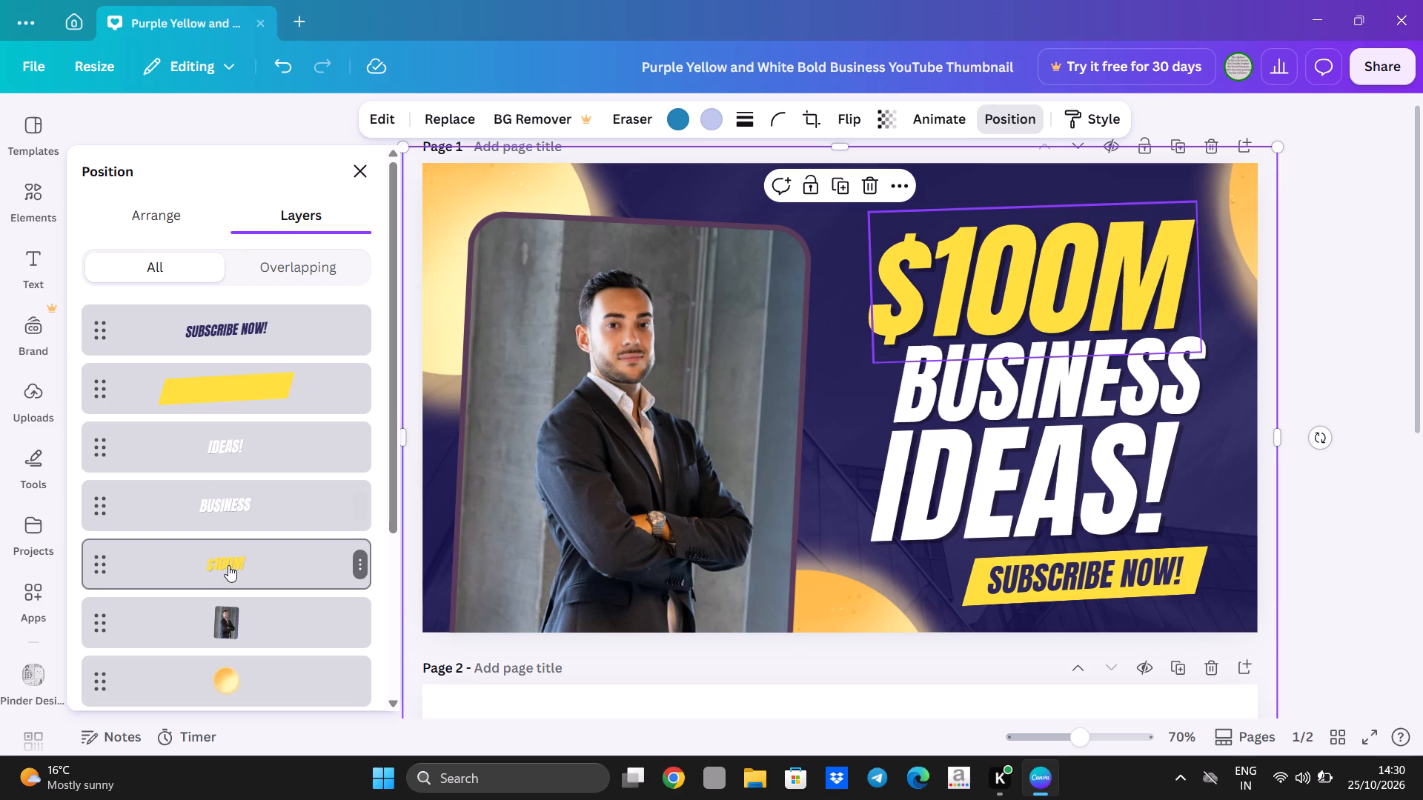
scroll(239, 616, "down", 2)
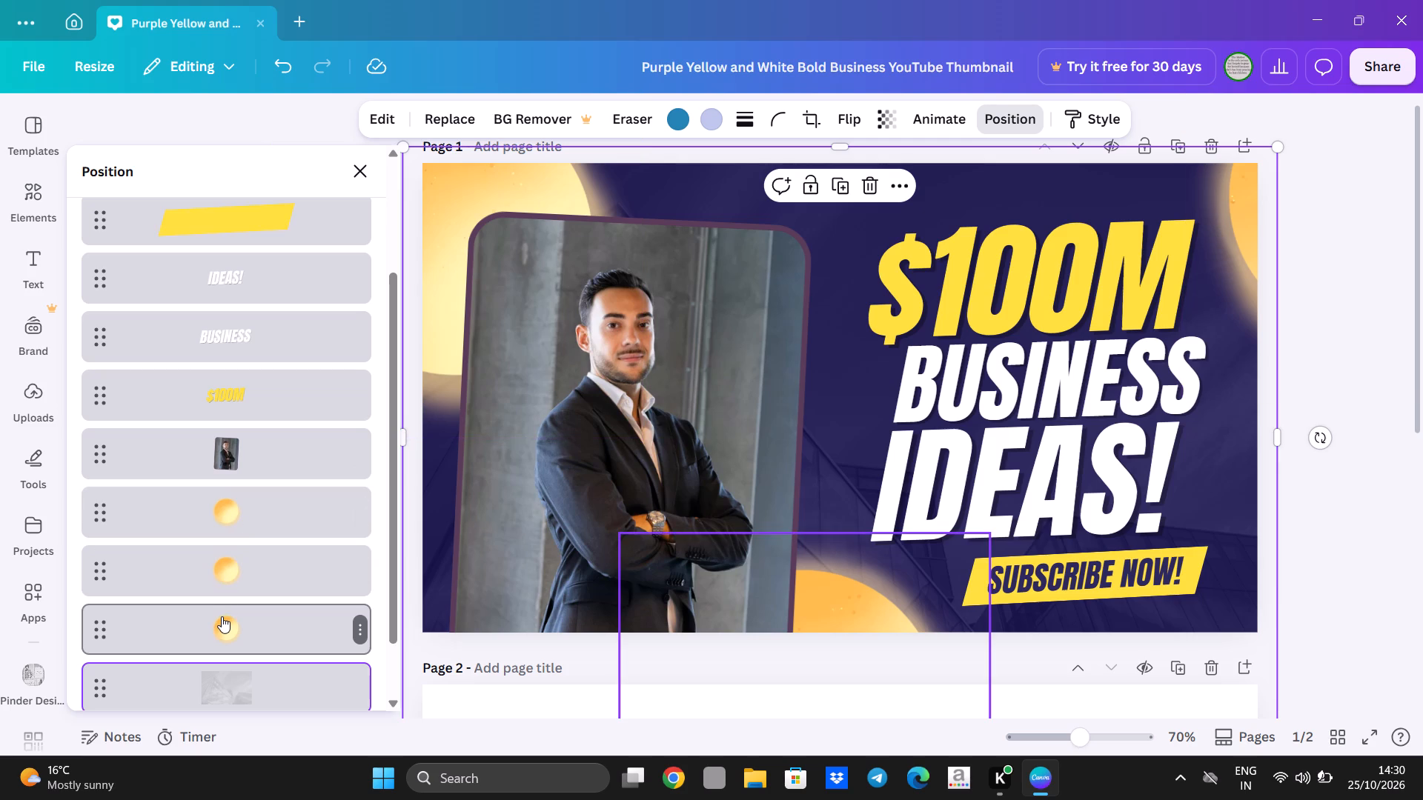
scroll(221, 693, "down", 1)
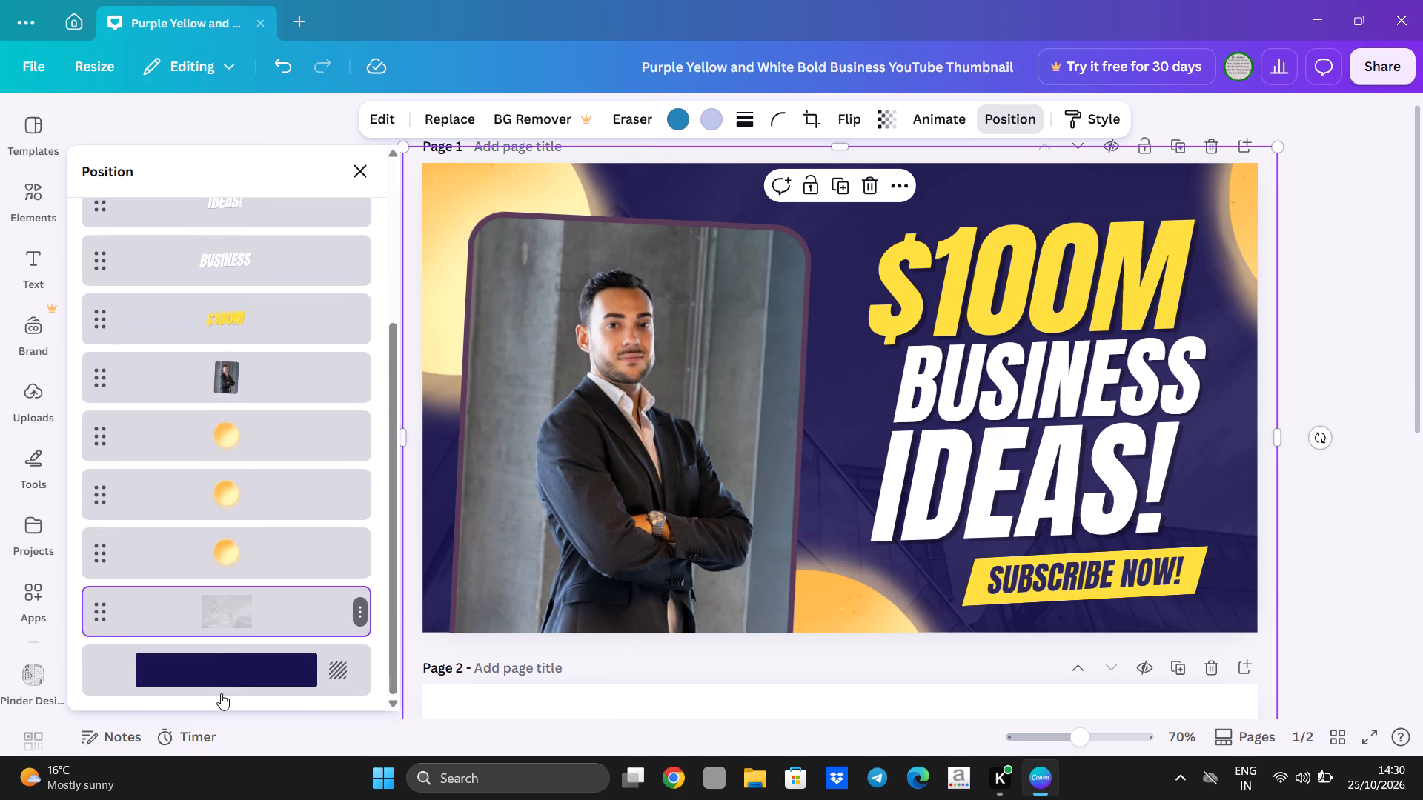
scroll(221, 693, "down", 1)
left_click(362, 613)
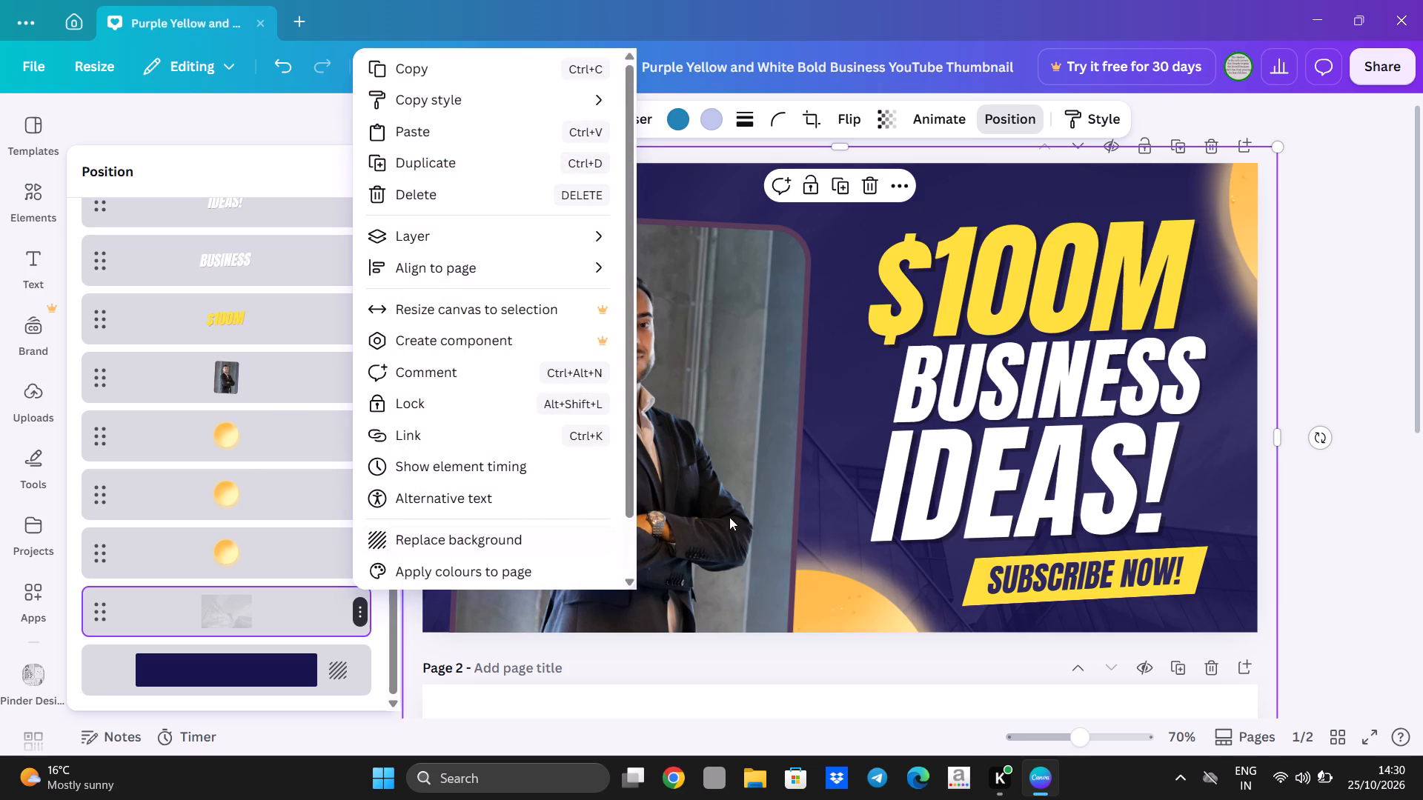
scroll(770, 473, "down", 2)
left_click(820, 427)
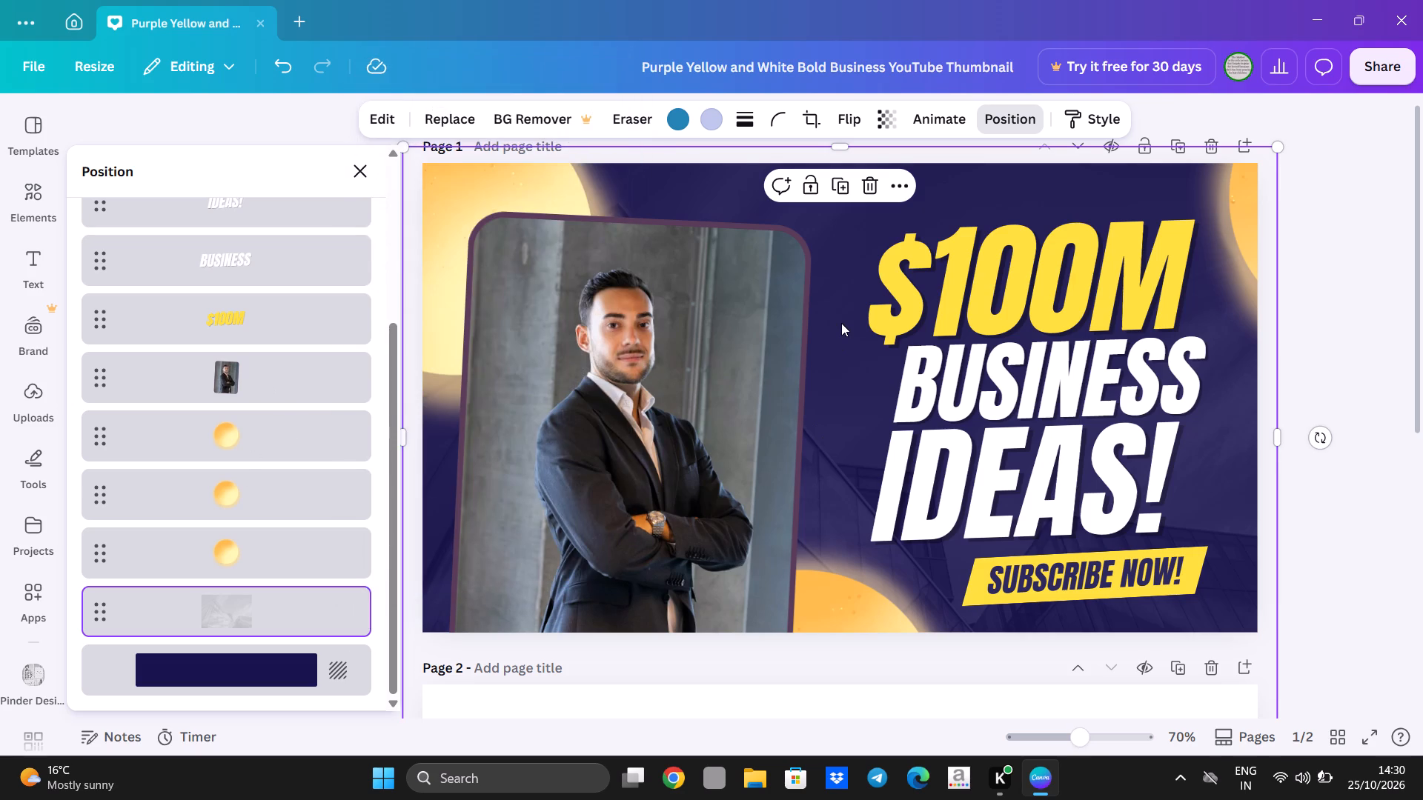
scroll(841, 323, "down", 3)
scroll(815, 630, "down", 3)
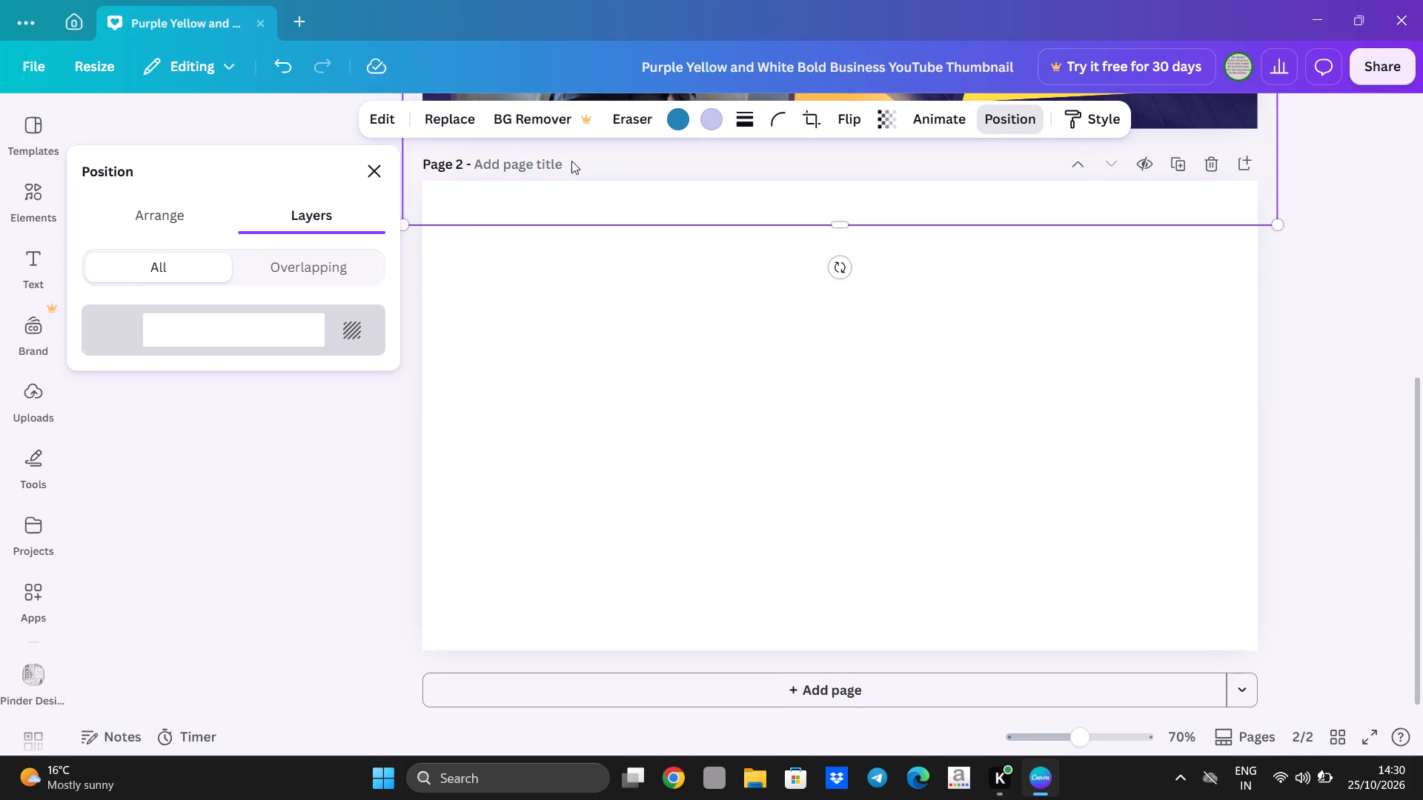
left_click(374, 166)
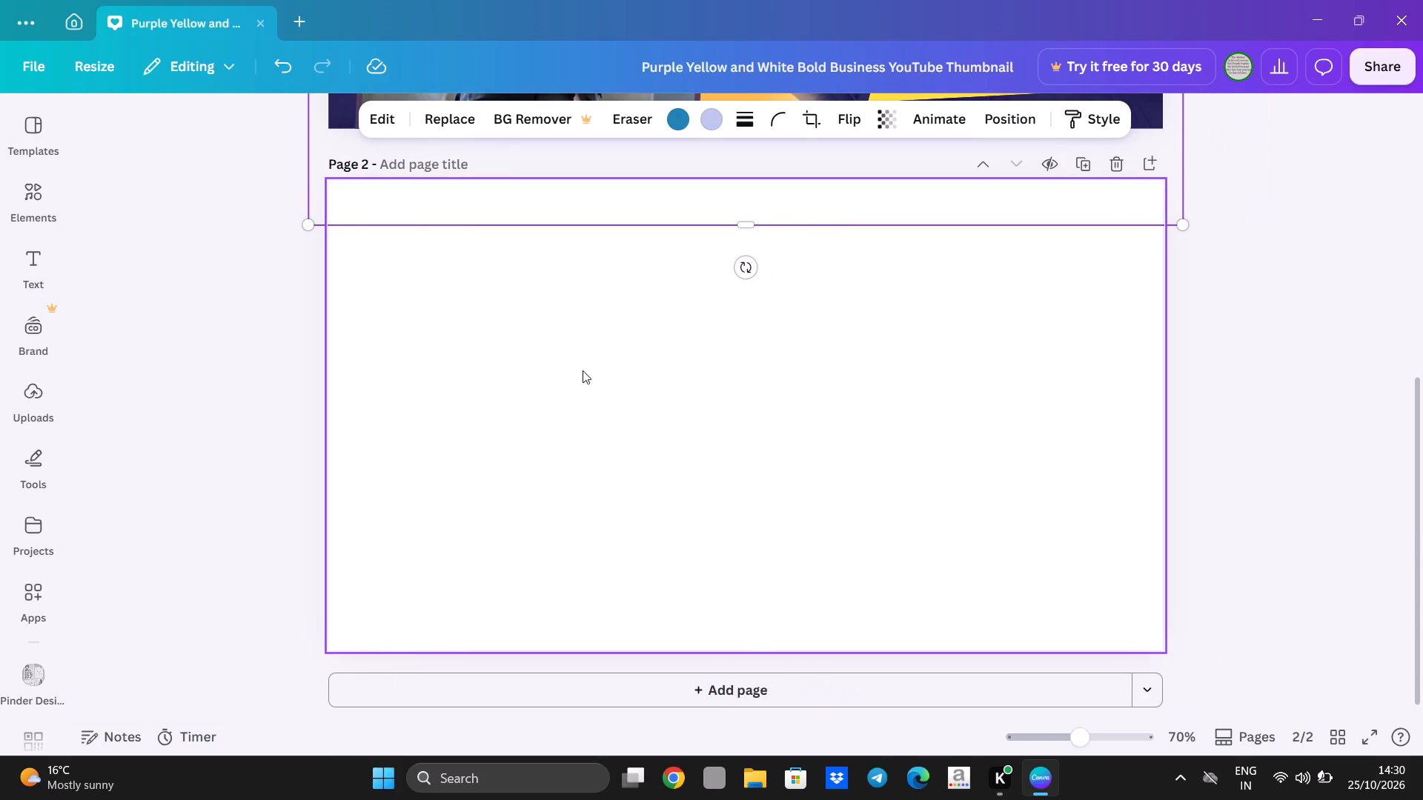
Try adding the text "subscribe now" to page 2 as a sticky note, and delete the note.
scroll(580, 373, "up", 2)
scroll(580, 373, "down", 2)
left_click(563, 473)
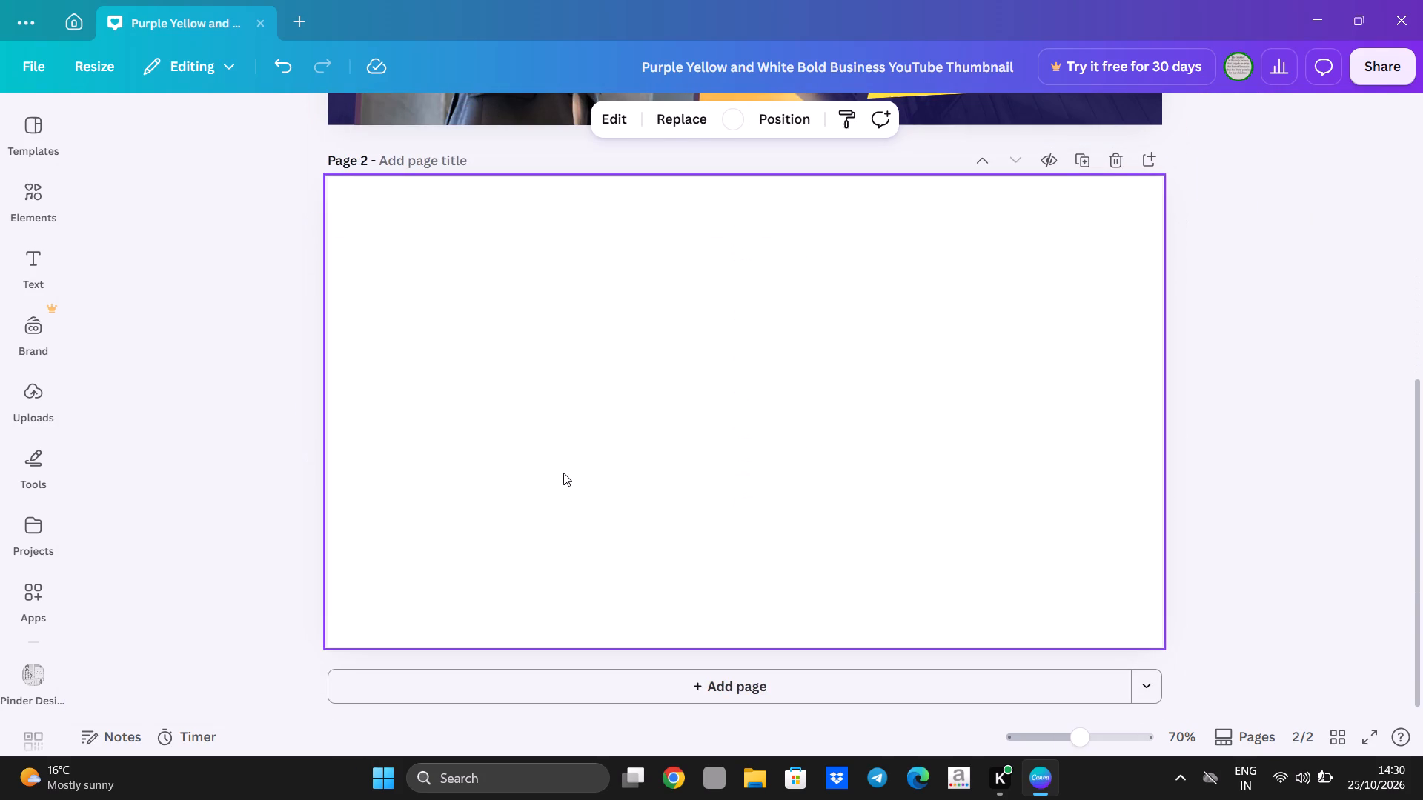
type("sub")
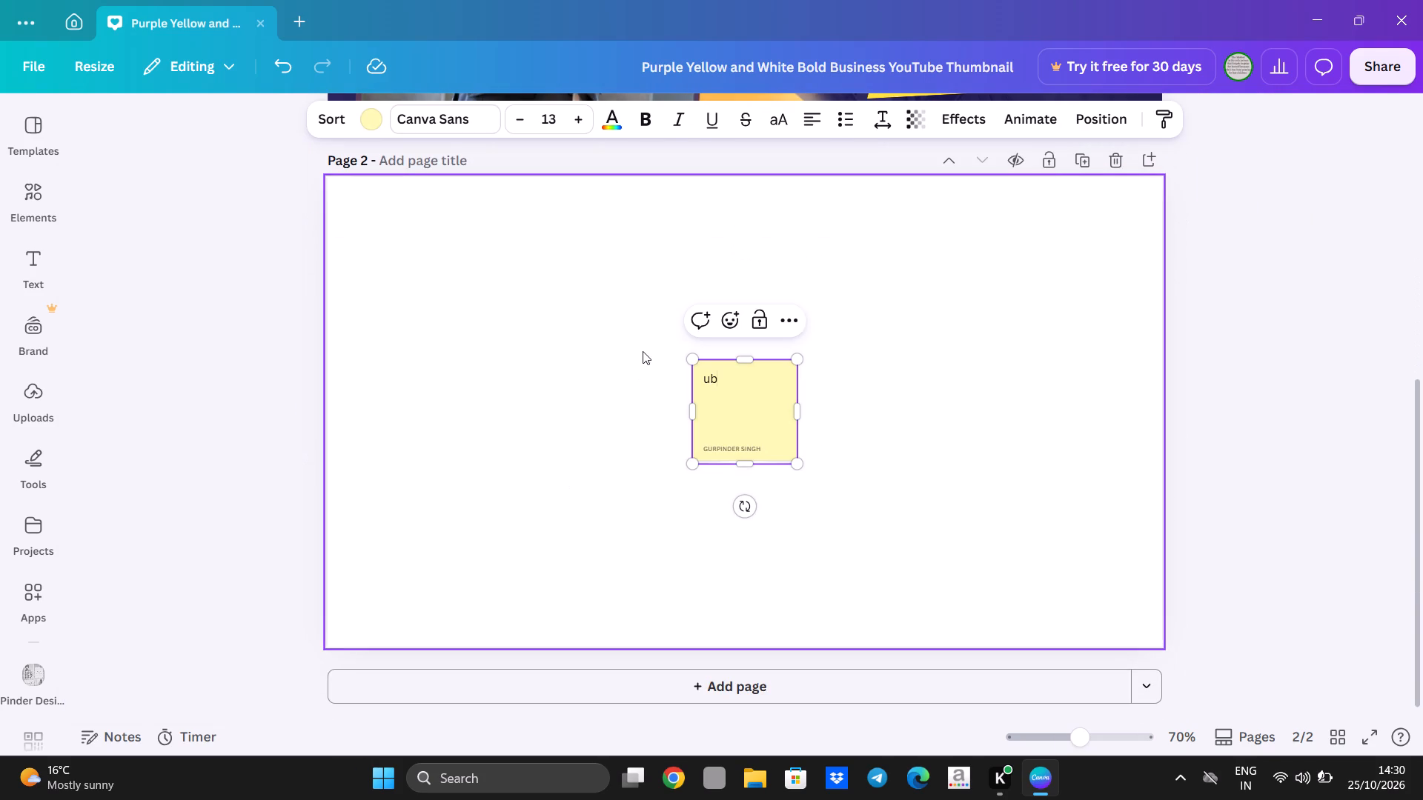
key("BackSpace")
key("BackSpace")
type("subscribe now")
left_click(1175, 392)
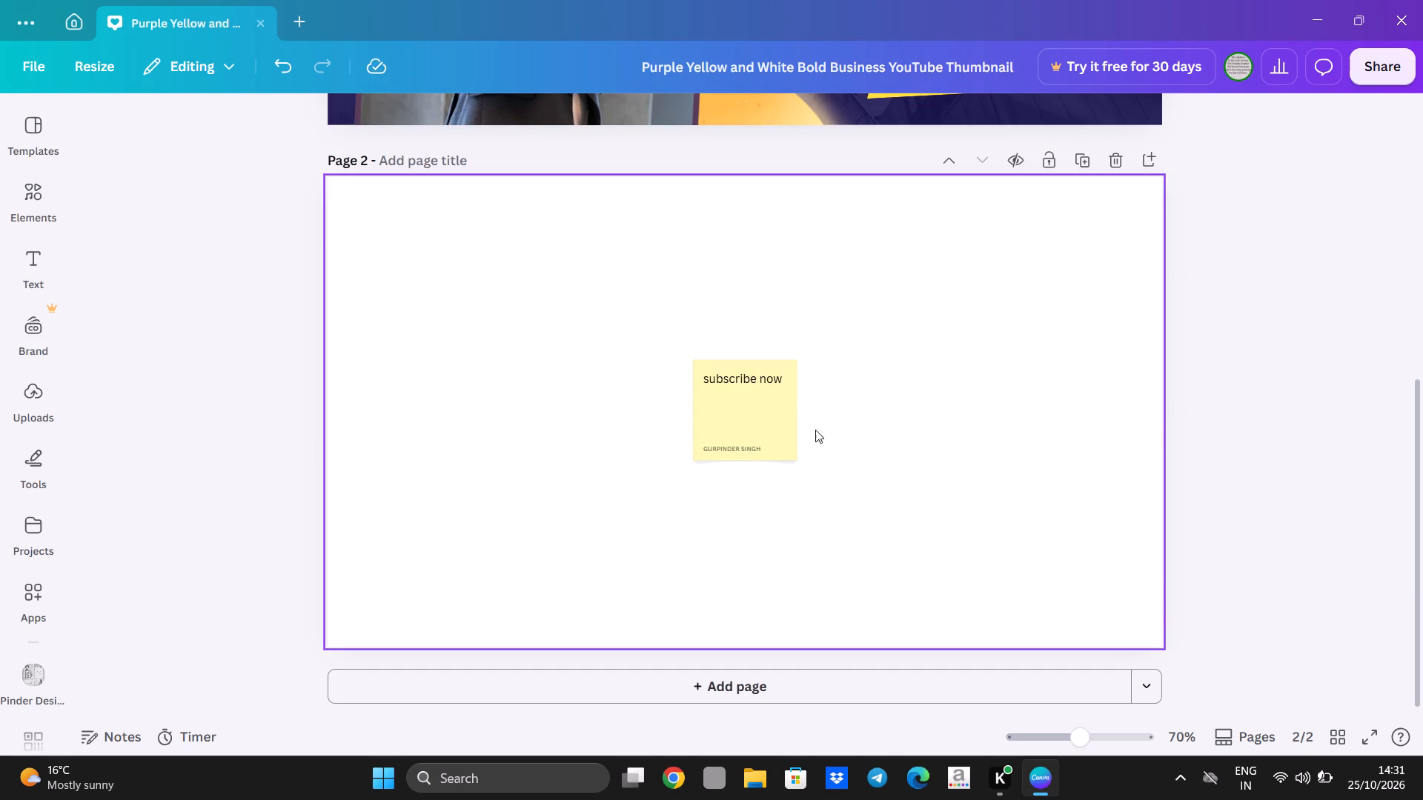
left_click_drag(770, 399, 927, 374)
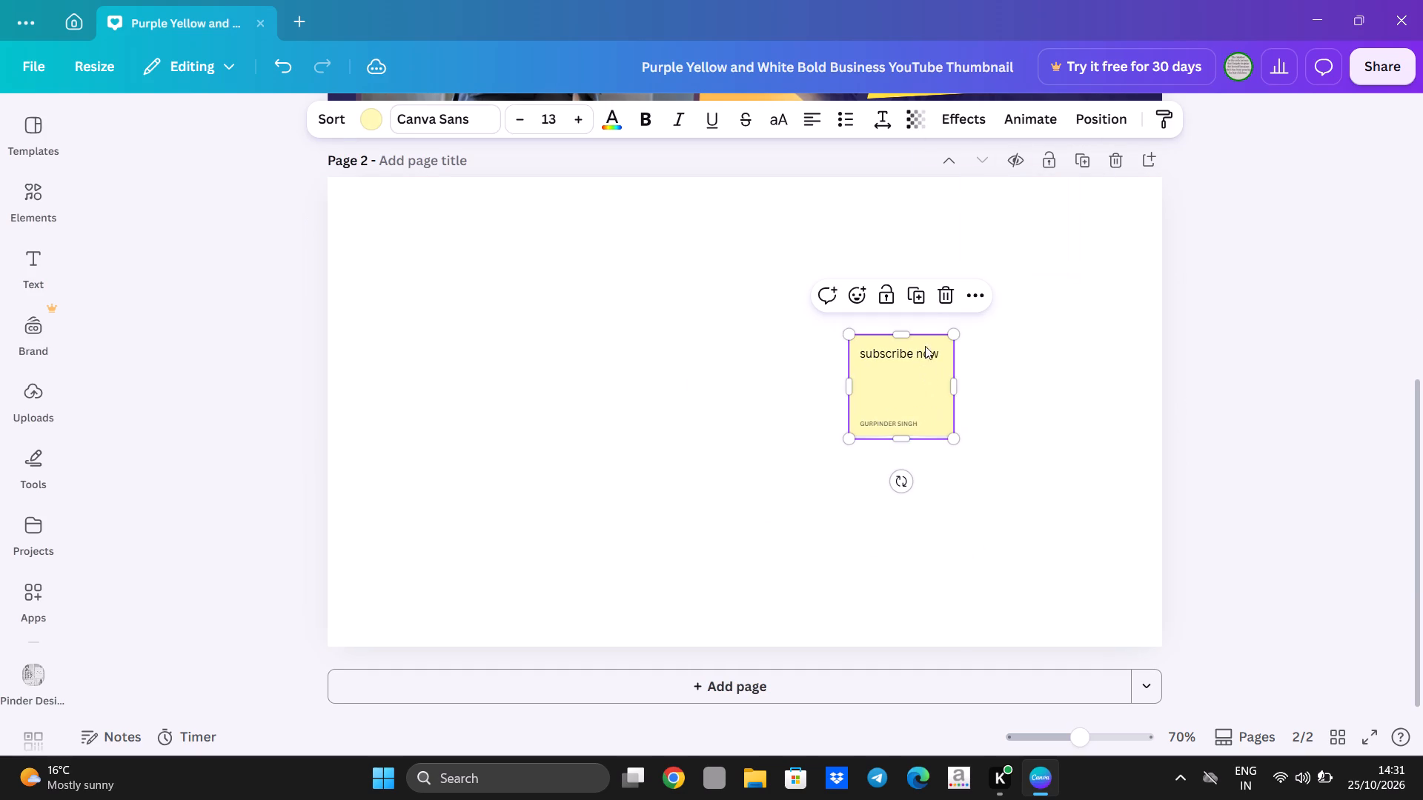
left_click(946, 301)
Add a heading to the blank page 2 that reads "SUBSCRIBE NOW".
left_click(27, 248)
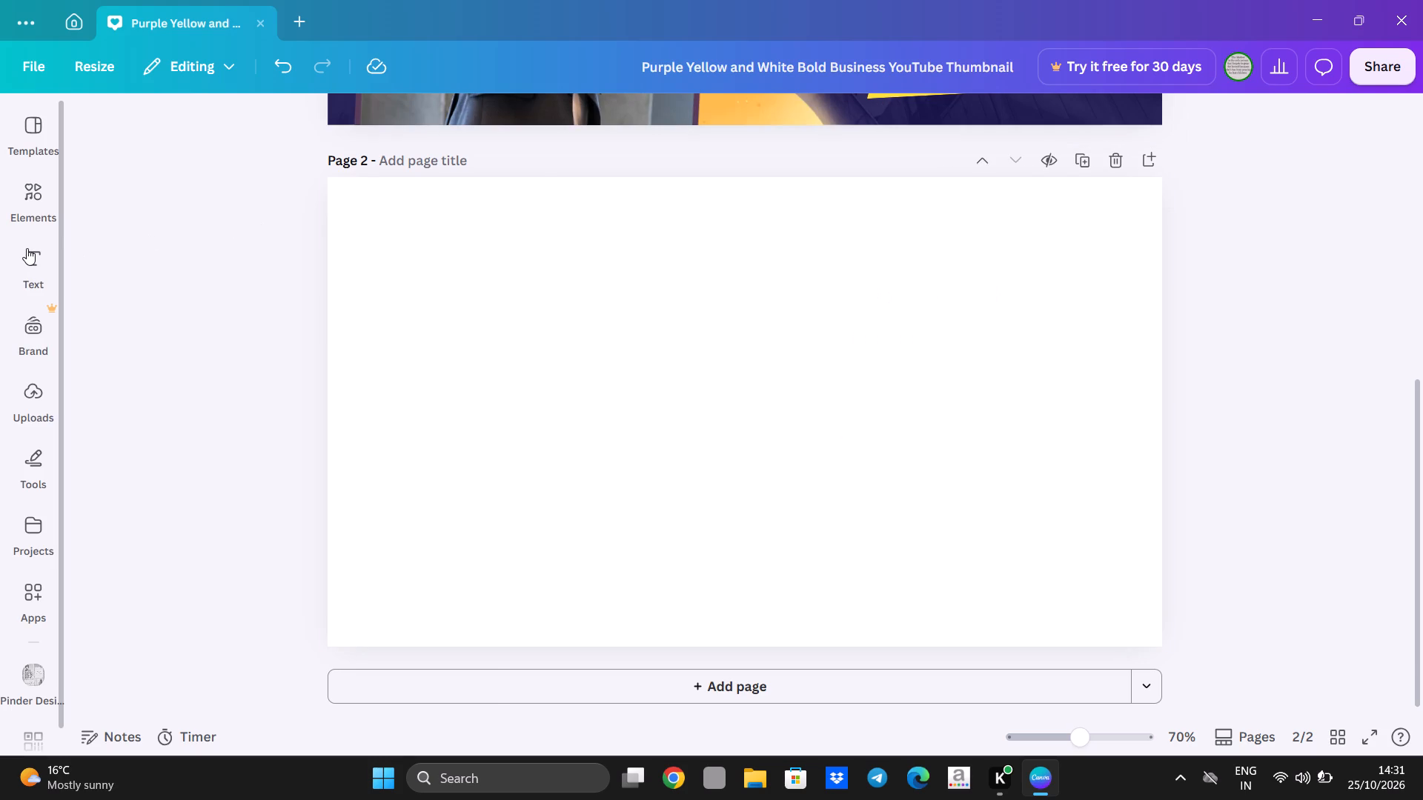
left_click(250, 396)
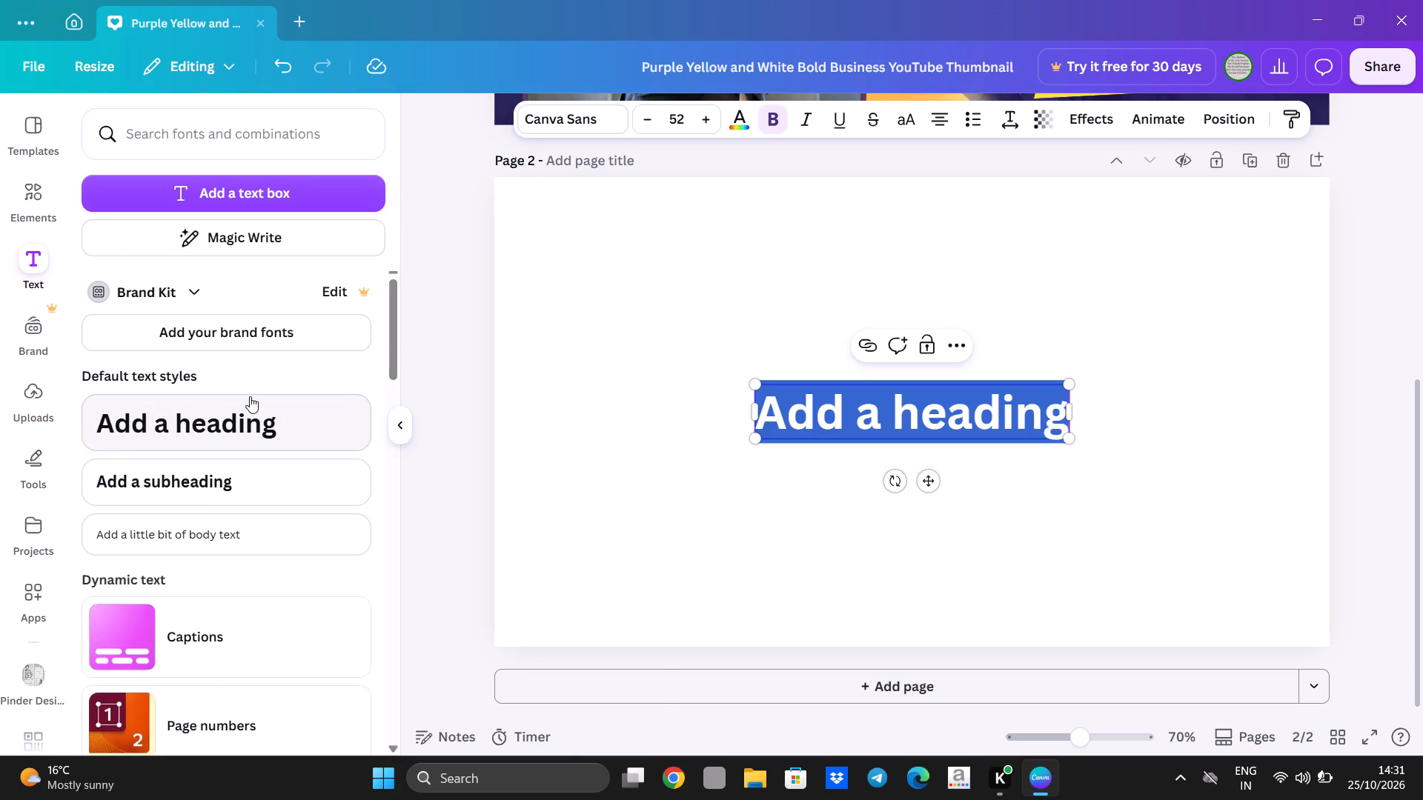
key("BackSpace")
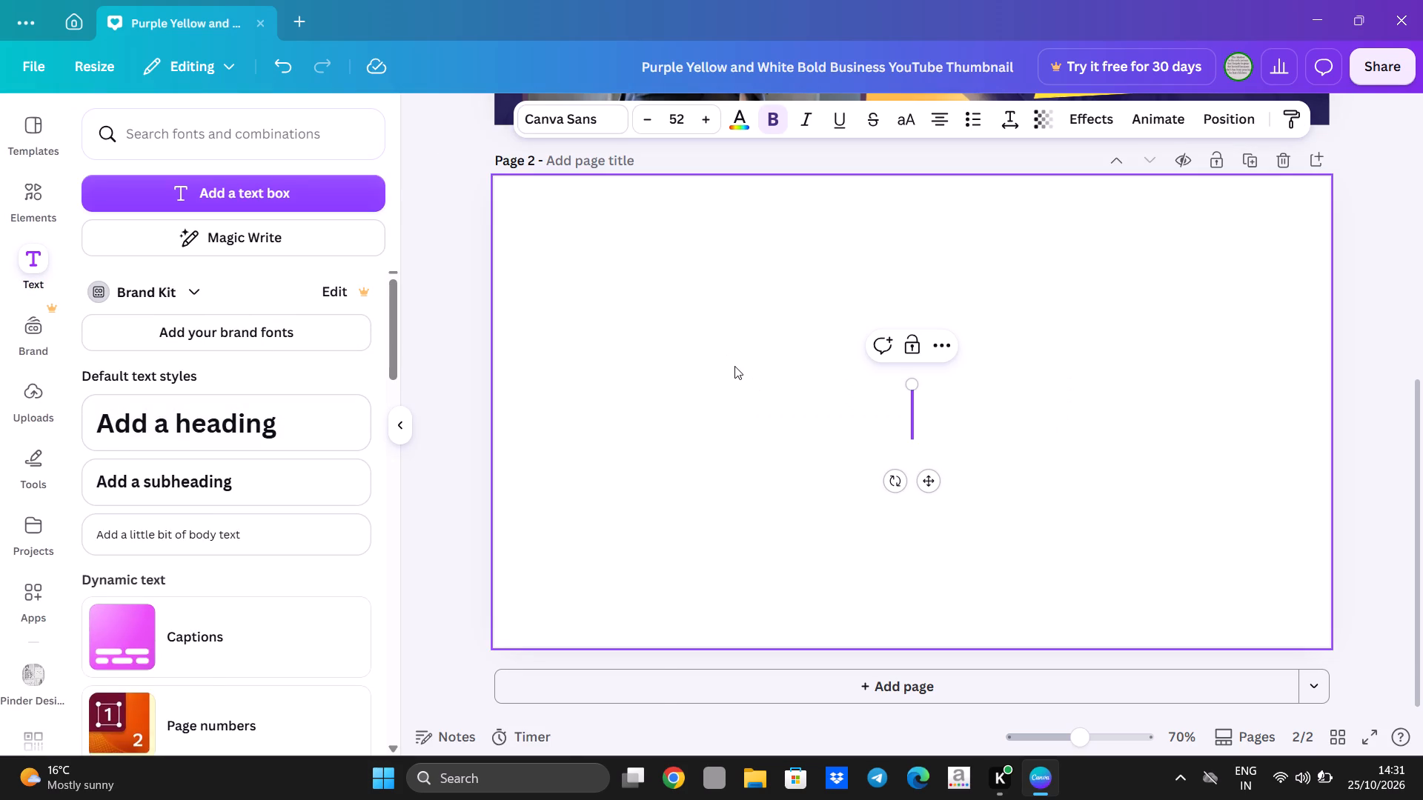
type("SUBS")
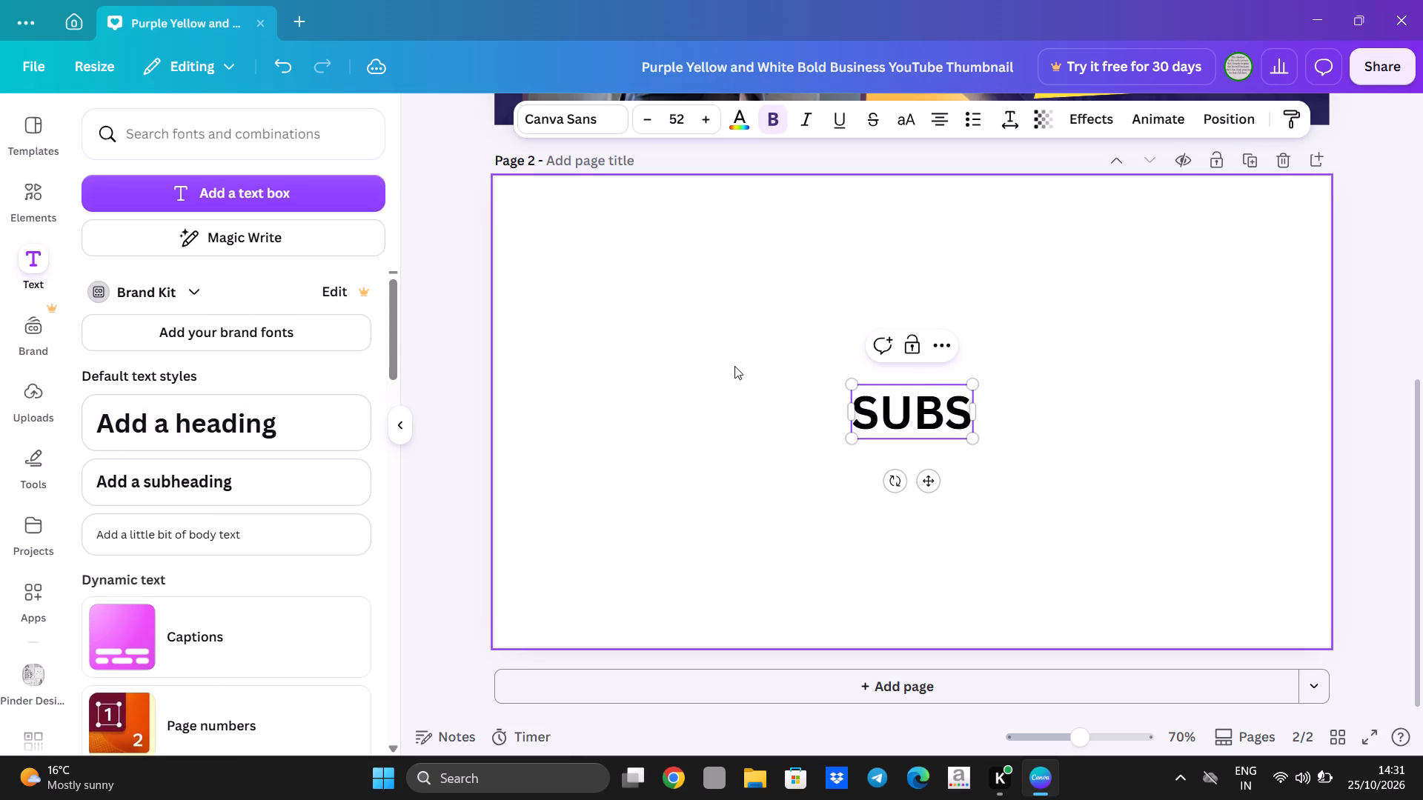
type("CRIE")
key("BackSpace")
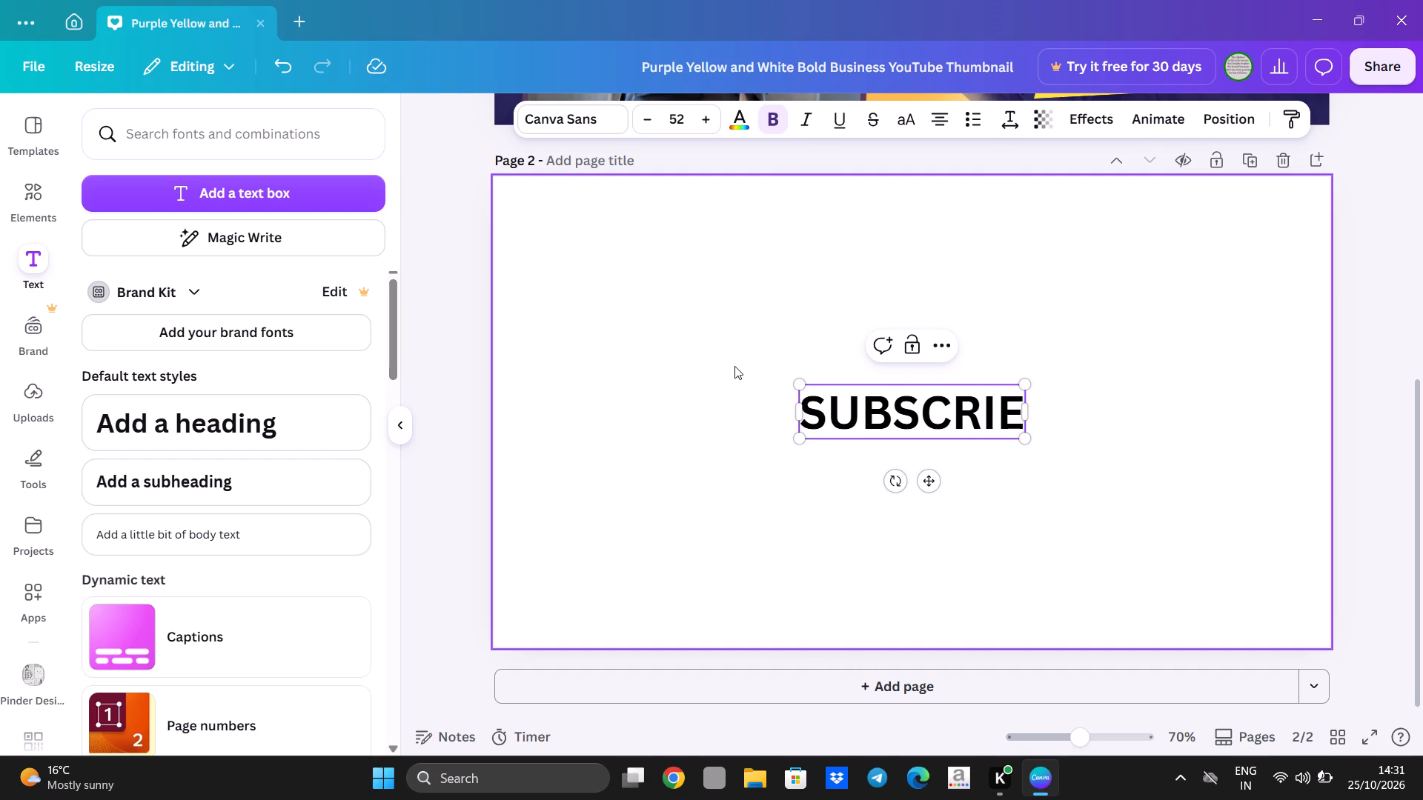
type("BE NOW")
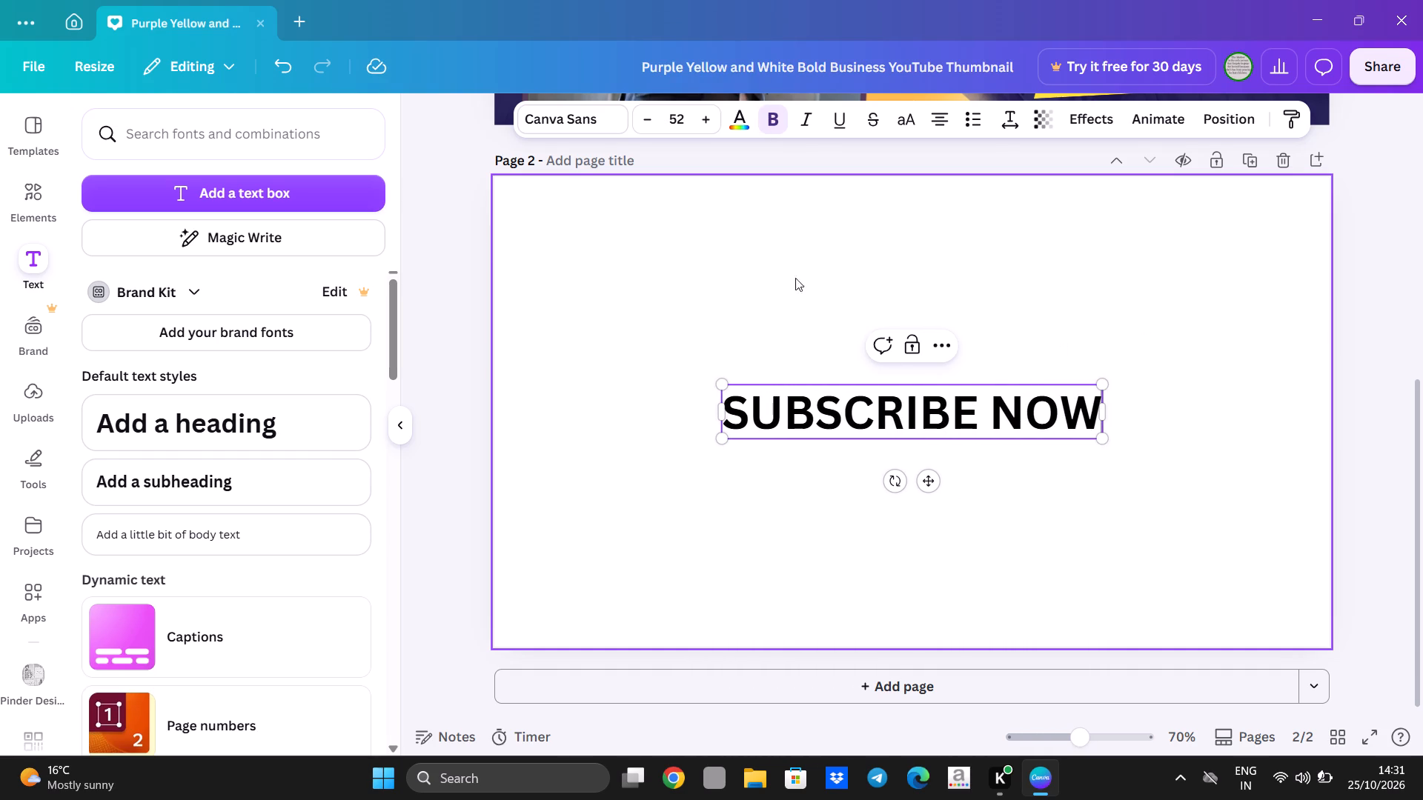
left_click(705, 330)
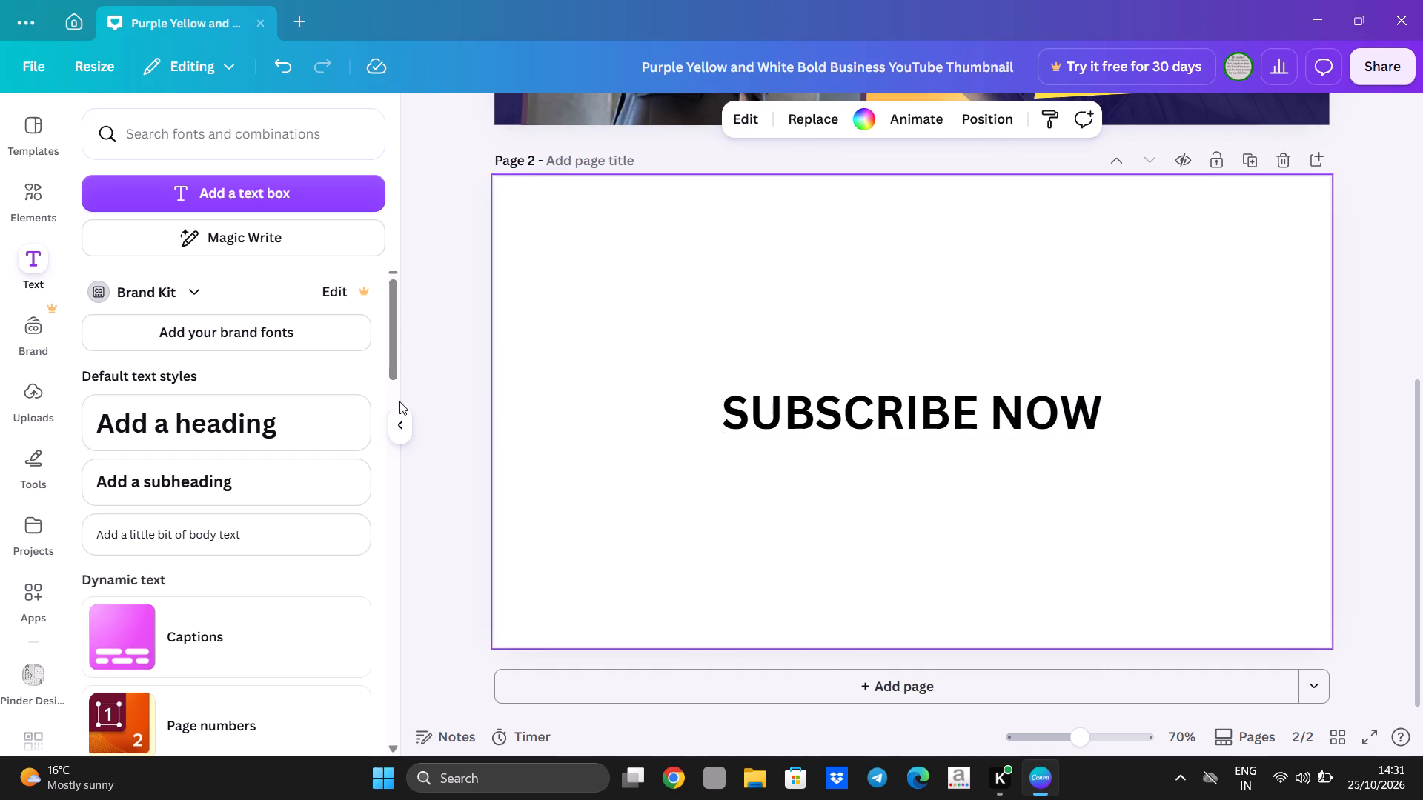
left_click(398, 418)
Move the SUBSCRIBE NOW heading to the right of page 2's centre, keeping it fully inside the page.
scroll(638, 332, "up", 1)
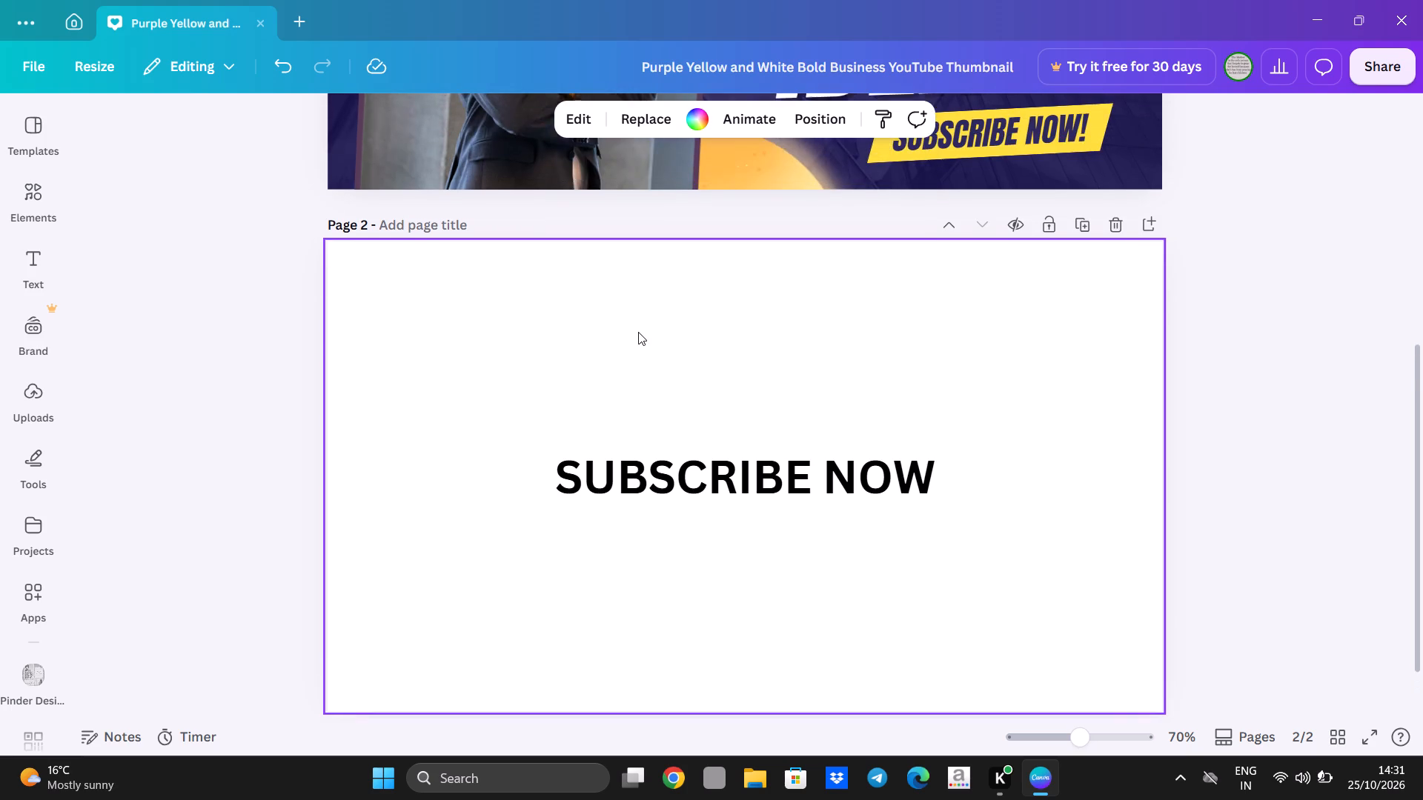
scroll(638, 332, "up", 1)
scroll(638, 332, "down", 1)
left_click_drag(708, 614, 1061, 513)
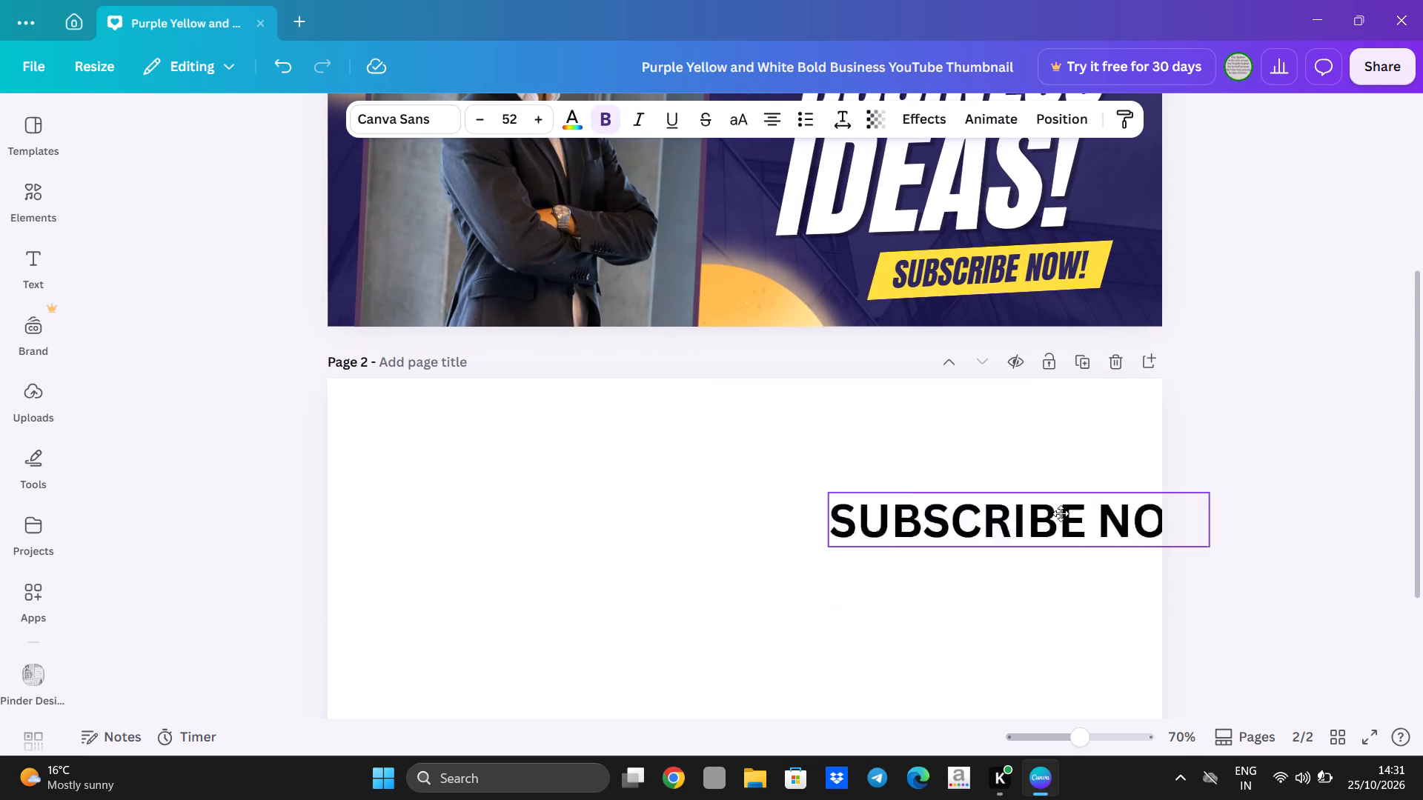
left_click_drag(1061, 513, 840, 570)
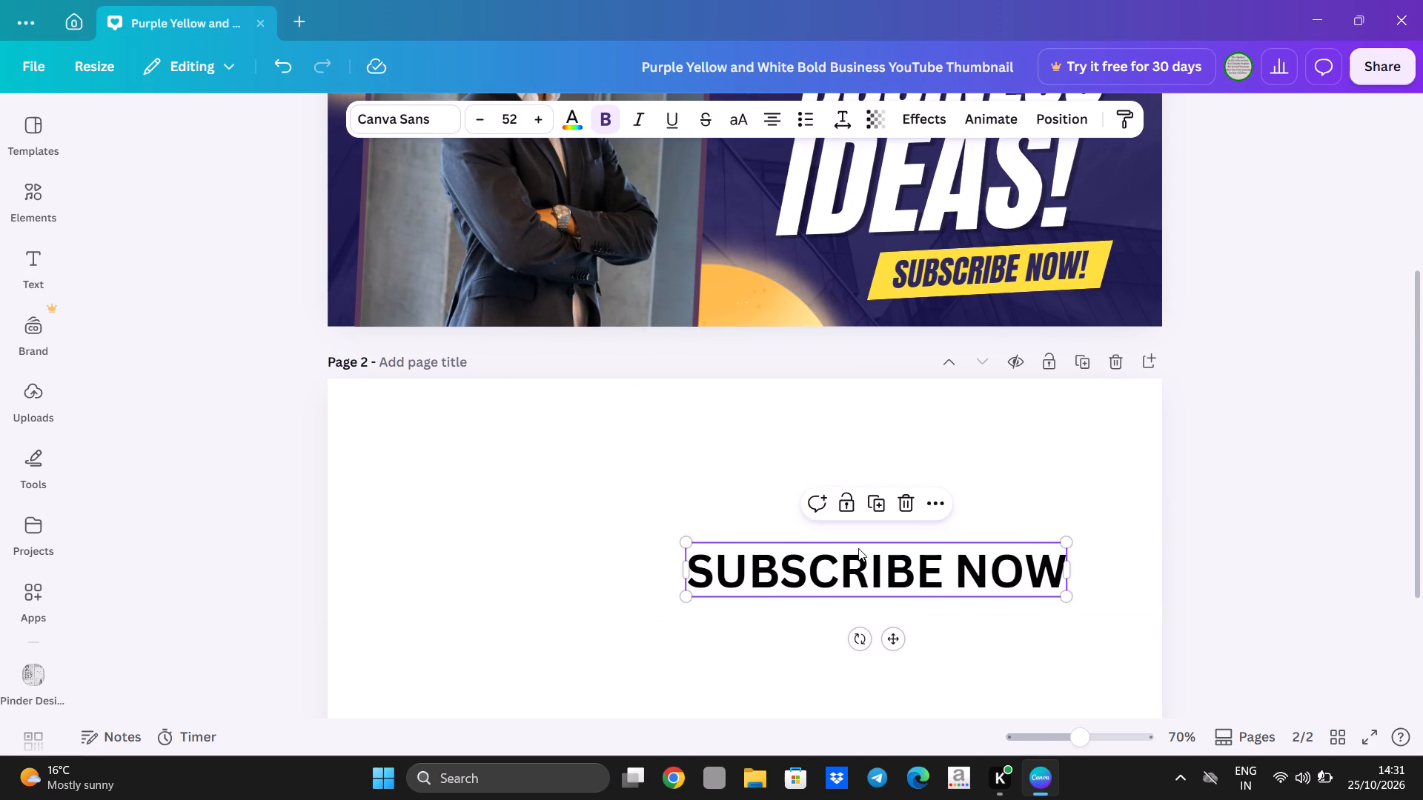
Set the SUBSCRIBE NOW heading on page 2 in italic Anton.
left_click(577, 102)
left_click(609, 122)
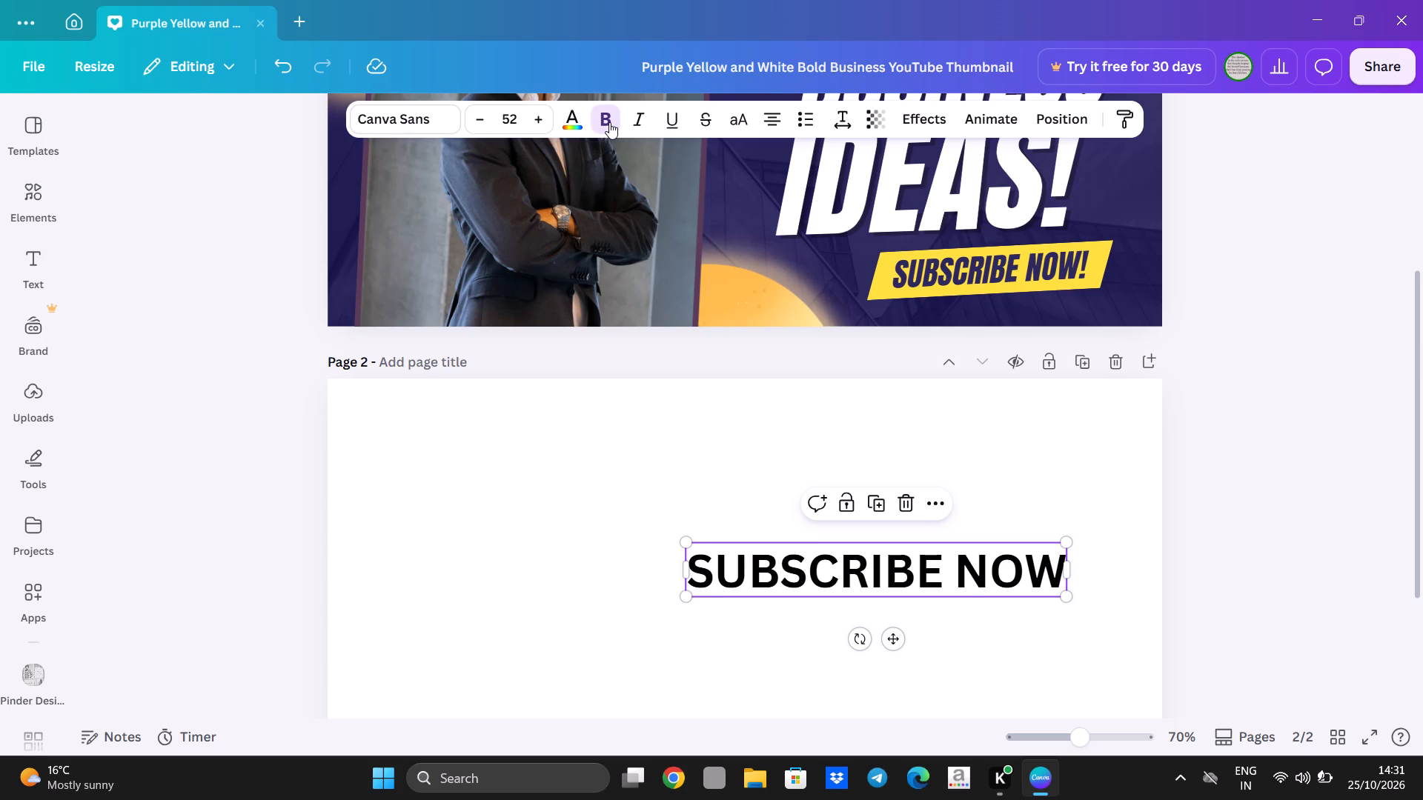
left_click(609, 122)
left_click(632, 113)
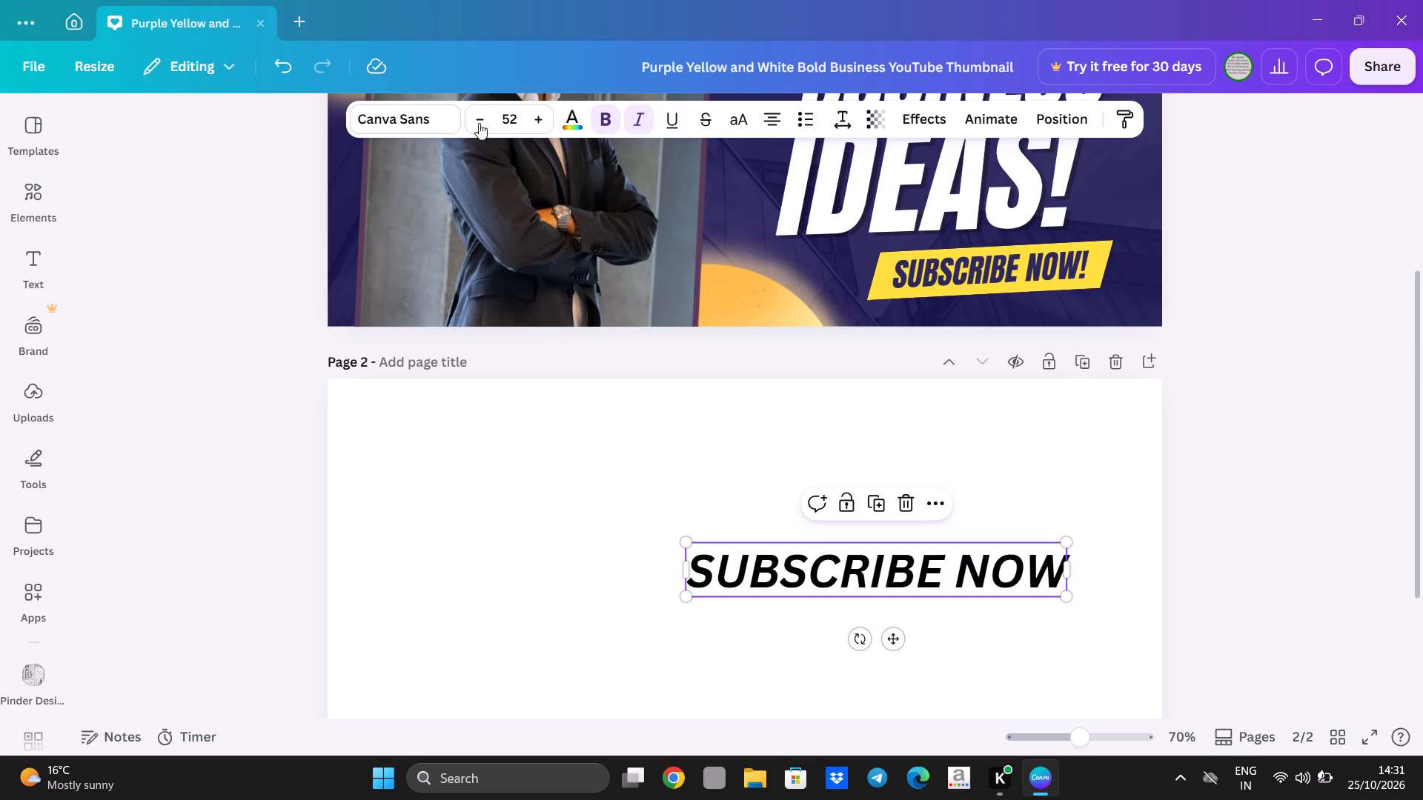
left_click(413, 106)
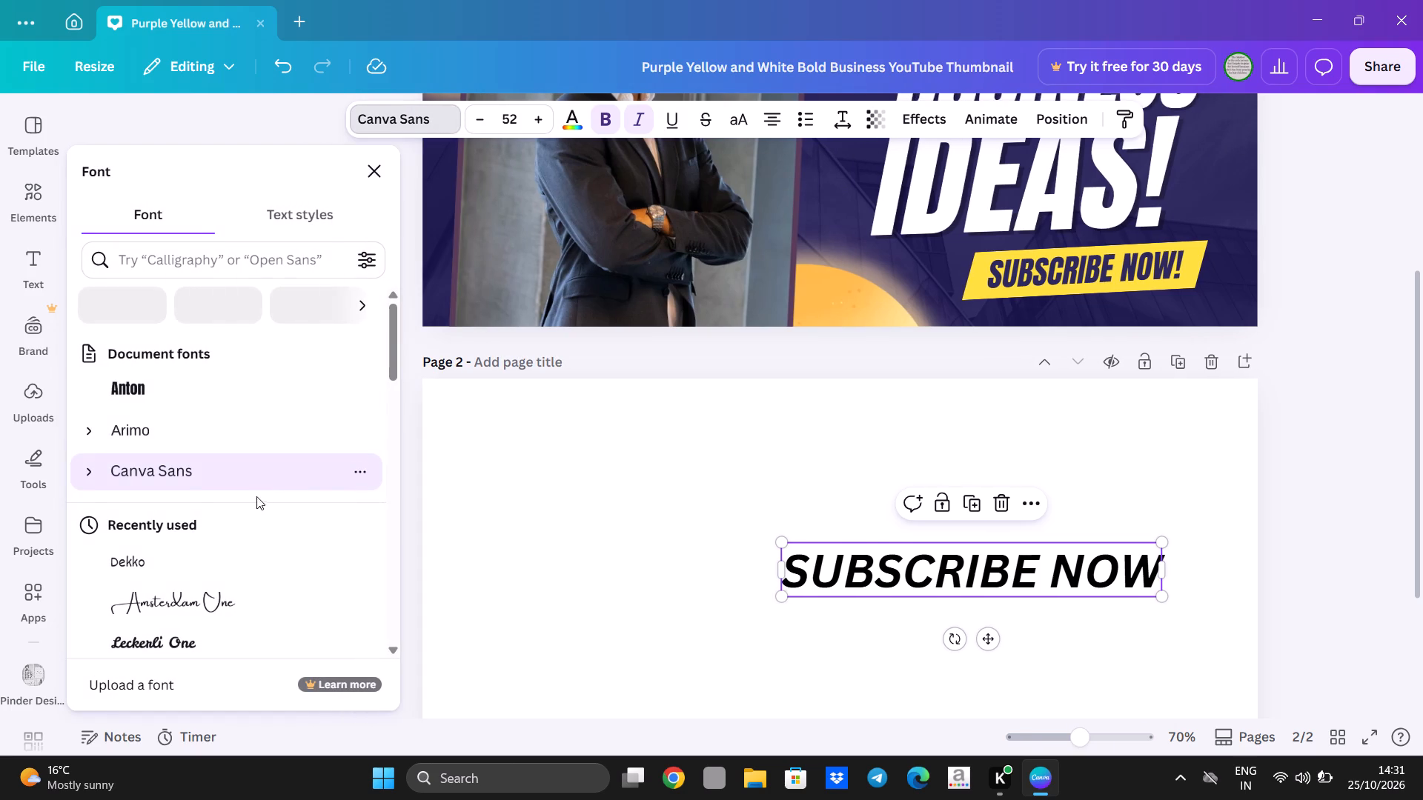
left_click(253, 445)
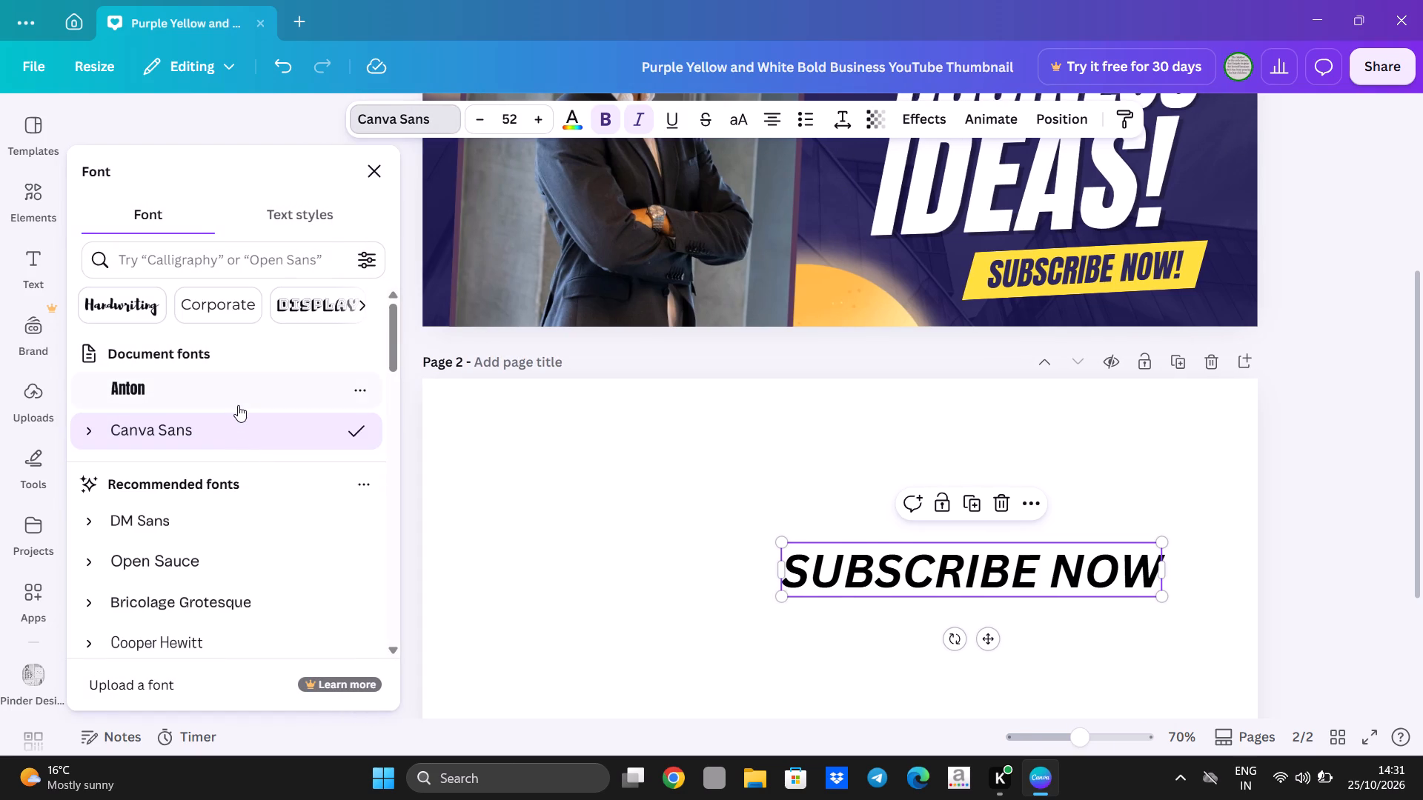
left_click(238, 405)
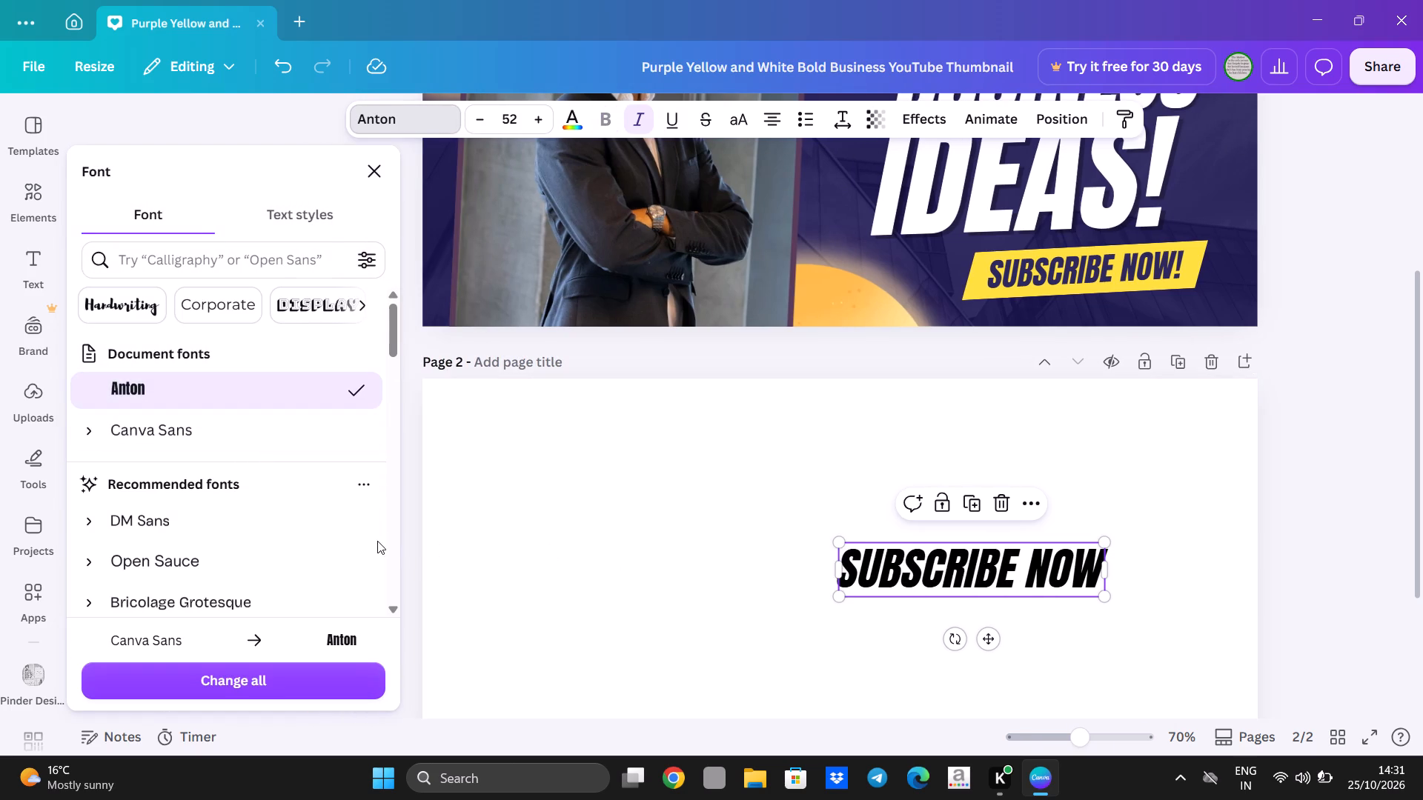
left_click(761, 665)
Add an exclamation mark to the end of page 2's heading so it reads "SUBSCRIBE NOW!".
left_click(984, 563)
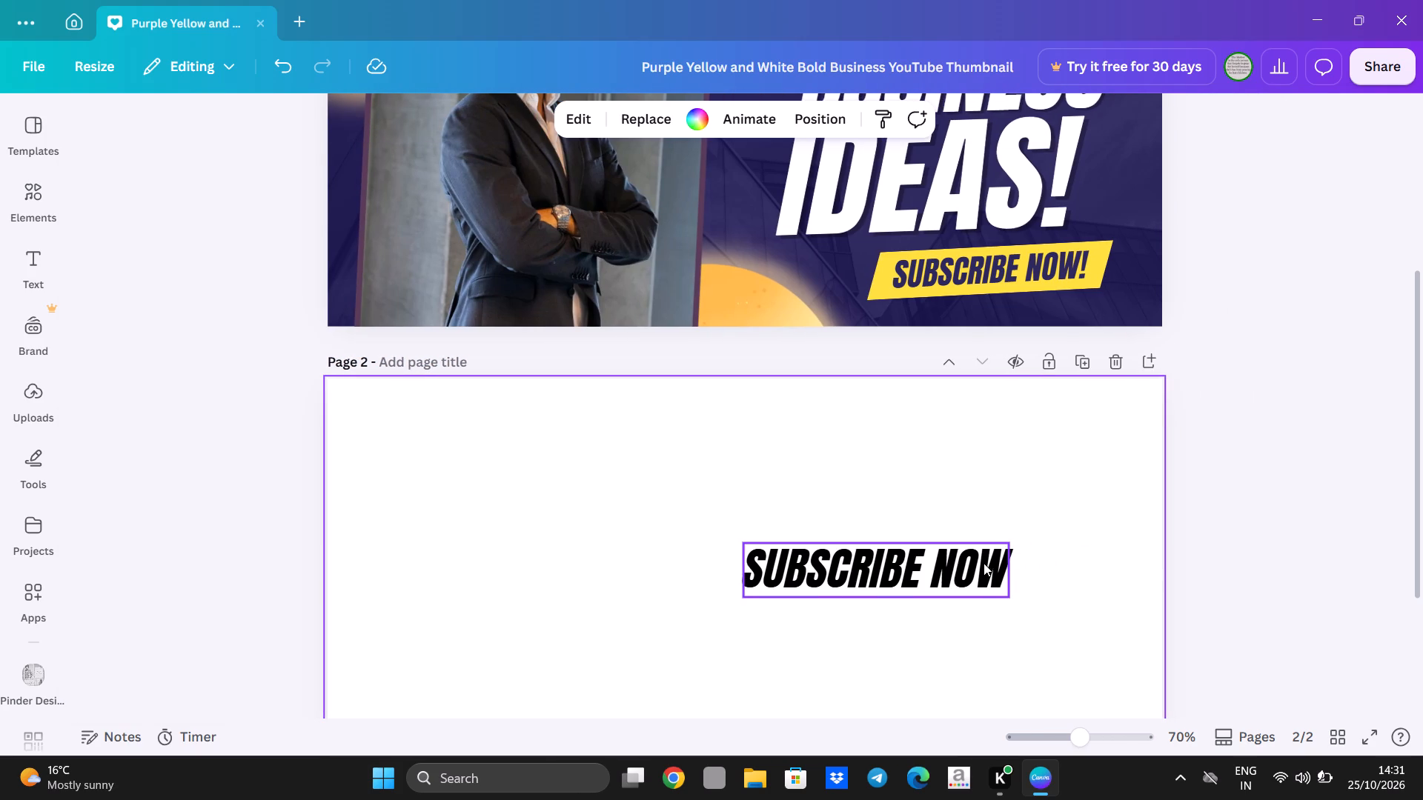
left_click(1001, 573)
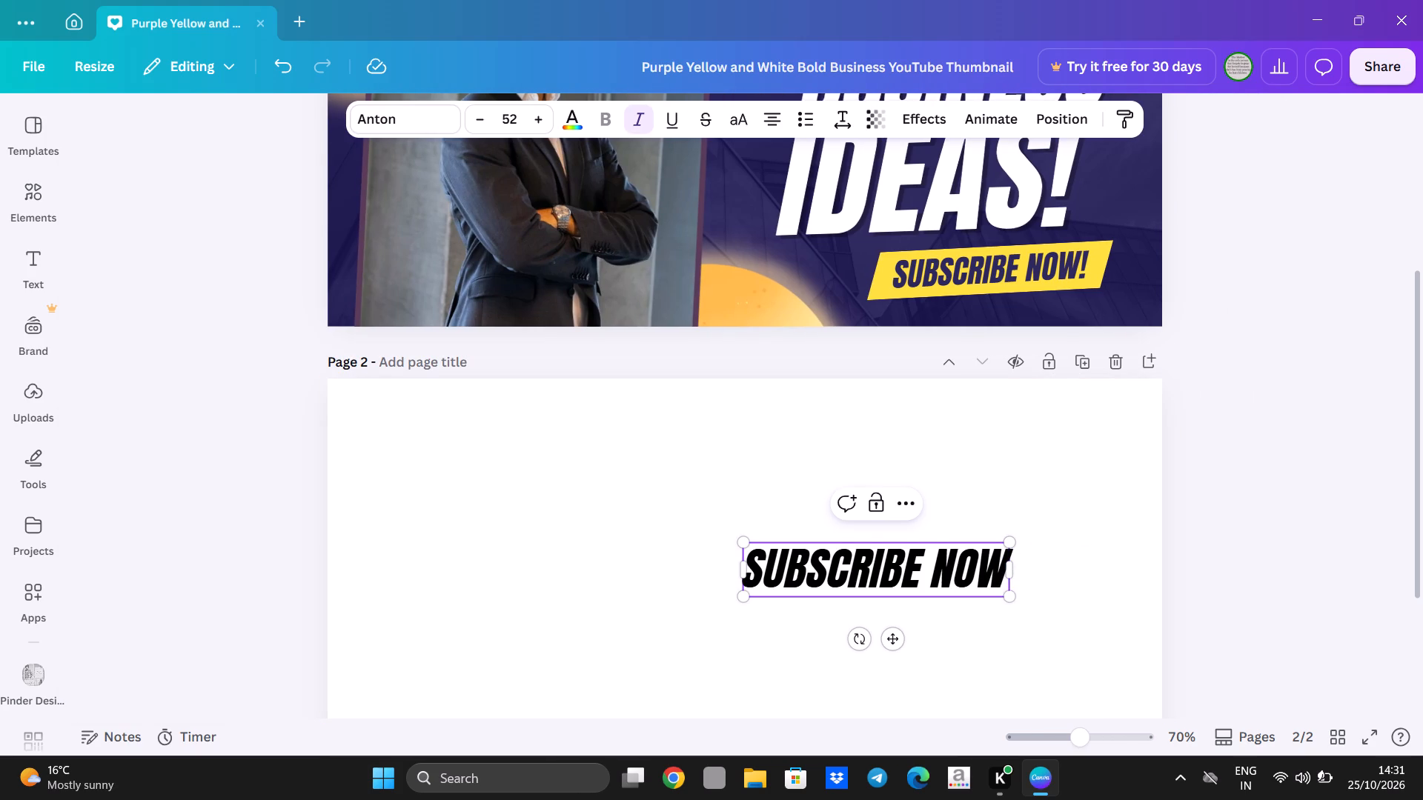
left_click(1003, 583)
key("shift+exclam")
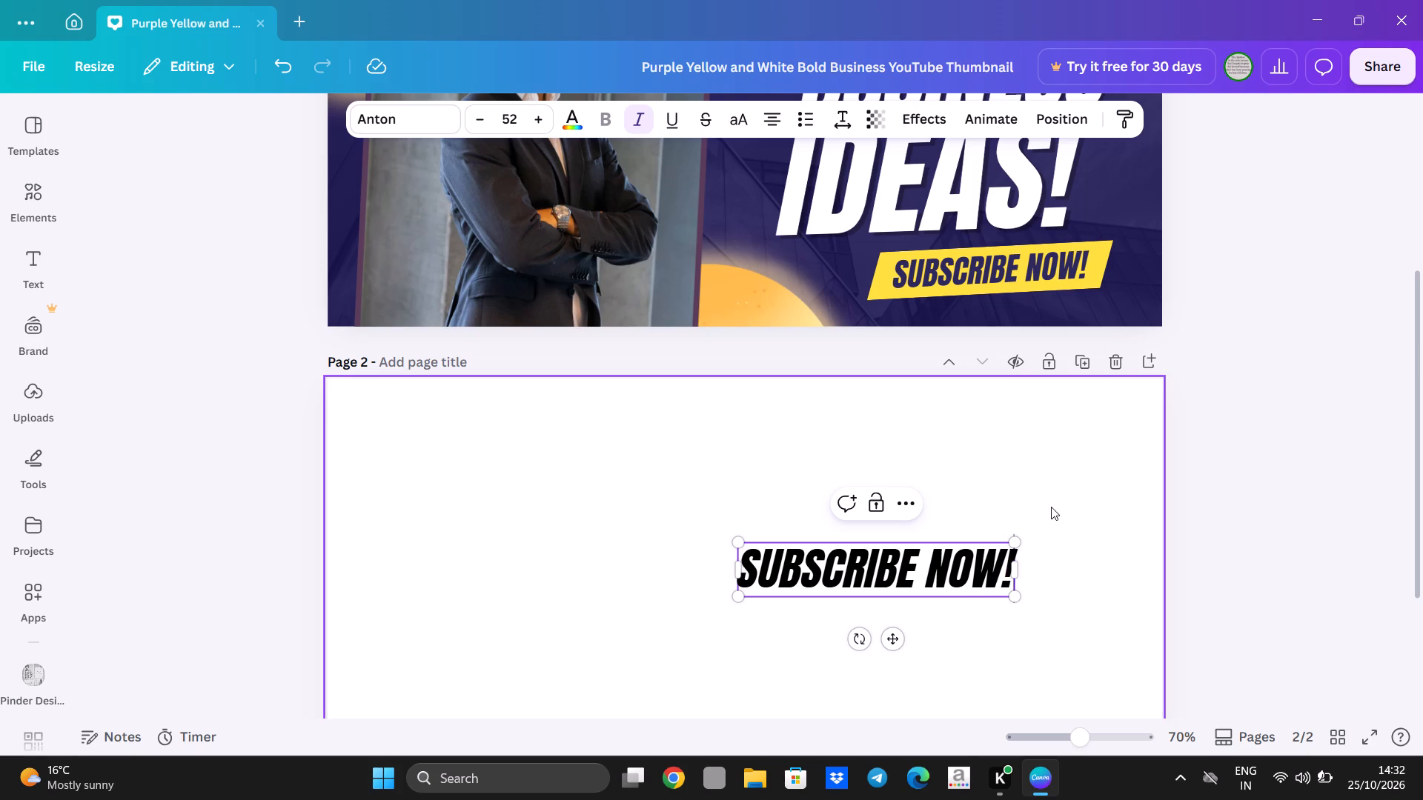
left_click(1051, 507)
Move the SUBSCRIBE NOW! heading slightly further right and down on page 2.
left_click_drag(961, 564, 1033, 607)
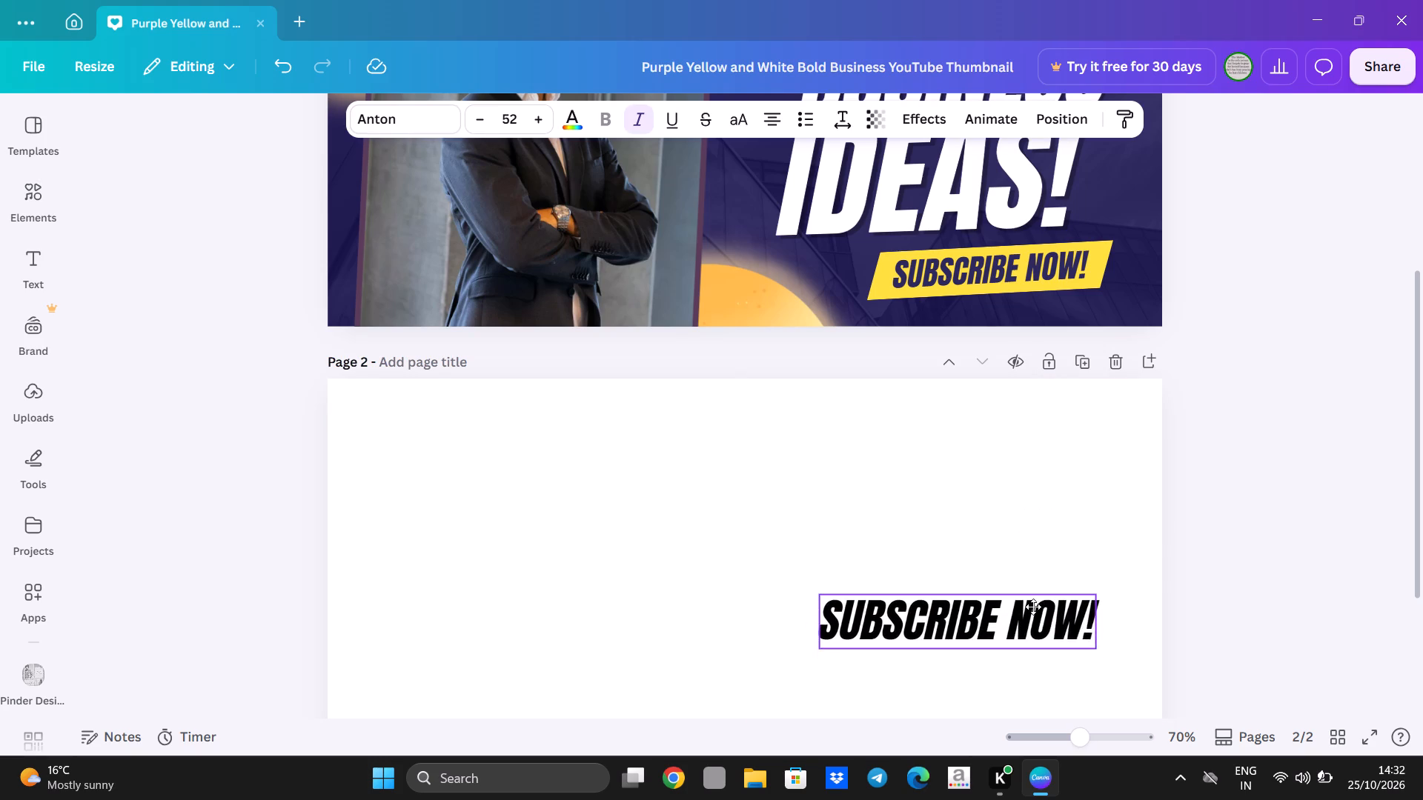
left_click_drag(1033, 607, 1020, 601)
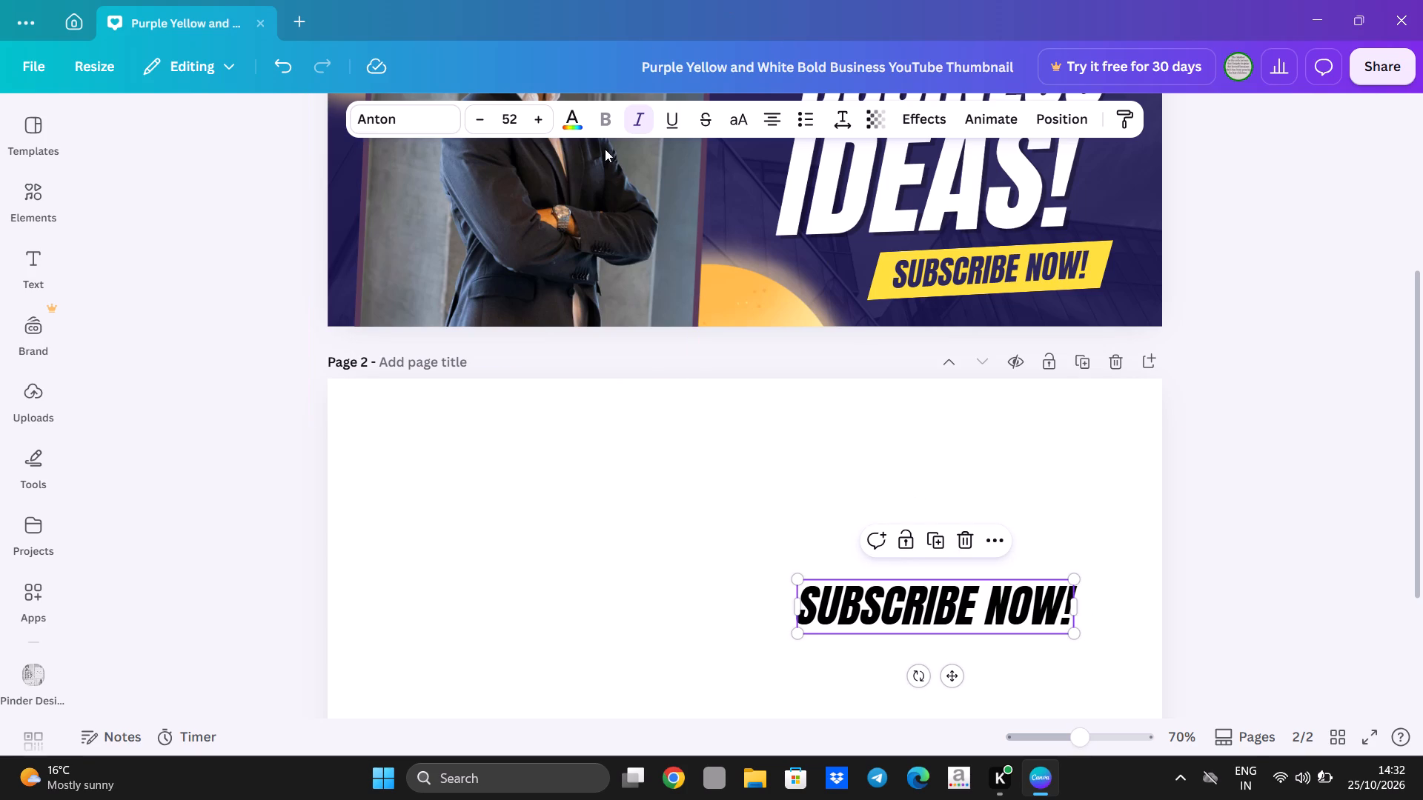
Widen the SUBSCRIBE NOW! heading's letter spacing to 78.
left_click(565, 110)
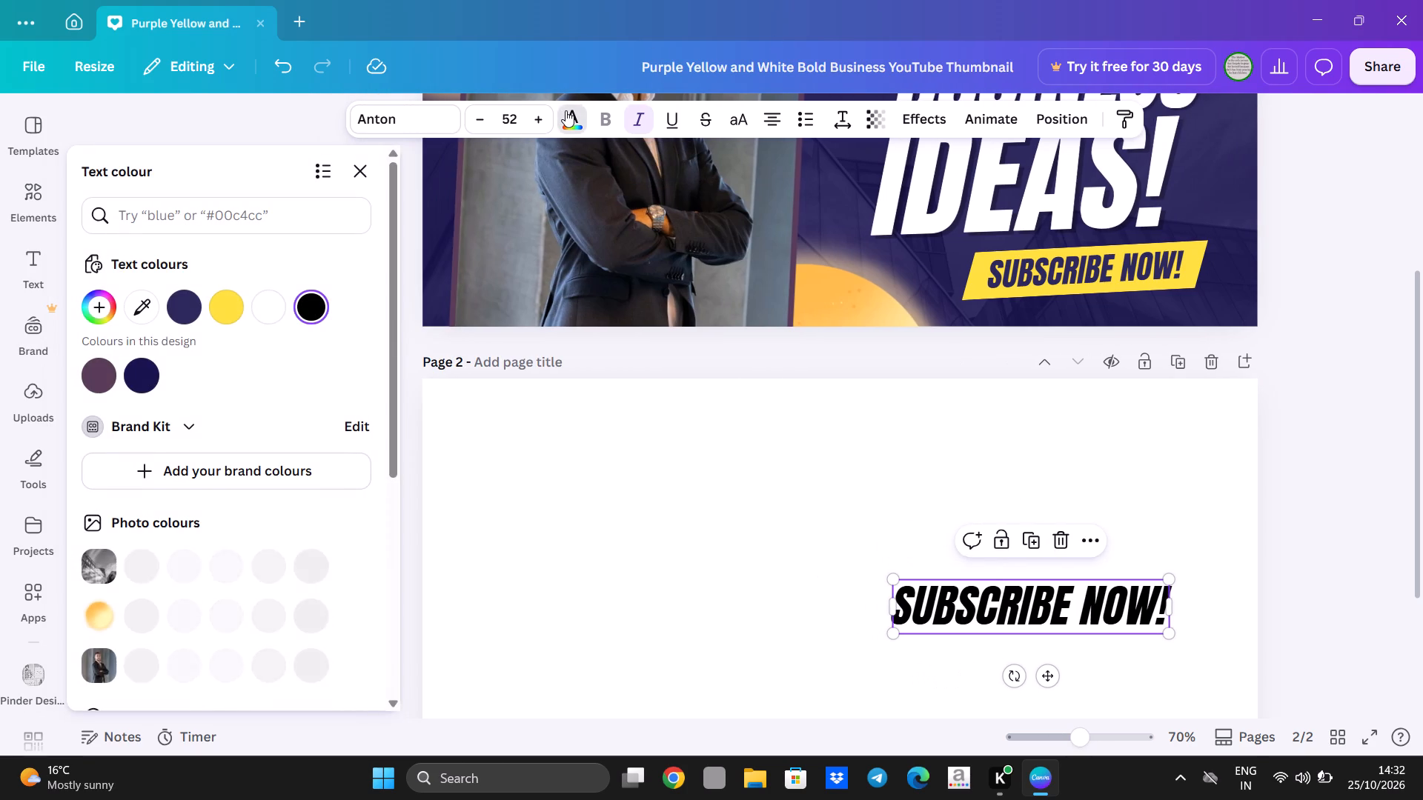
left_click(841, 130)
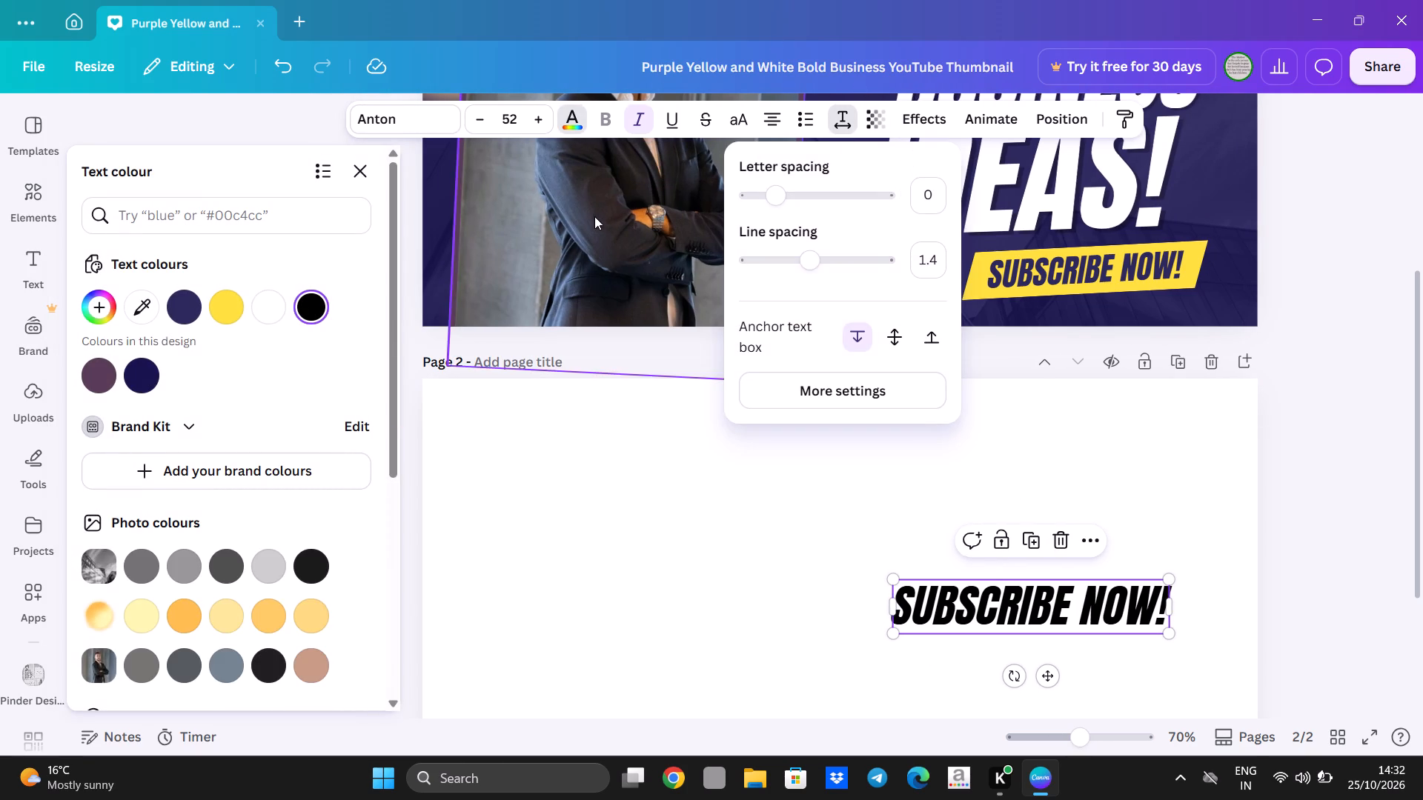
left_click_drag(786, 198, 827, 200)
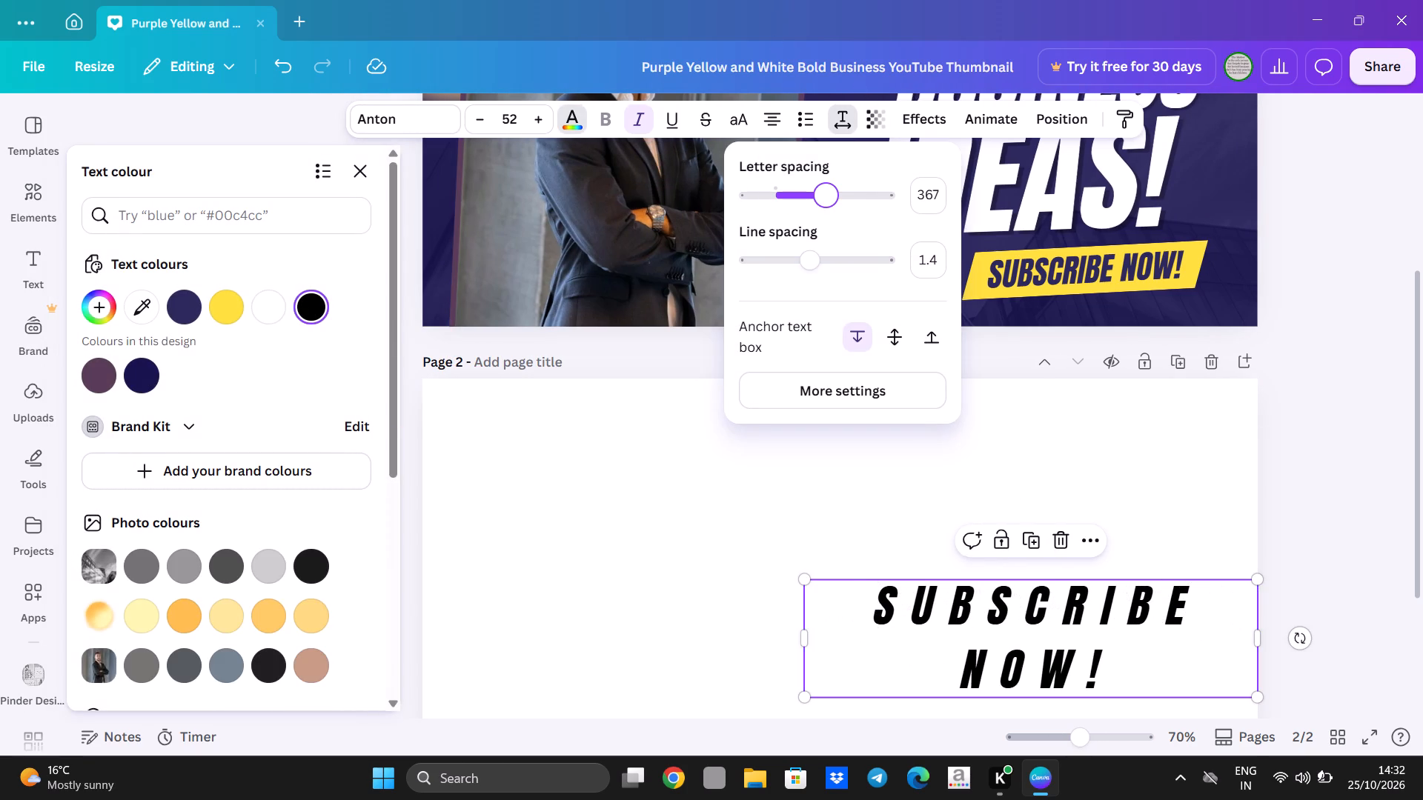
left_click_drag(827, 200, 815, 201)
left_click_drag(815, 201, 786, 205)
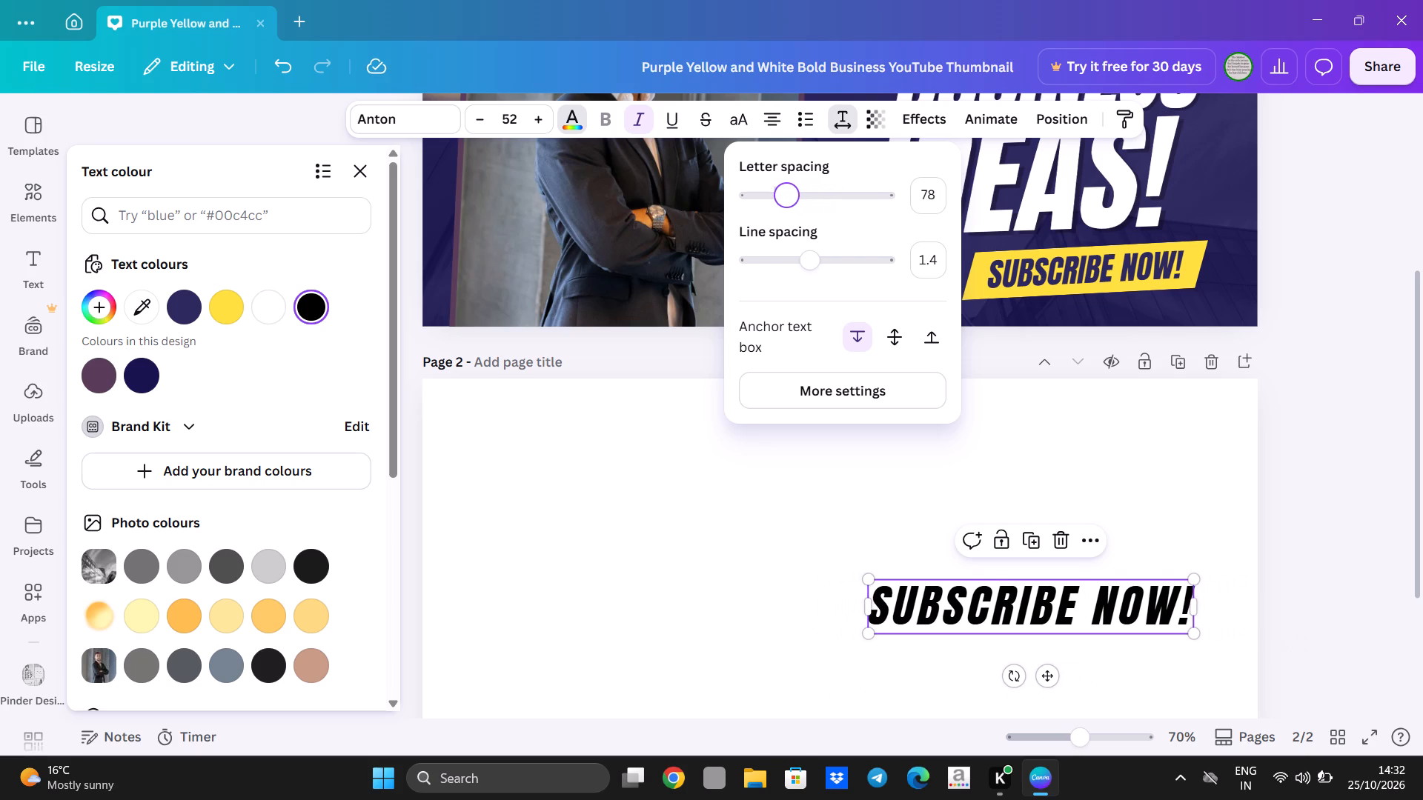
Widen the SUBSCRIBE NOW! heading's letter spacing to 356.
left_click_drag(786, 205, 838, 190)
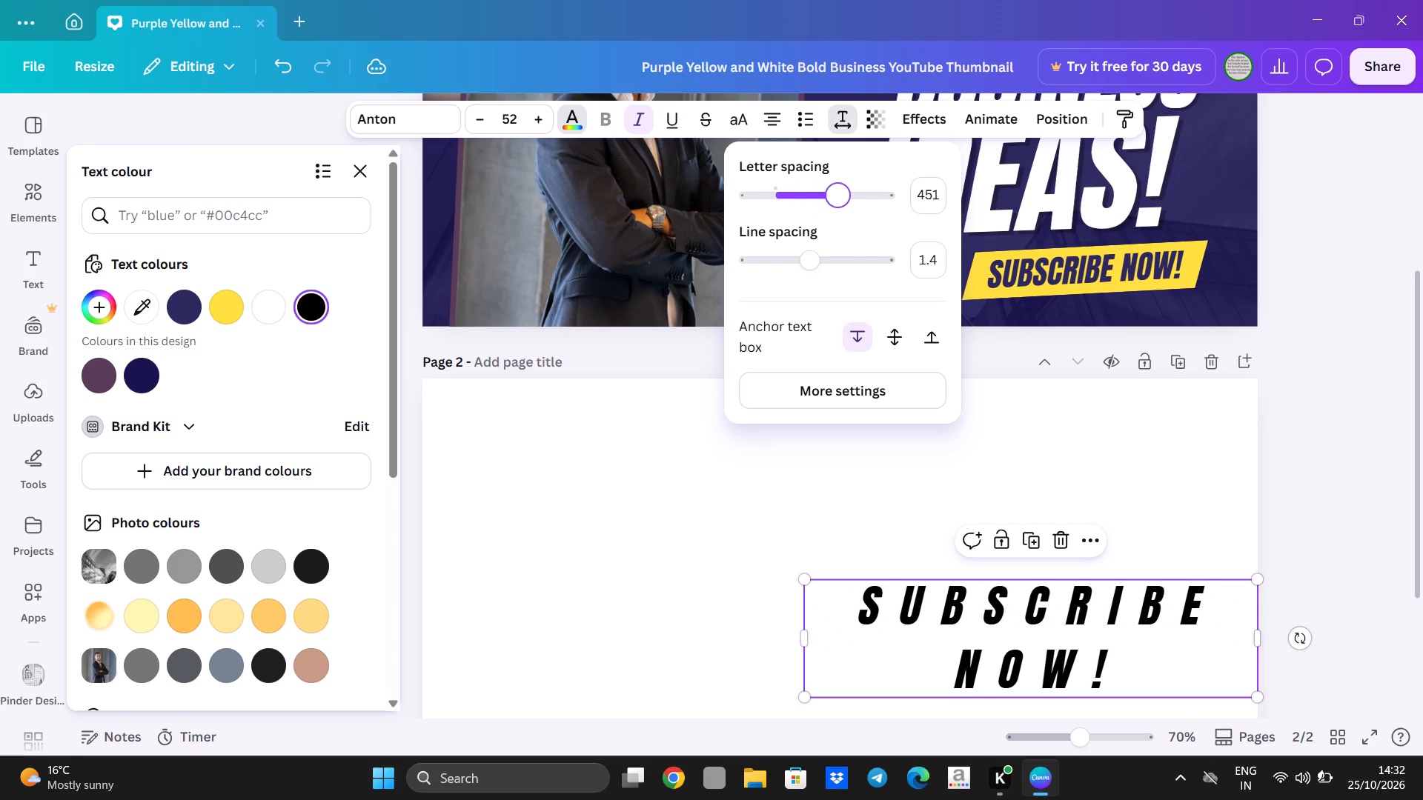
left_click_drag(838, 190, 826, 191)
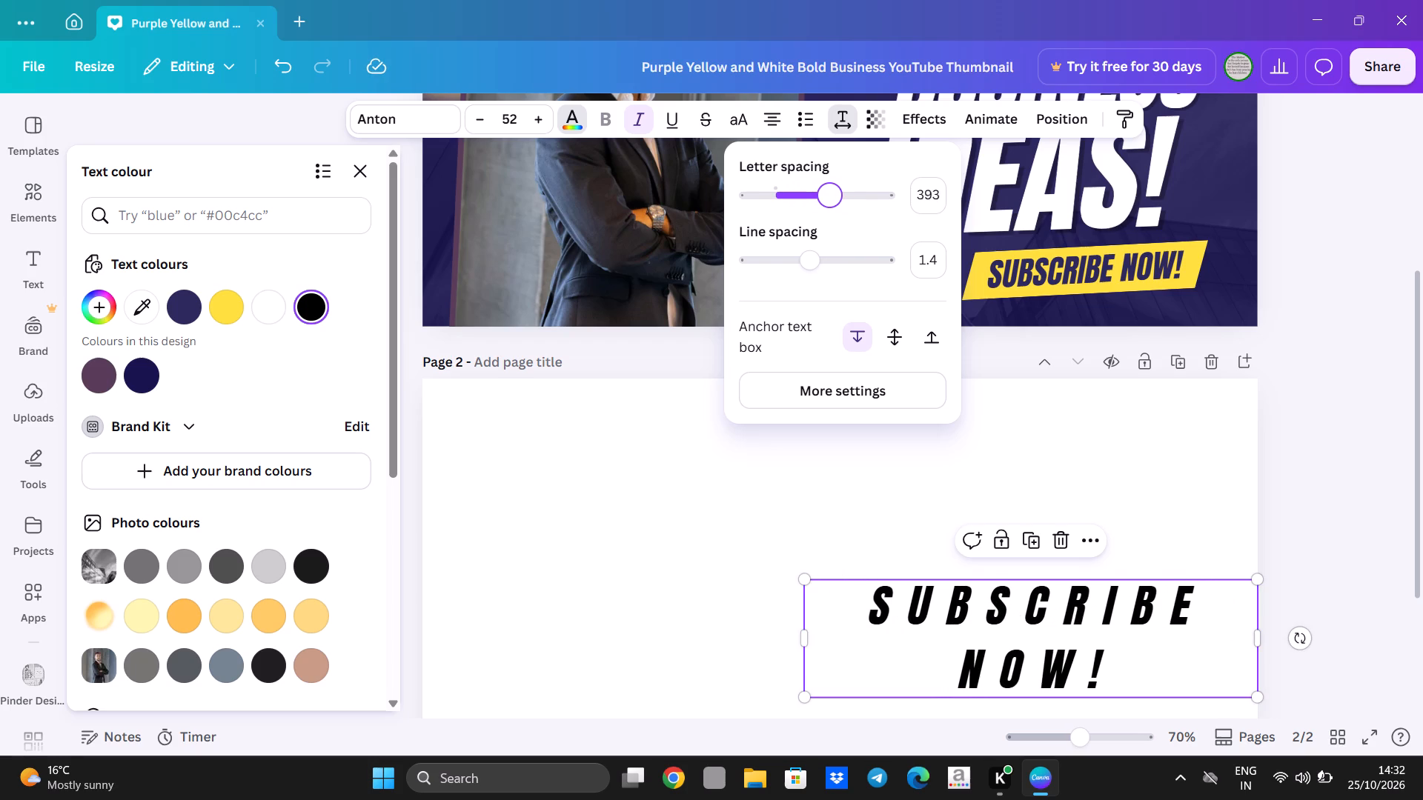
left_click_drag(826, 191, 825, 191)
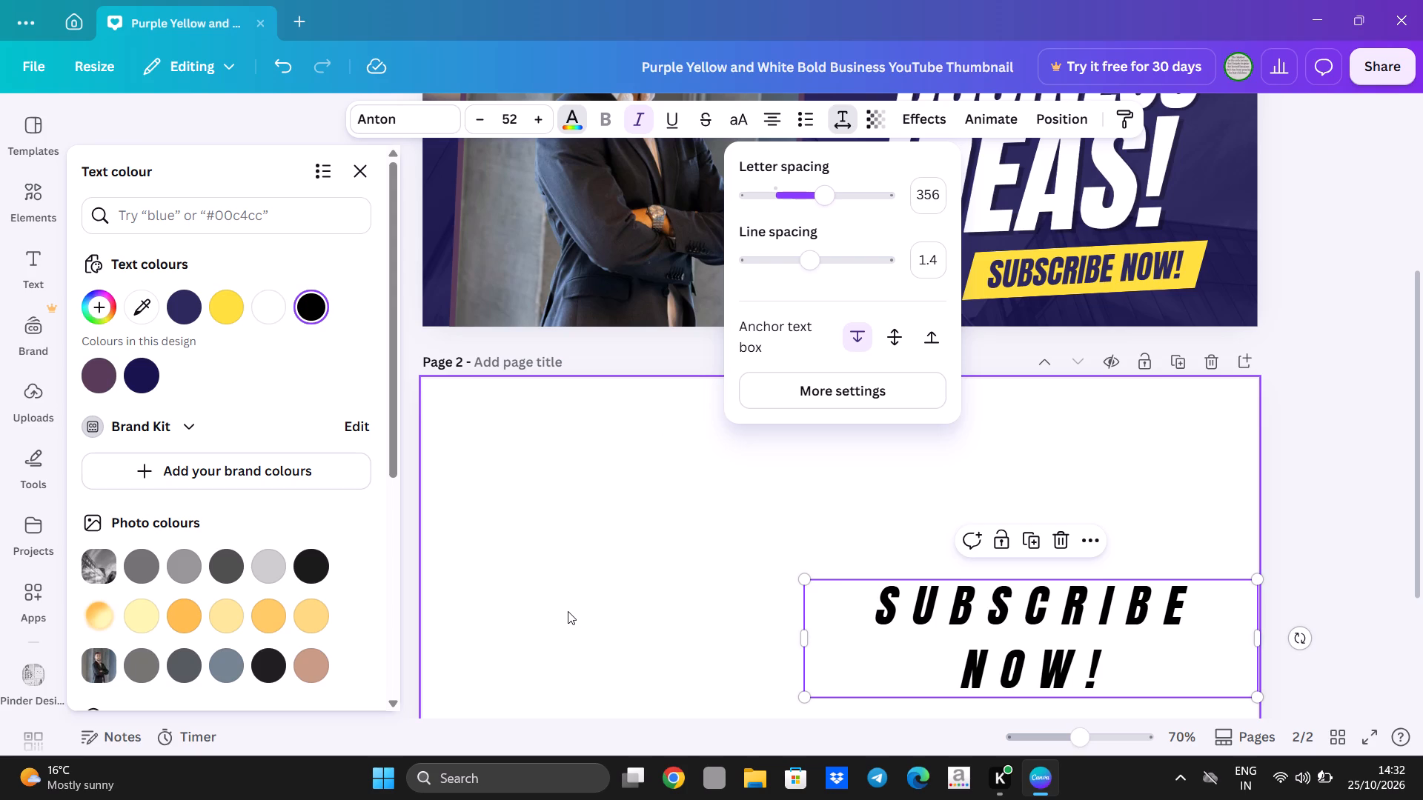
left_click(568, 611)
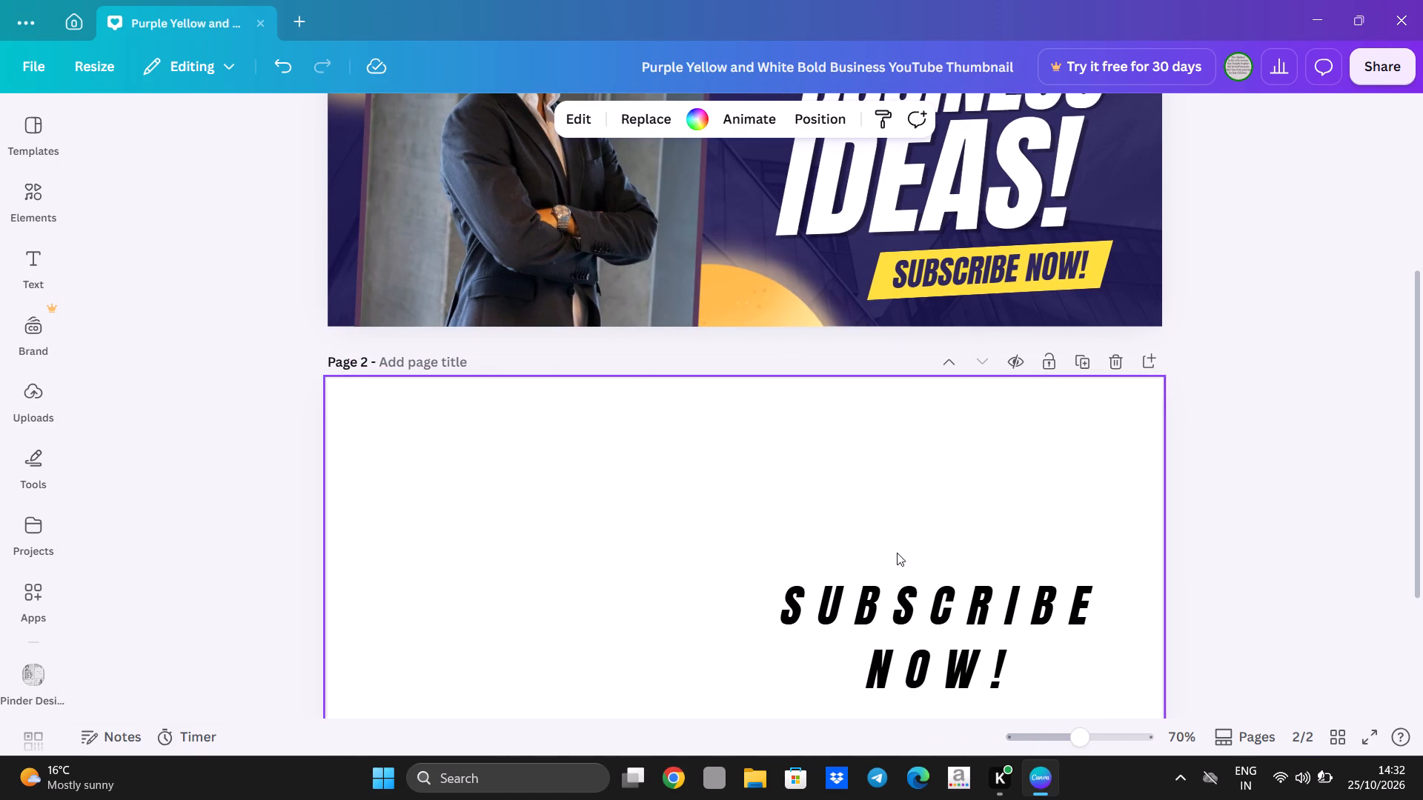
Move the SUBSCRIBE NOW! heading down into page 2's bottom-right corner.
scroll(897, 553, "down", 2)
left_click_drag(921, 446, 900, 646)
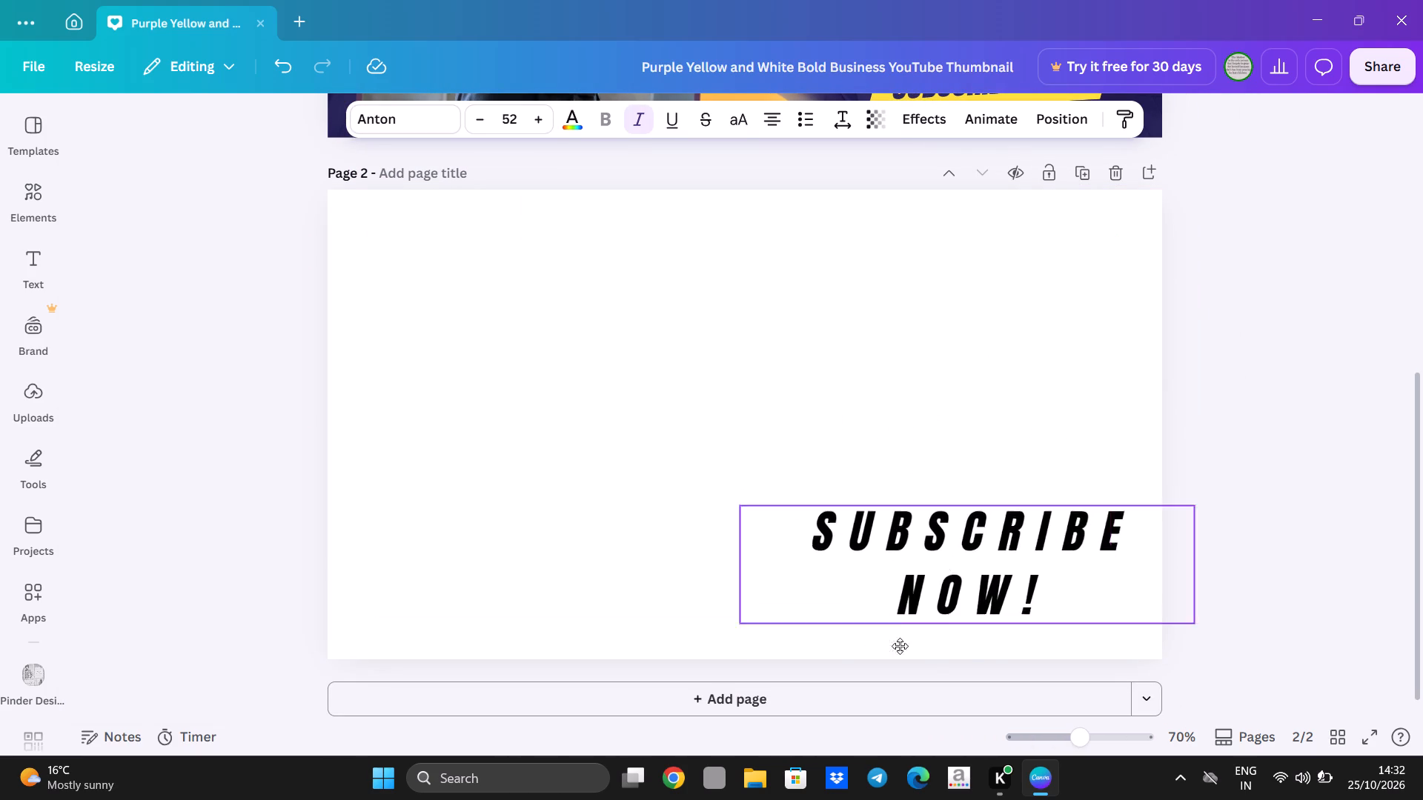
left_click_drag(900, 646, 918, 592)
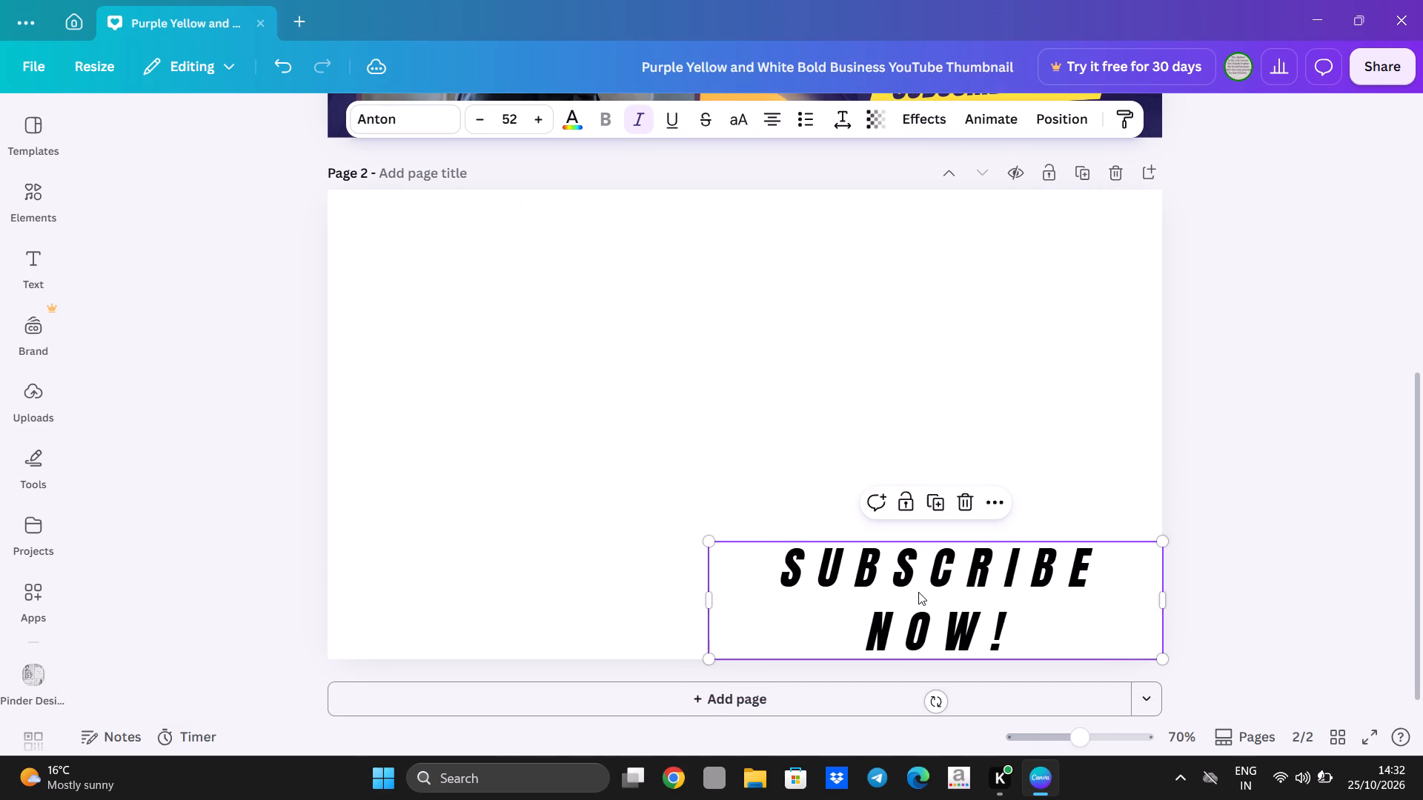
Set the SUBSCRIBE NOW! heading's letter spacing to 215.
left_click(913, 601)
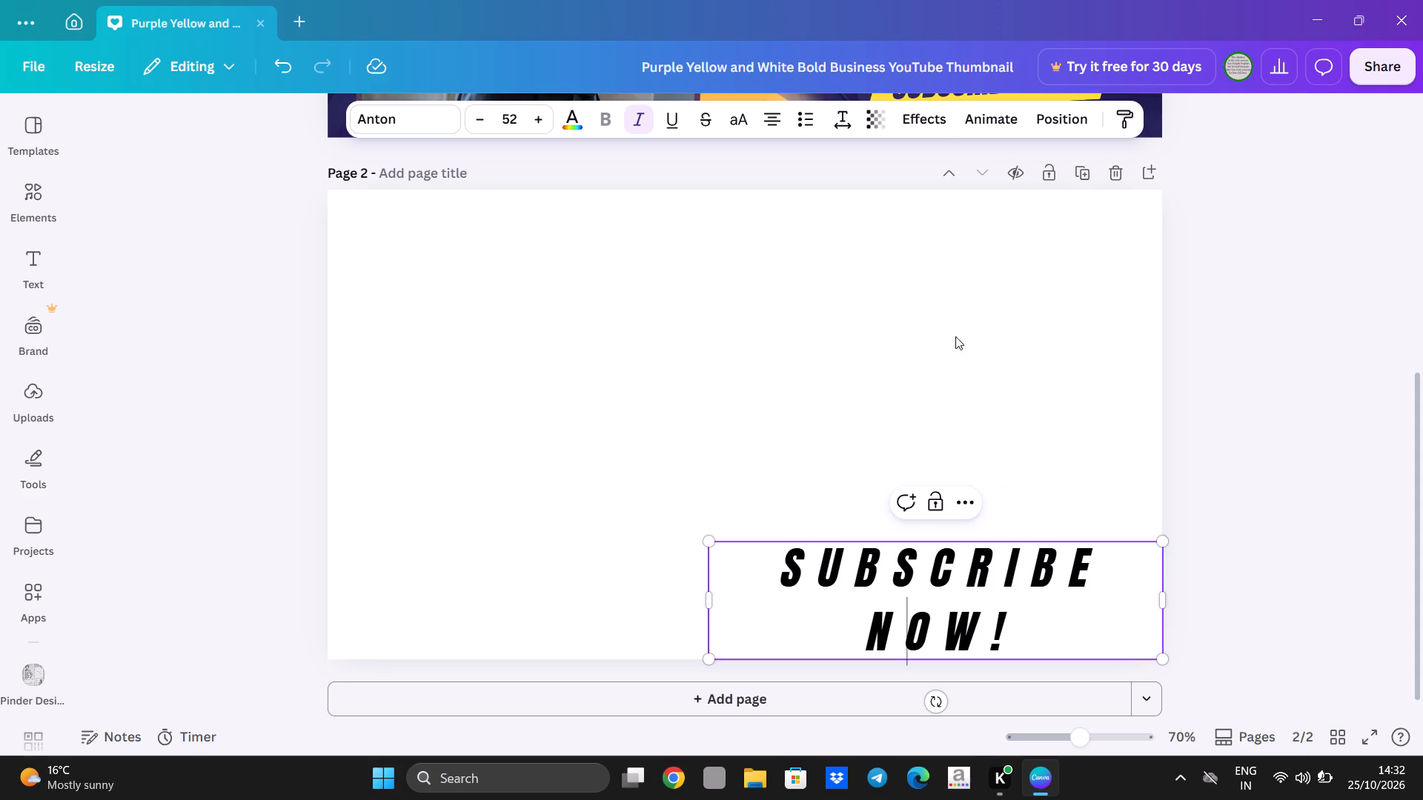
left_click(851, 120)
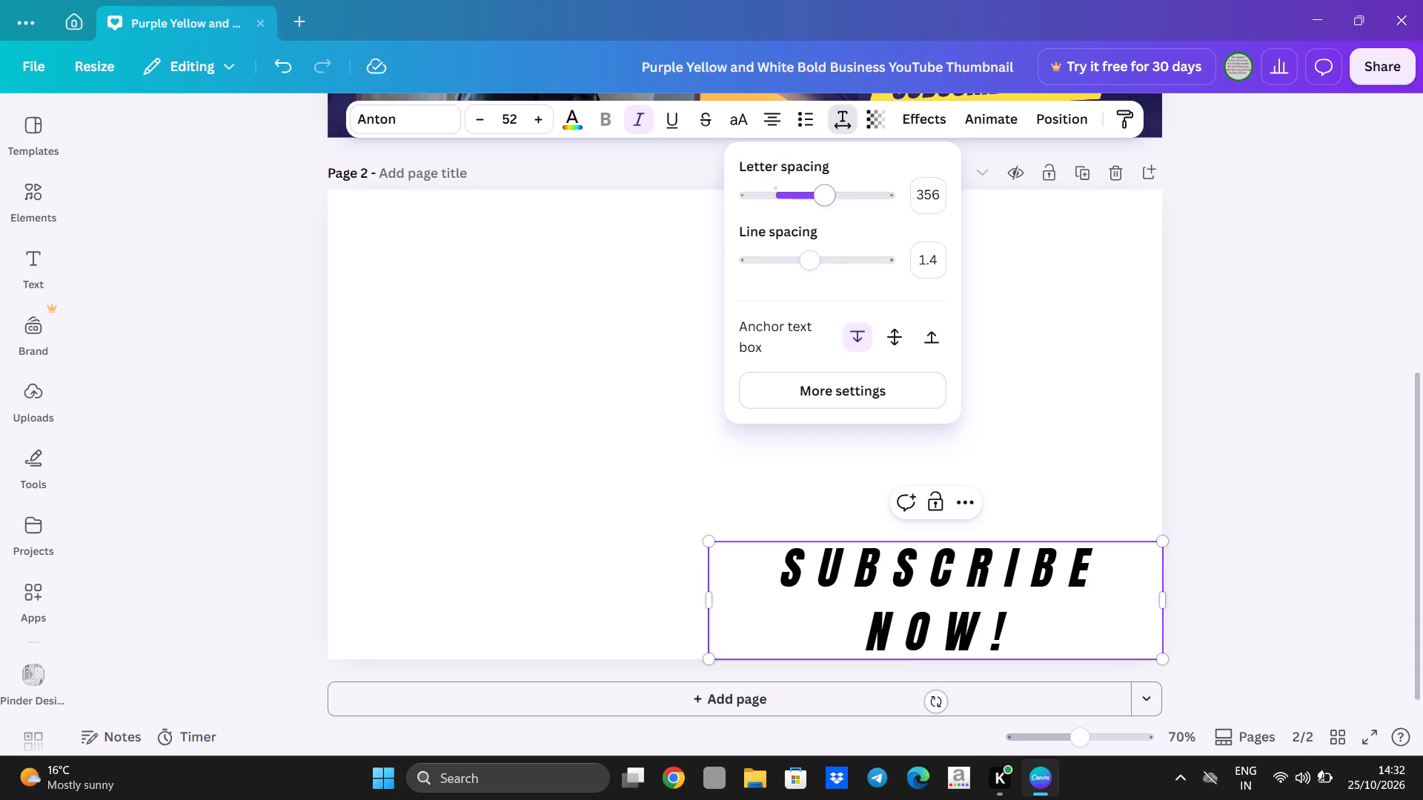
left_click_drag(833, 200, 803, 214)
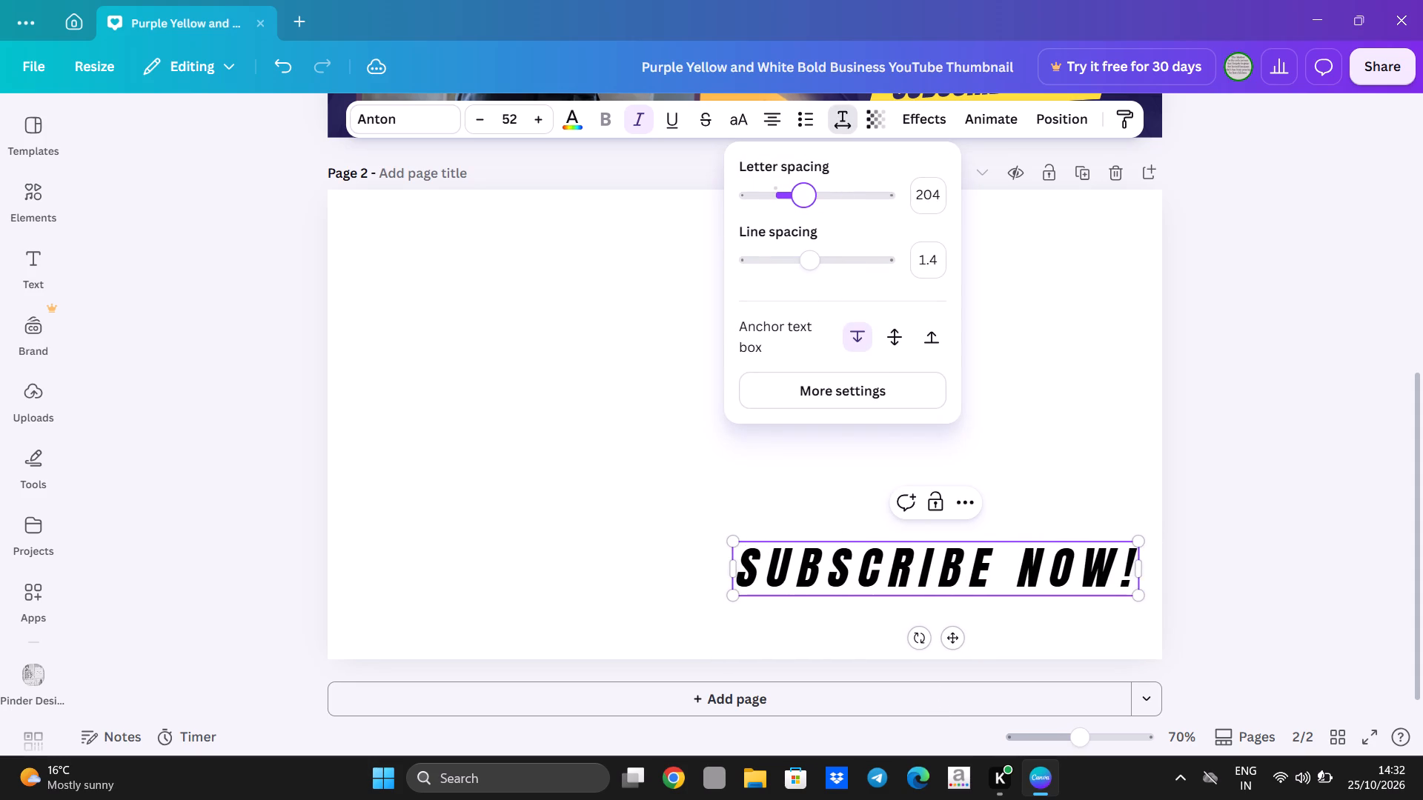
left_click_drag(803, 214, 805, 214)
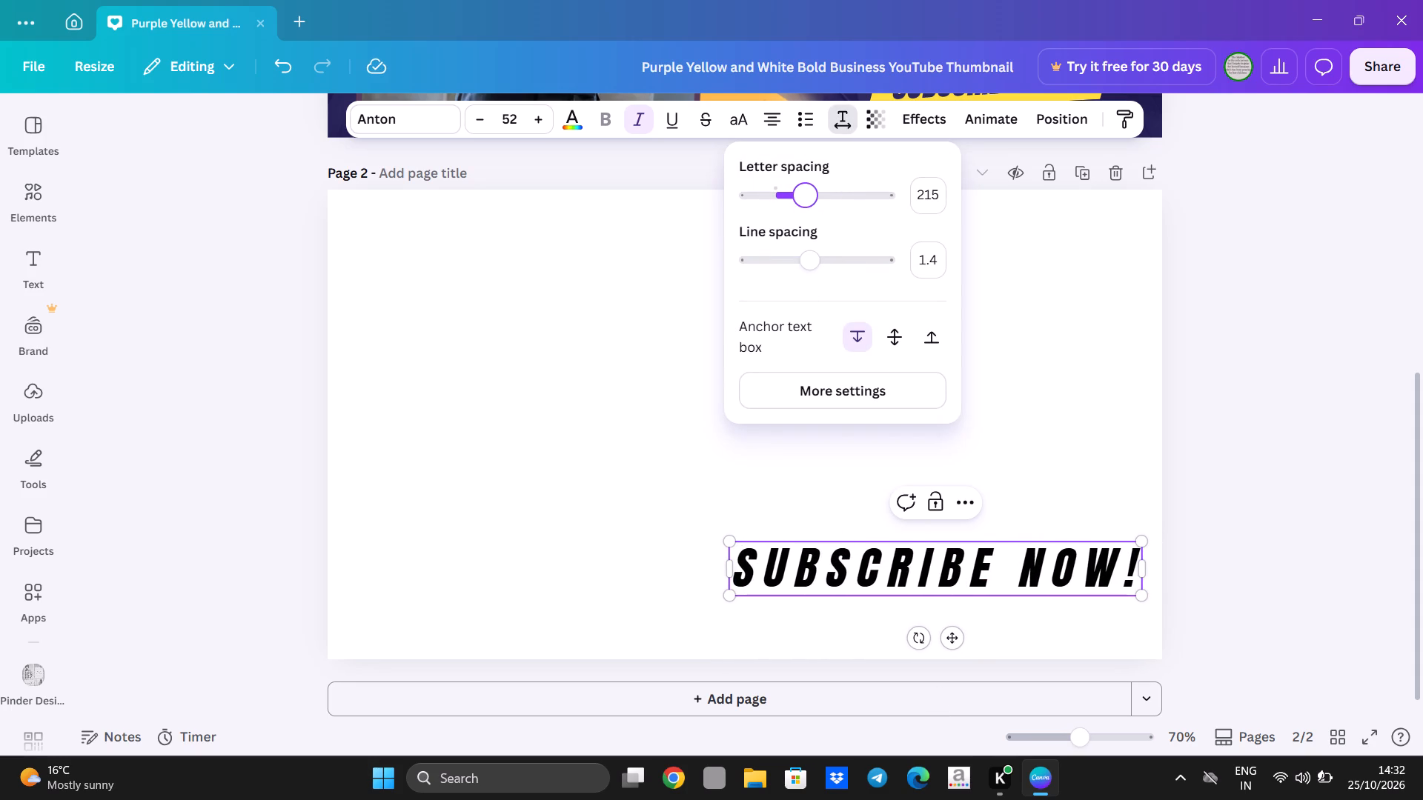
Cycle through the text alignments for the SUBSCRIBE NOW! heading and leave it left-aligned.
left_click(736, 124)
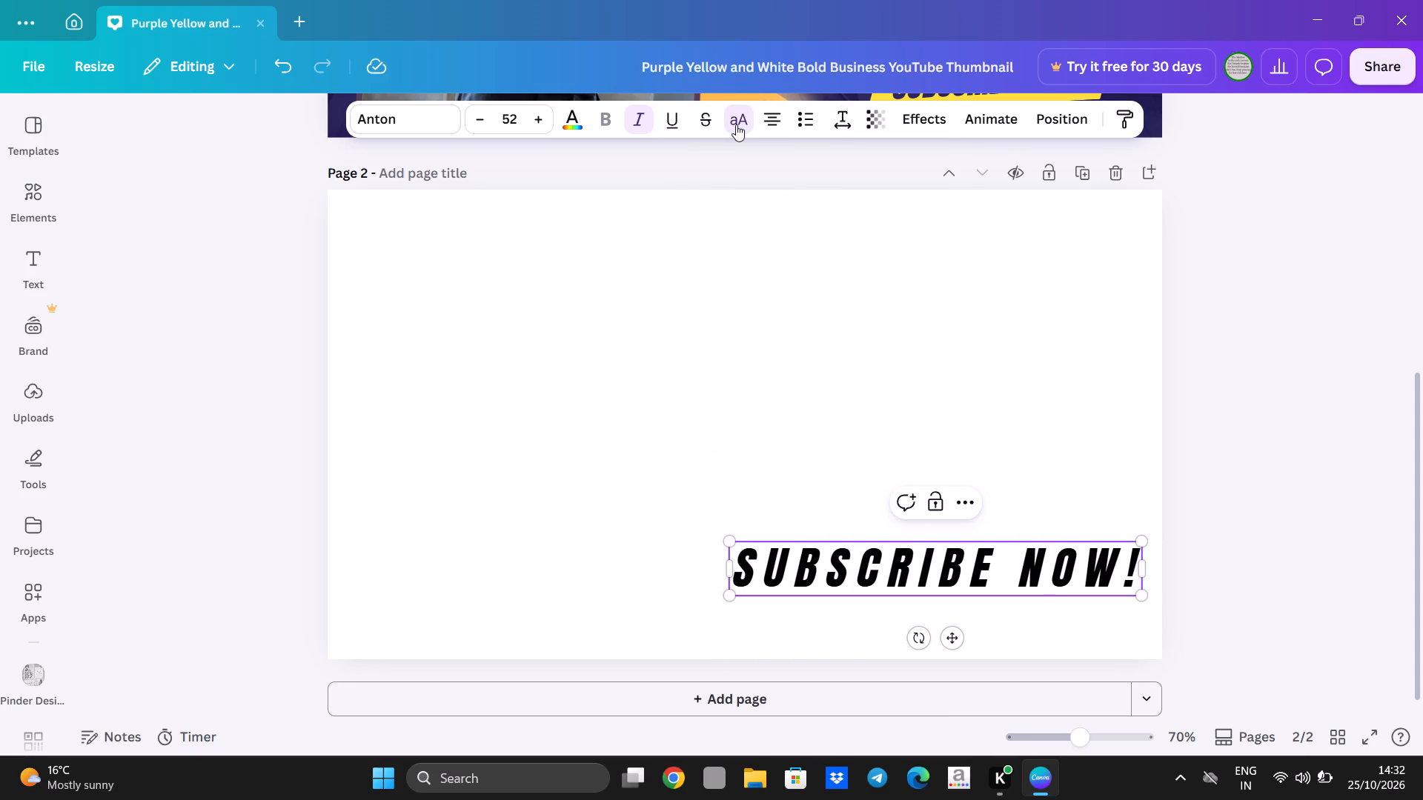
left_click(736, 124)
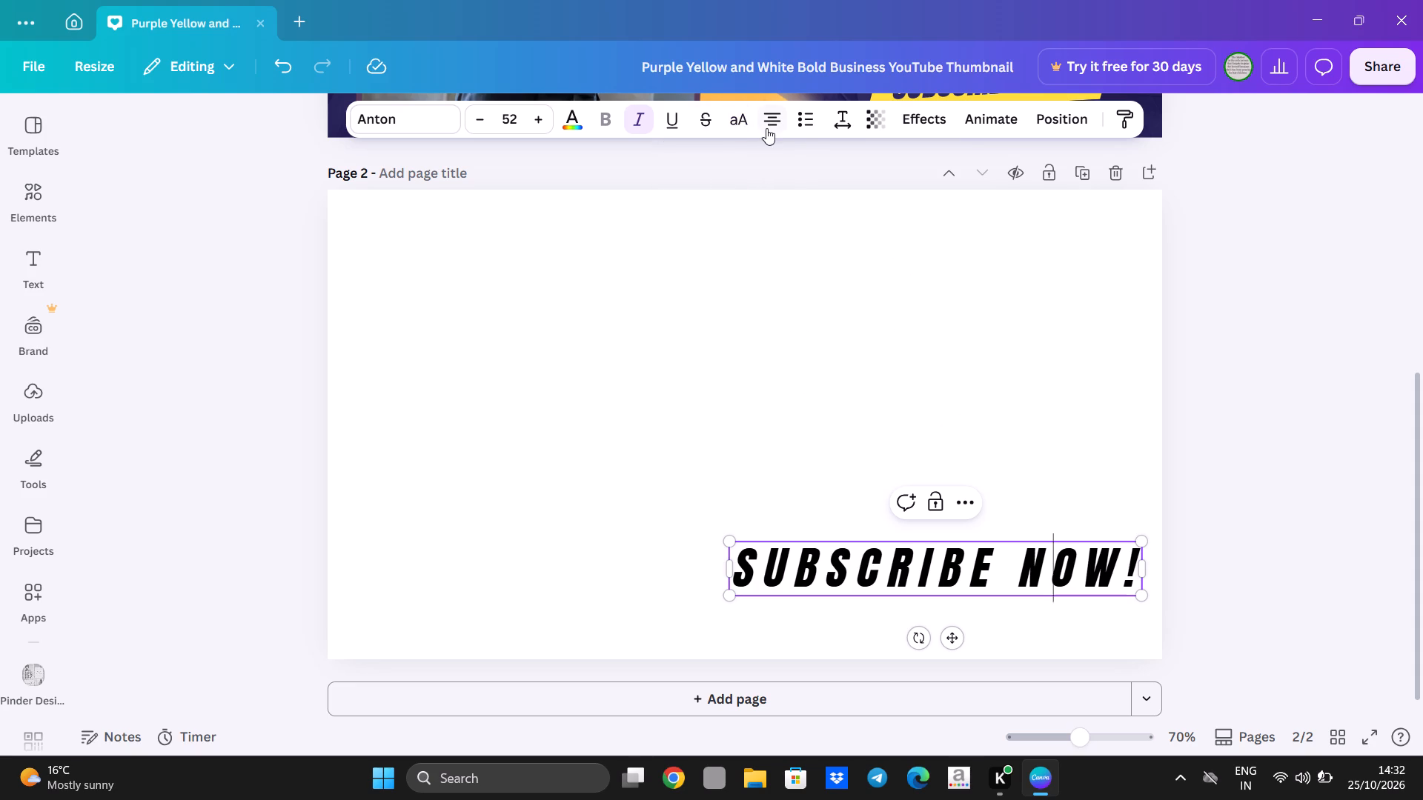
left_click(769, 126)
left_click(769, 126)
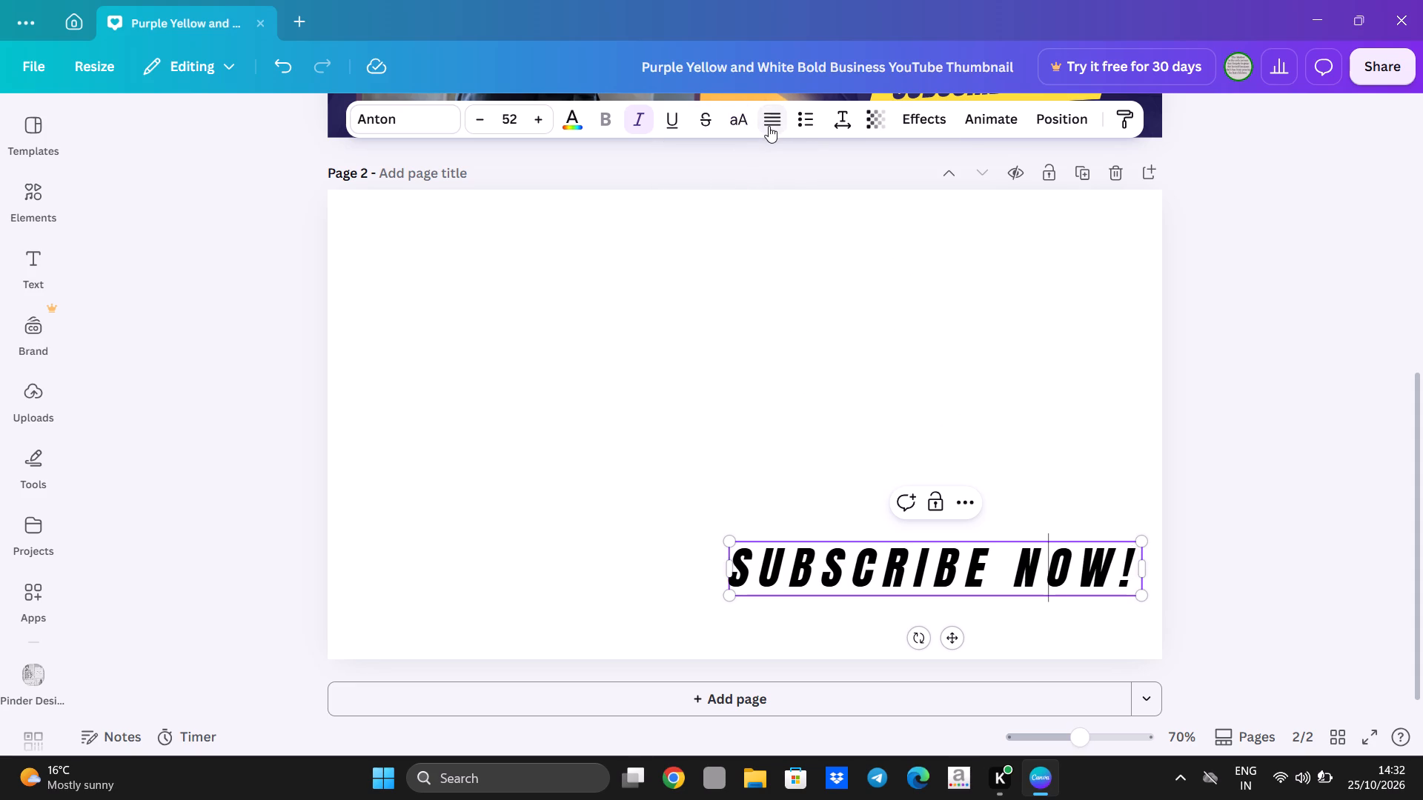
left_click(769, 126)
left_click(769, 126)
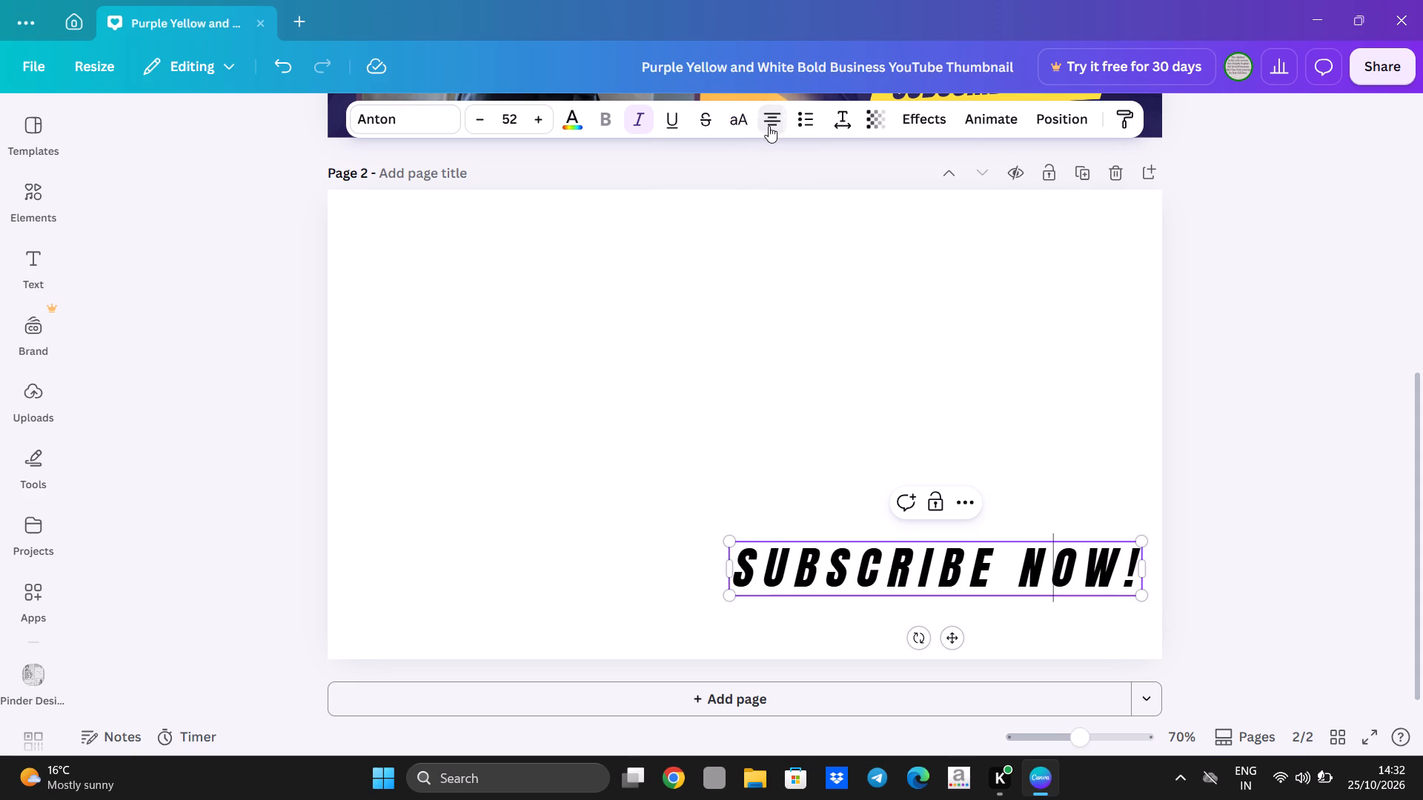
left_click(769, 126)
left_click(769, 126)
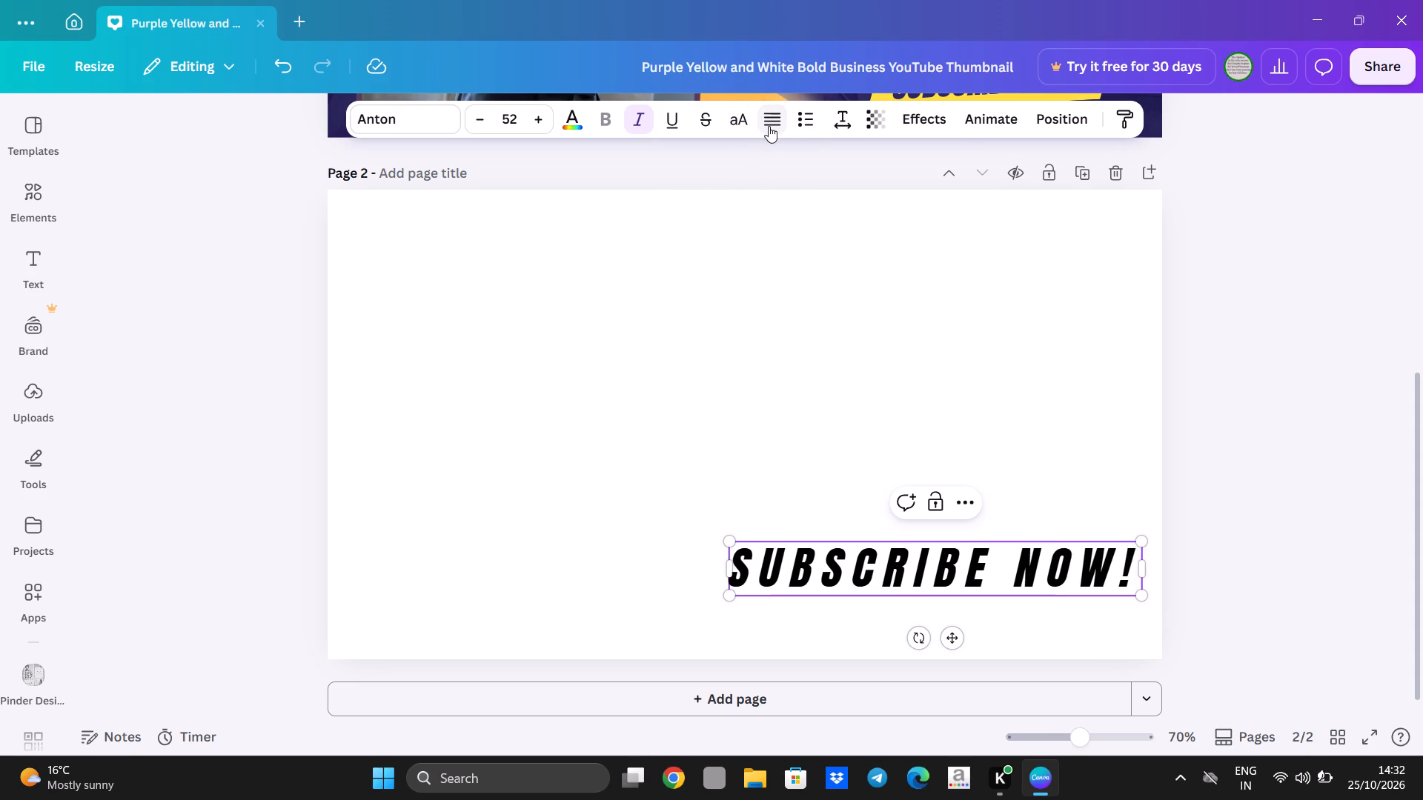
left_click(769, 126)
left_click(769, 126)
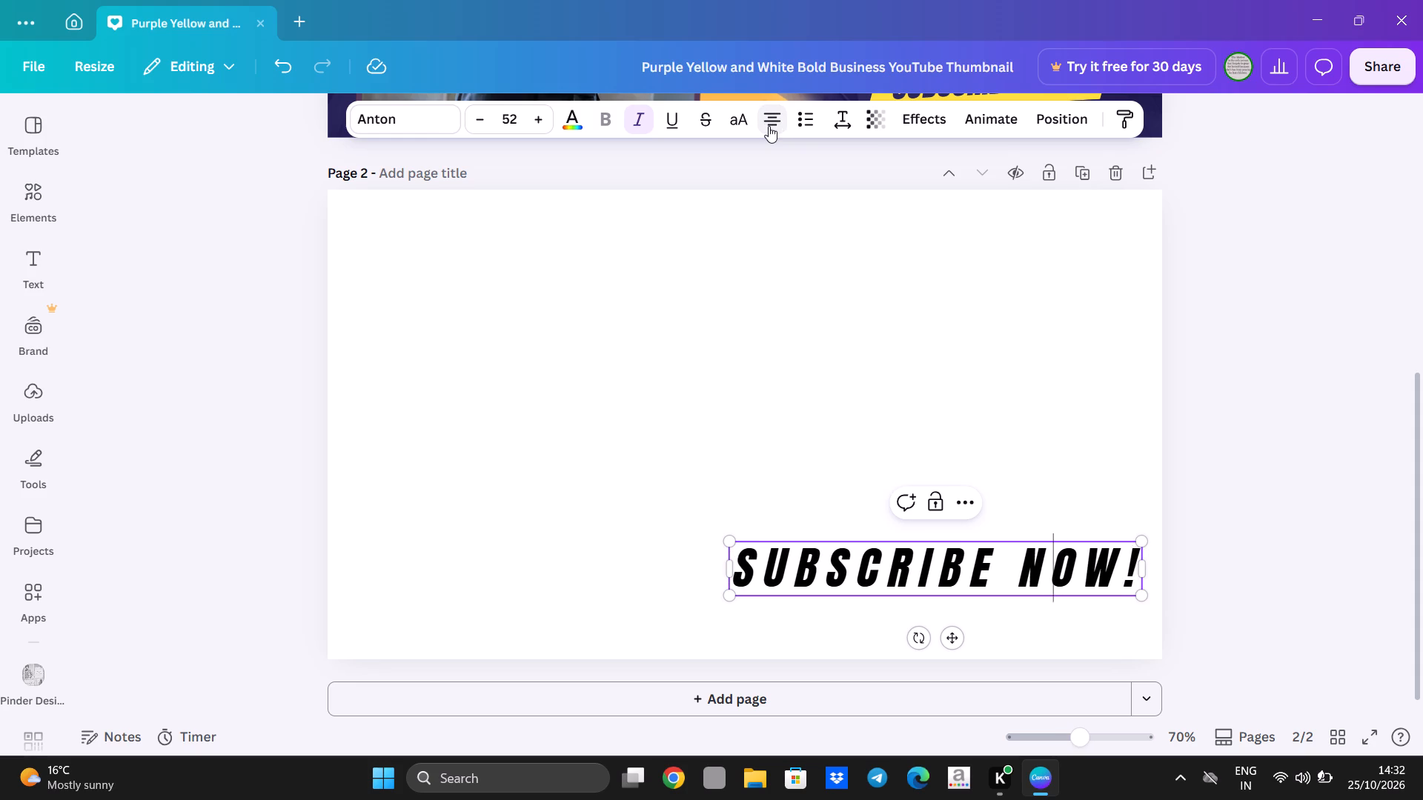
left_click(769, 126)
left_click(783, 229)
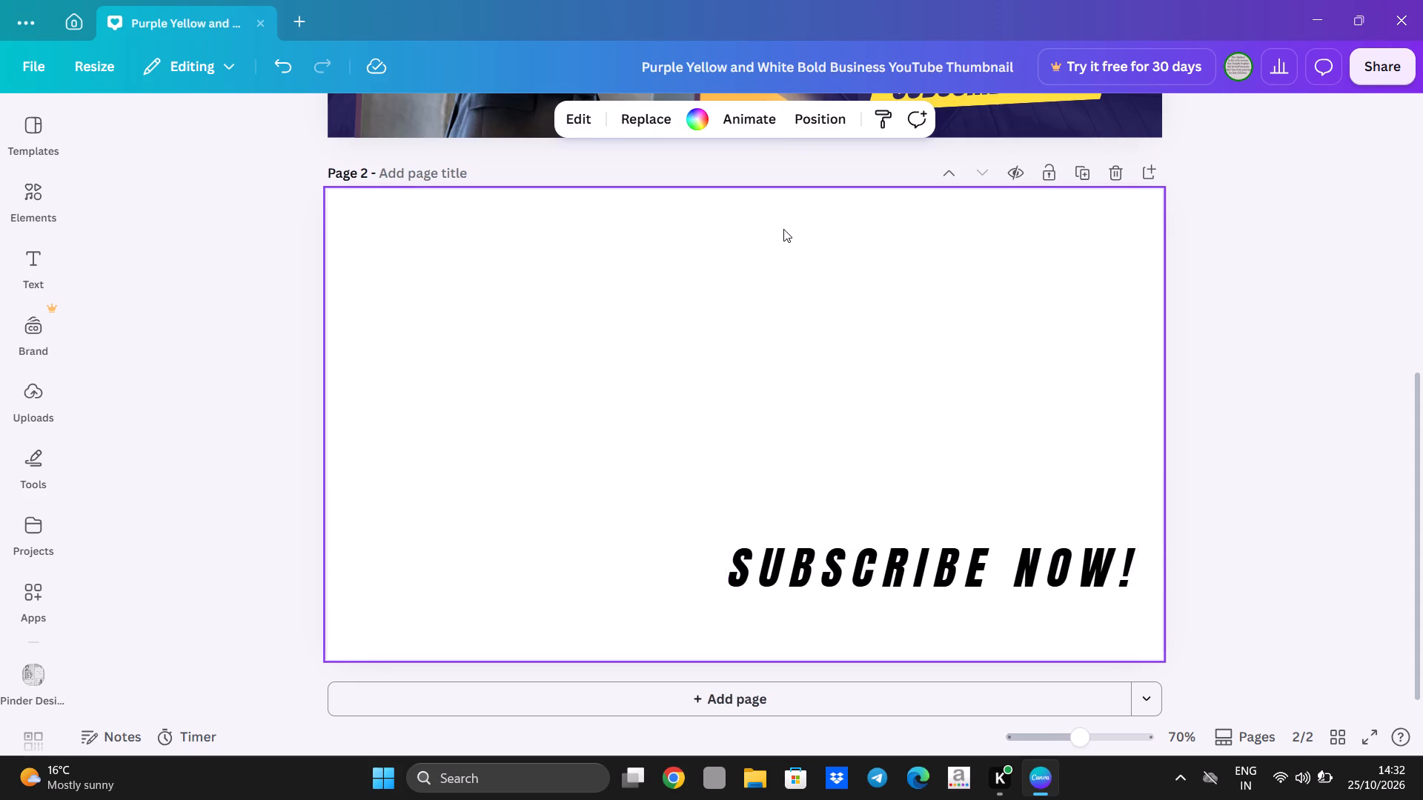
Try the grey photo colours on the SUBSCRIBE NOW! heading and settle on the near-black one.
left_click(800, 564)
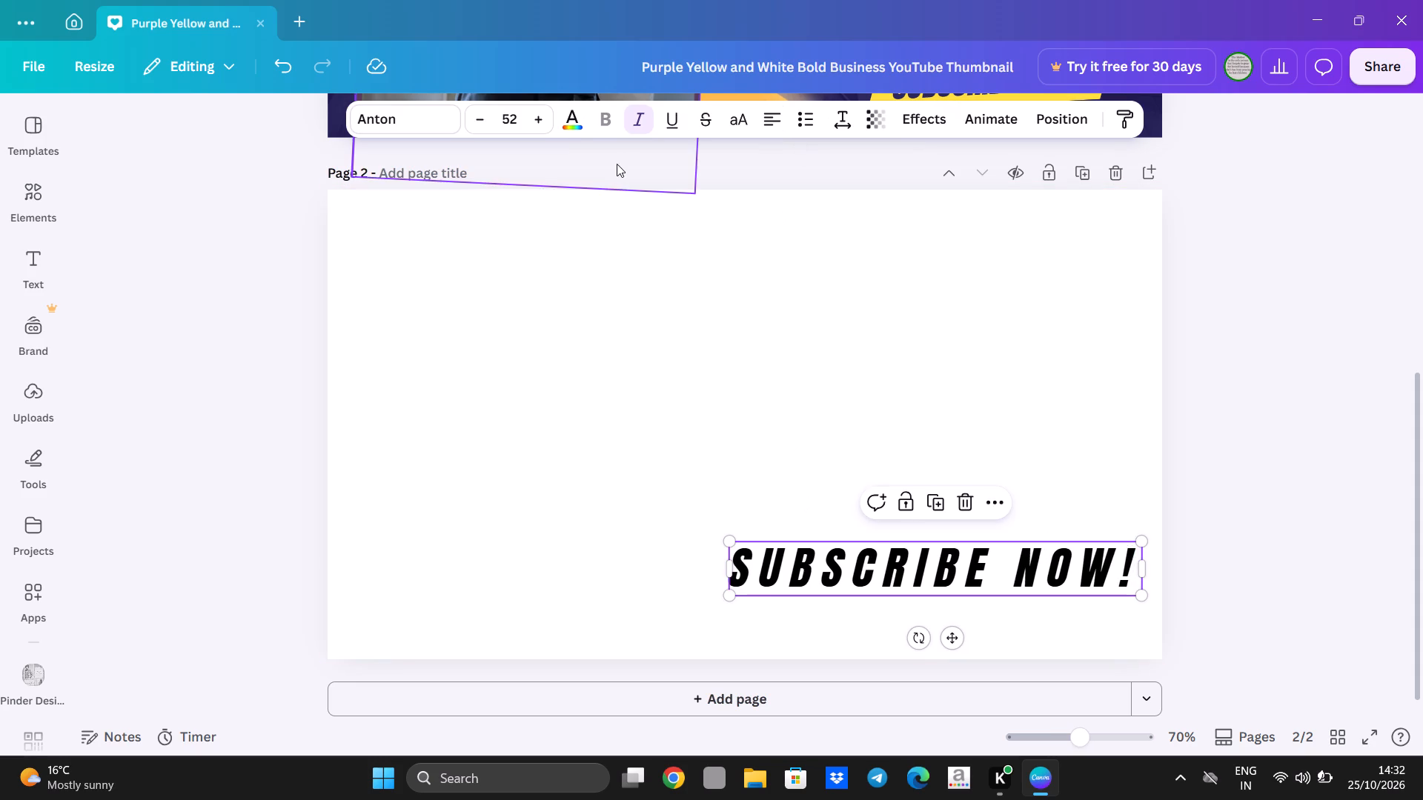
left_click(571, 116)
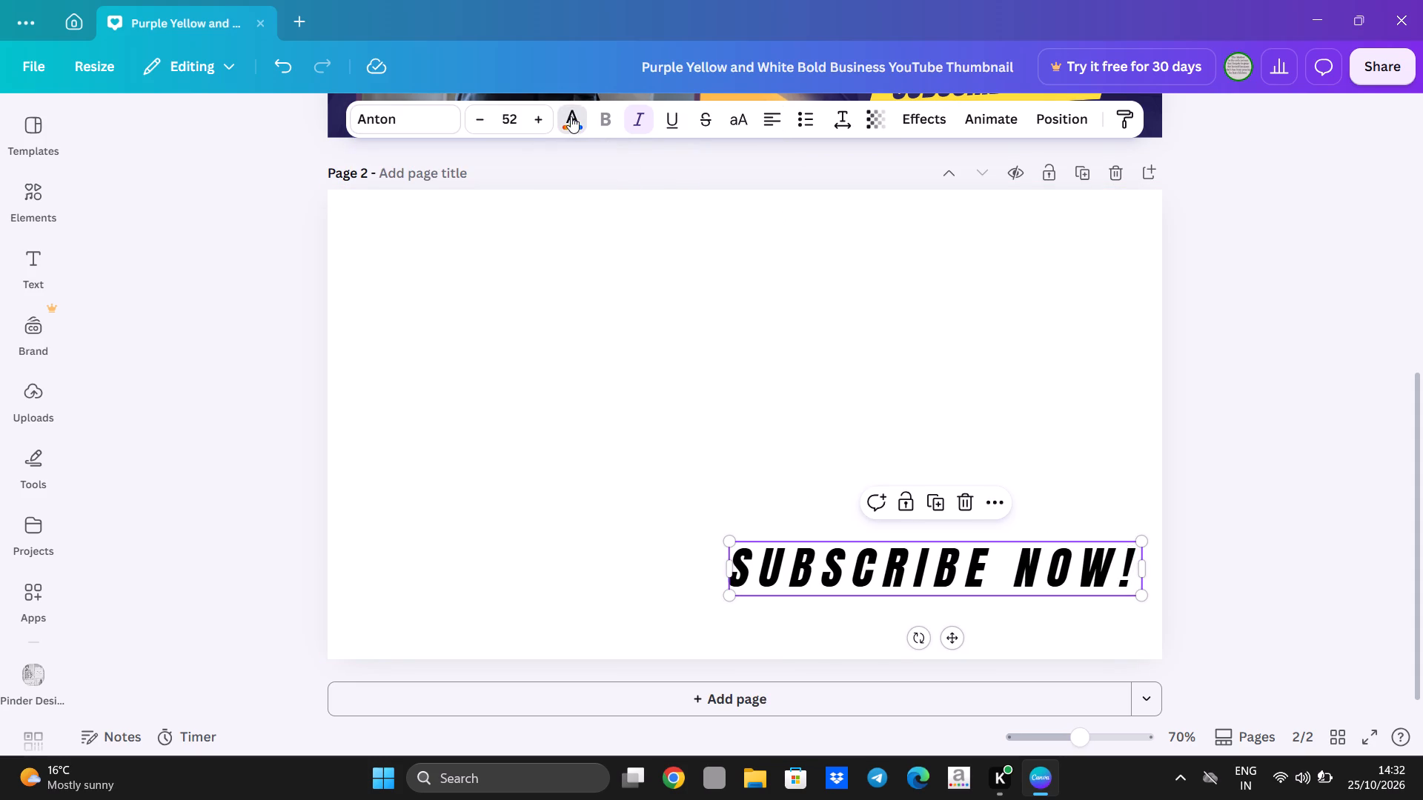
scroll(195, 510, "down", 3)
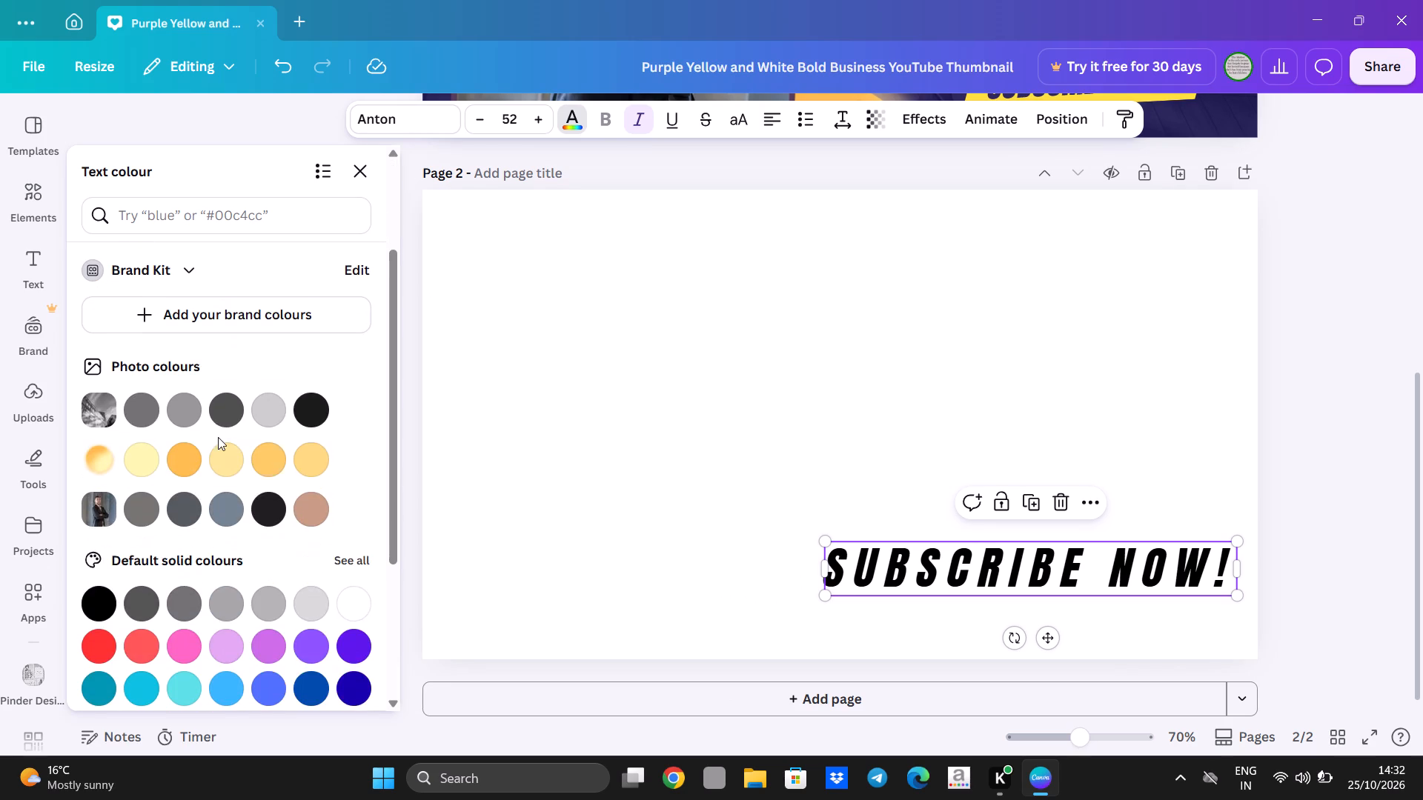
left_click(96, 412)
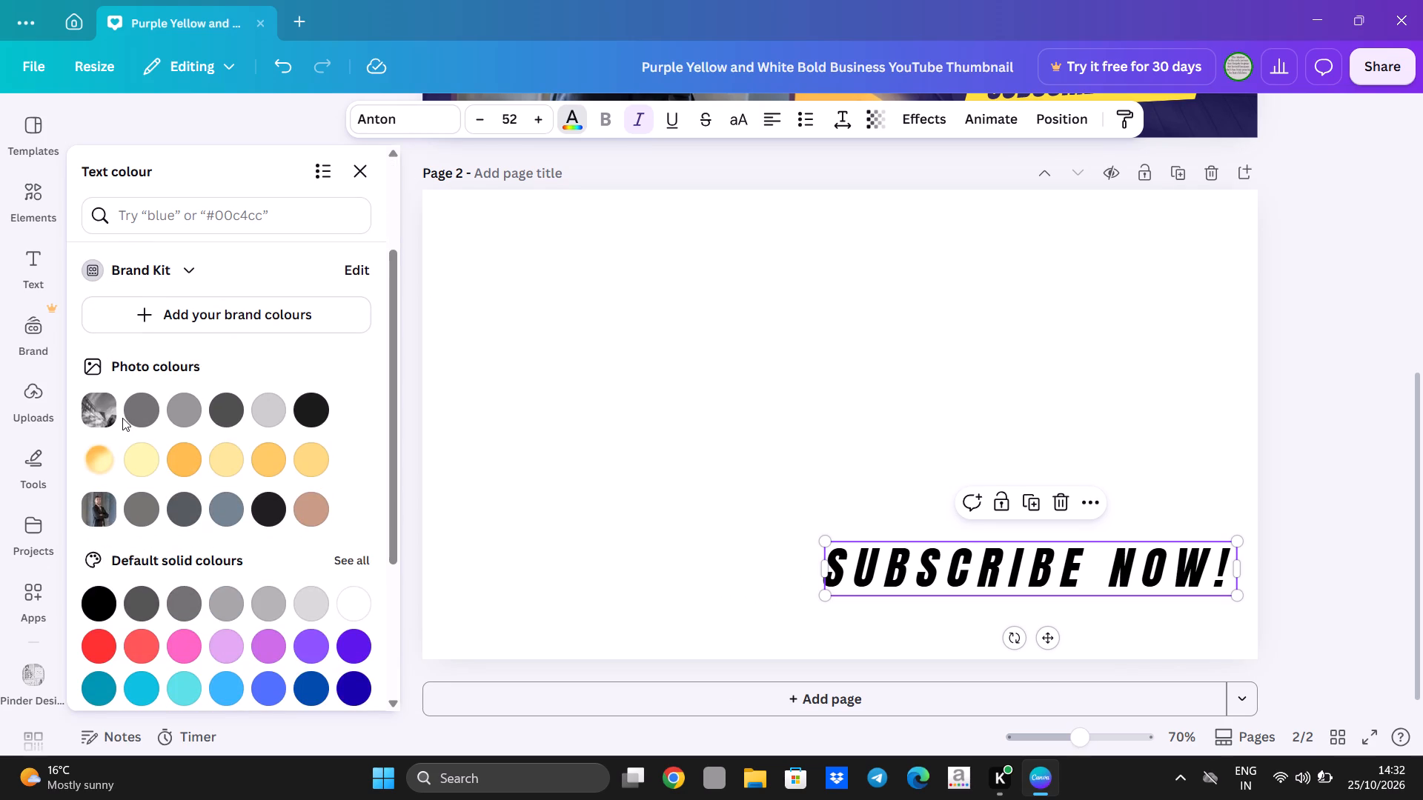
left_click(125, 418)
left_click(148, 418)
left_click(180, 409)
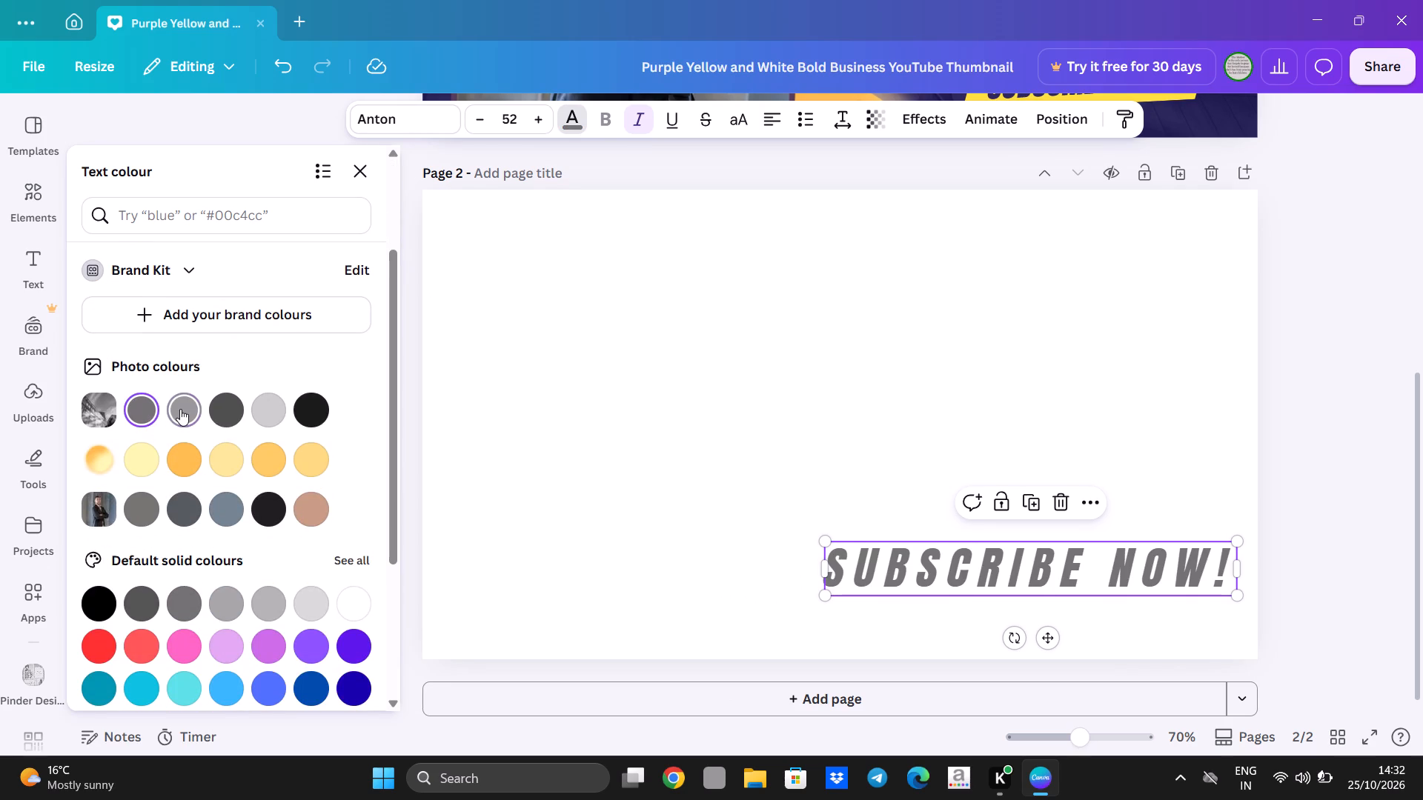
left_click(247, 411)
left_click(257, 411)
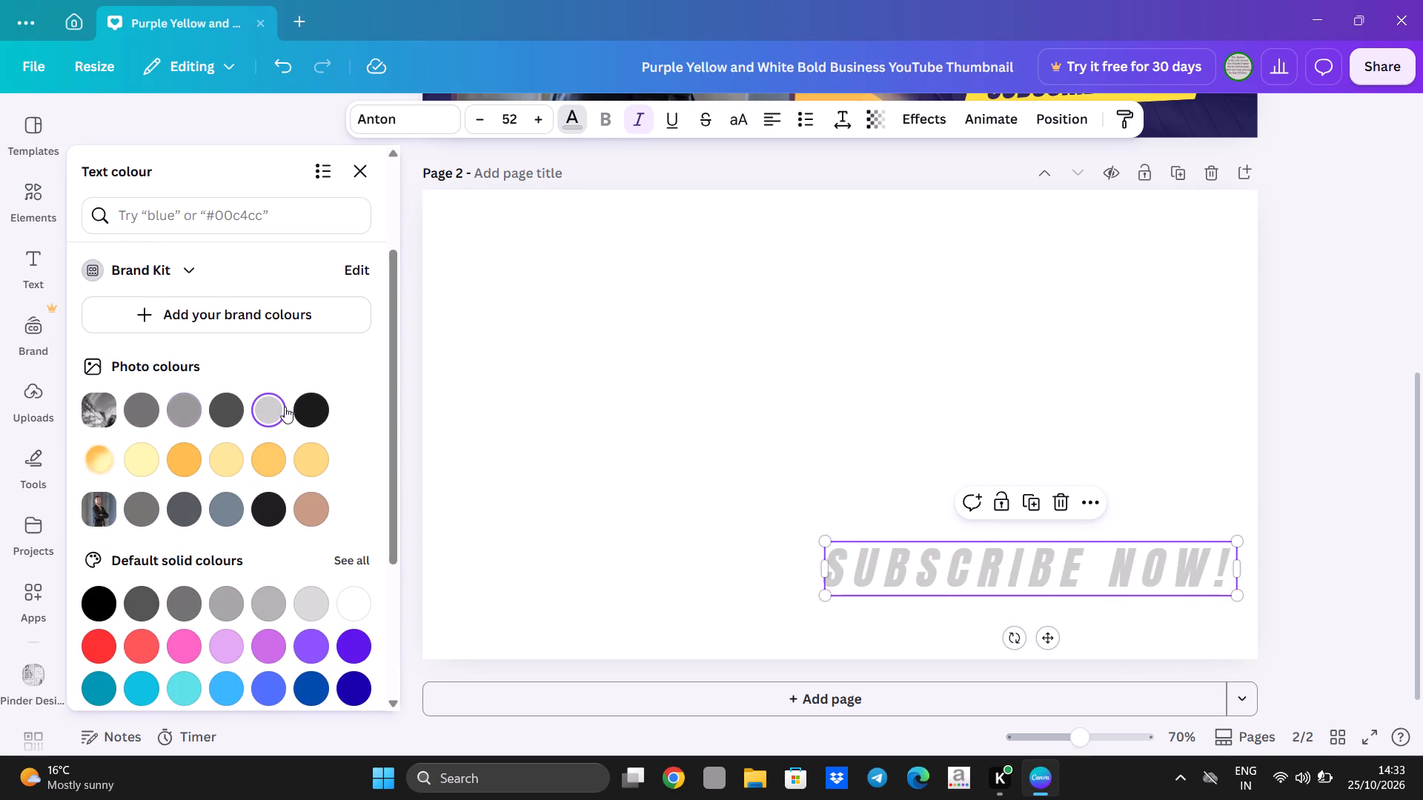
left_click(306, 407)
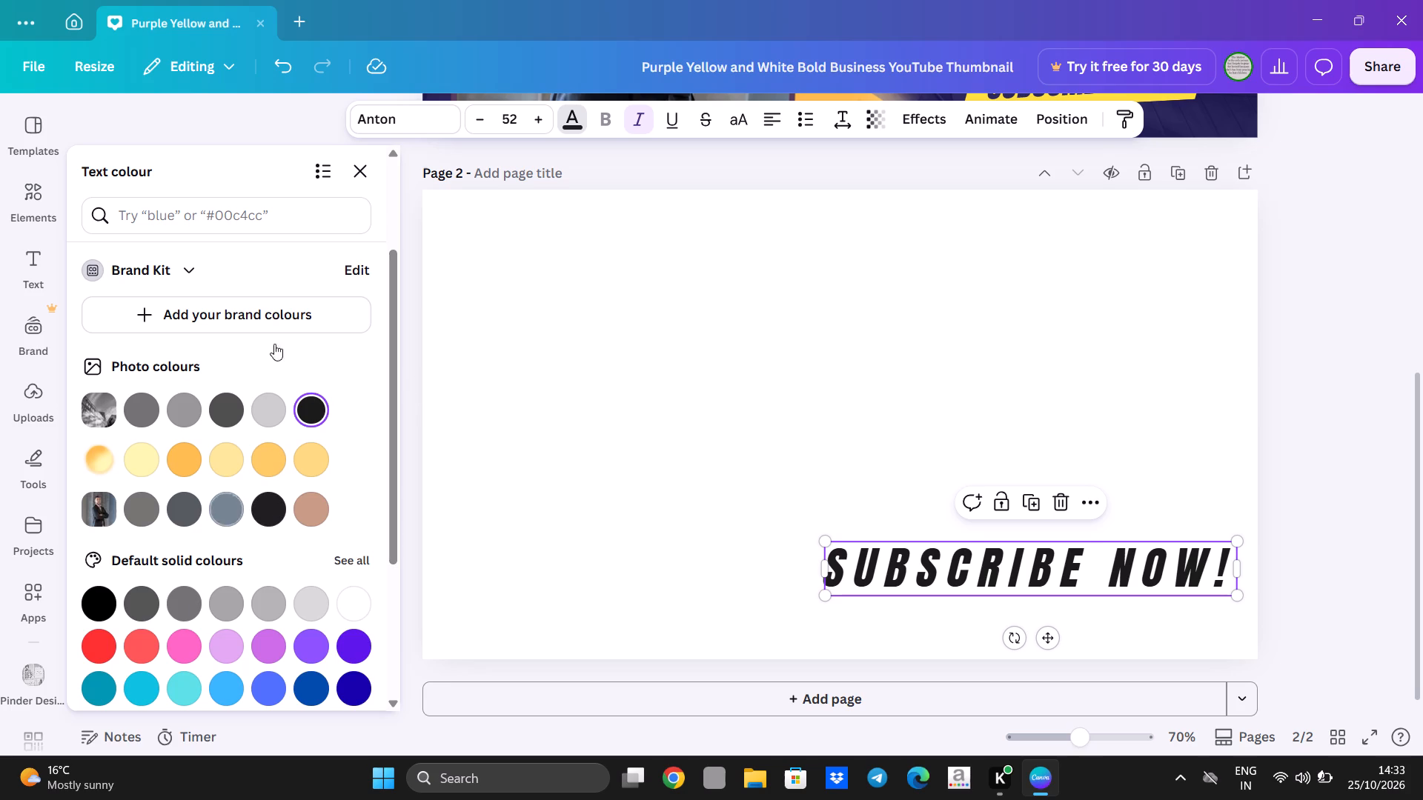
left_click(369, 160)
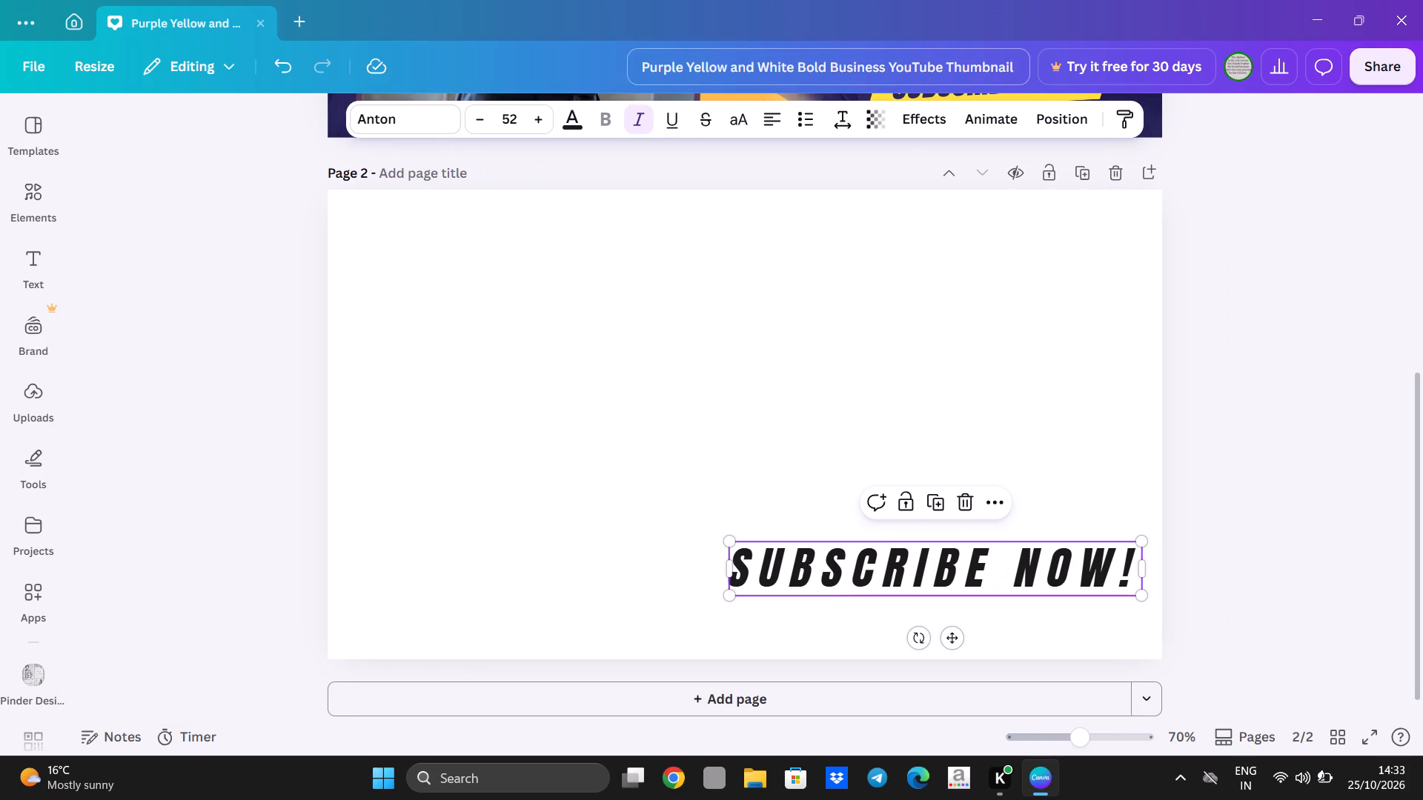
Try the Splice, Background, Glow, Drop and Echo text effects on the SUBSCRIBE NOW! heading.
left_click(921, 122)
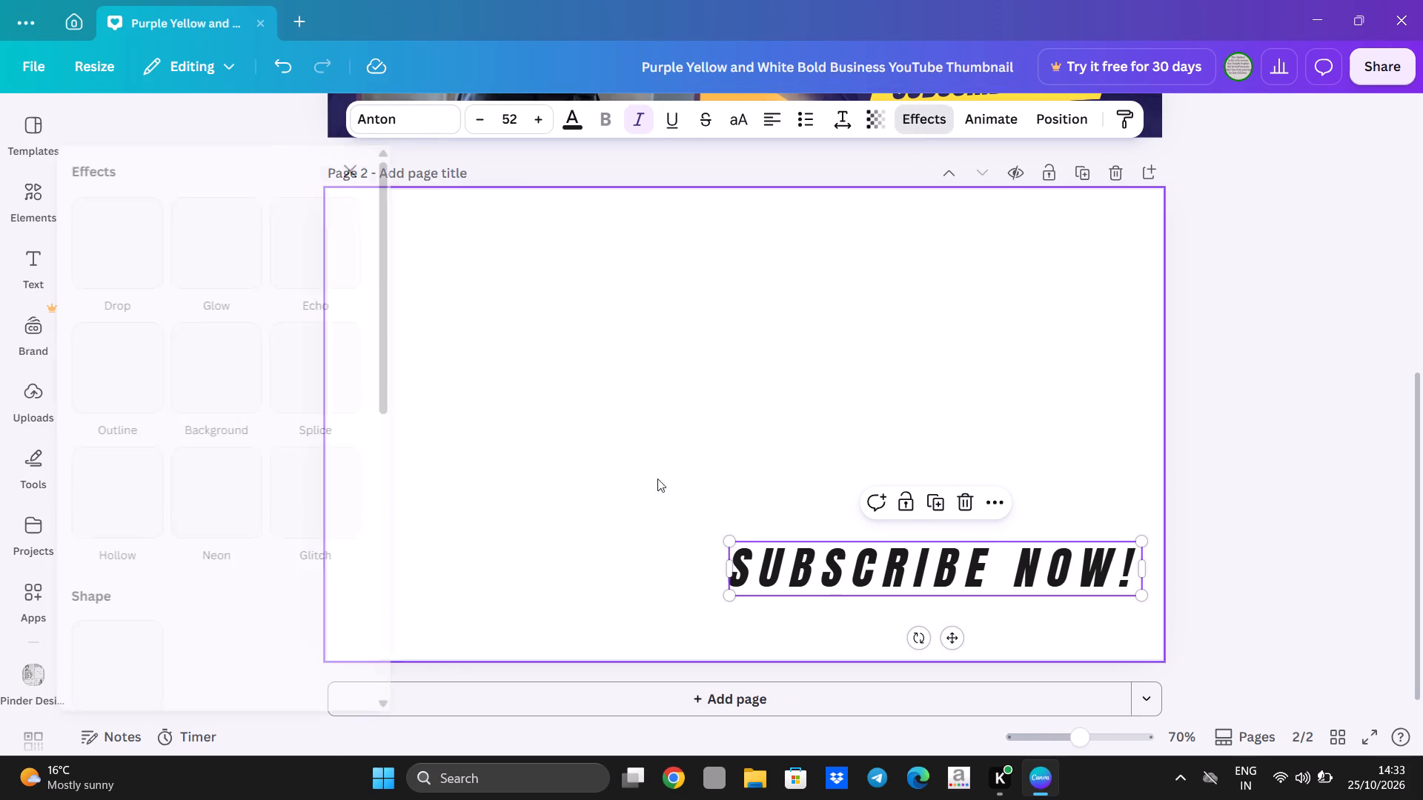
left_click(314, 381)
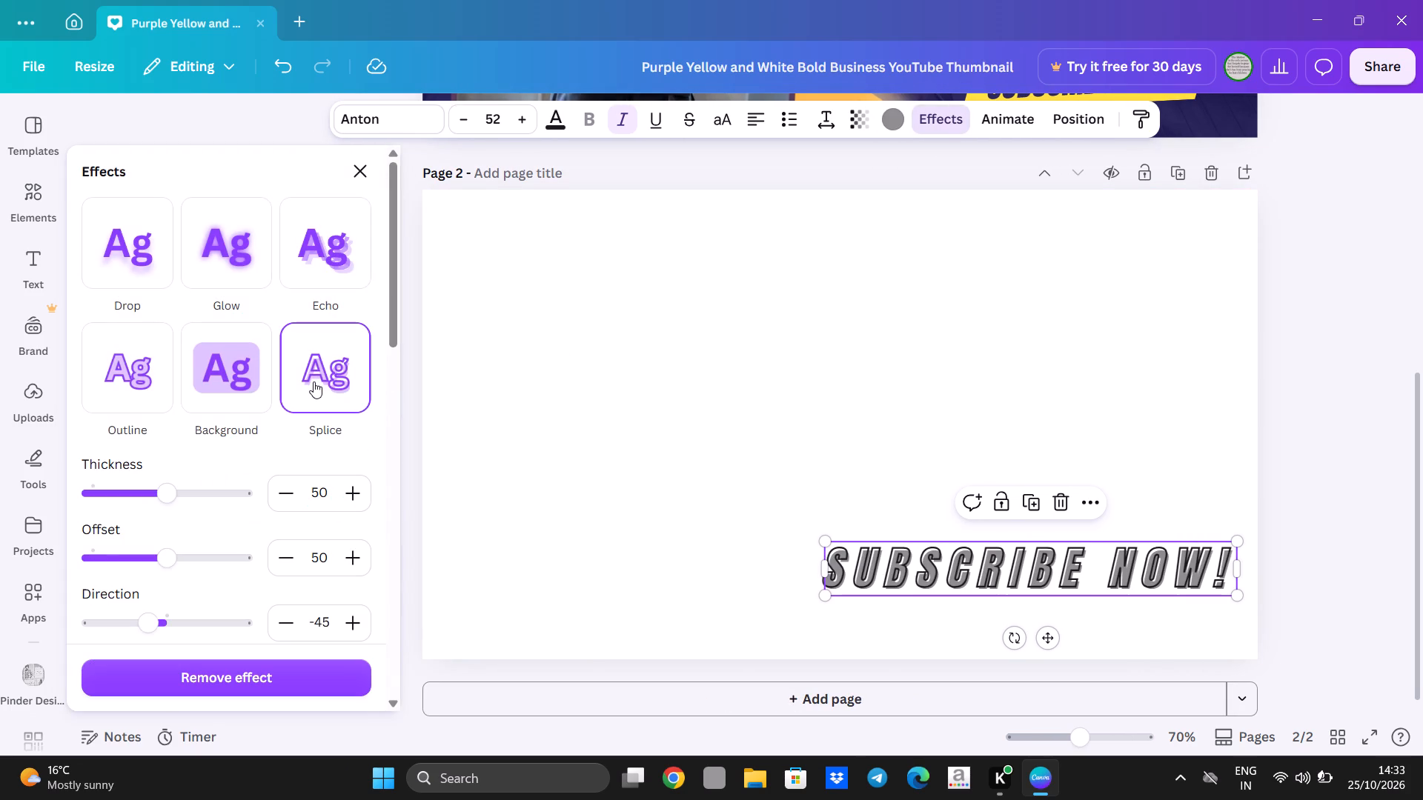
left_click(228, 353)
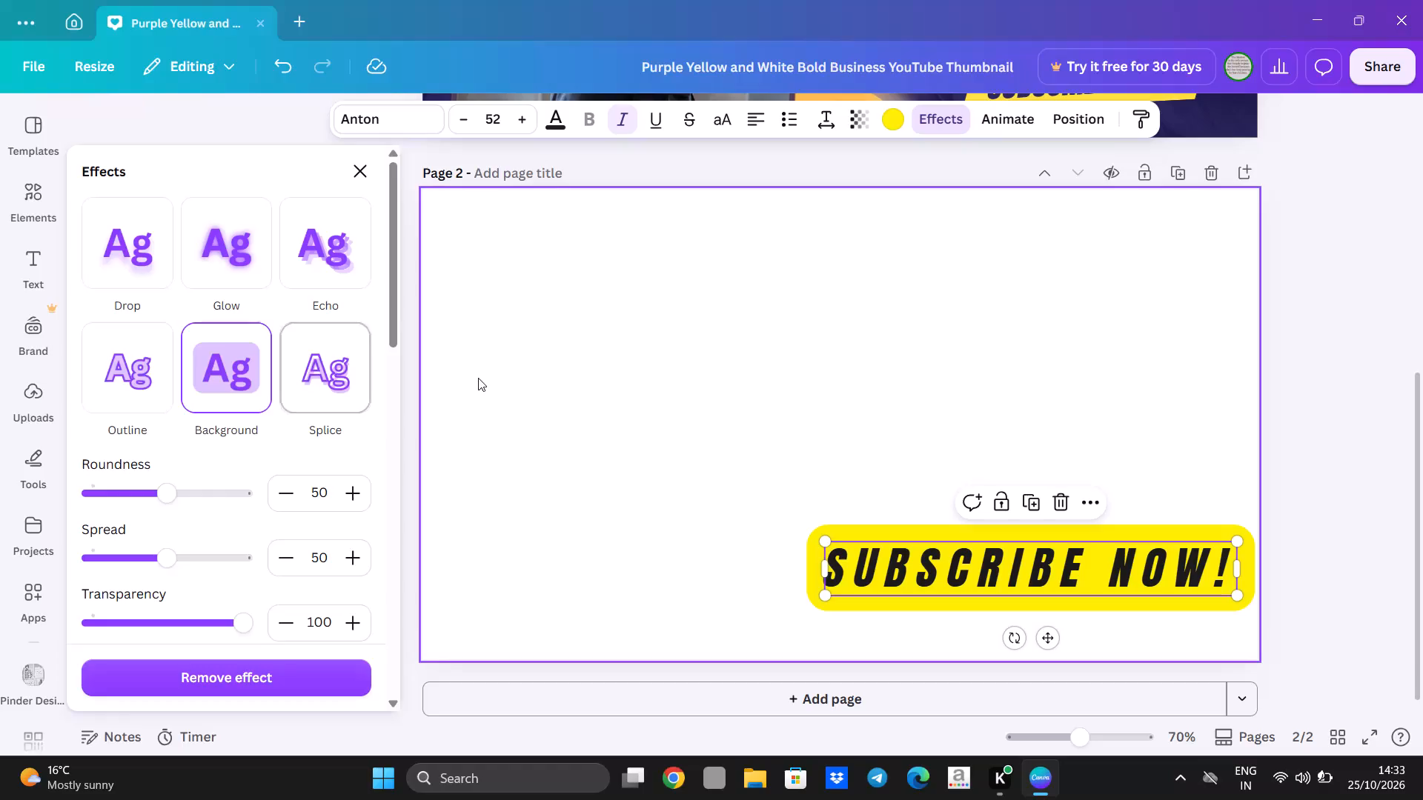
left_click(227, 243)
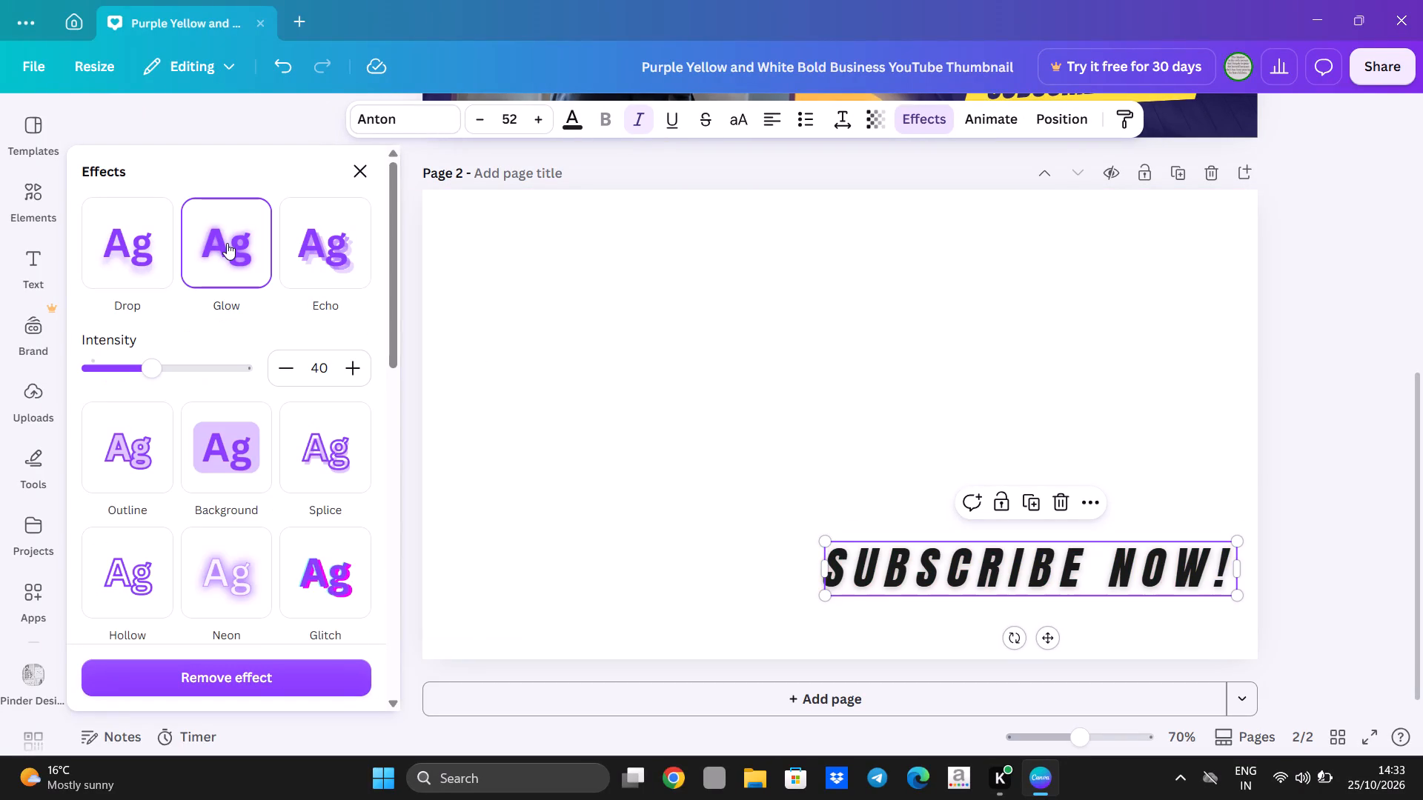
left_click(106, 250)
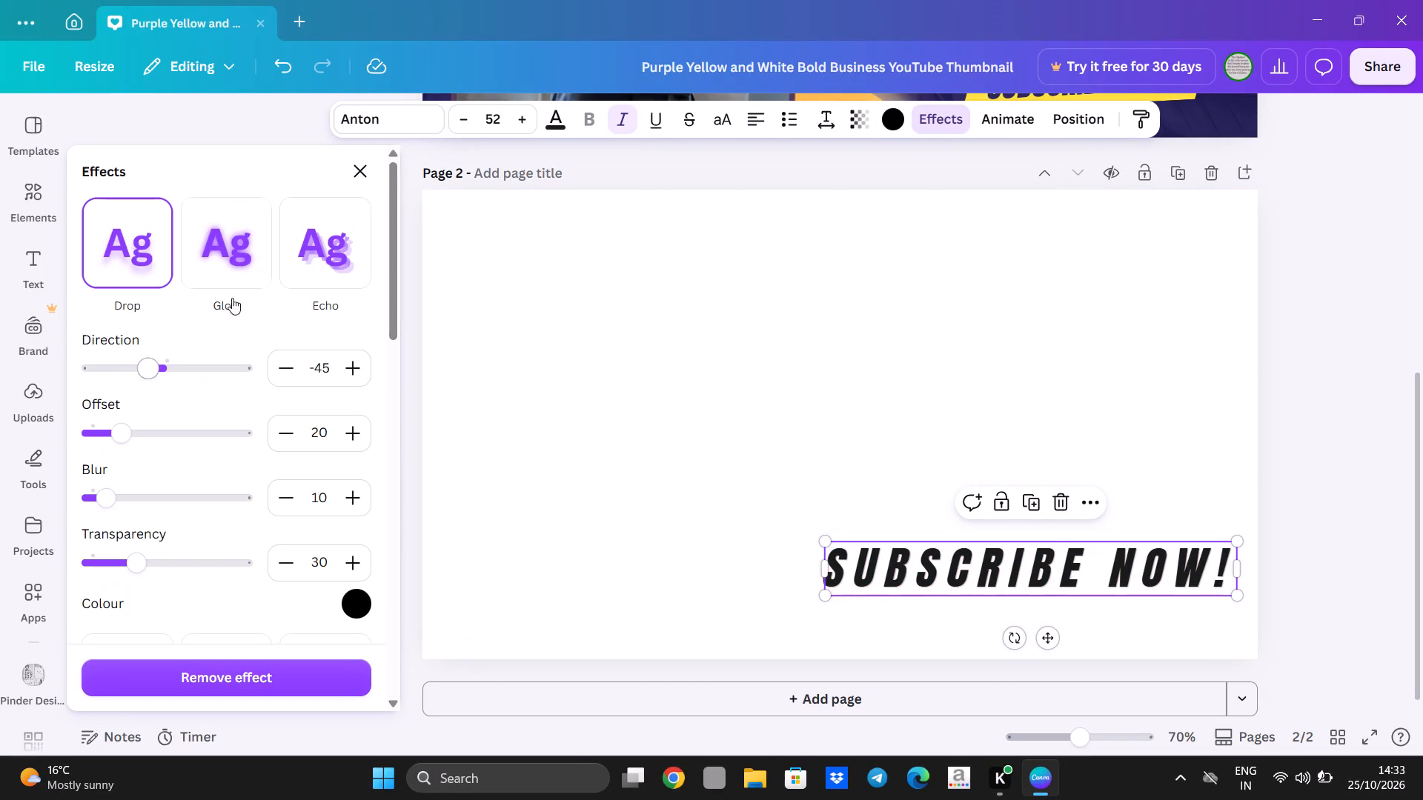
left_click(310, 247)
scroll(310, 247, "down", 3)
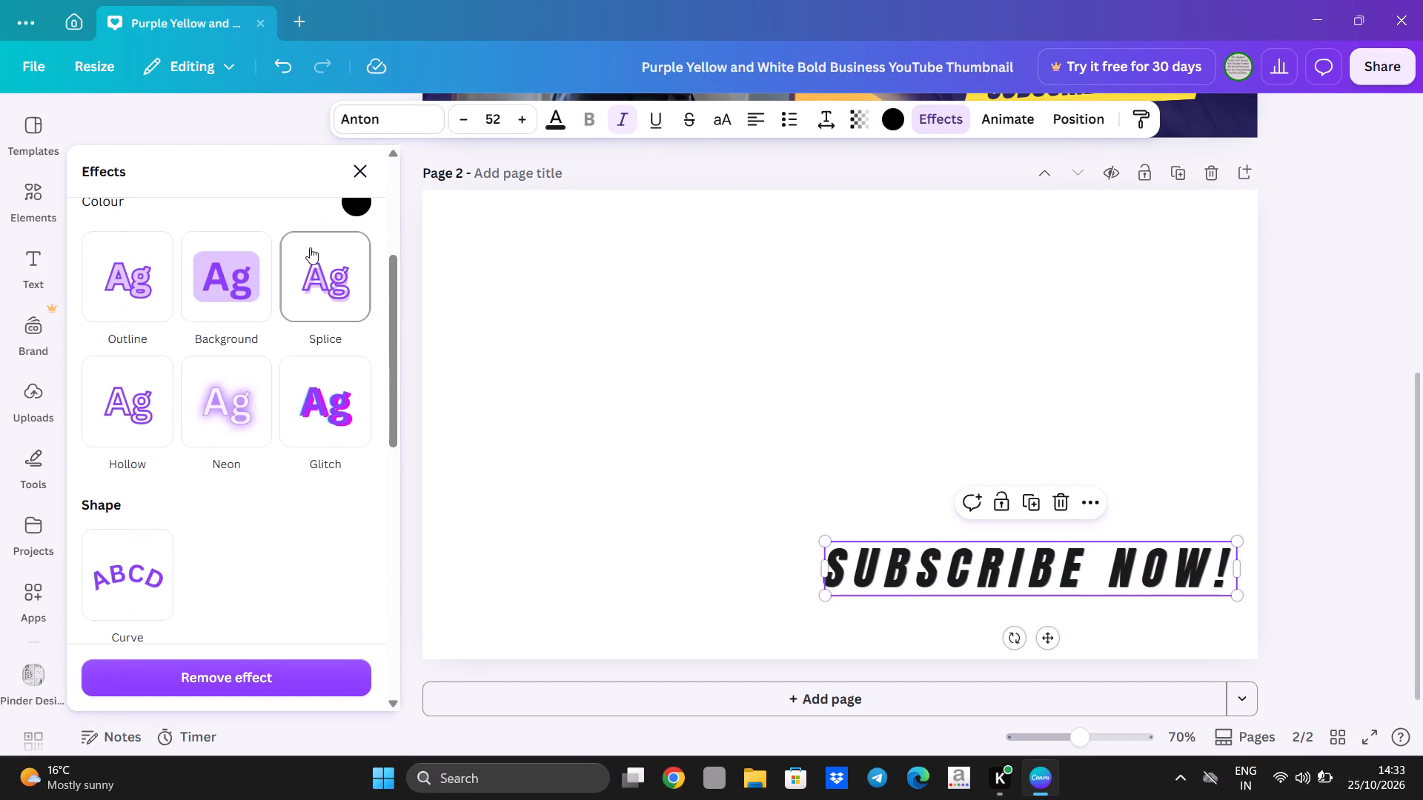
Apply the Glitch text effect to the SUBSCRIBE NOW! heading, with direction -55 and offset 9.
left_click(300, 421)
left_click(300, 421)
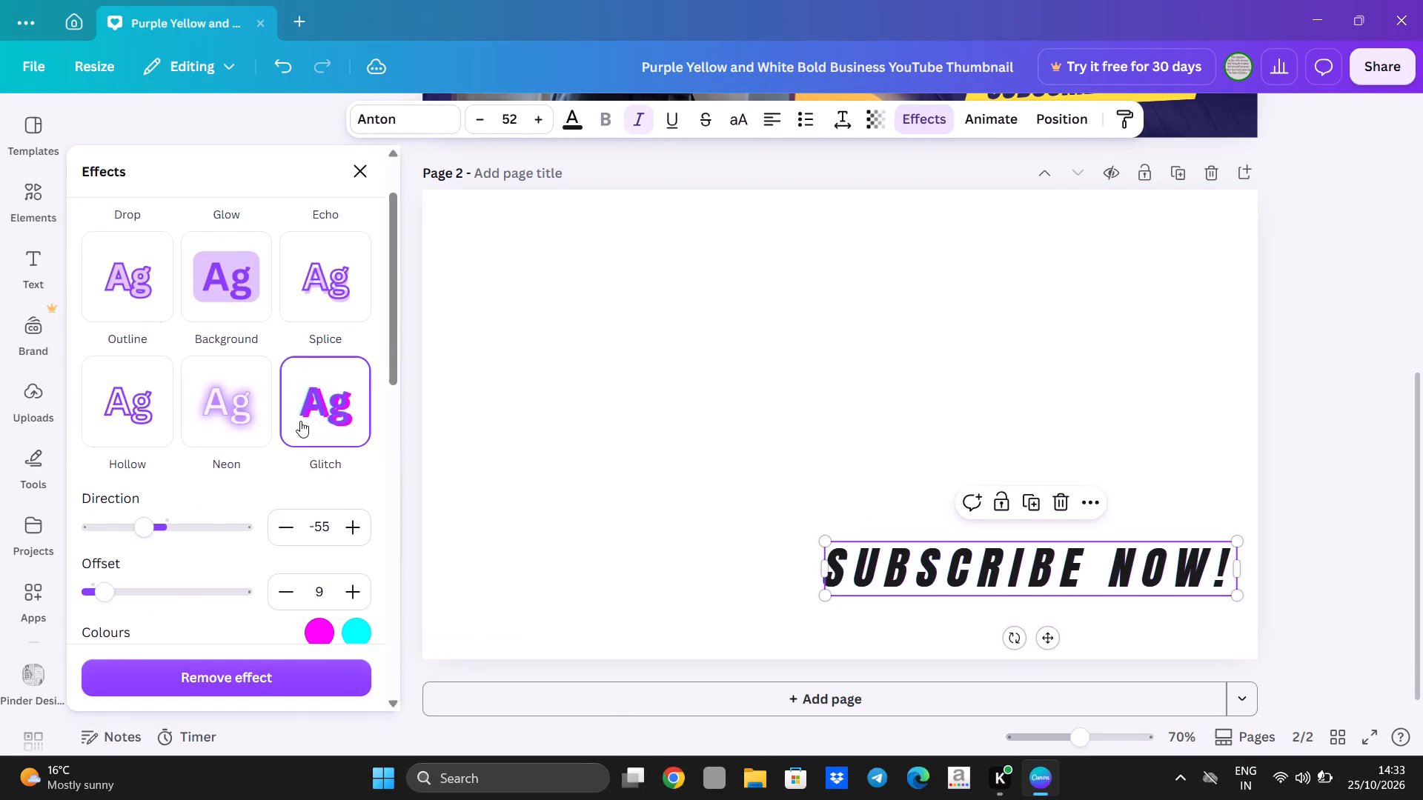
left_click(322, 428)
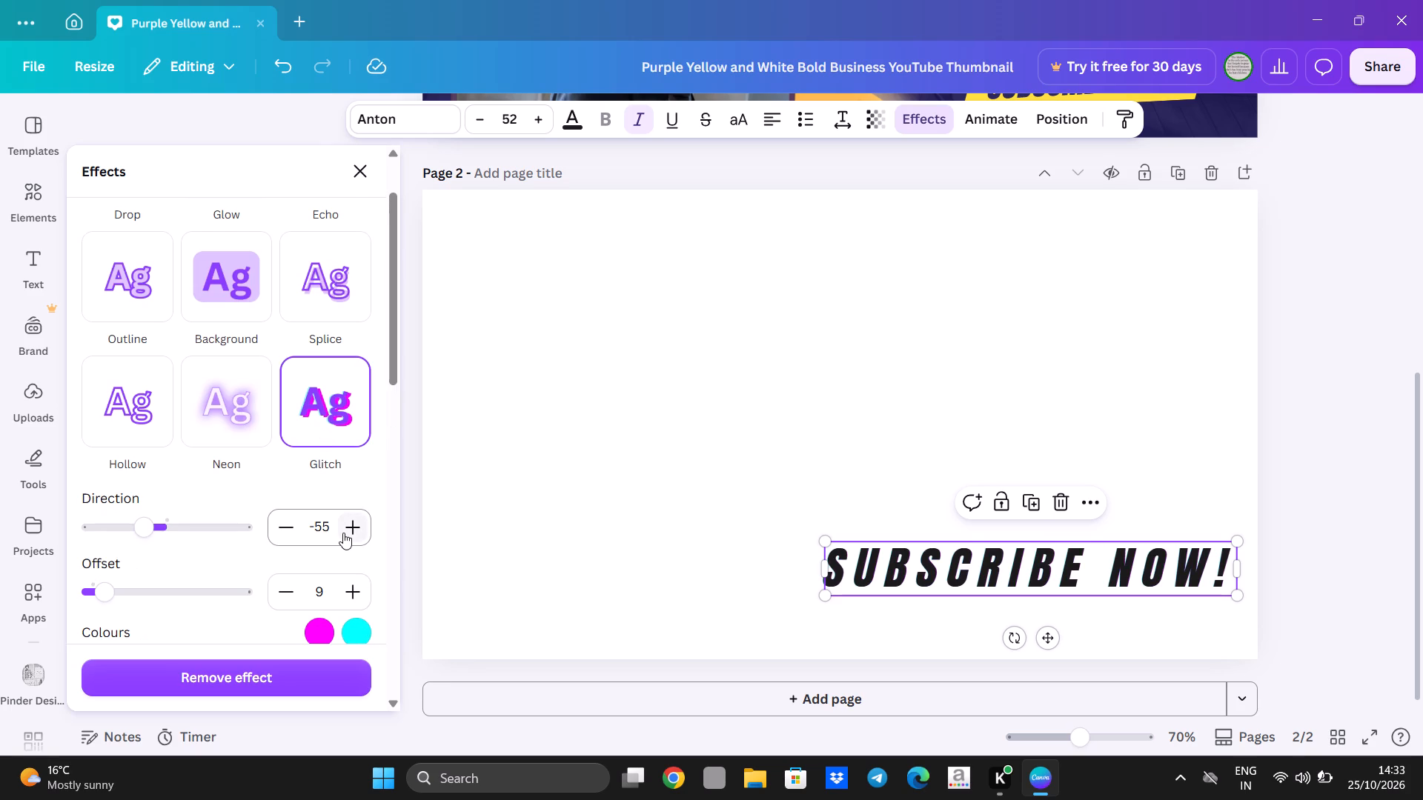
scroll(344, 409, "down", 4)
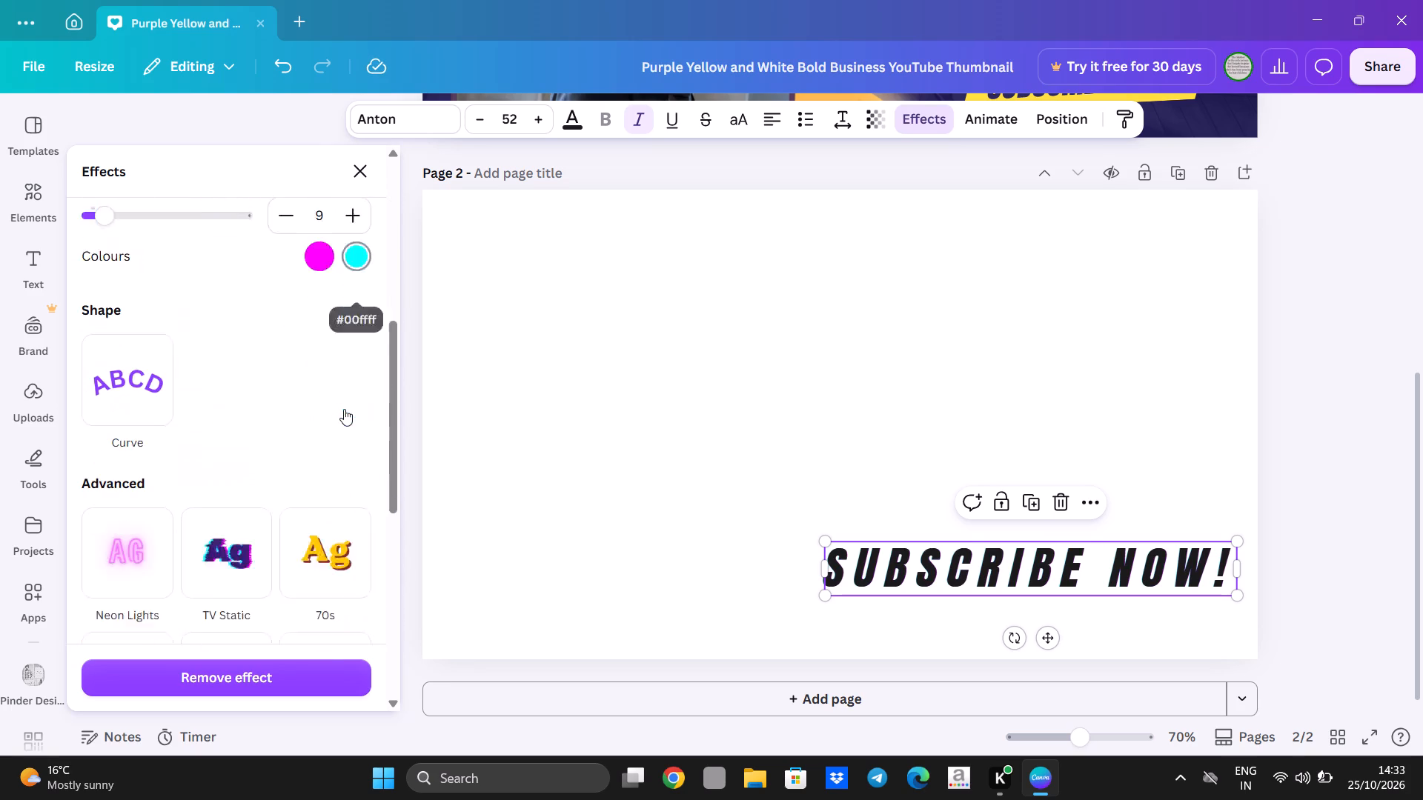
scroll(344, 409, "down", 1)
scroll(289, 365, "up", 4)
scroll(289, 365, "down", 2)
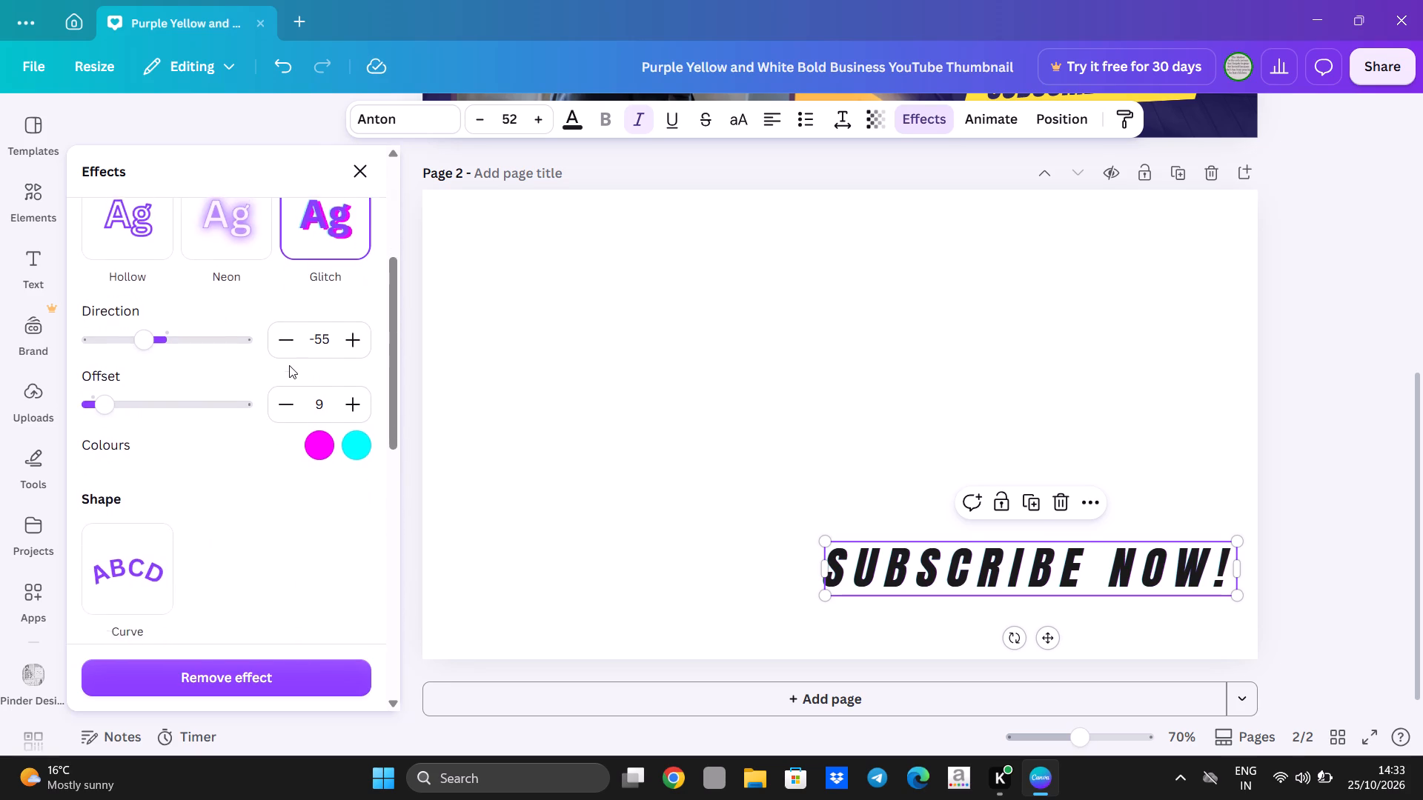
Try the Neon Lights and TV Static advanced effects on the SUBSCRIBE NOW! heading and settle on the 70s style.
scroll(289, 365, "down", 1)
scroll(236, 544, "down", 3)
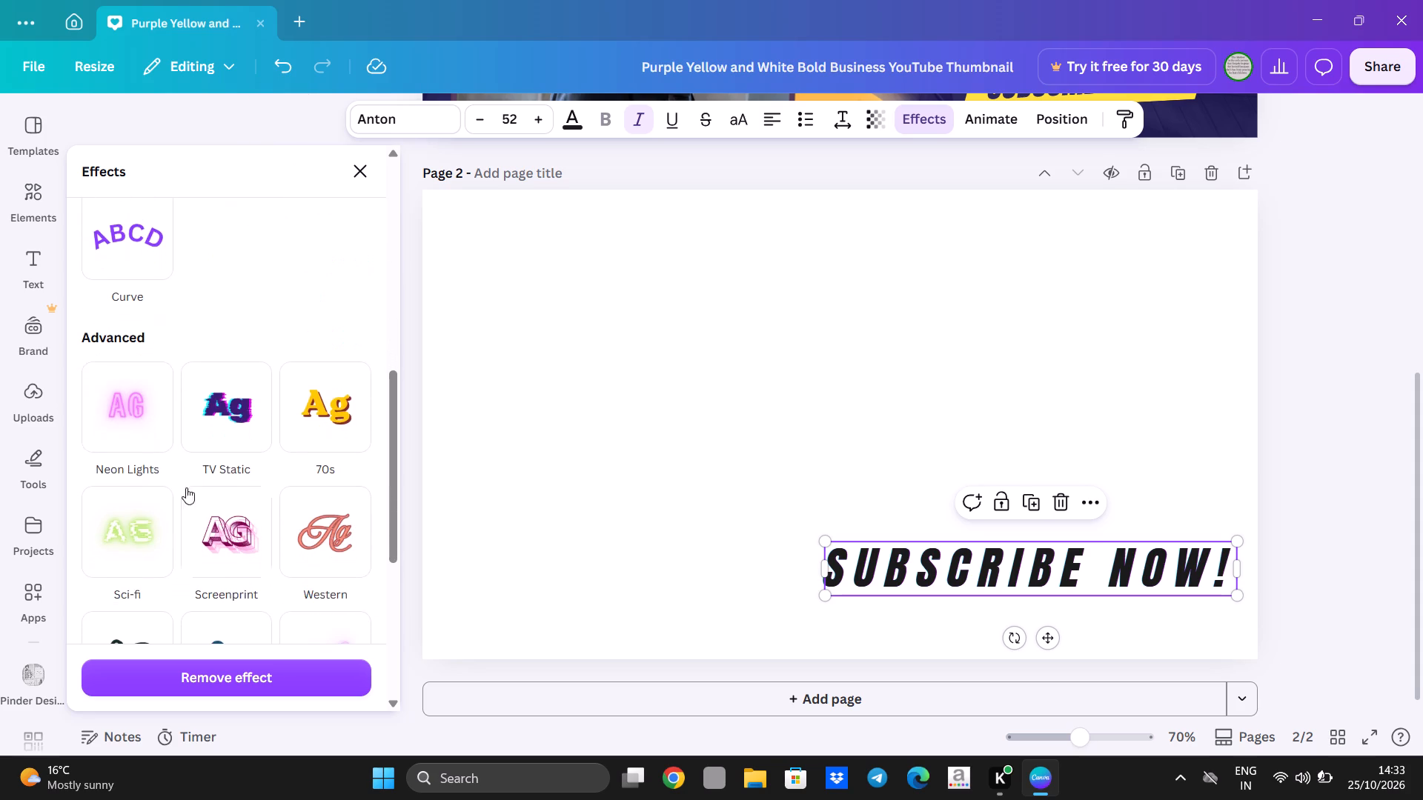
left_click(136, 447)
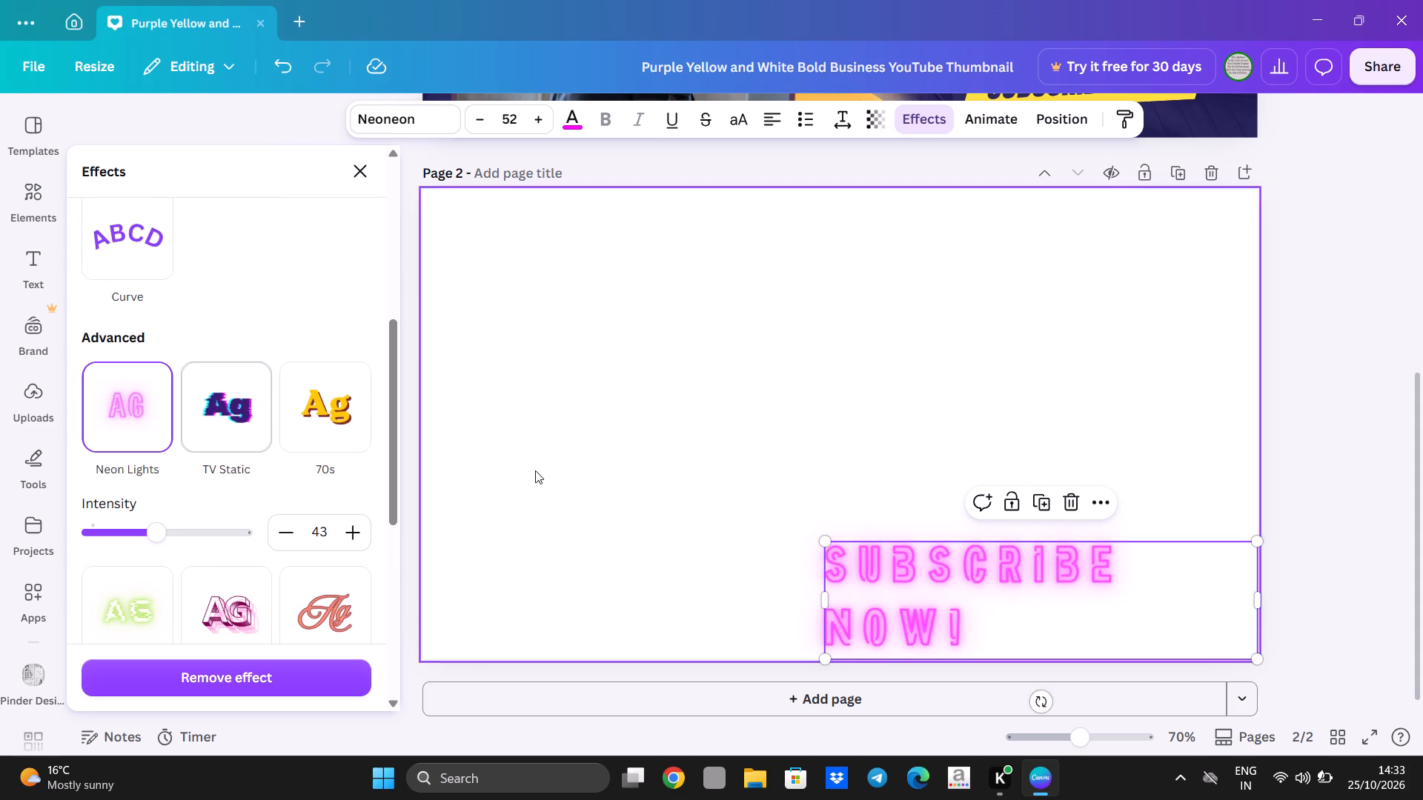
left_click(188, 401)
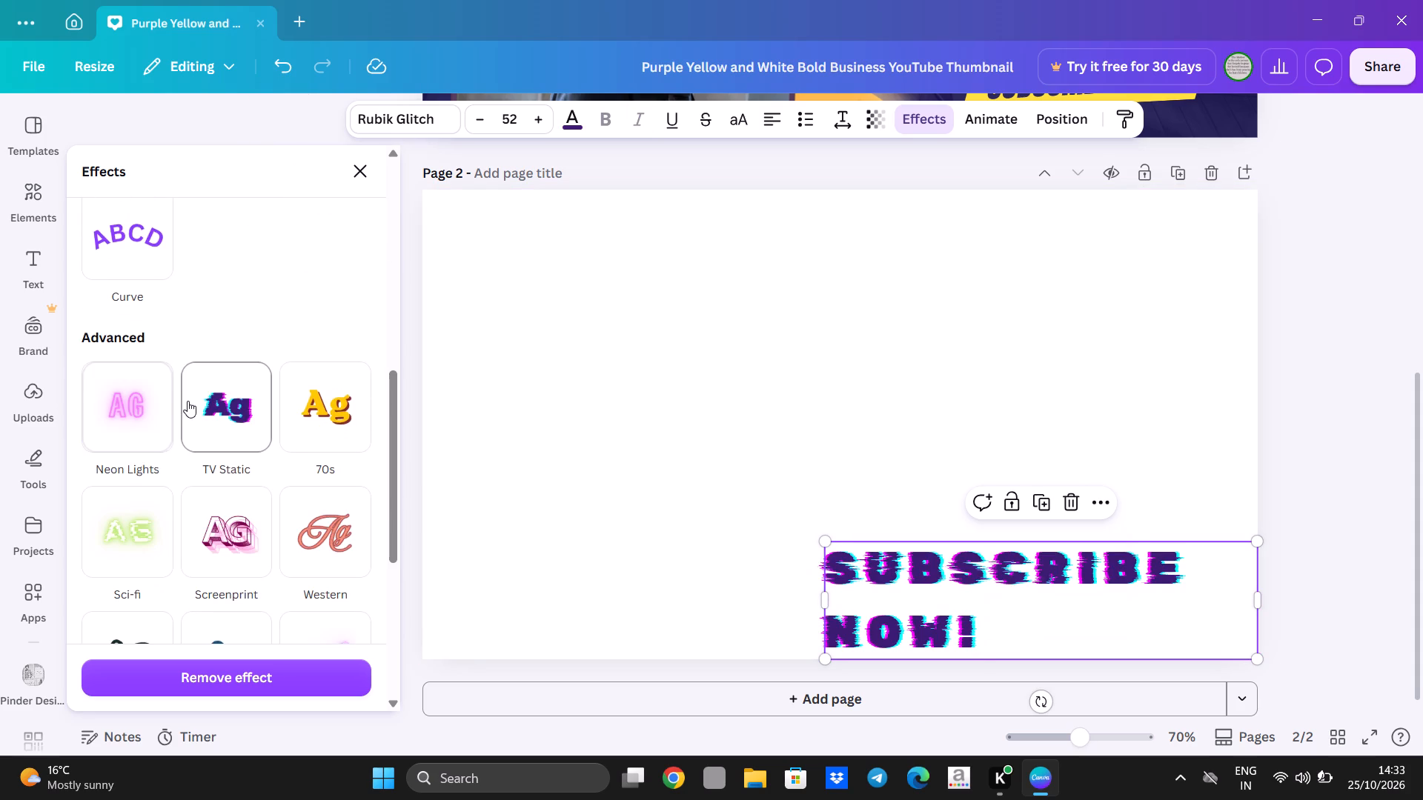
left_click(314, 434)
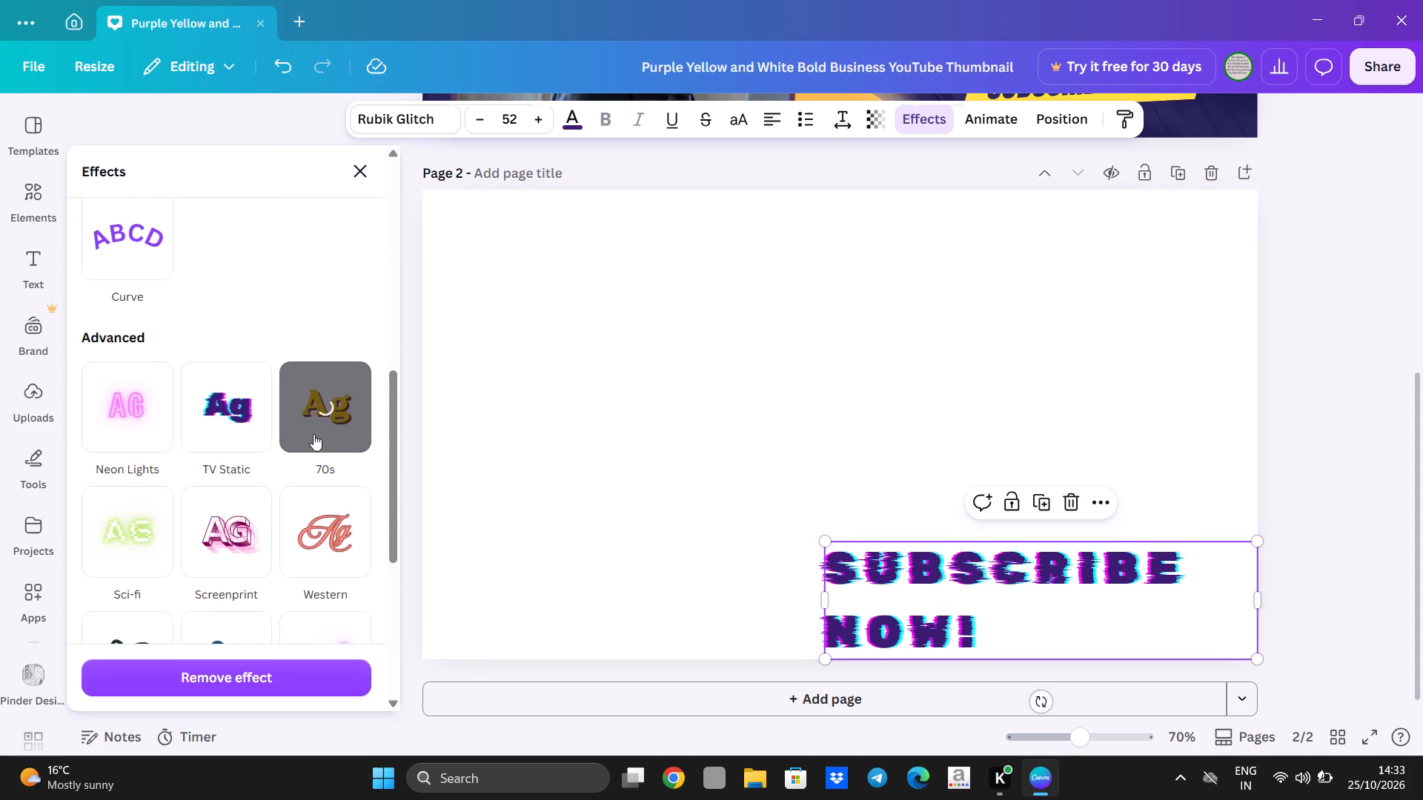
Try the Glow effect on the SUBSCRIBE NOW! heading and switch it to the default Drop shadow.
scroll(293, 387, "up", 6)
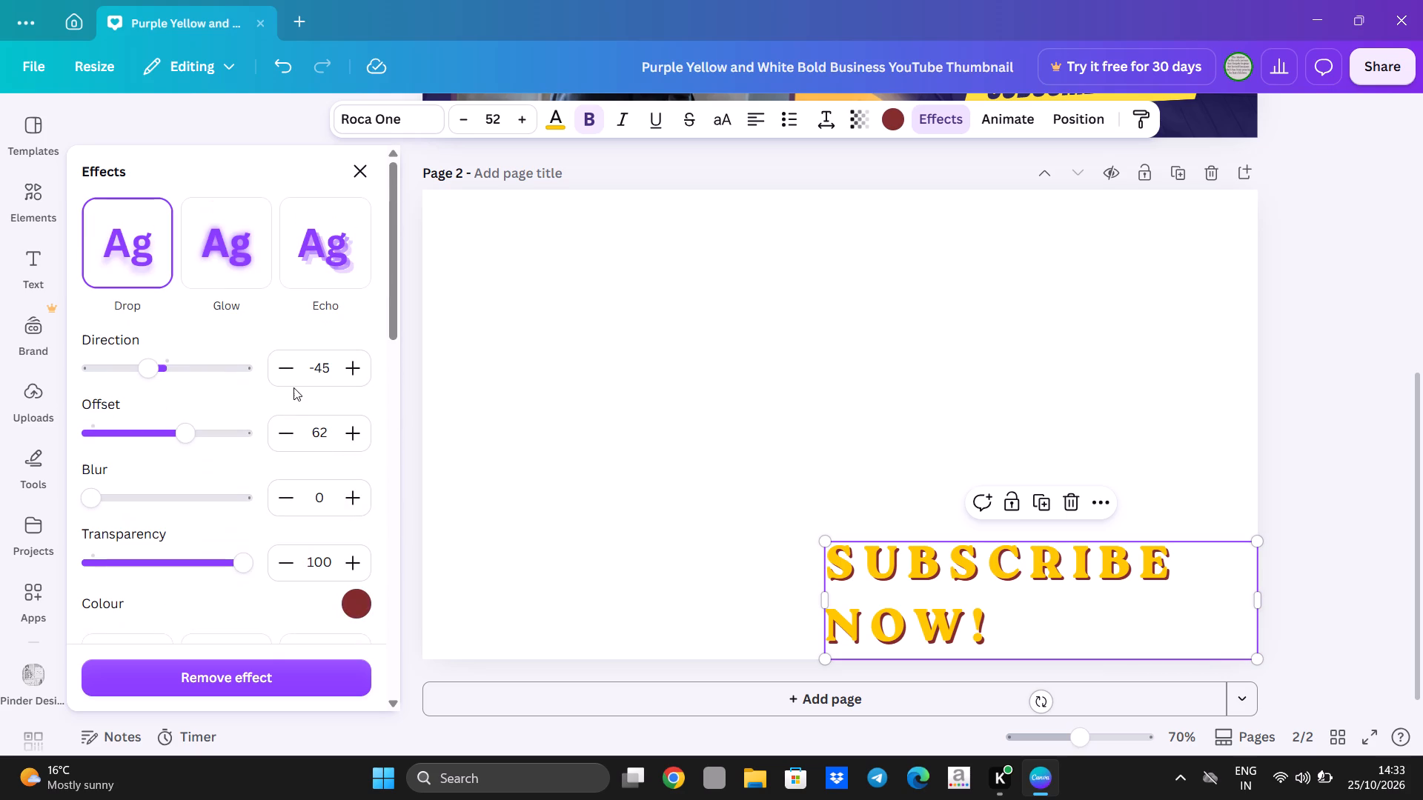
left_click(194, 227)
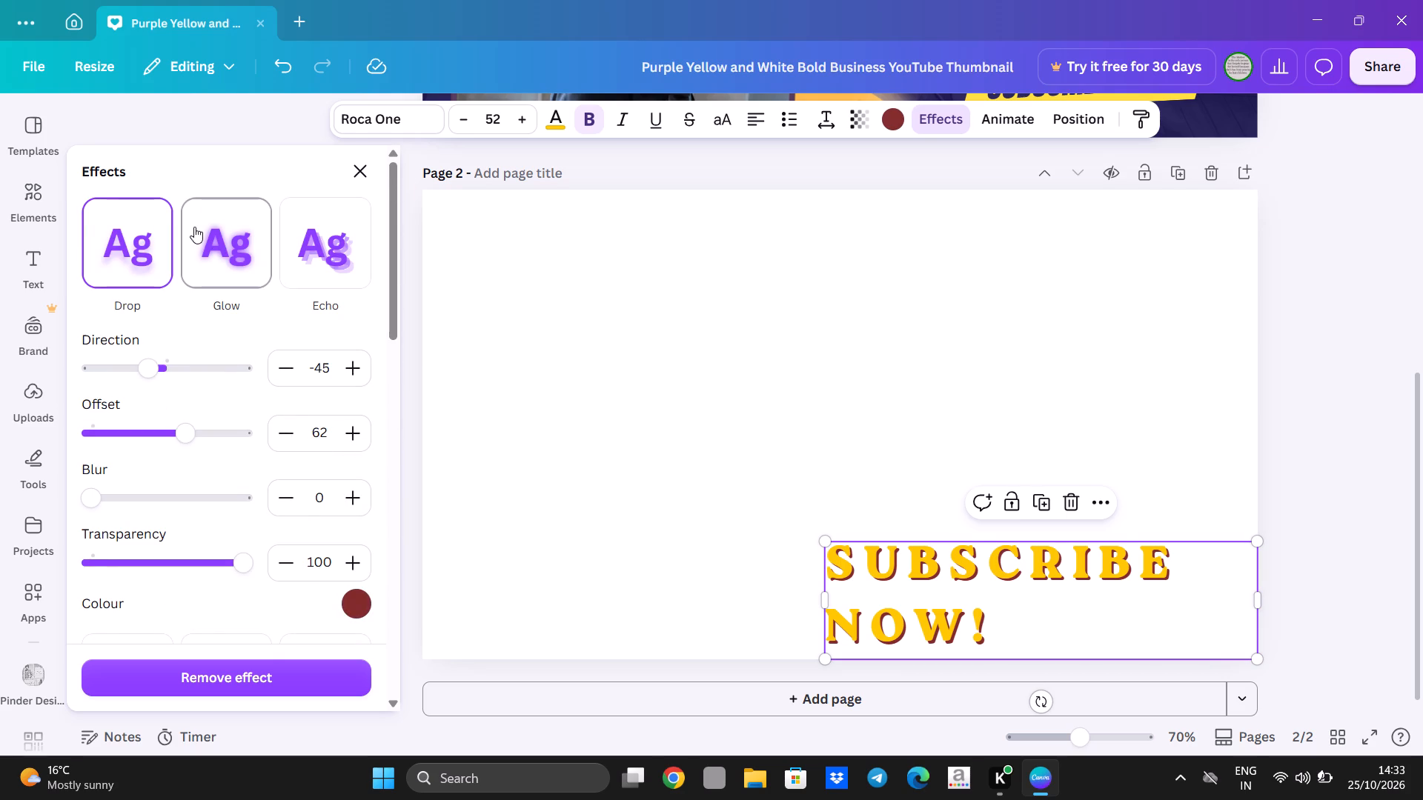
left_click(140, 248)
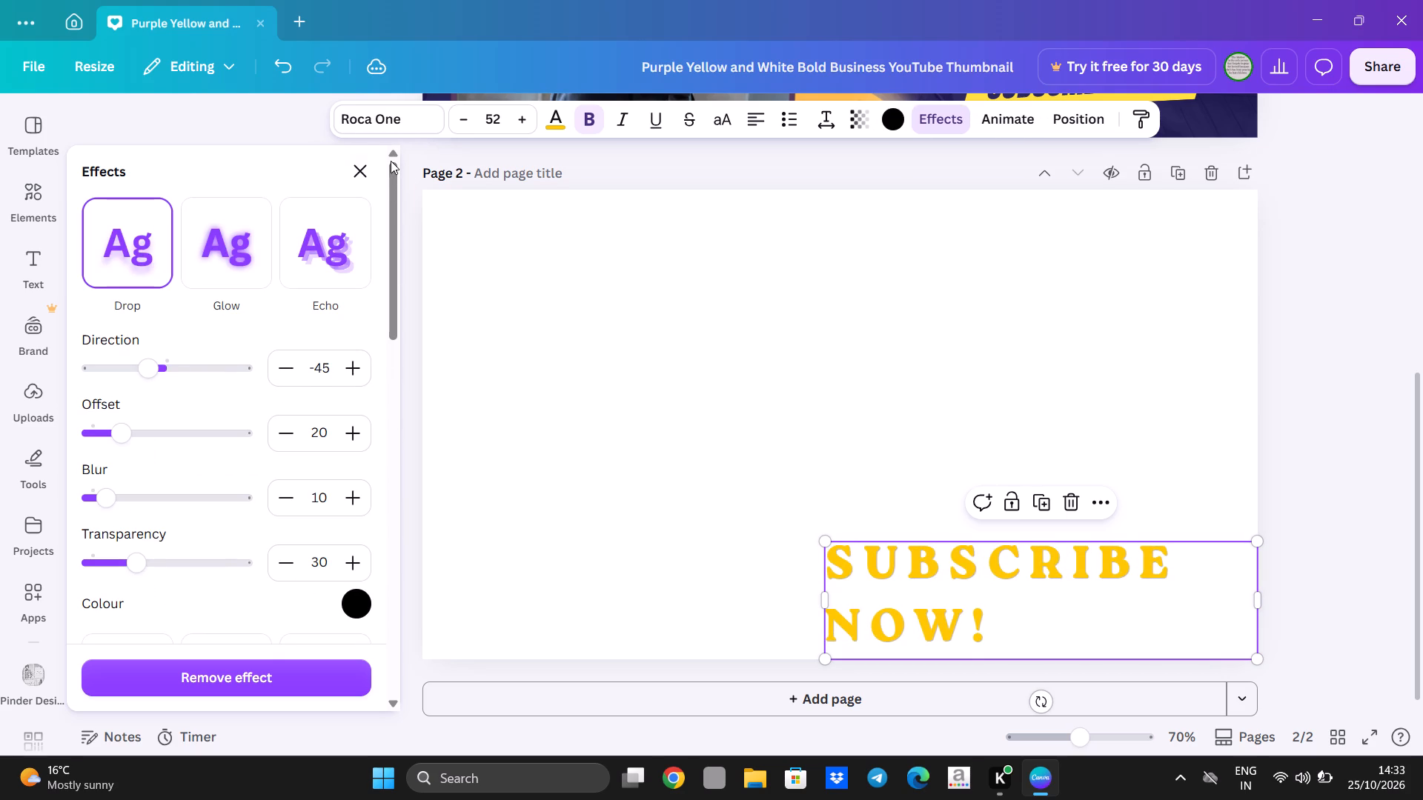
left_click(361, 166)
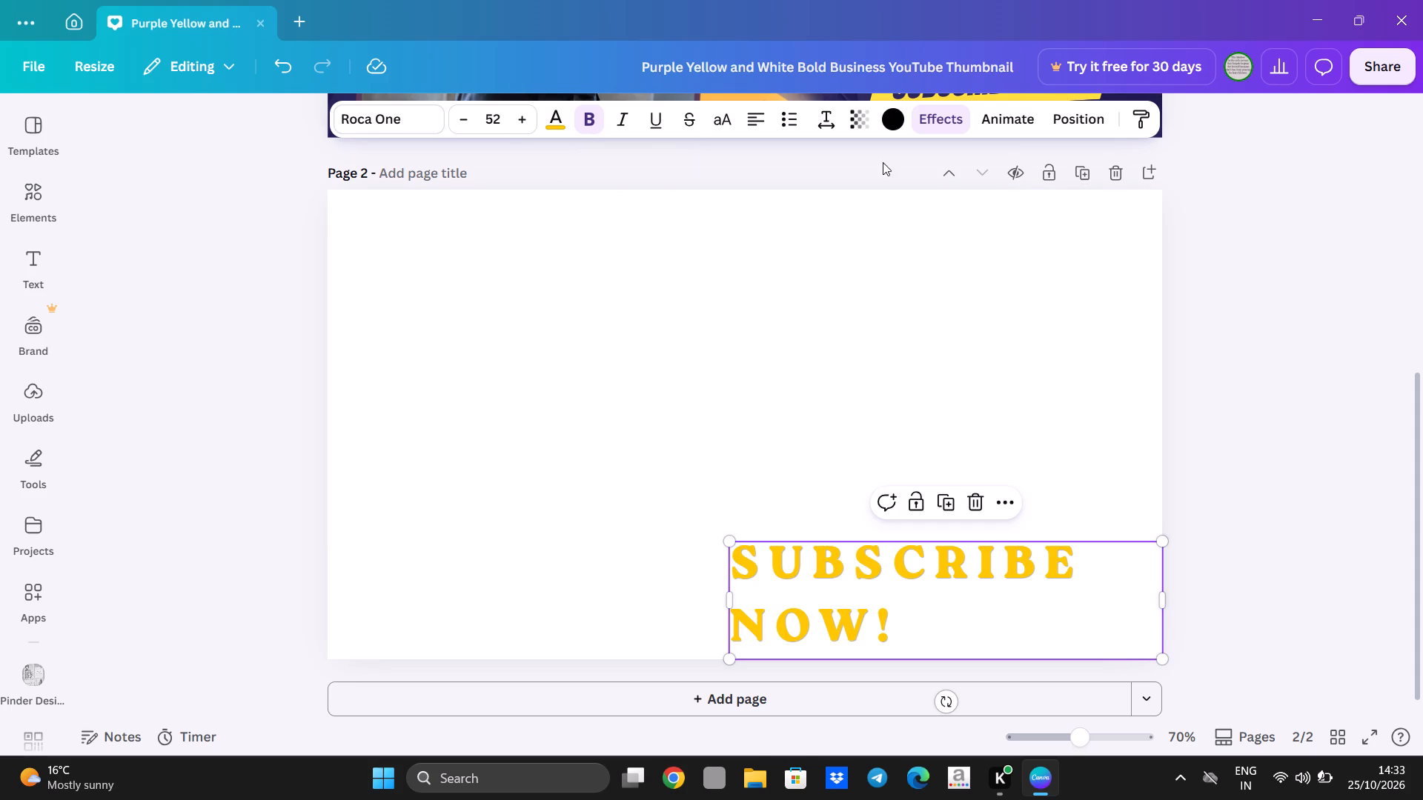
Tighten the SUBSCRIBE NOW! heading's letter spacing to 36 so that it fits on one line.
left_click(817, 119)
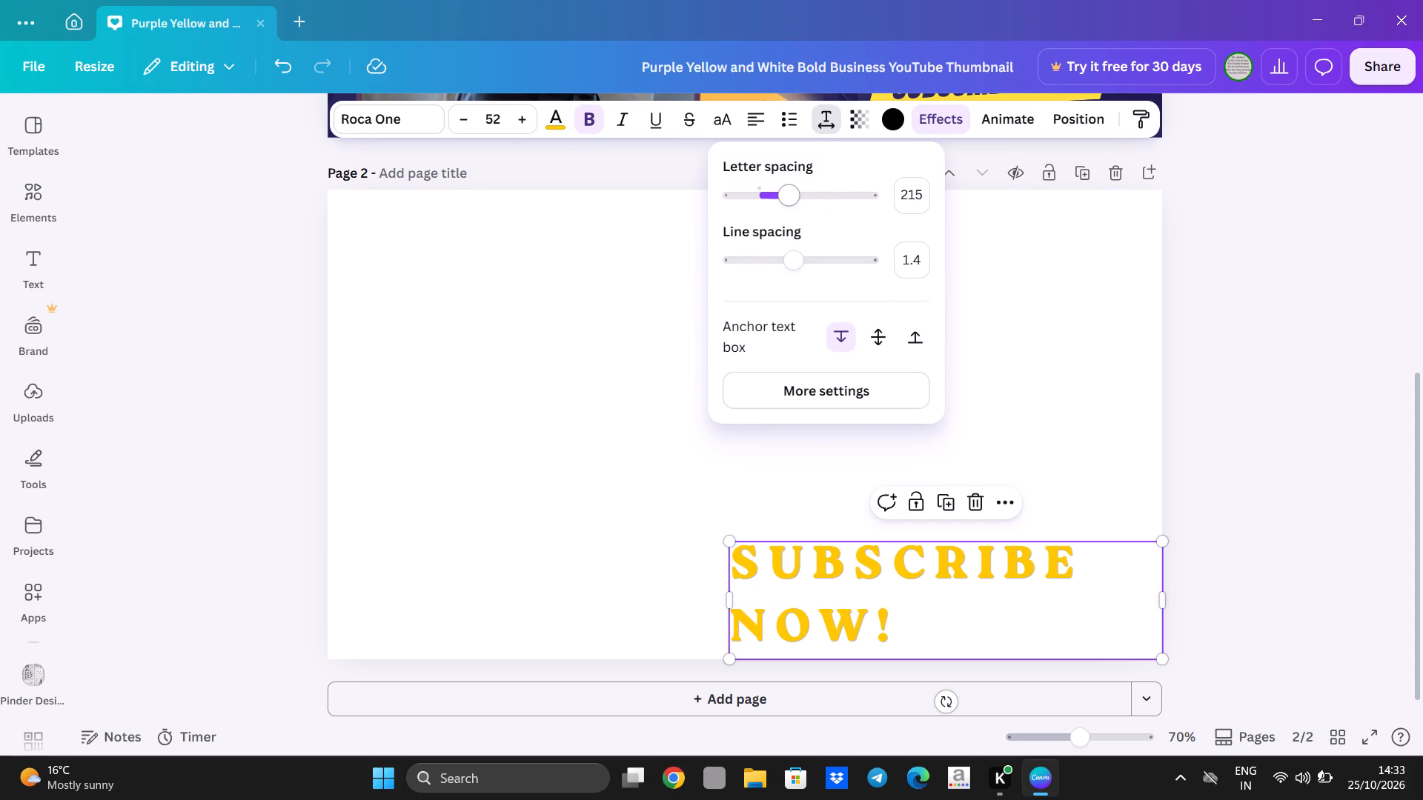
left_click_drag(790, 199, 820, 207)
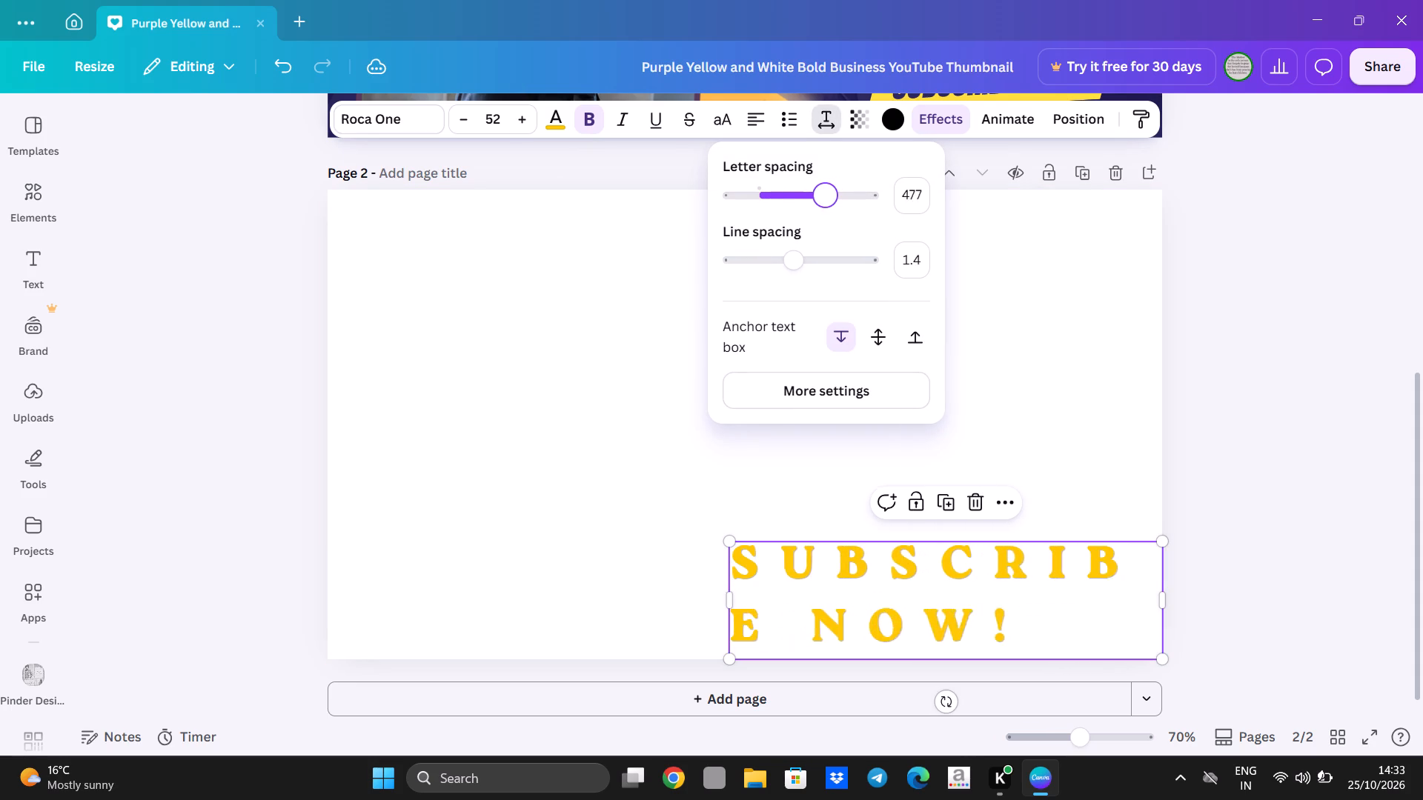
left_click_drag(820, 207, 766, 211)
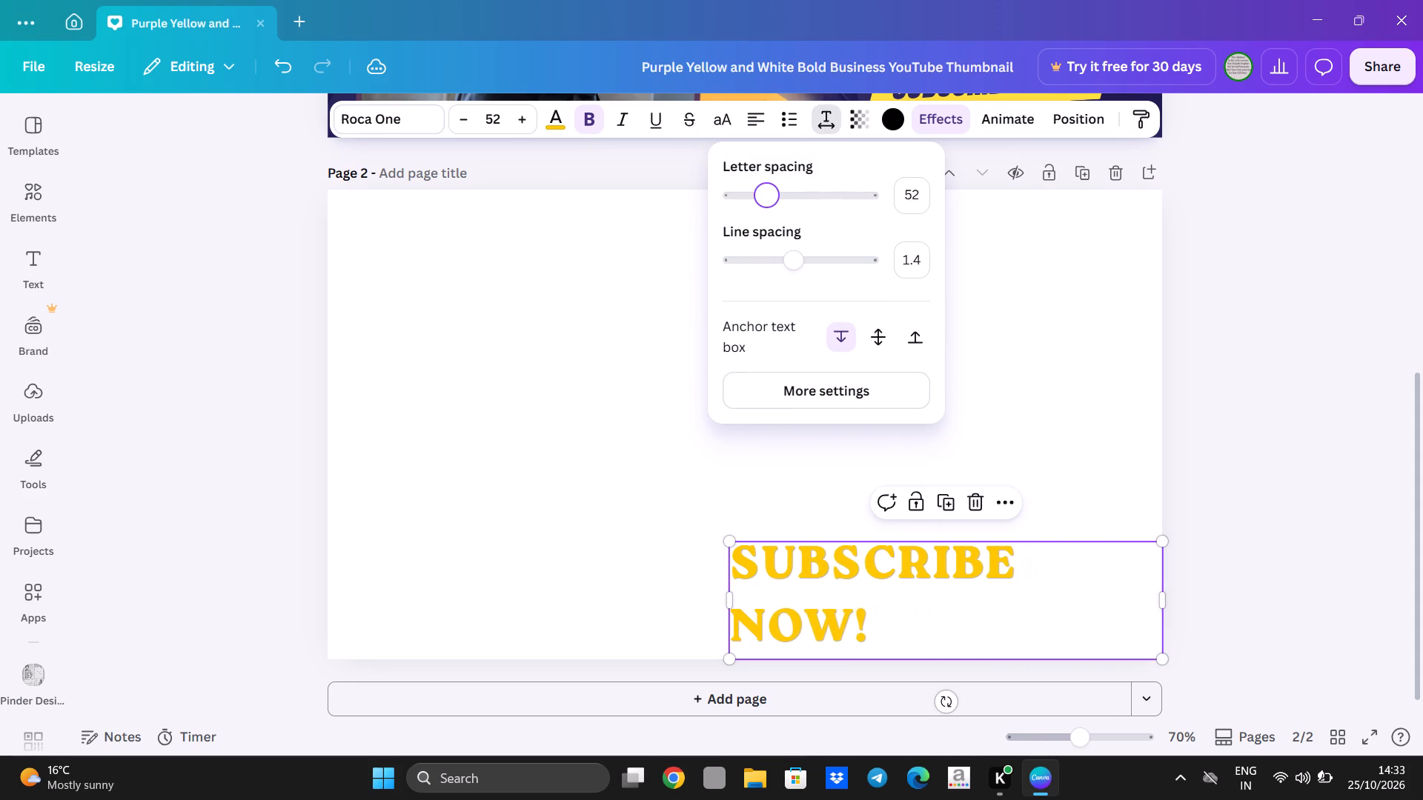
left_click_drag(766, 211, 772, 209)
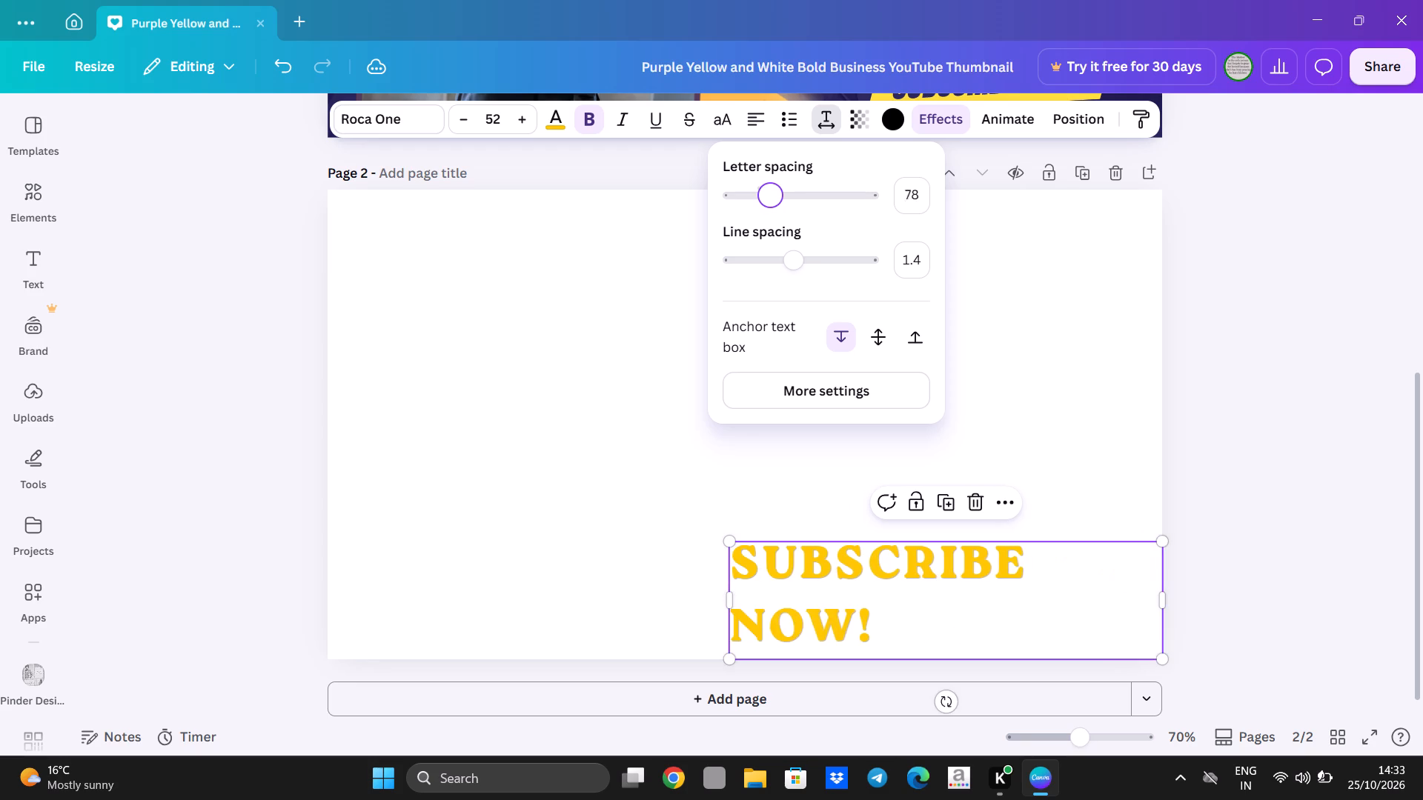
left_click_drag(772, 209, 763, 208)
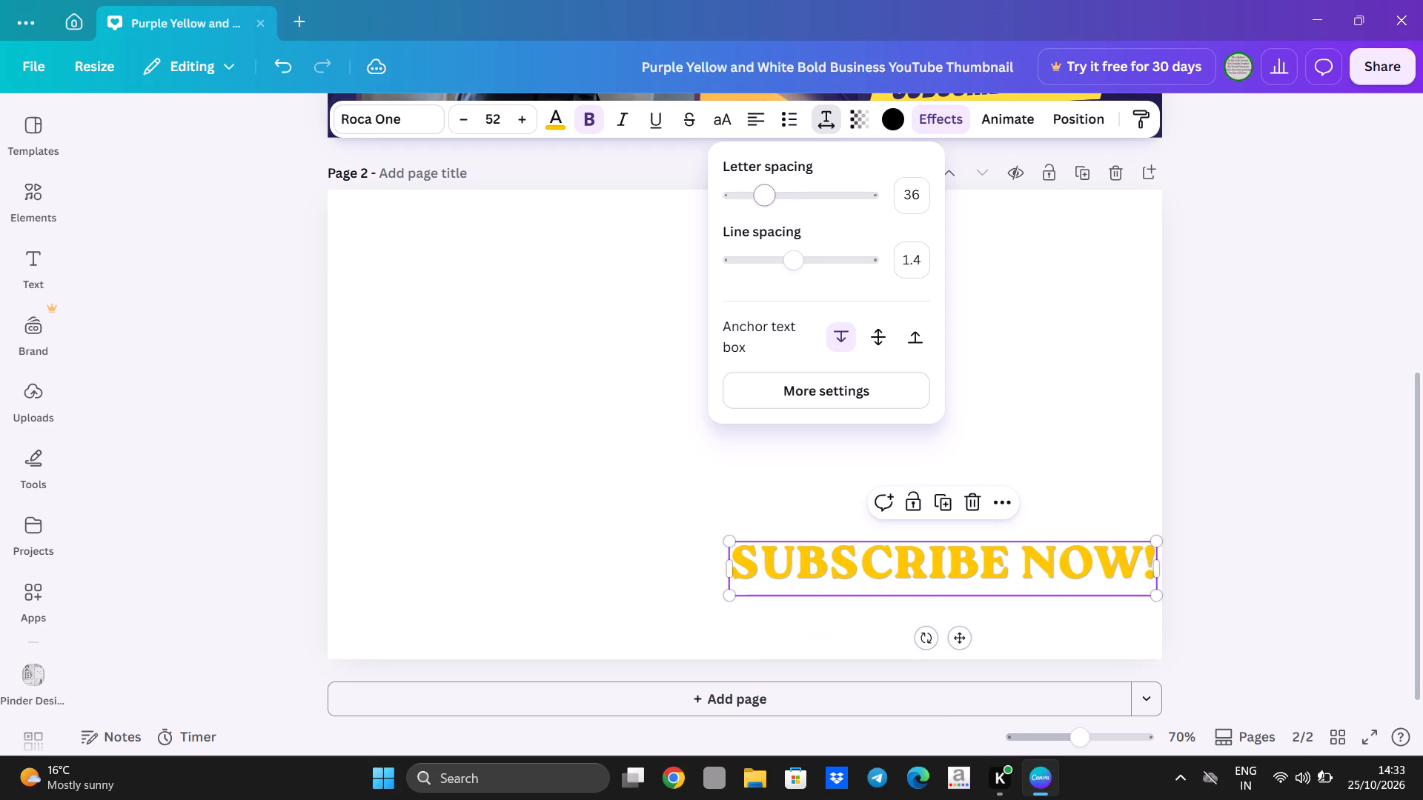
left_click(1012, 299)
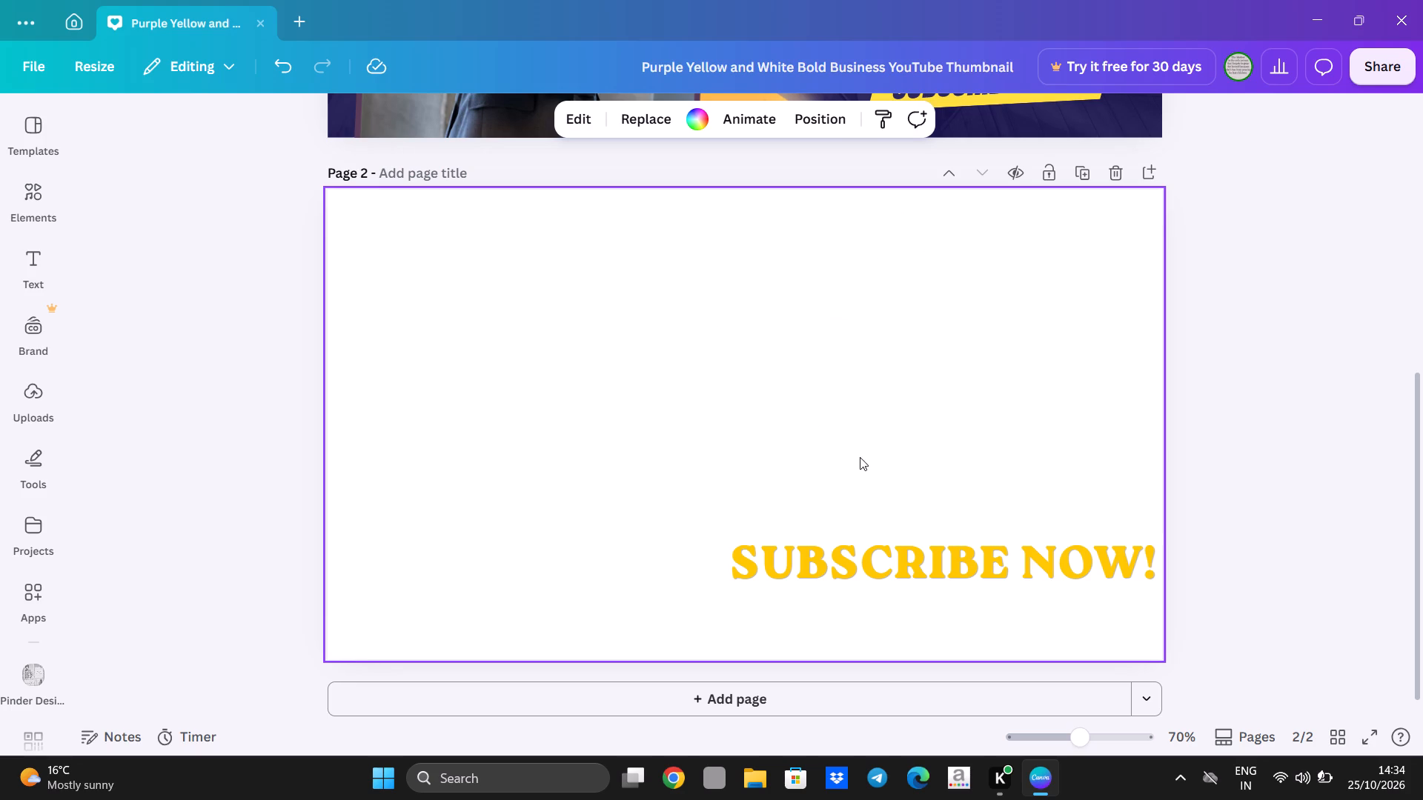
Try white, the photo oranges and the photo greys as the SUBSCRIBE NOW! text colour and settle on black.
left_click(859, 553)
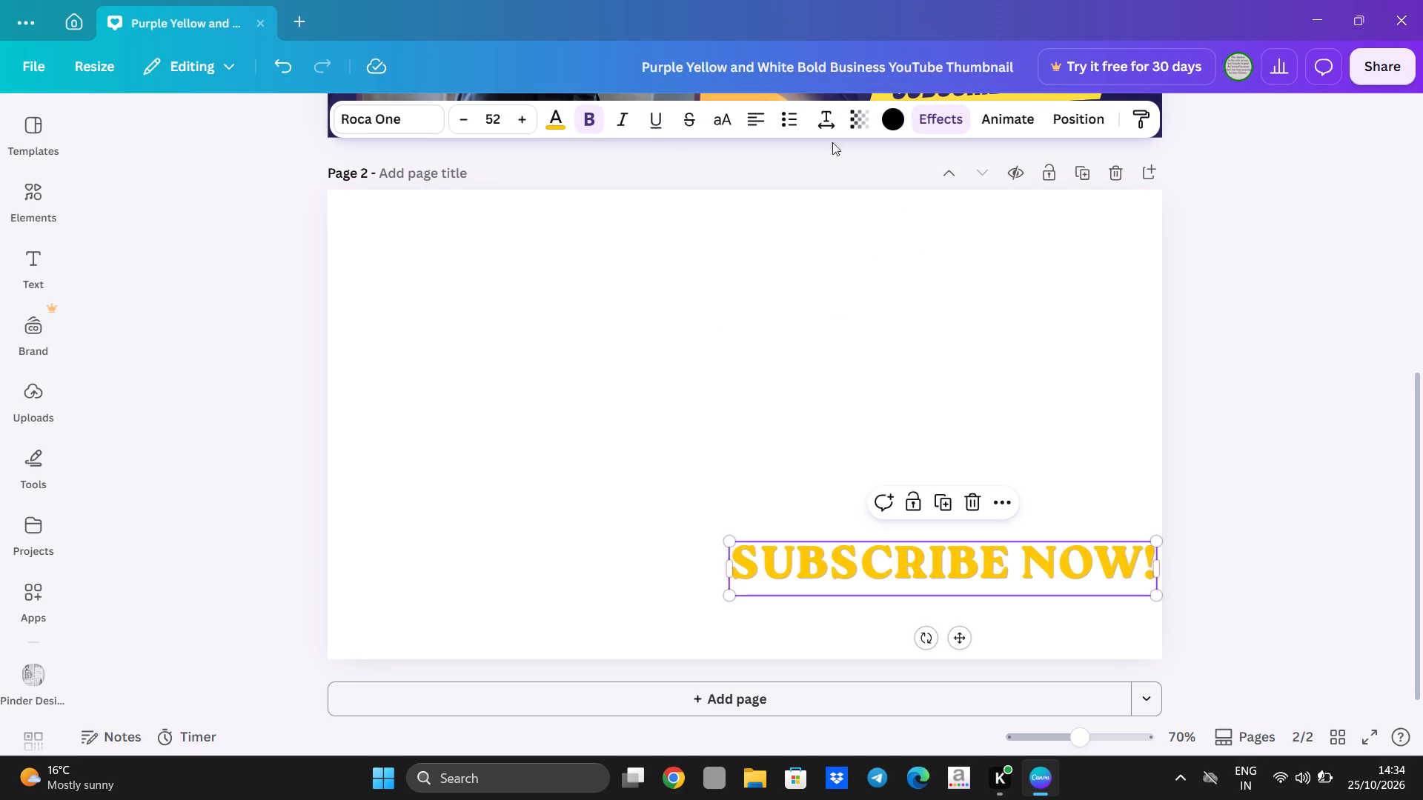
left_click(555, 112)
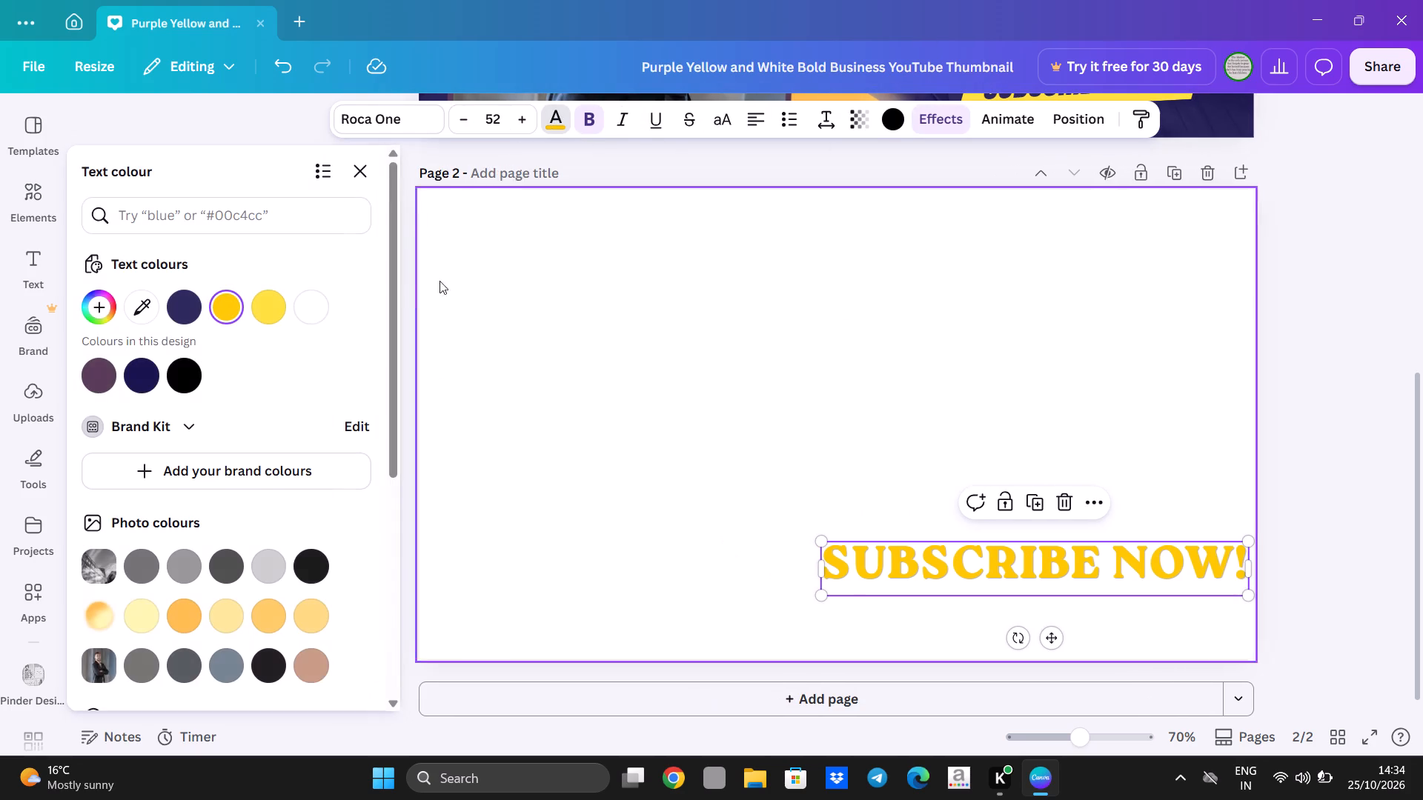
left_click(312, 303)
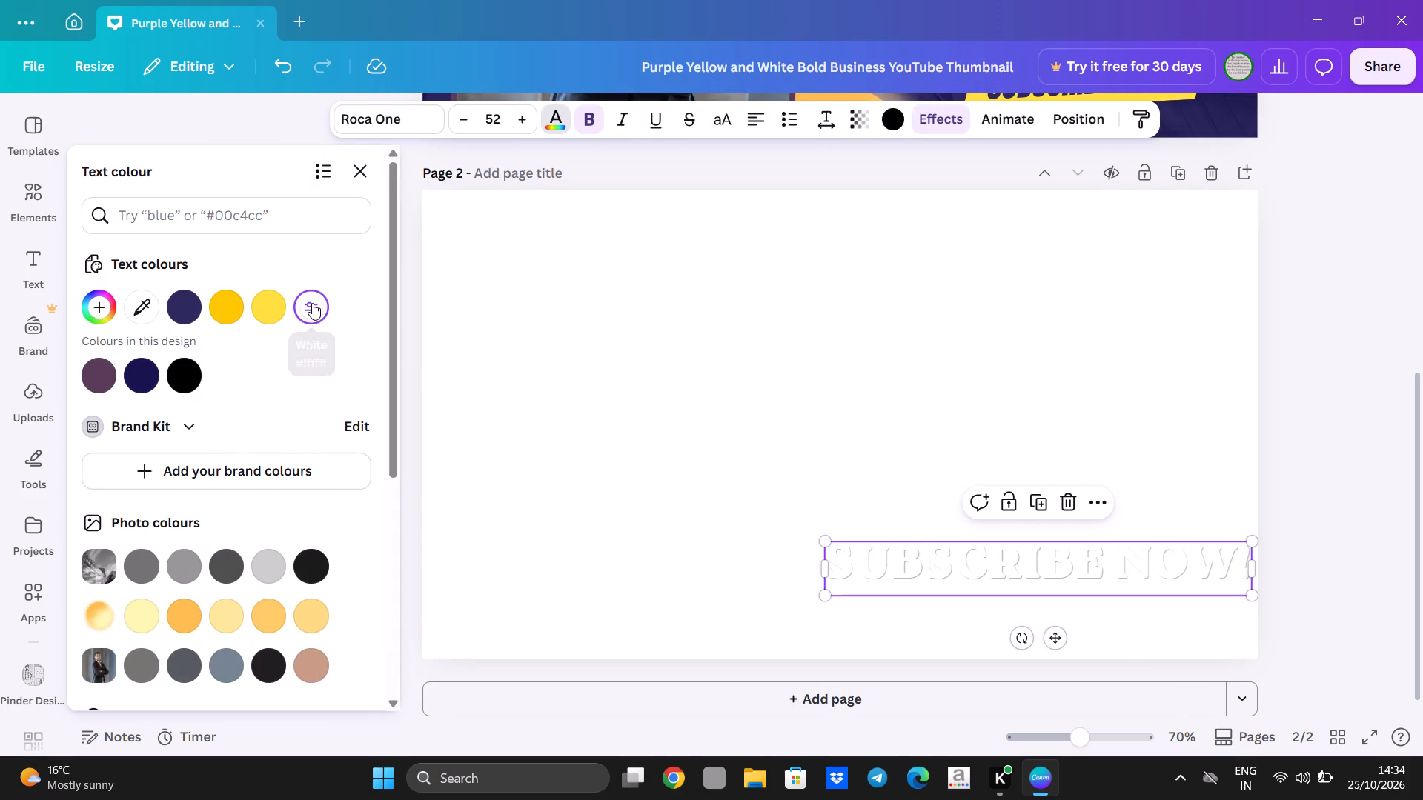
left_click(175, 374)
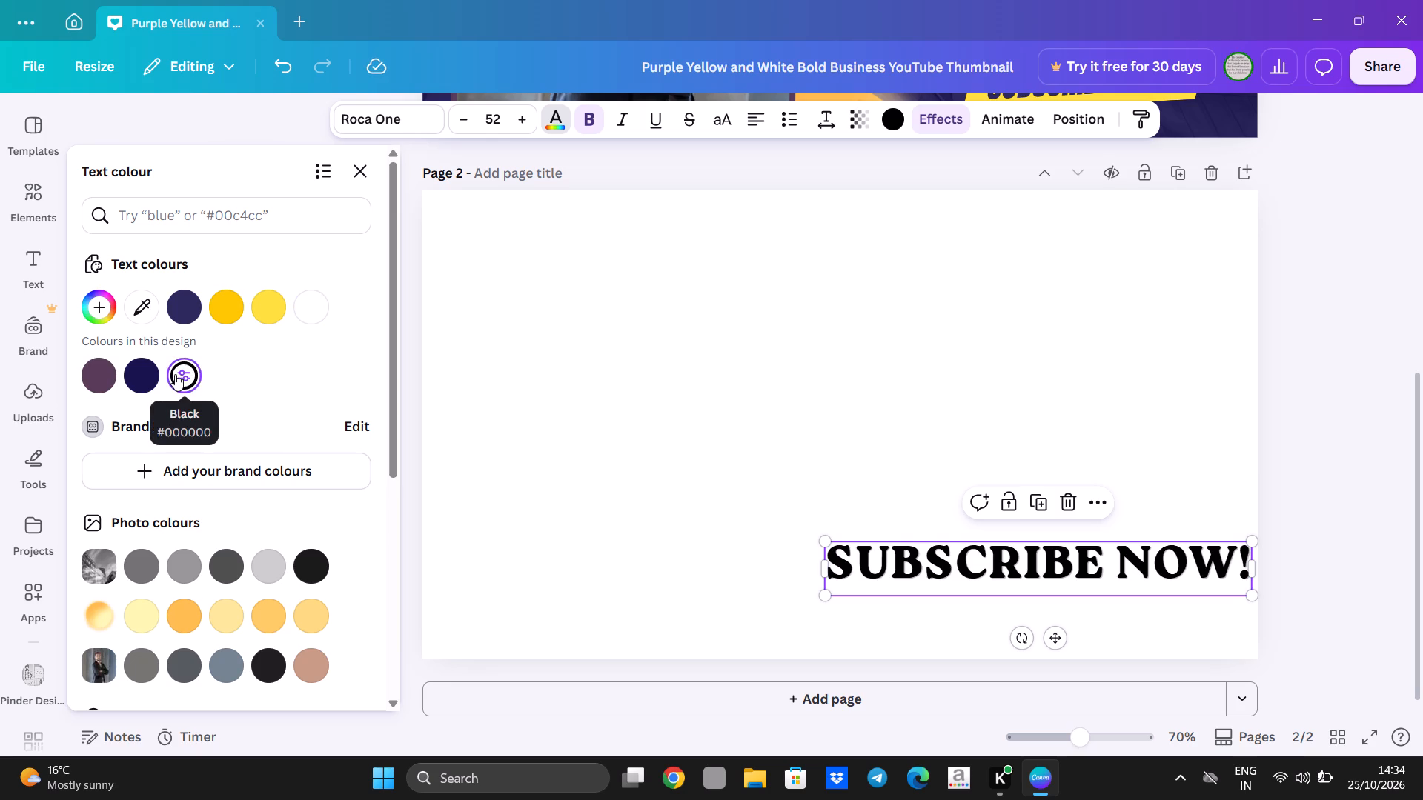
scroll(220, 516, "down", 1)
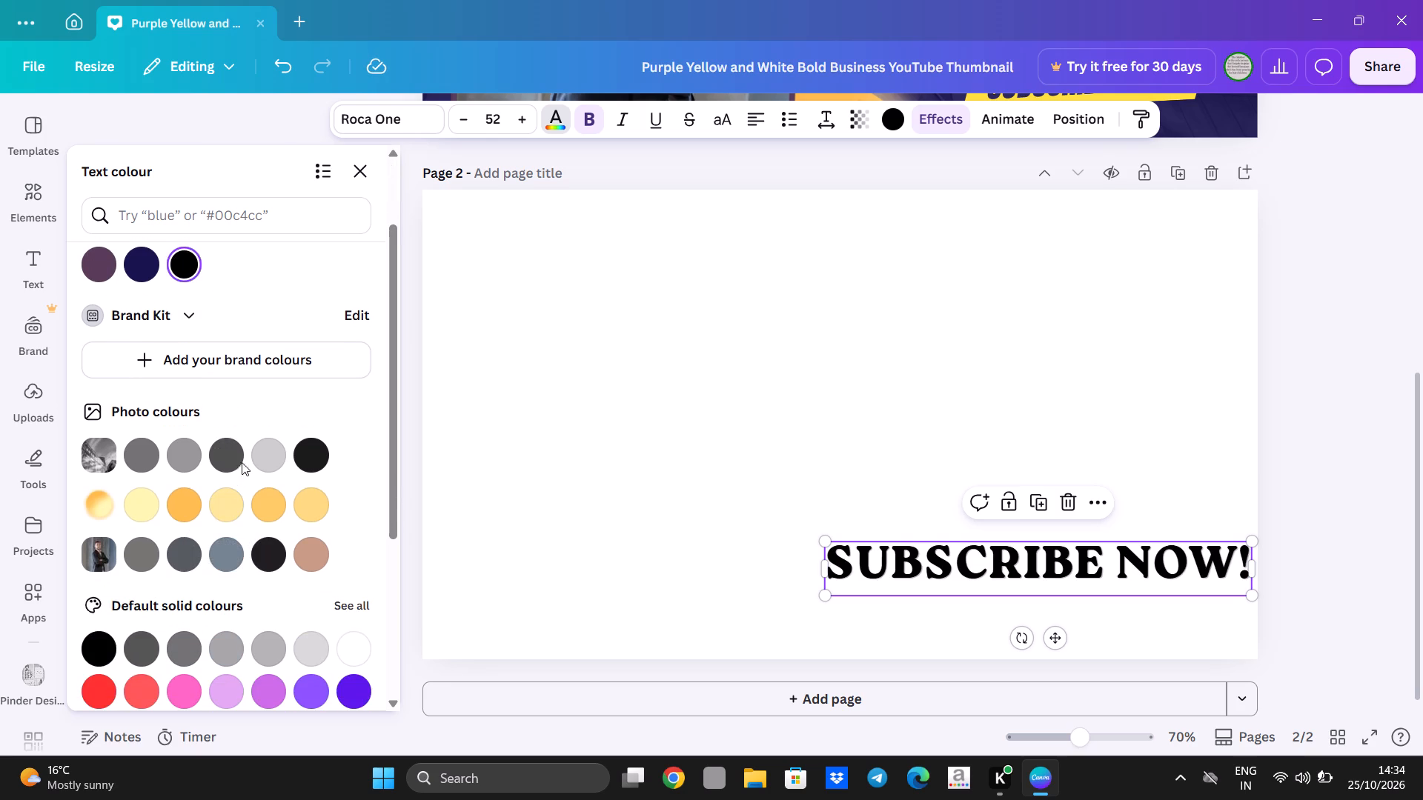
left_click(267, 549)
left_click(312, 511)
left_click(252, 504)
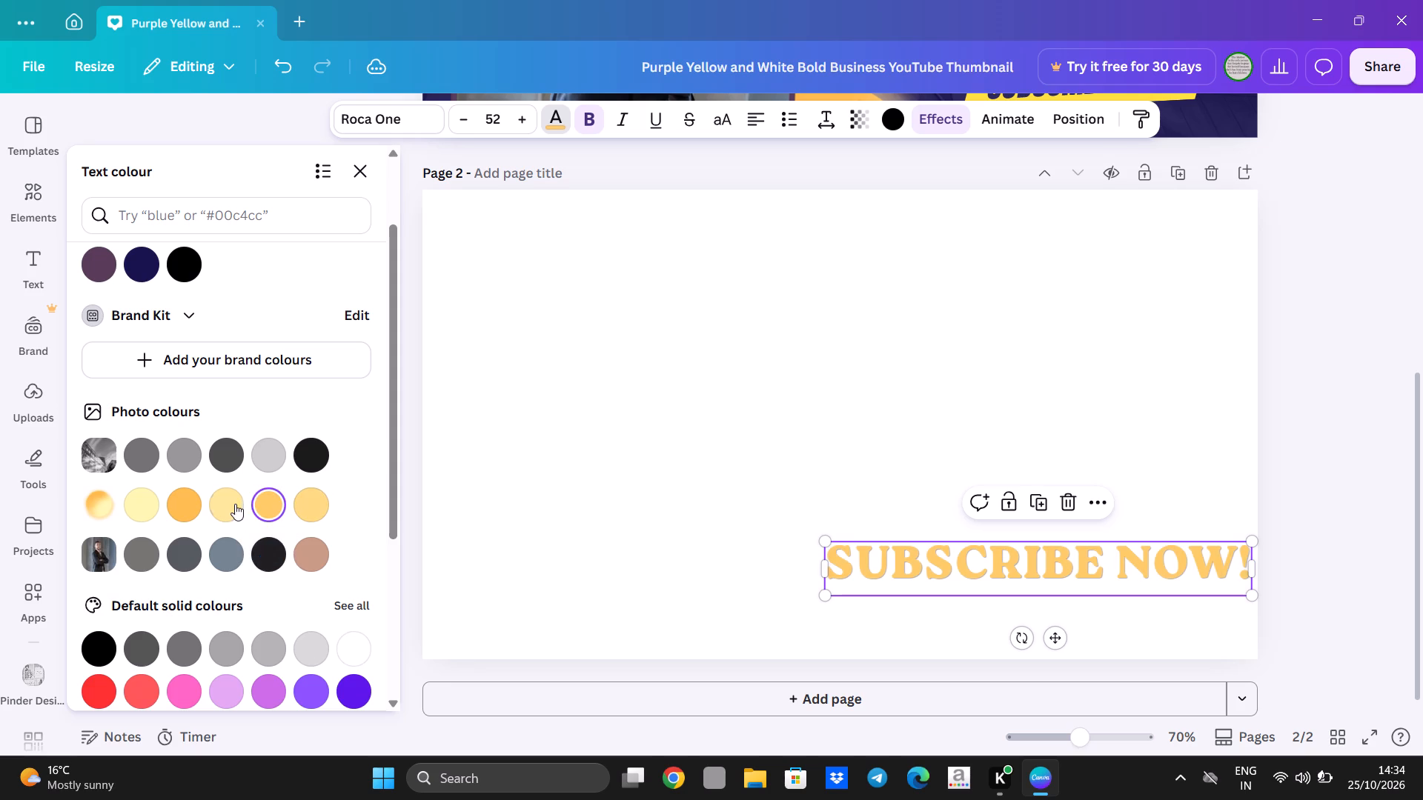
left_click(235, 504)
left_click(188, 549)
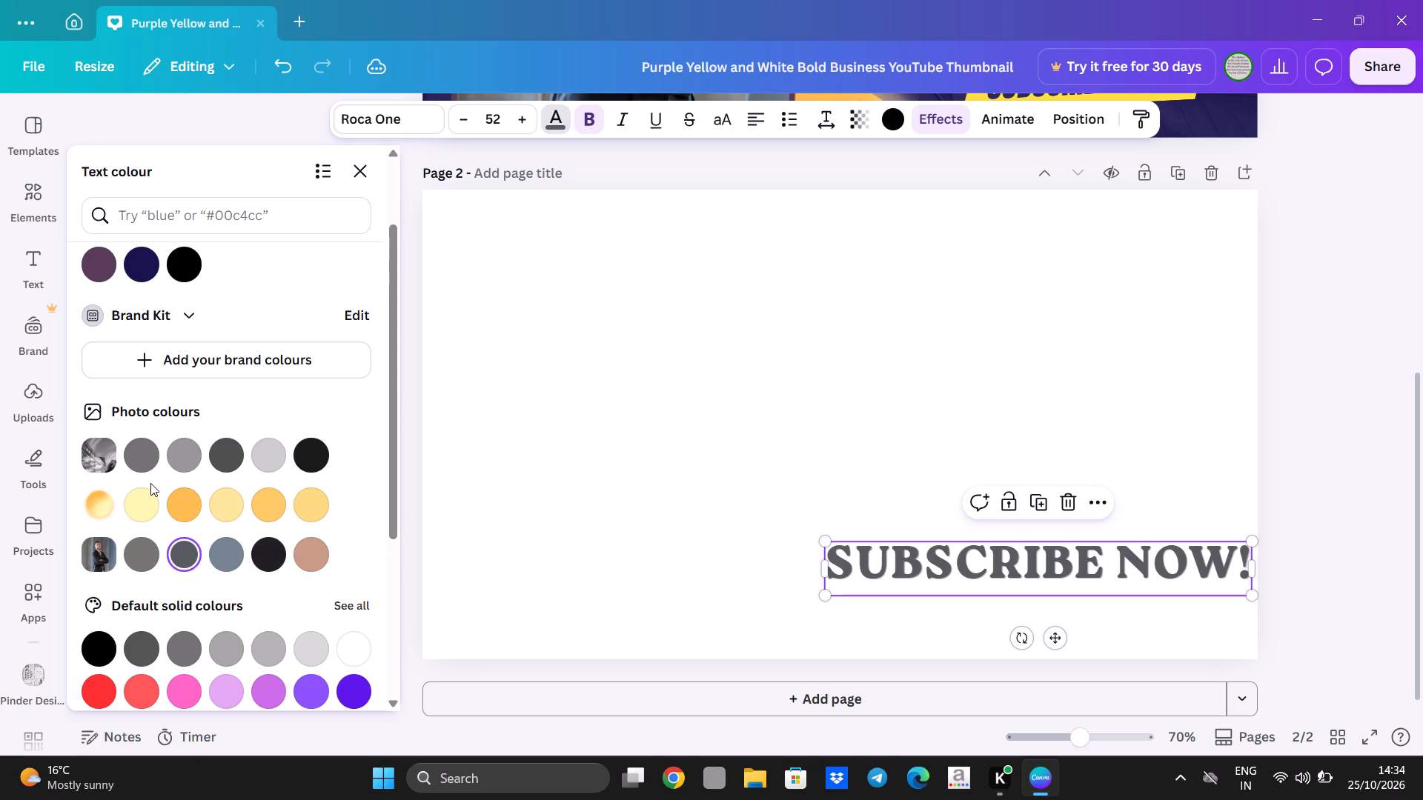
left_click(130, 444)
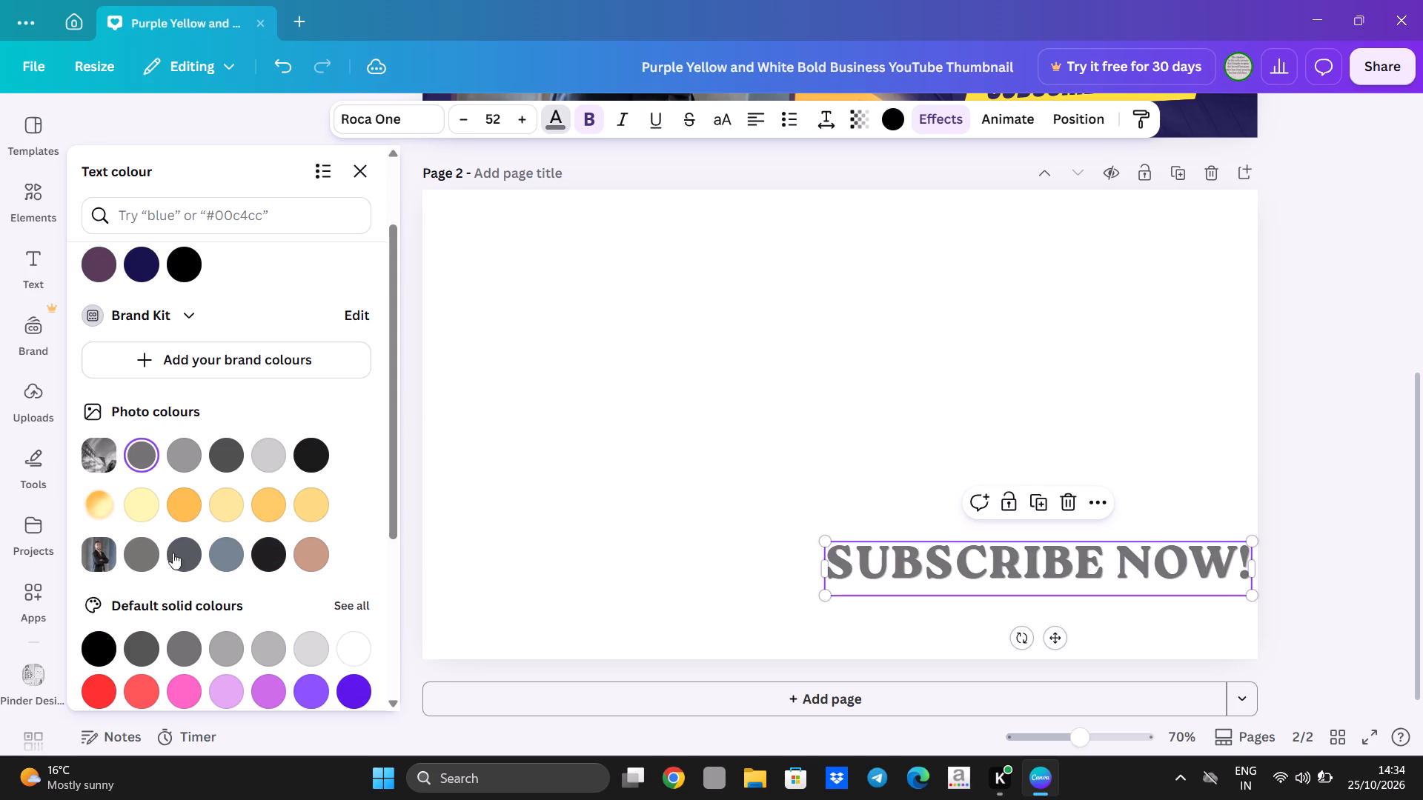
left_click(93, 652)
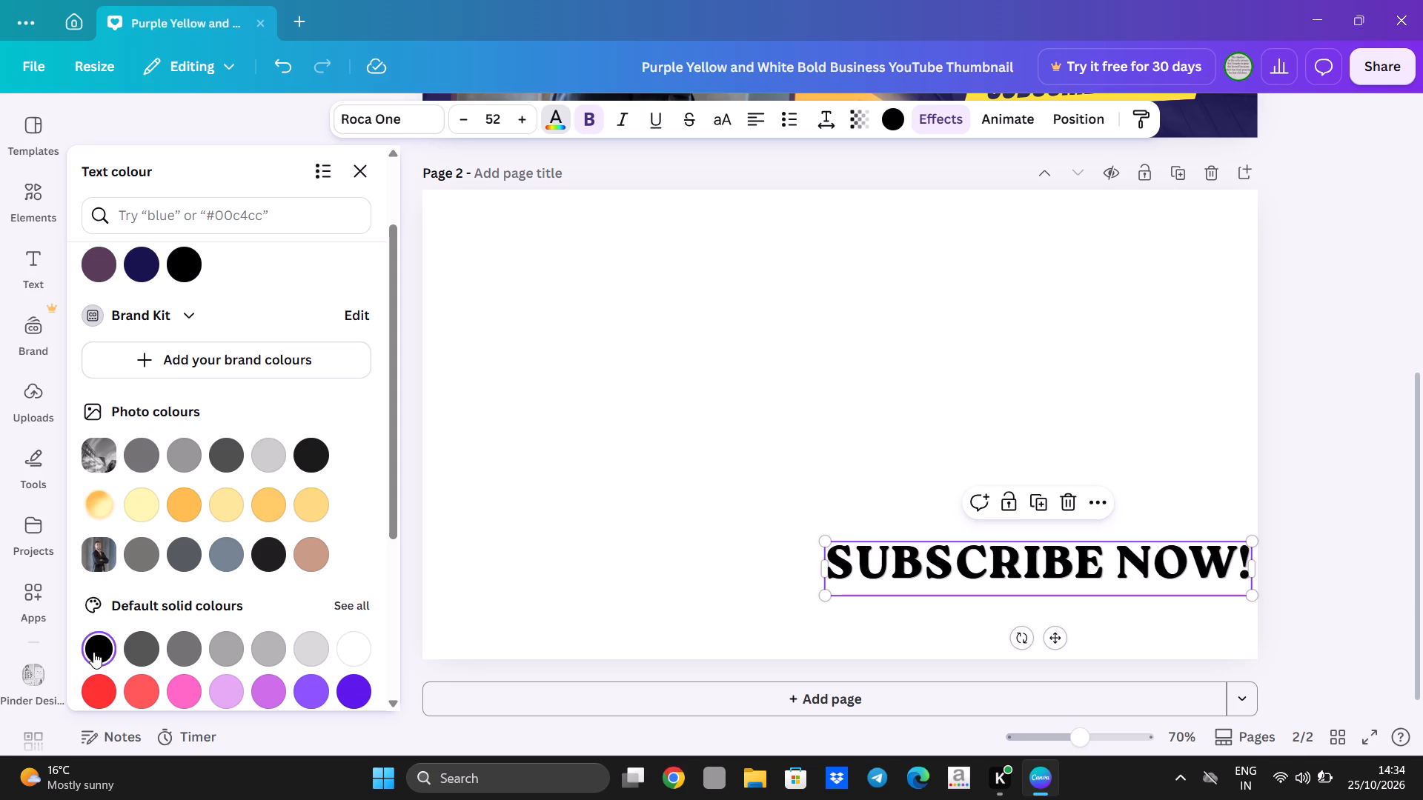
left_click(359, 173)
Try the Glow effect on the SUBSCRIBE NOW! heading and settle on a yellow Background effect with roundness 50 and spread 50.
left_click(945, 124)
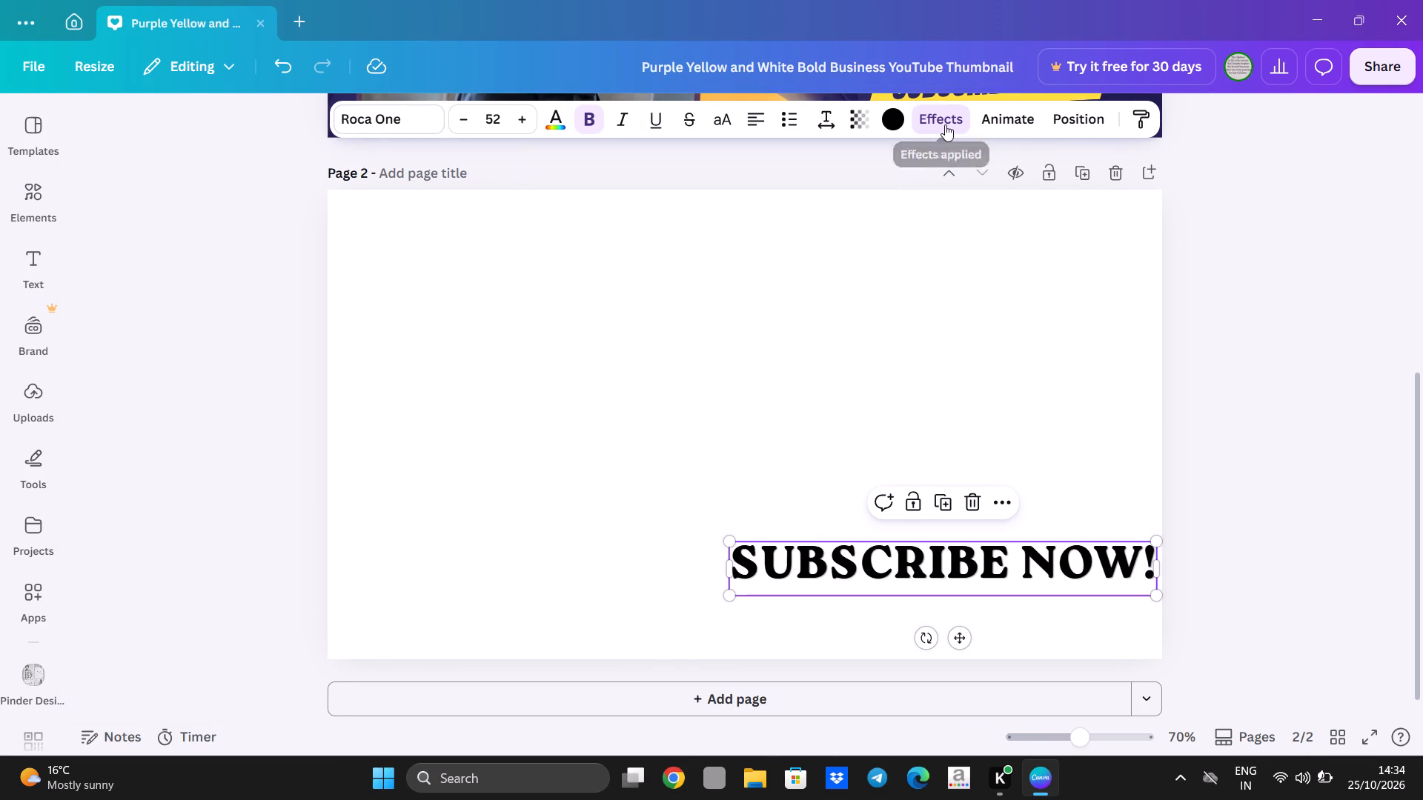
scroll(270, 318, "up", 2)
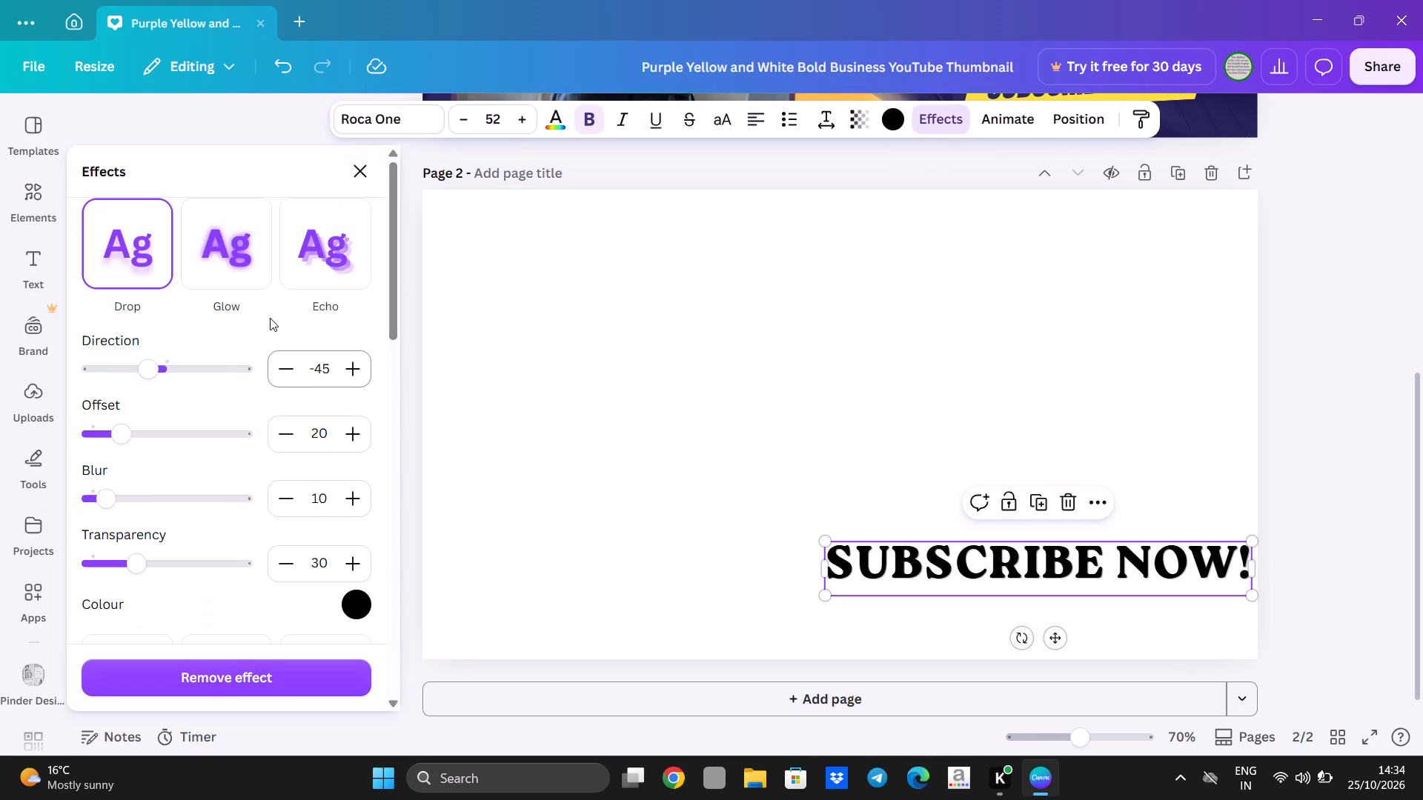
scroll(230, 279, "up", 3)
left_click(206, 261)
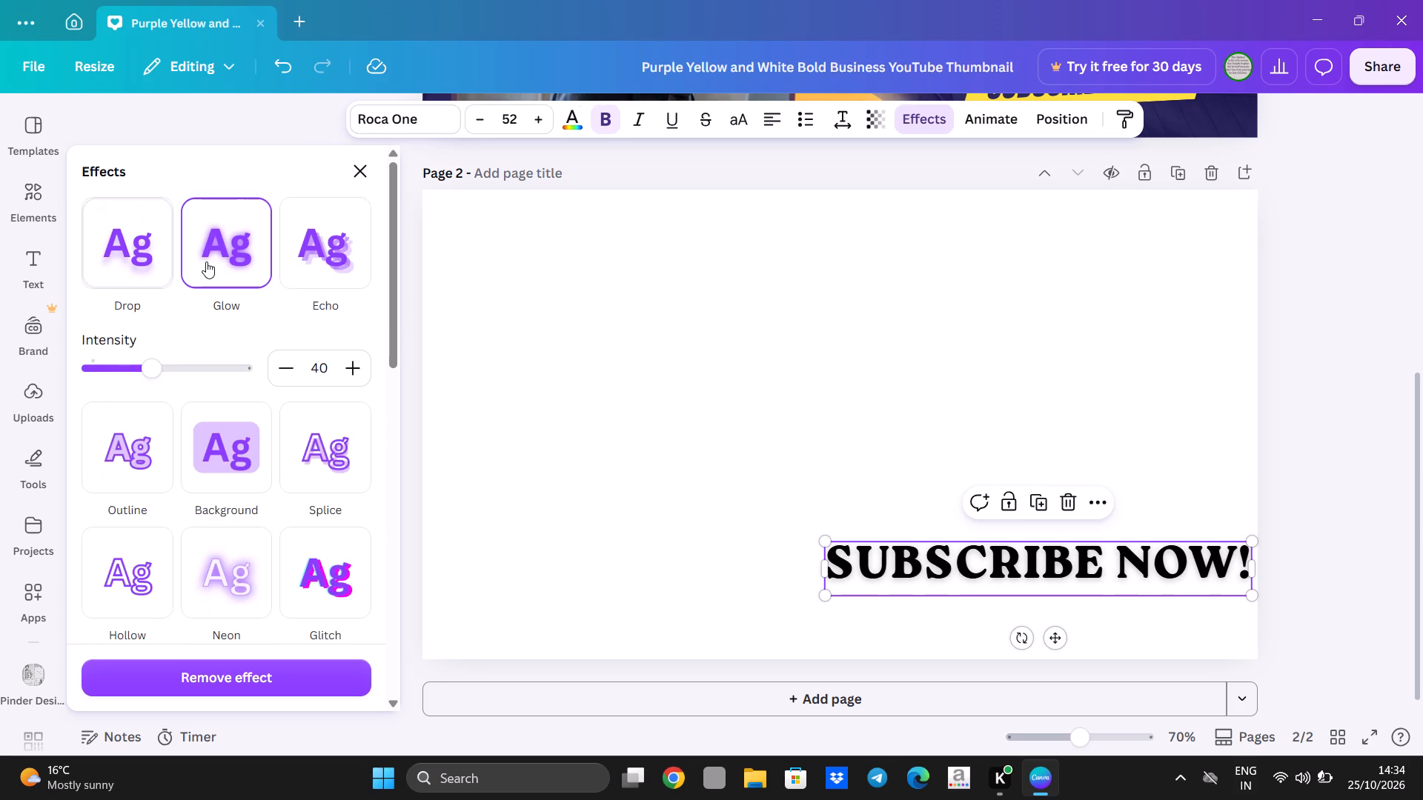
left_click(207, 408)
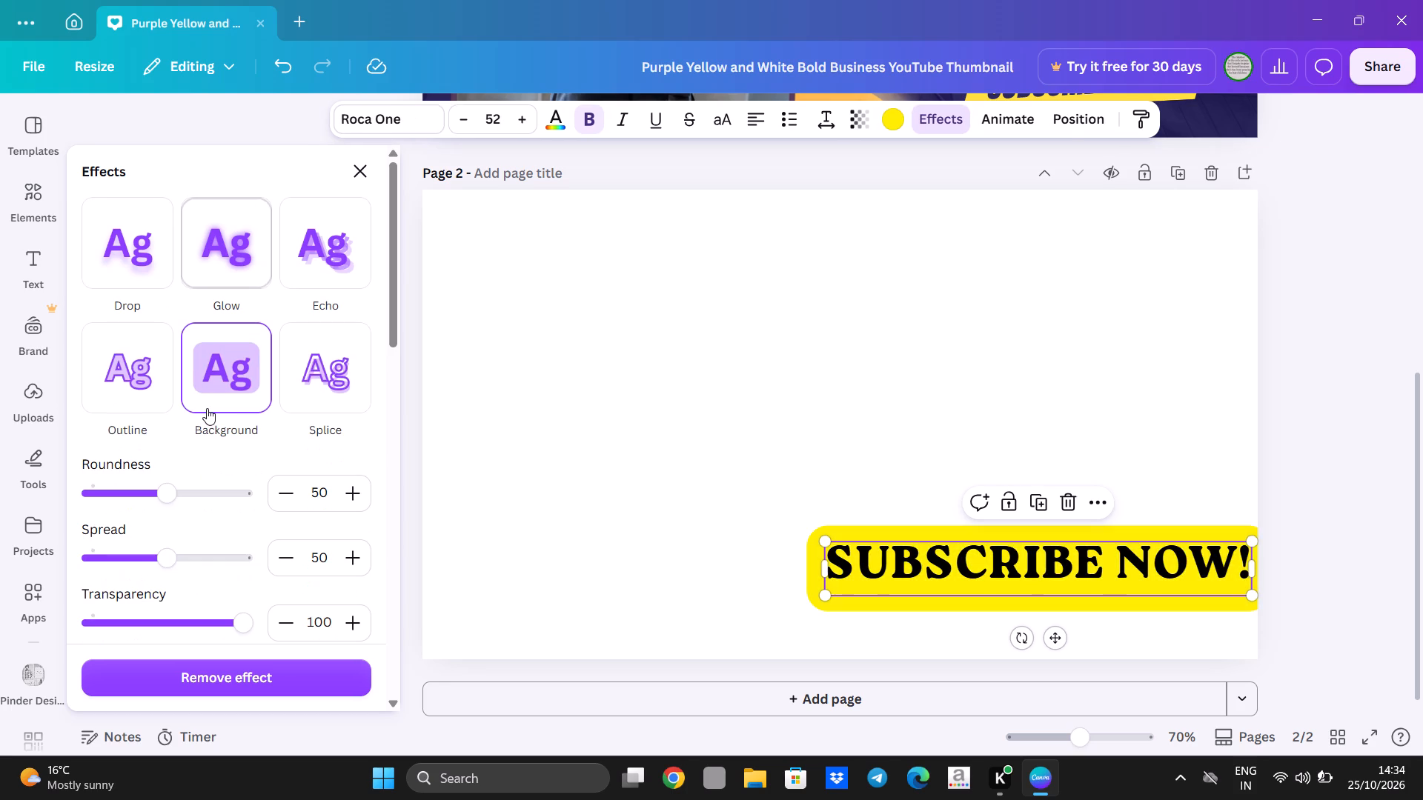
left_click(583, 336)
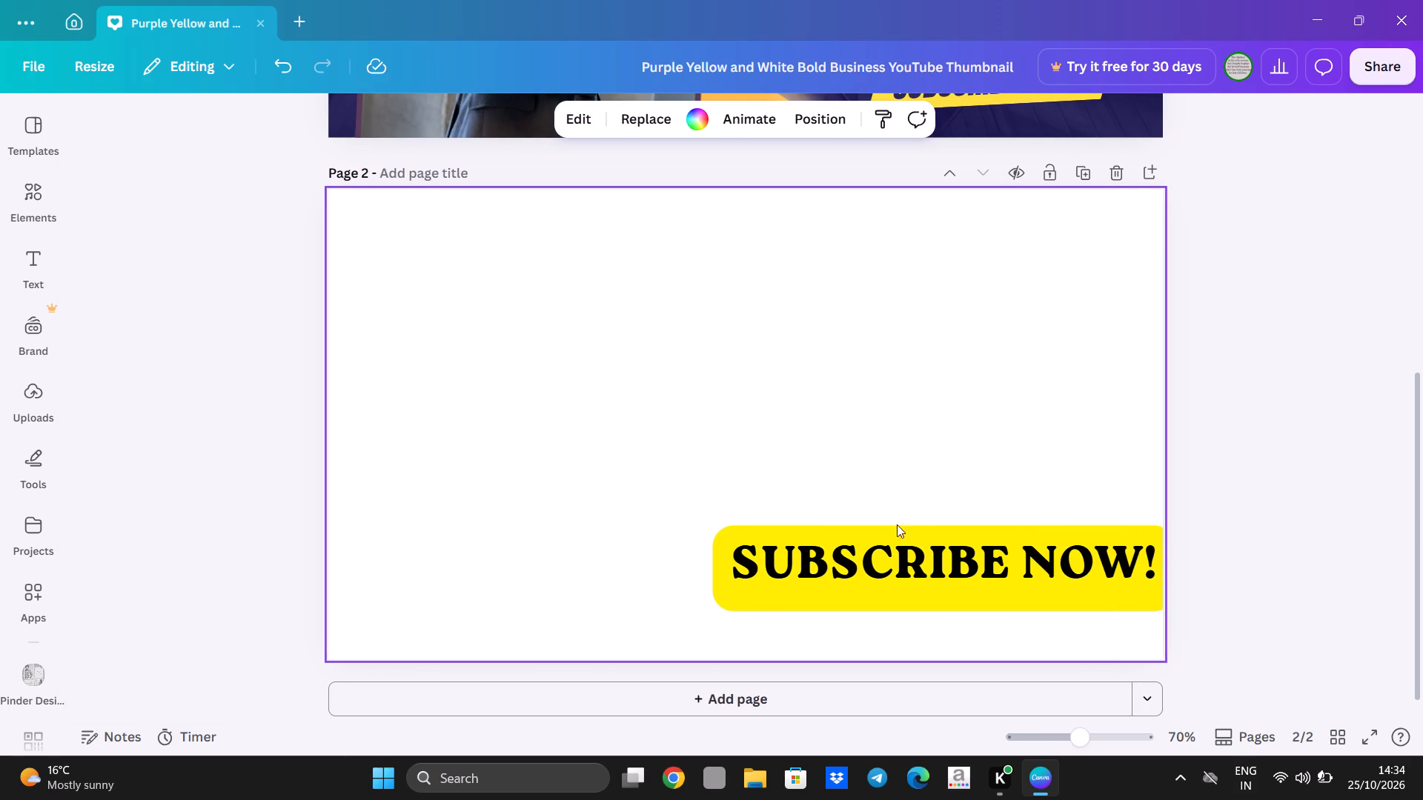
Move the SUBSCRIBE NOW! heading slightly left so its yellow background fits inside the page's right edge.
left_click_drag(885, 575, 851, 579)
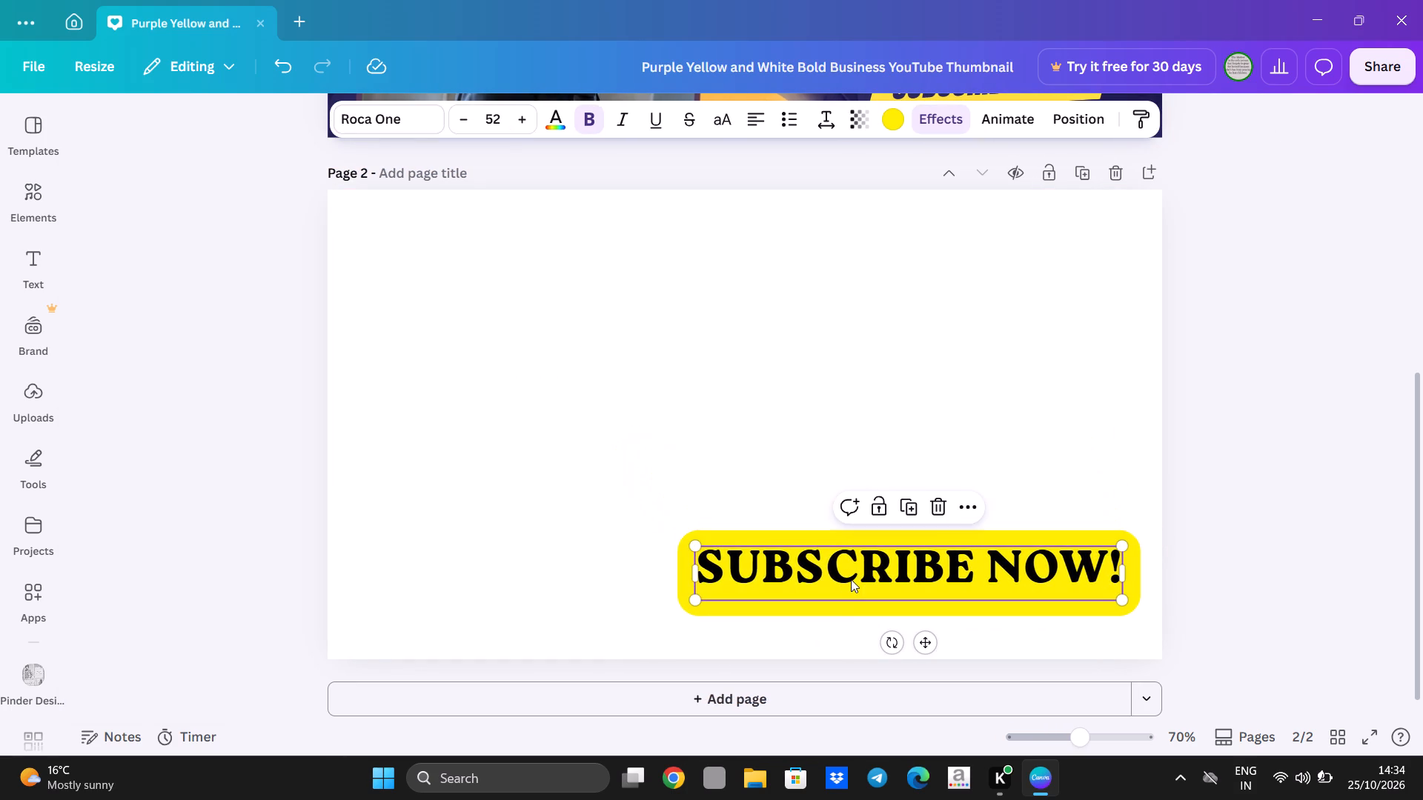
left_click(829, 393)
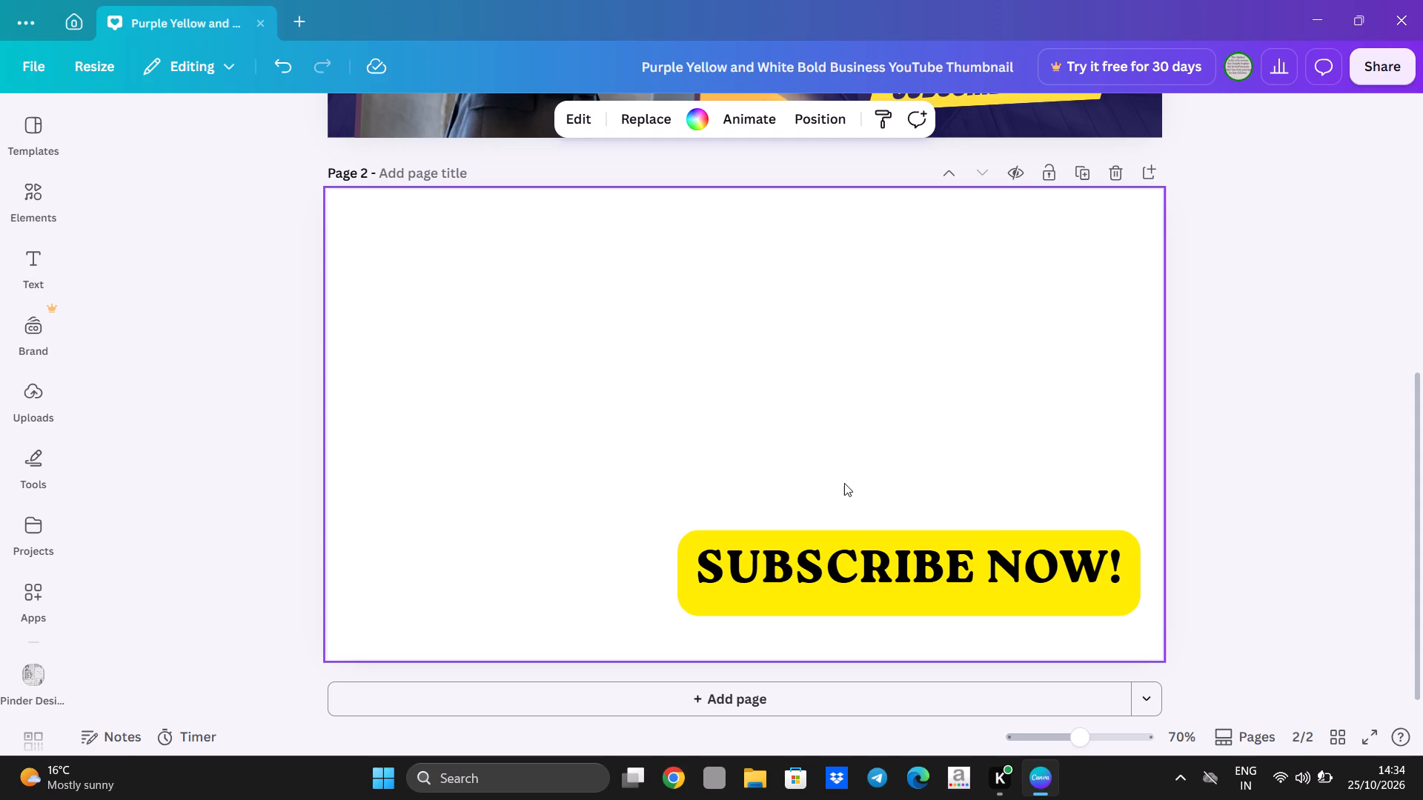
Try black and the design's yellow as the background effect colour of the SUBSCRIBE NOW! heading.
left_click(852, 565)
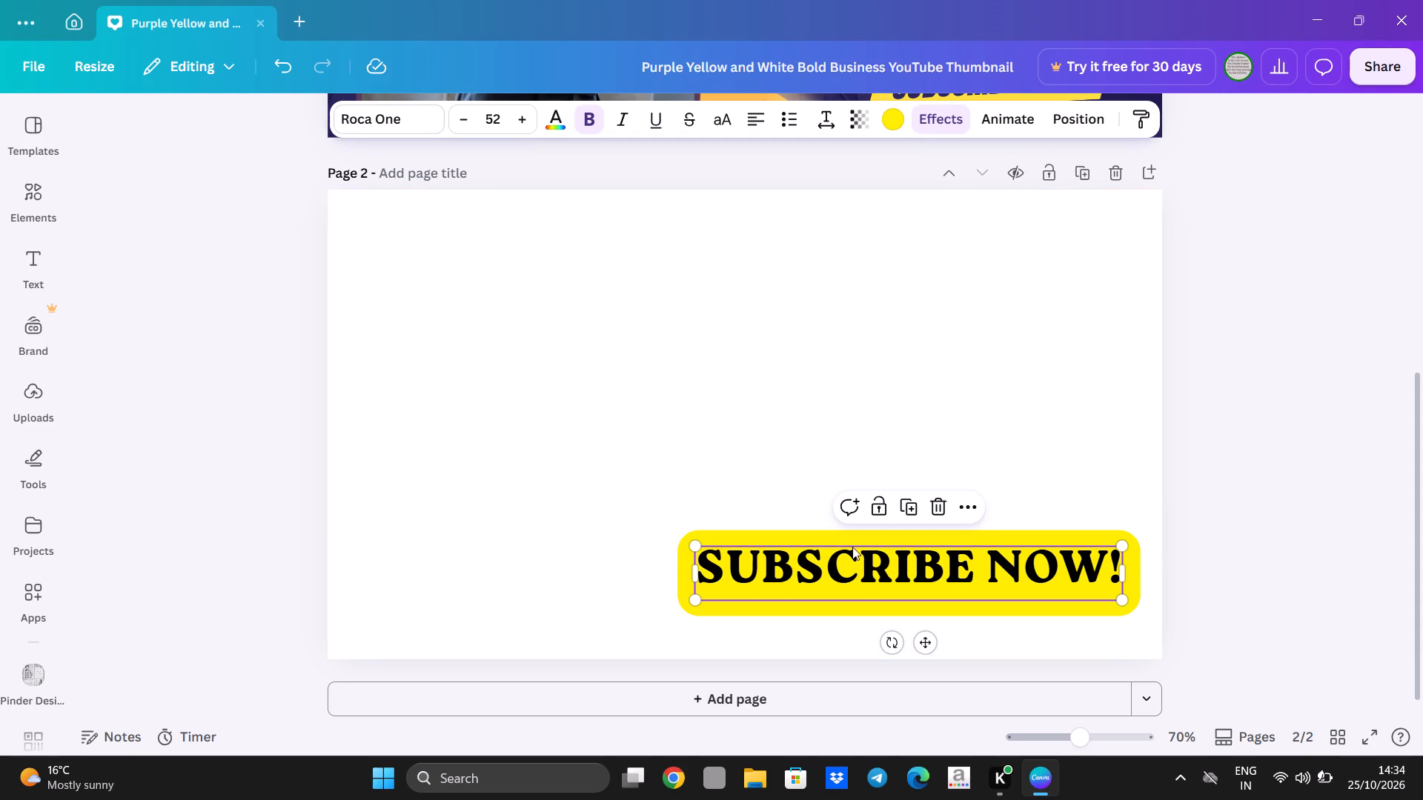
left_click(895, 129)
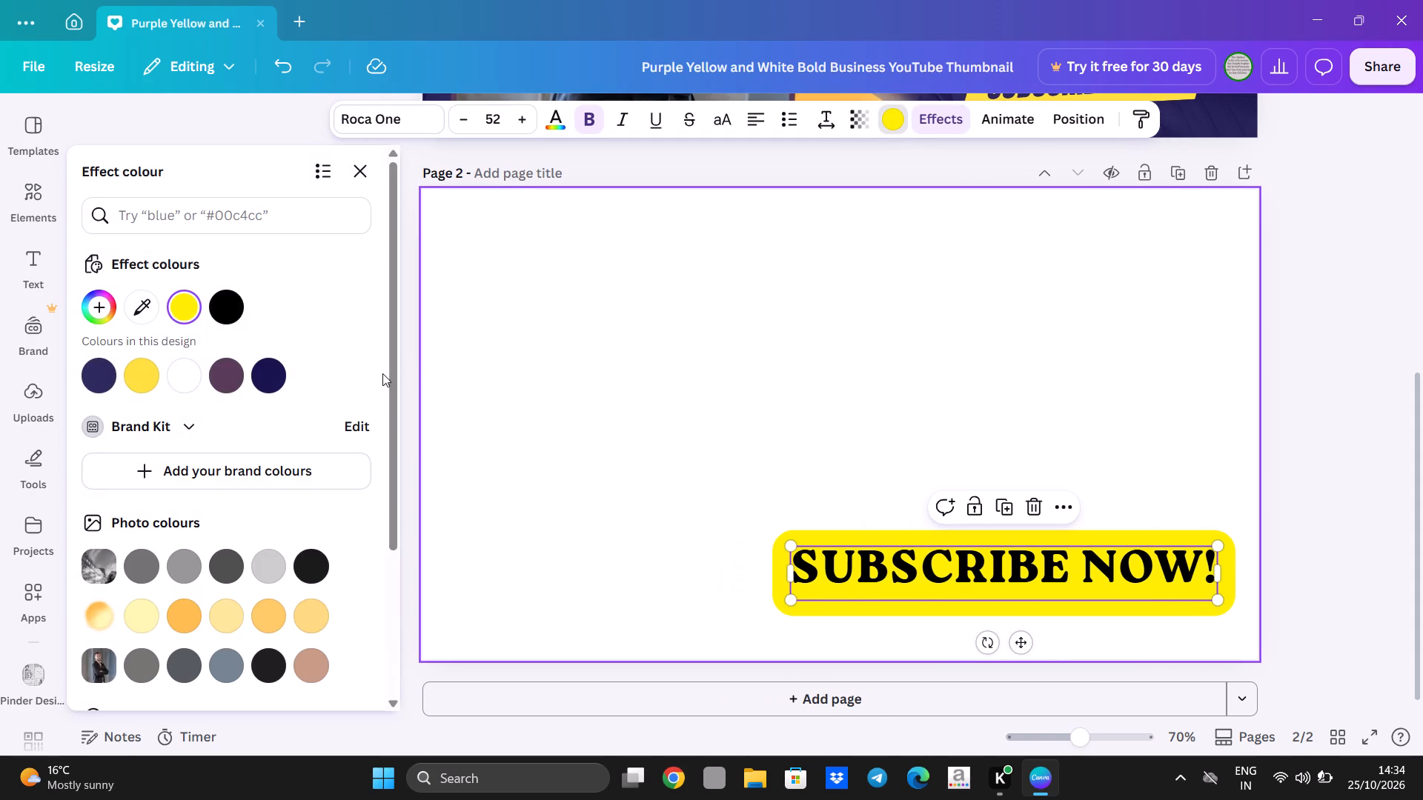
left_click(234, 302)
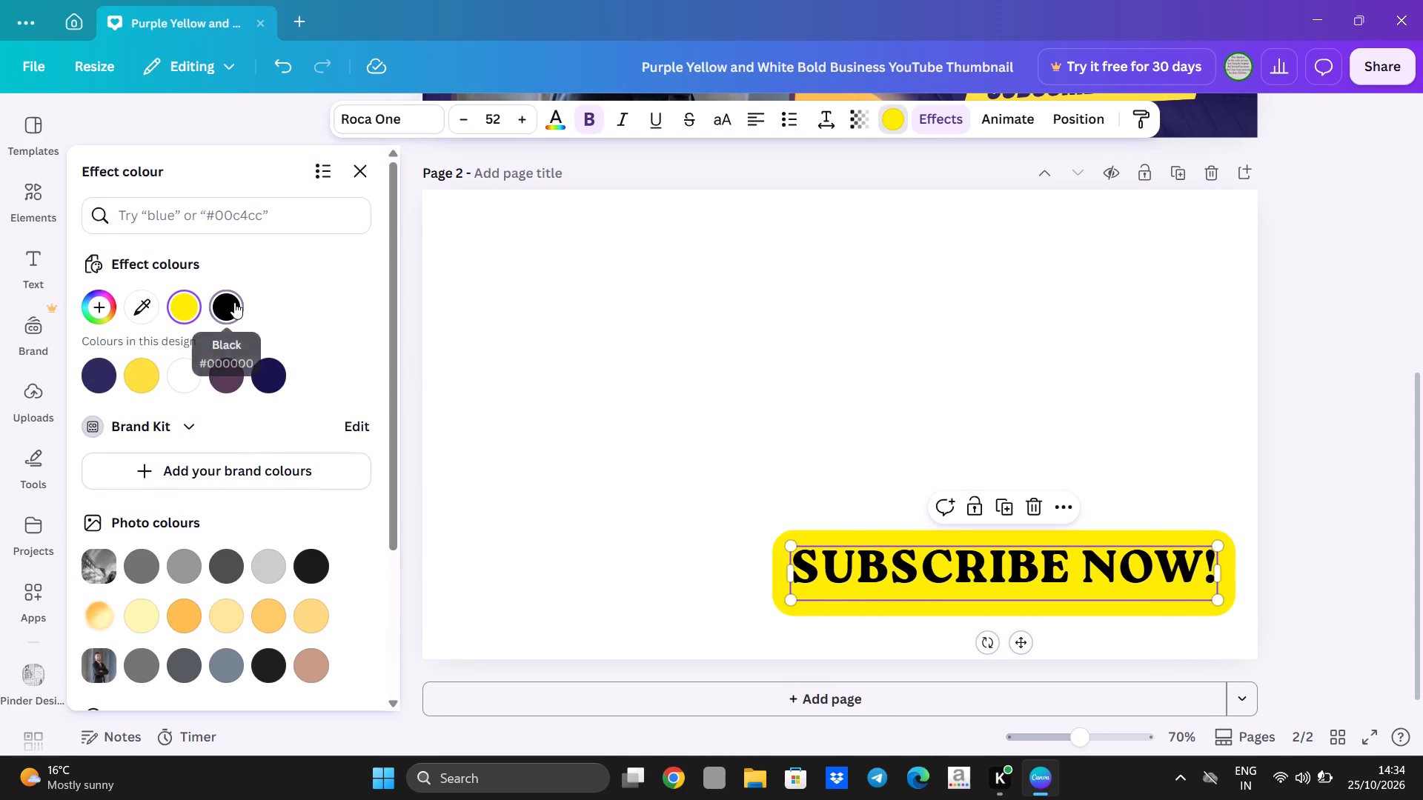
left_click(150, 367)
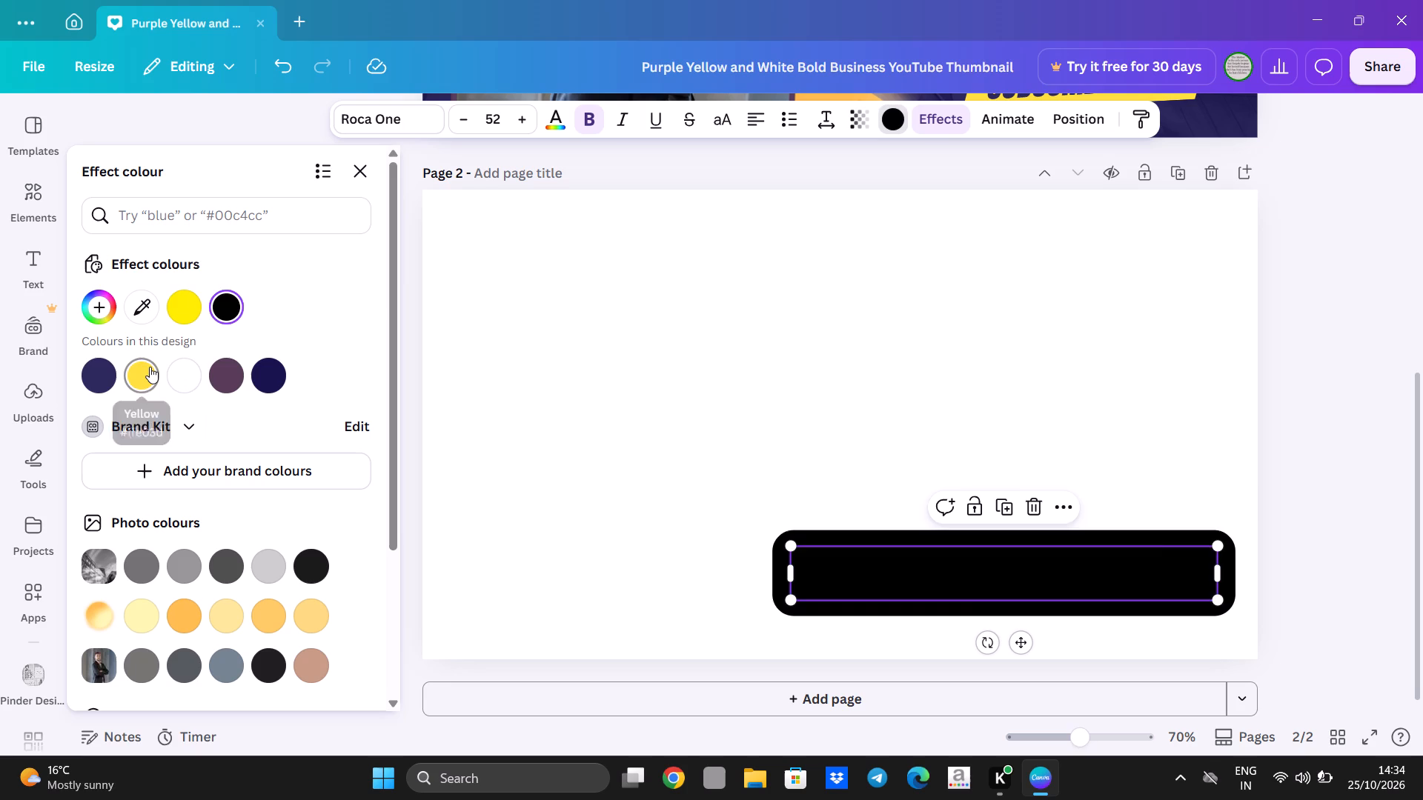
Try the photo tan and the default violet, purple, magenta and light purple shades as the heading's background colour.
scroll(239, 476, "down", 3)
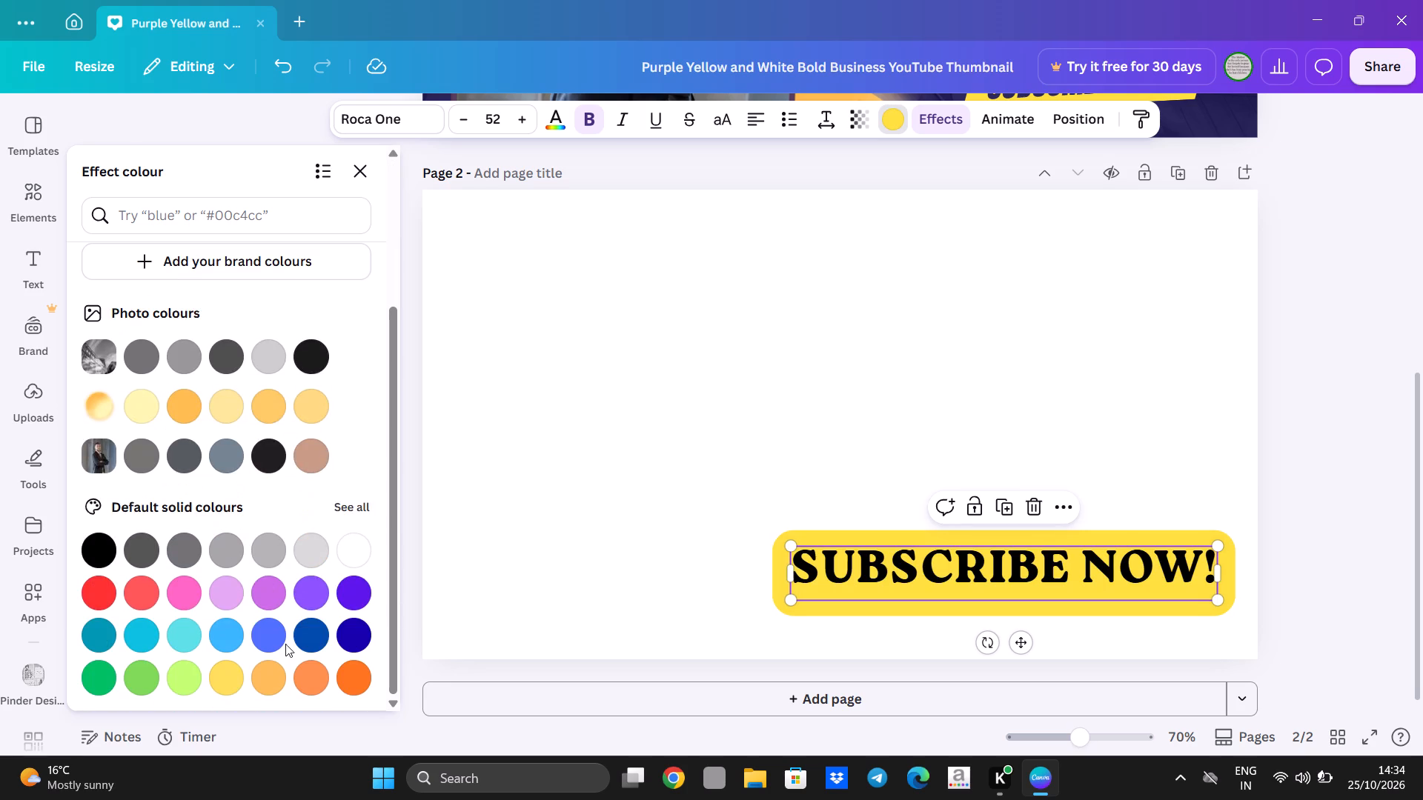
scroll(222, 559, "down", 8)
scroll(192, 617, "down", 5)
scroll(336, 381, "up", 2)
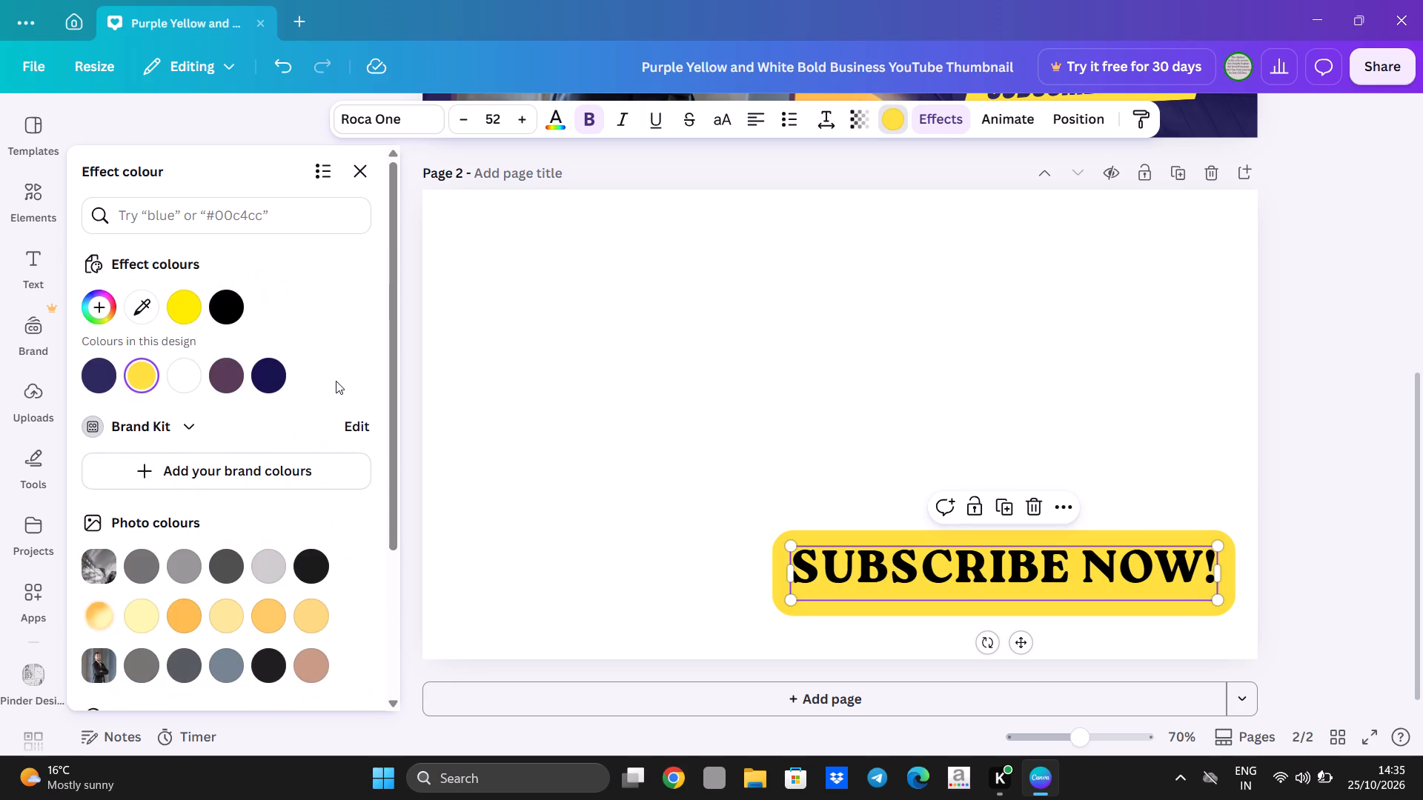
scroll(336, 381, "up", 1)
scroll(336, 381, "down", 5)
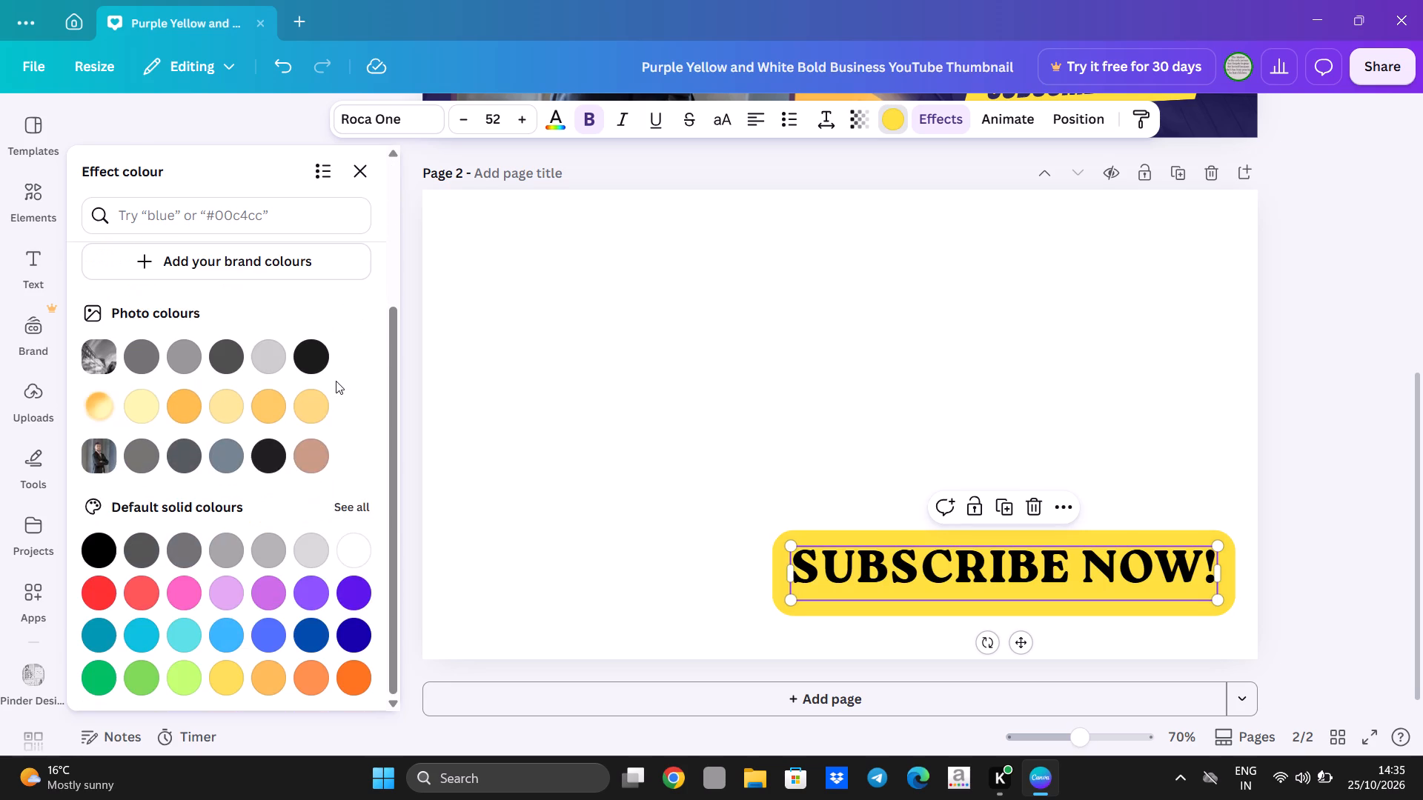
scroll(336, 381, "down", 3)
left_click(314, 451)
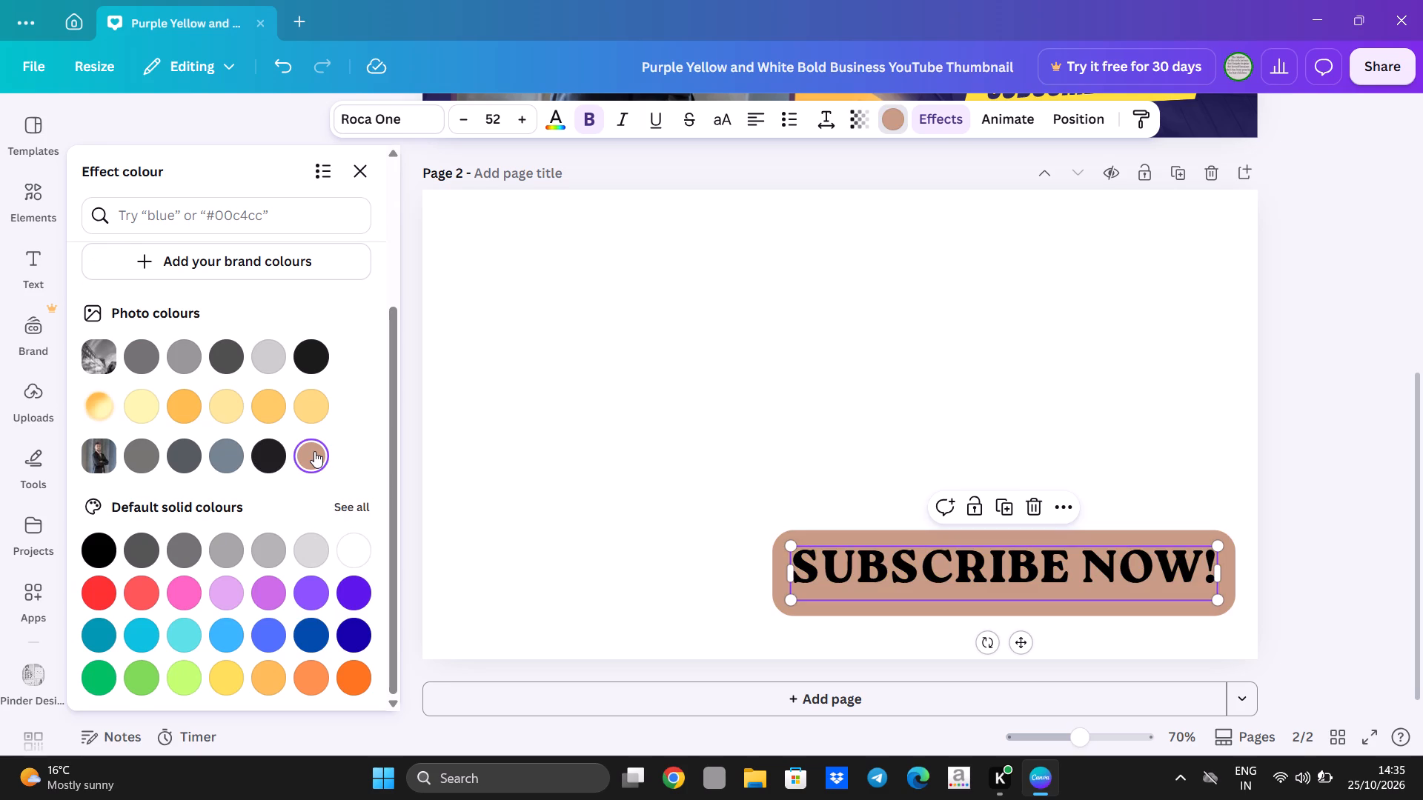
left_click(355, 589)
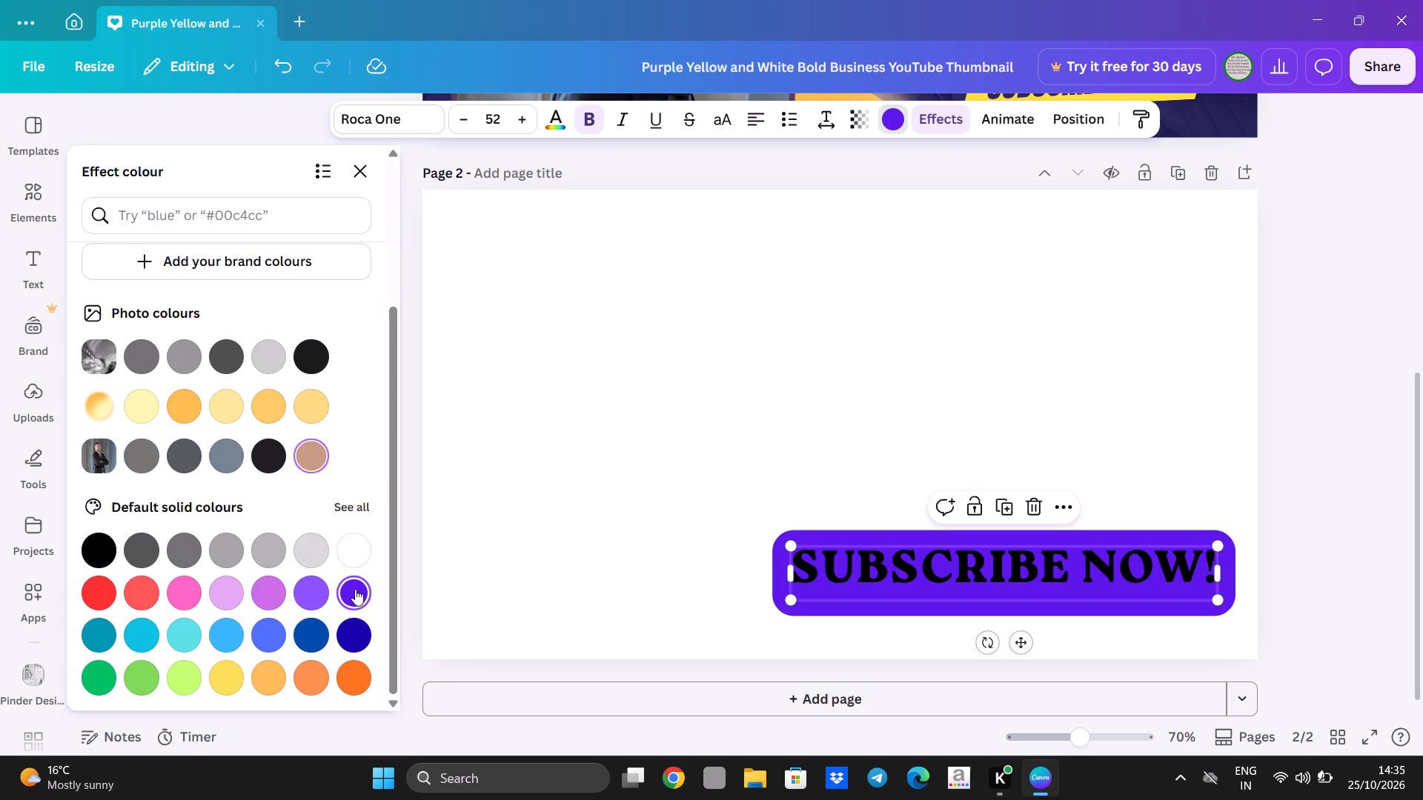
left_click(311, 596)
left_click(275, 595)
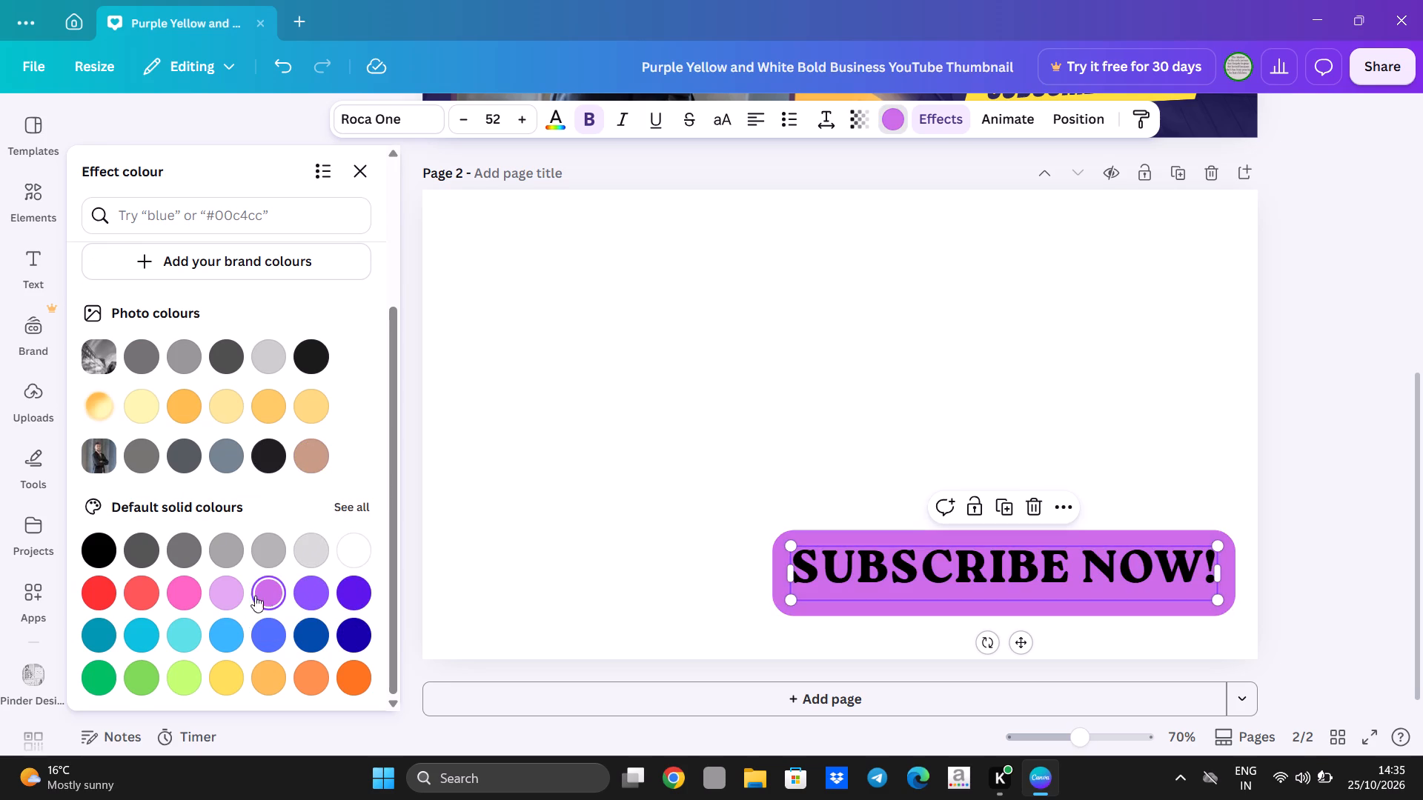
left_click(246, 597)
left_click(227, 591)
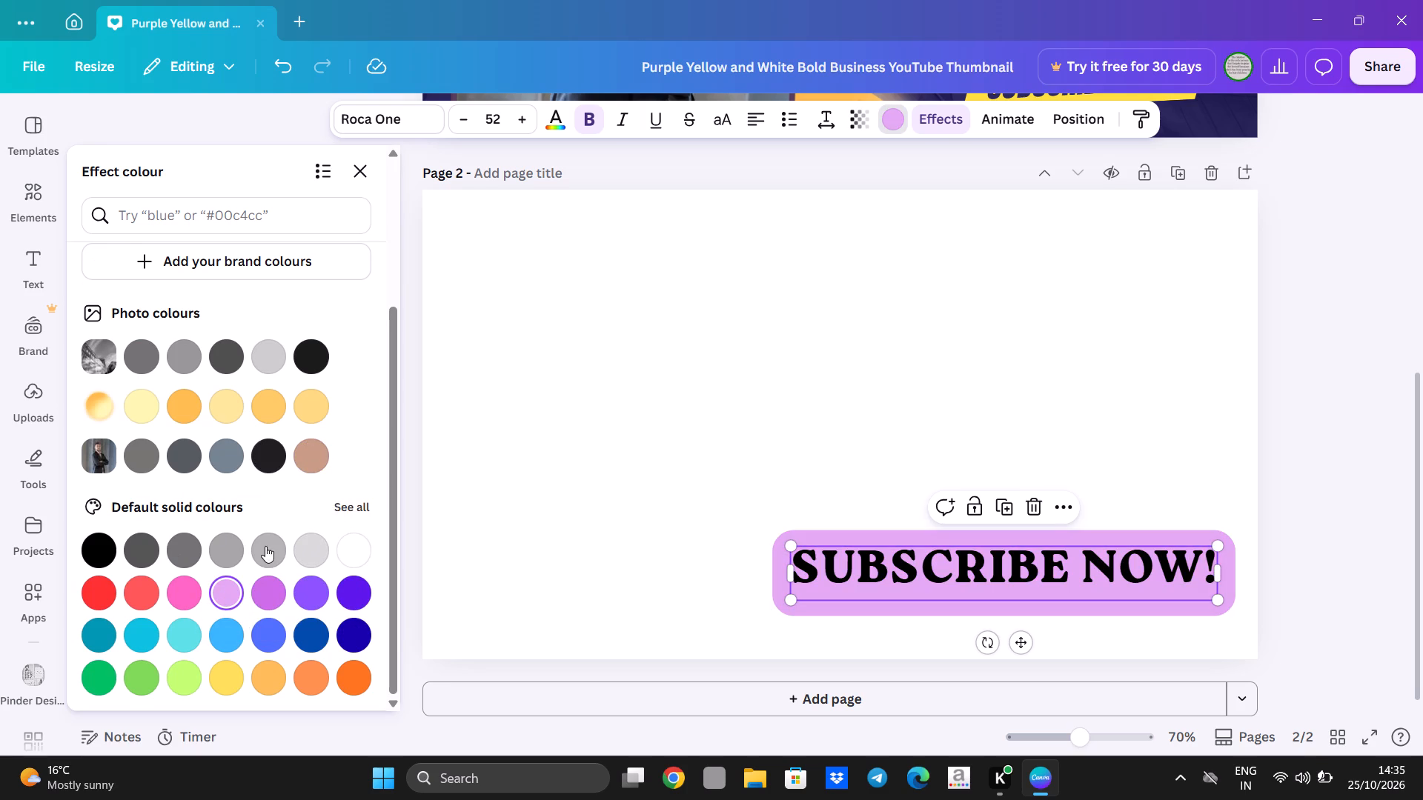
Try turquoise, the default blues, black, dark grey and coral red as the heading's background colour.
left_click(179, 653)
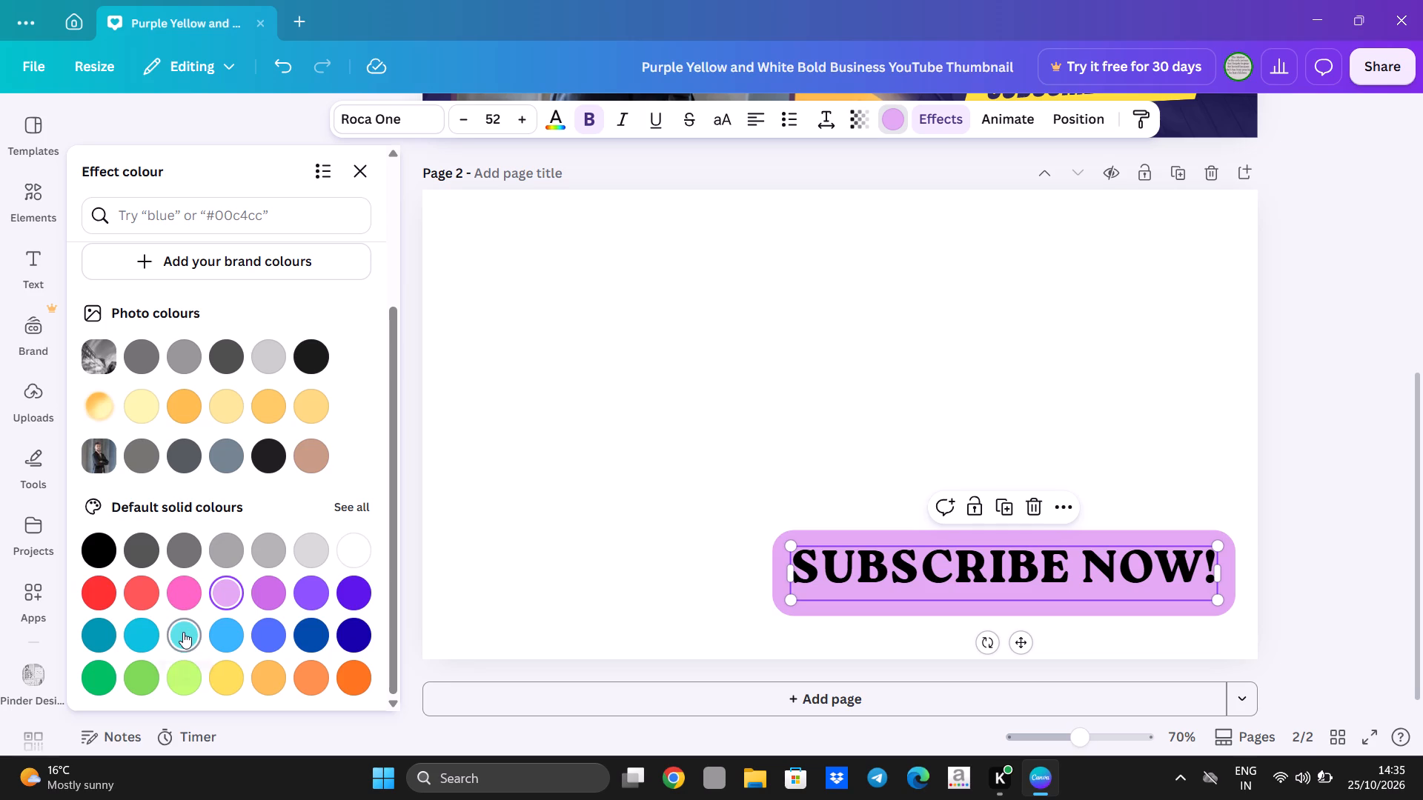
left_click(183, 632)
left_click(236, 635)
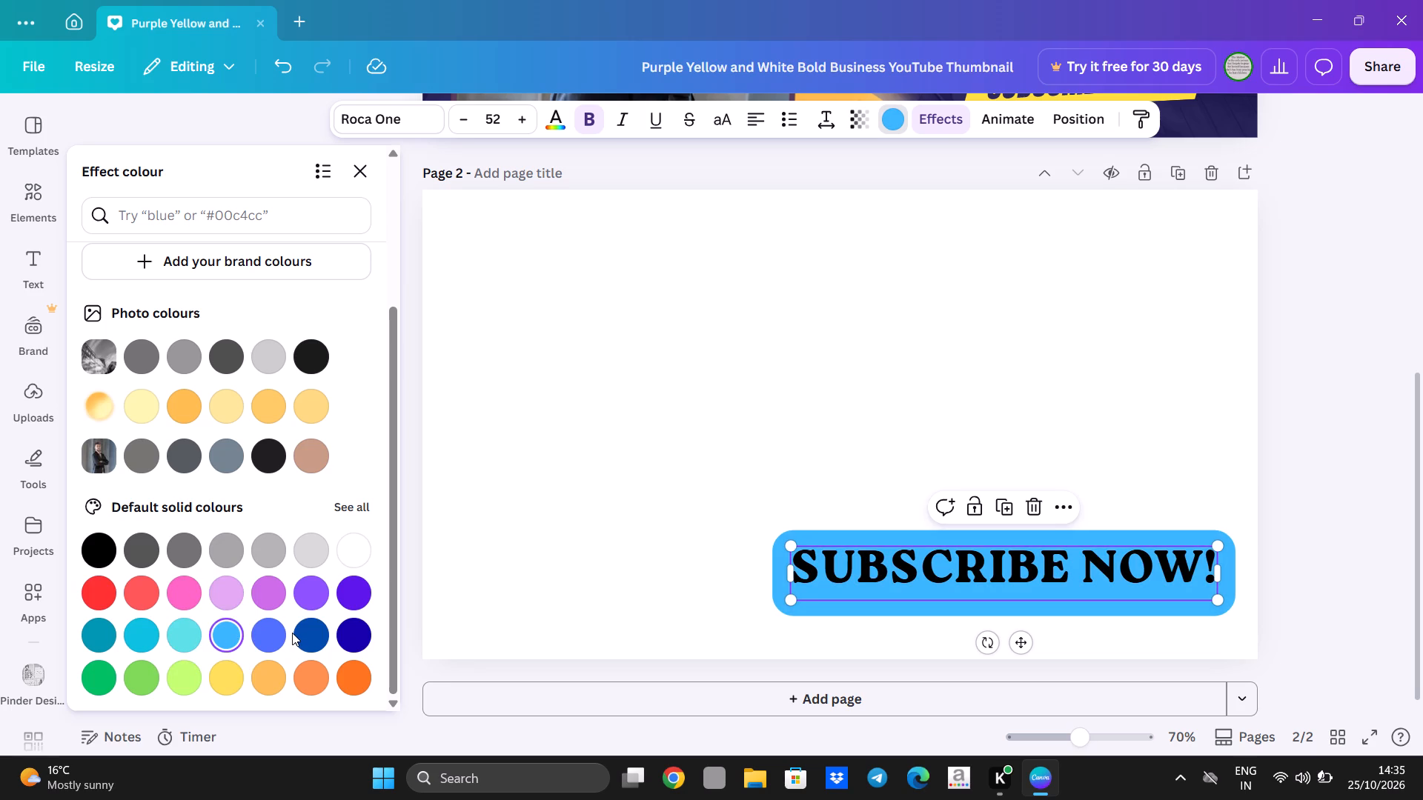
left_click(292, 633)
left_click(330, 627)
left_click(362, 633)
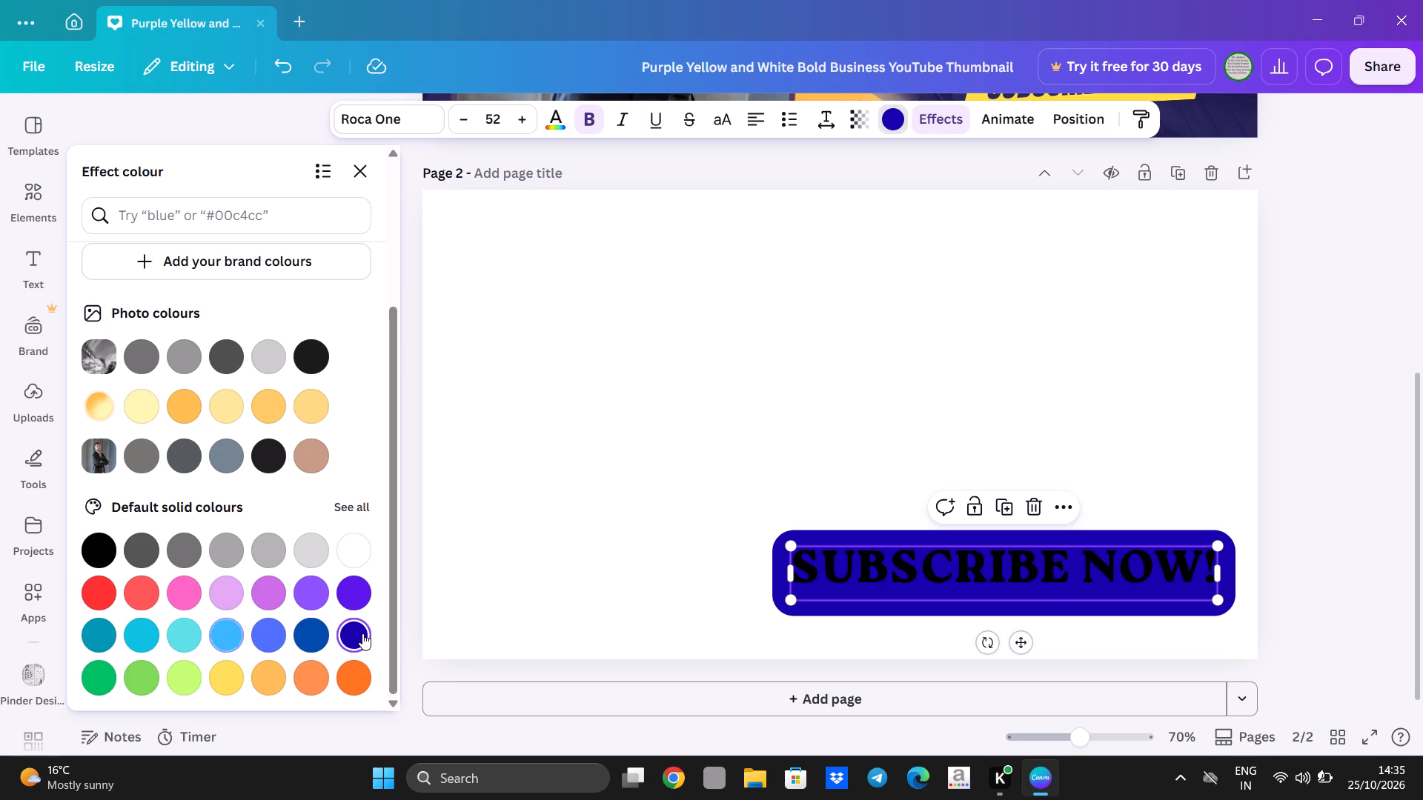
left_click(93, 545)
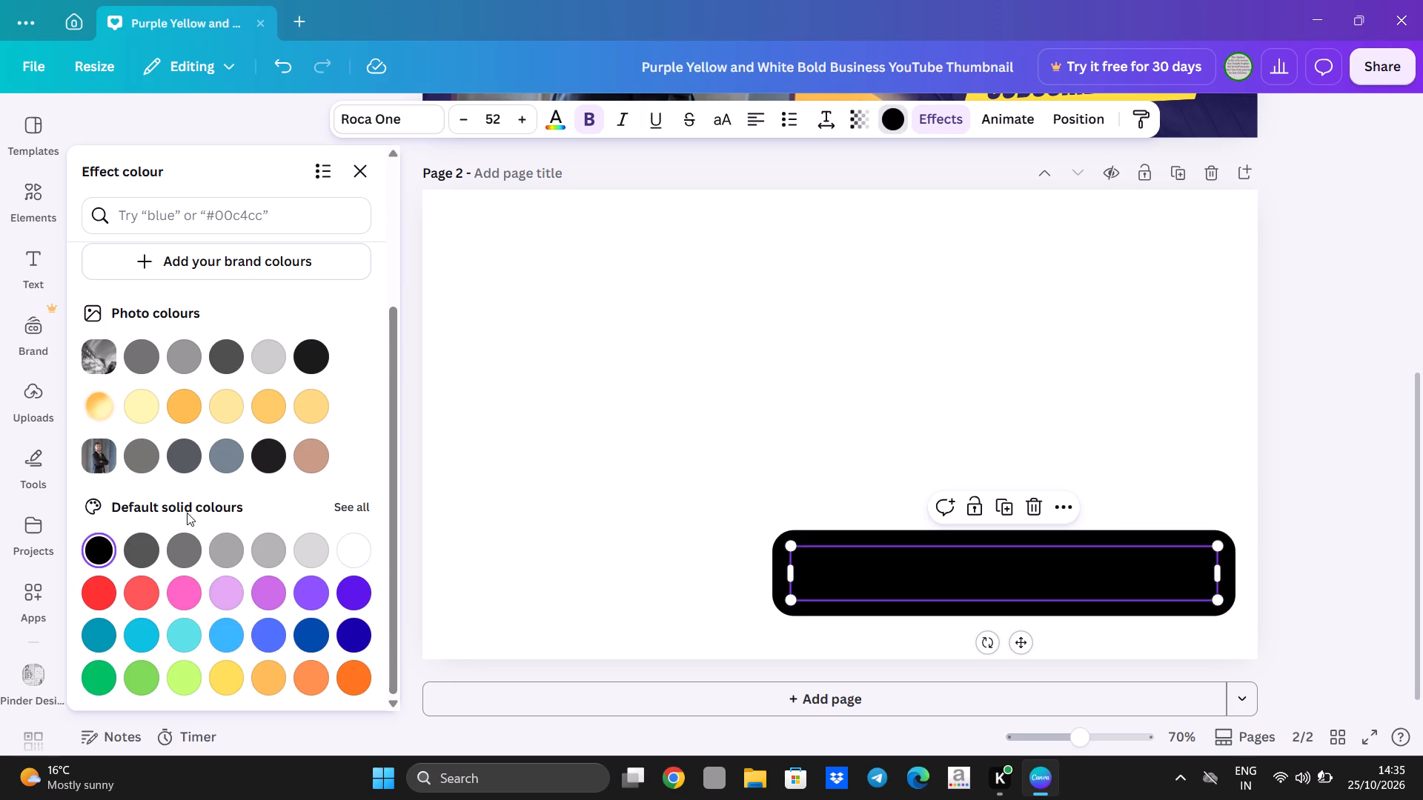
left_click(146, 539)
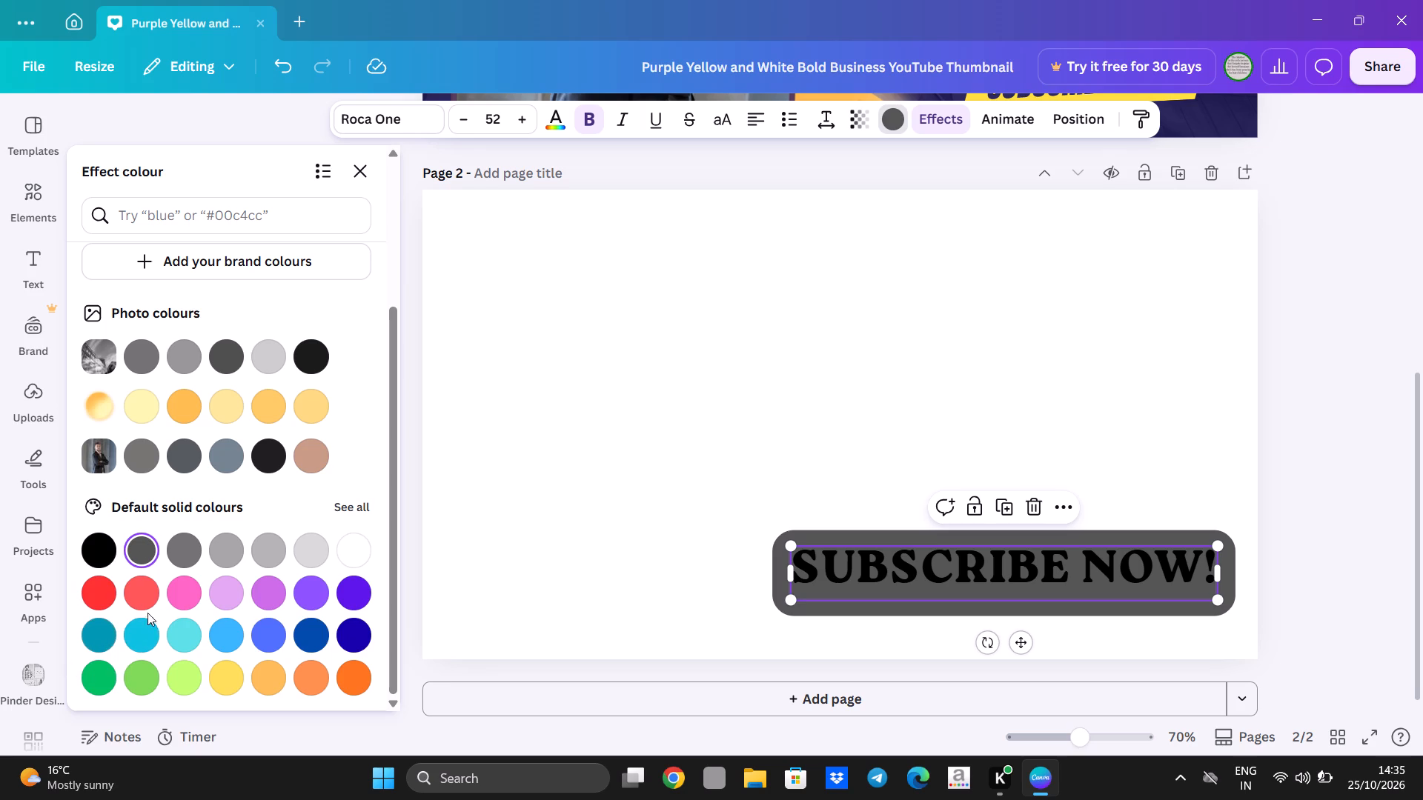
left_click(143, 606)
Set the SUBSCRIBE NOW! heading's background effect to the deeper orange from the photo colours.
scroll(170, 513, "up", 1)
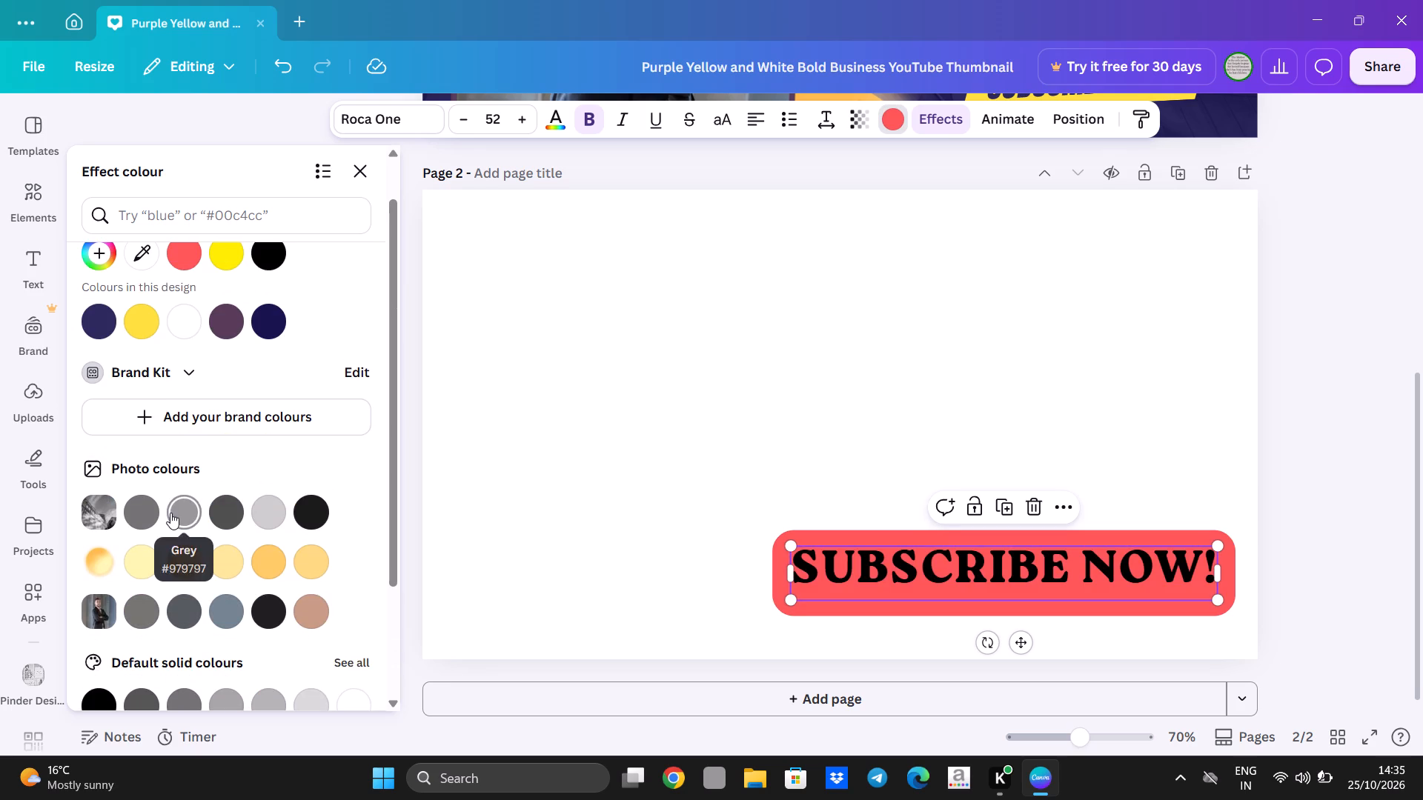
left_click(192, 584)
left_click(178, 561)
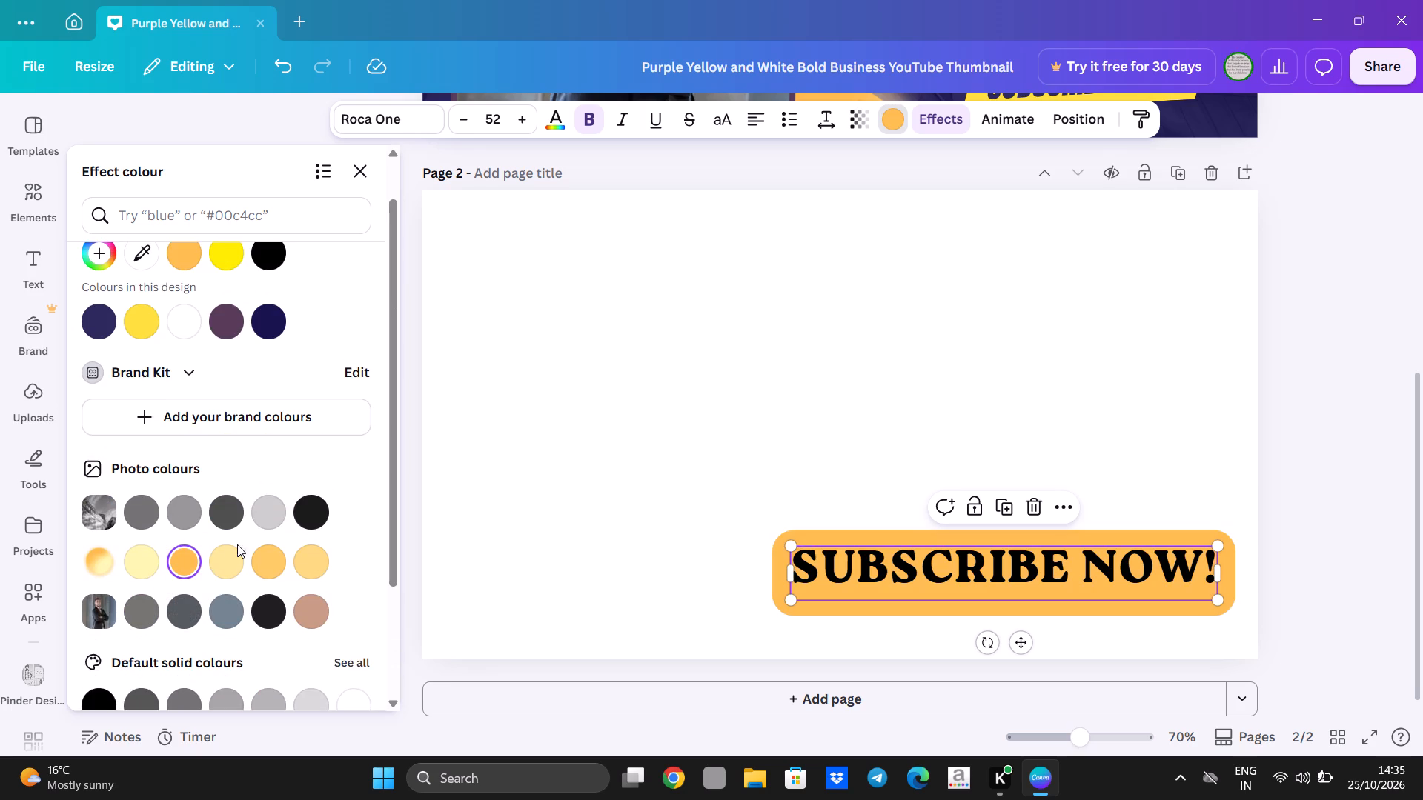
left_click(632, 321)
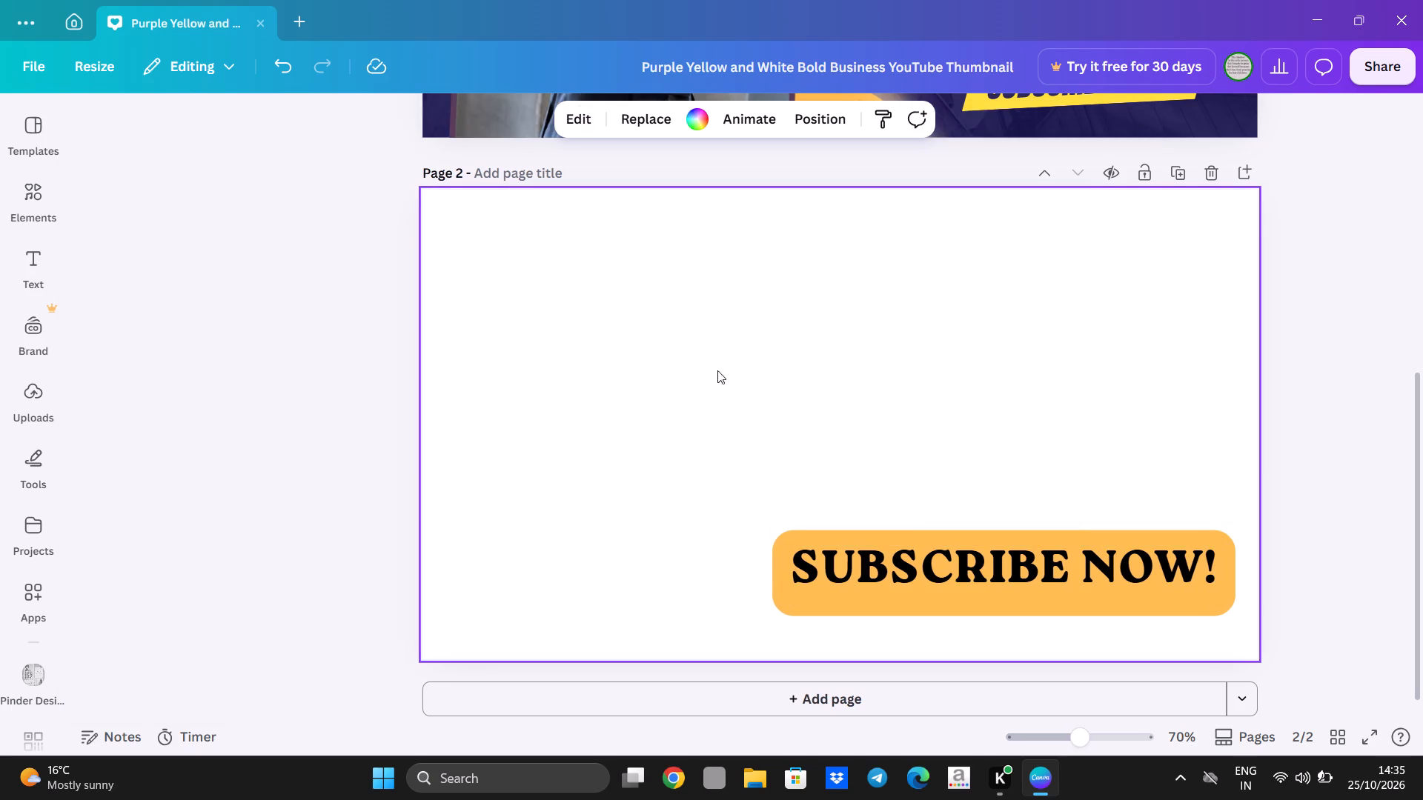
Reduce the SUBSCRIBE NOW! heading's font size to 42.
left_click(833, 551)
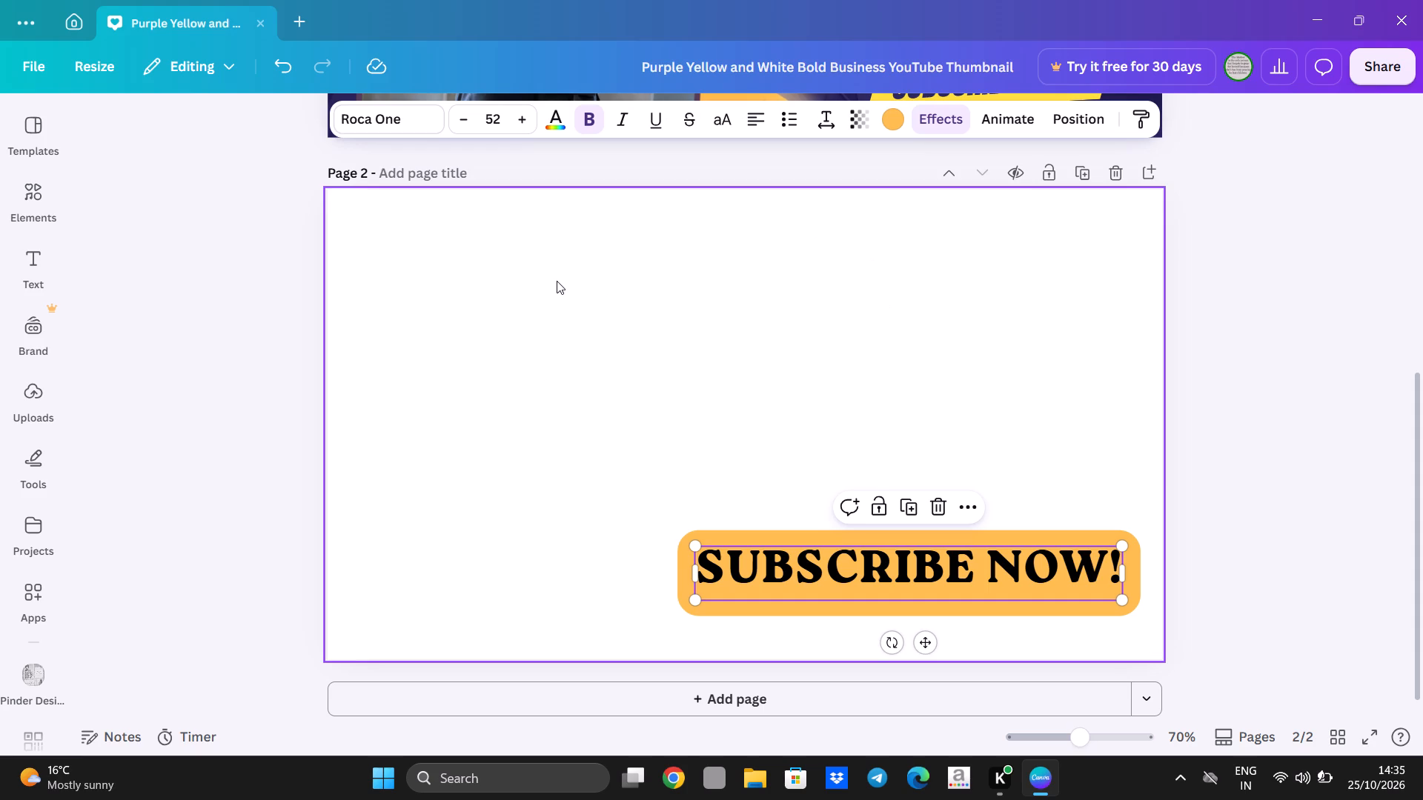
double_click(471, 112)
triple_click(471, 112)
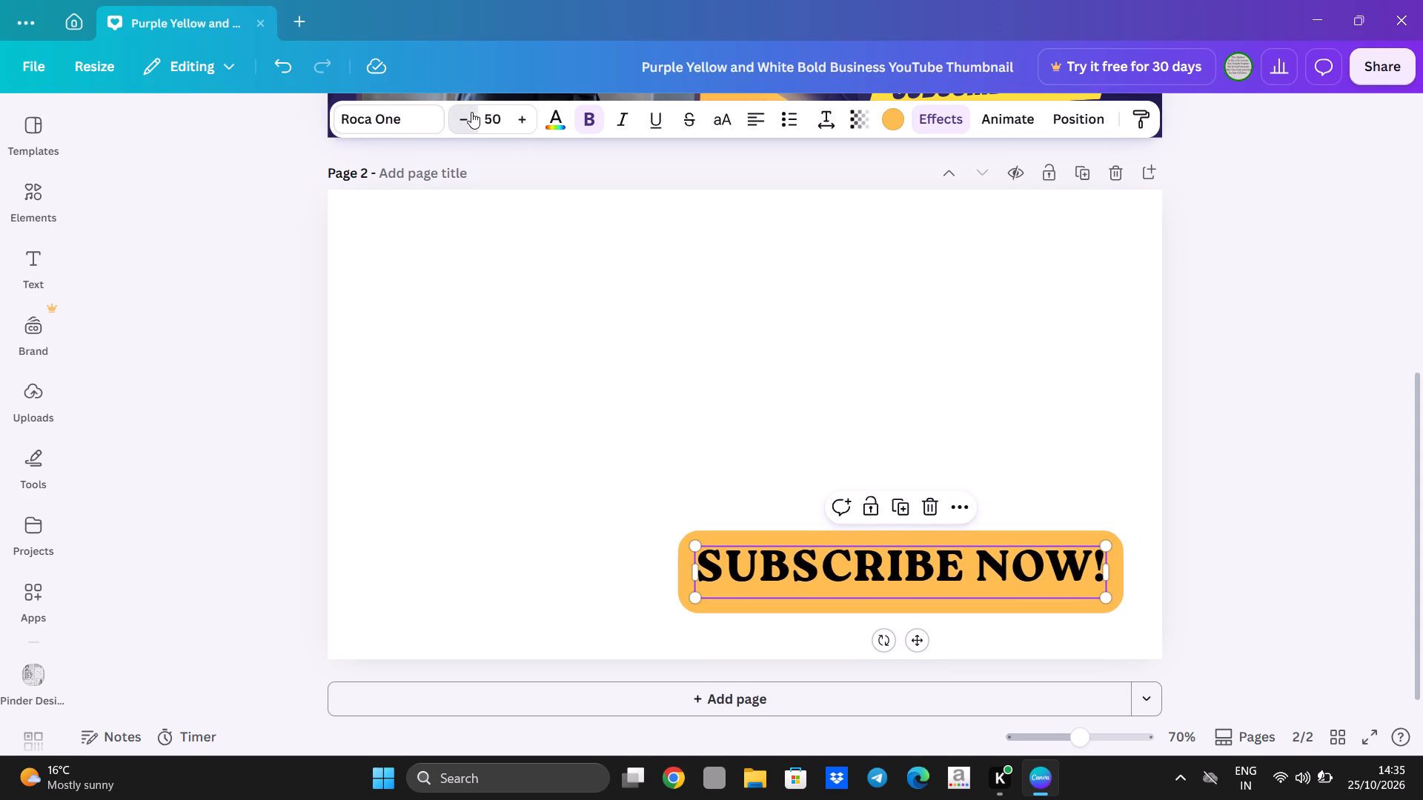
triple_click(471, 112)
double_click(471, 112)
left_click_drag(471, 112, 888, 391)
left_click(888, 391)
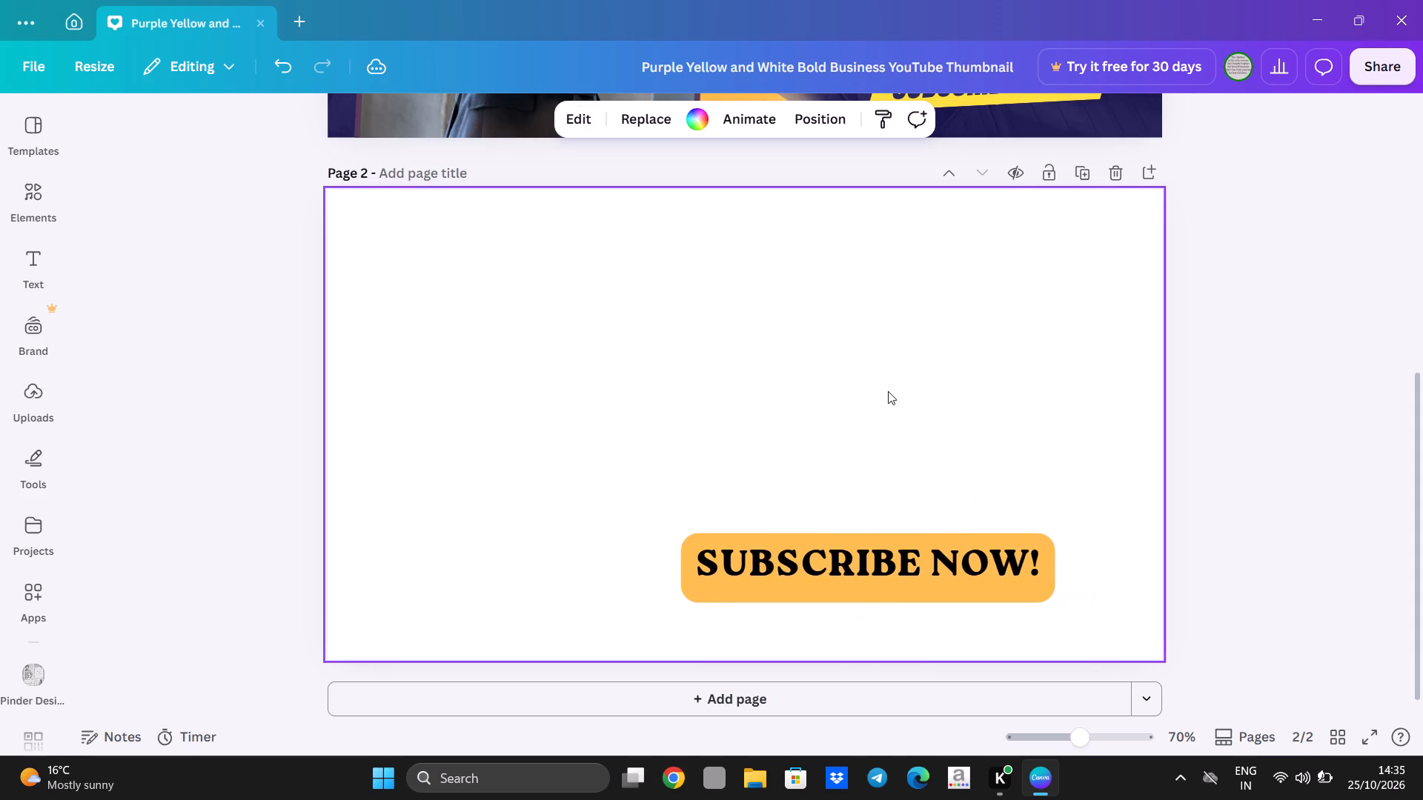
Widen the SUBSCRIBE NOW! text box slightly beyond the text, keeping the heading on one line.
left_click(1035, 584)
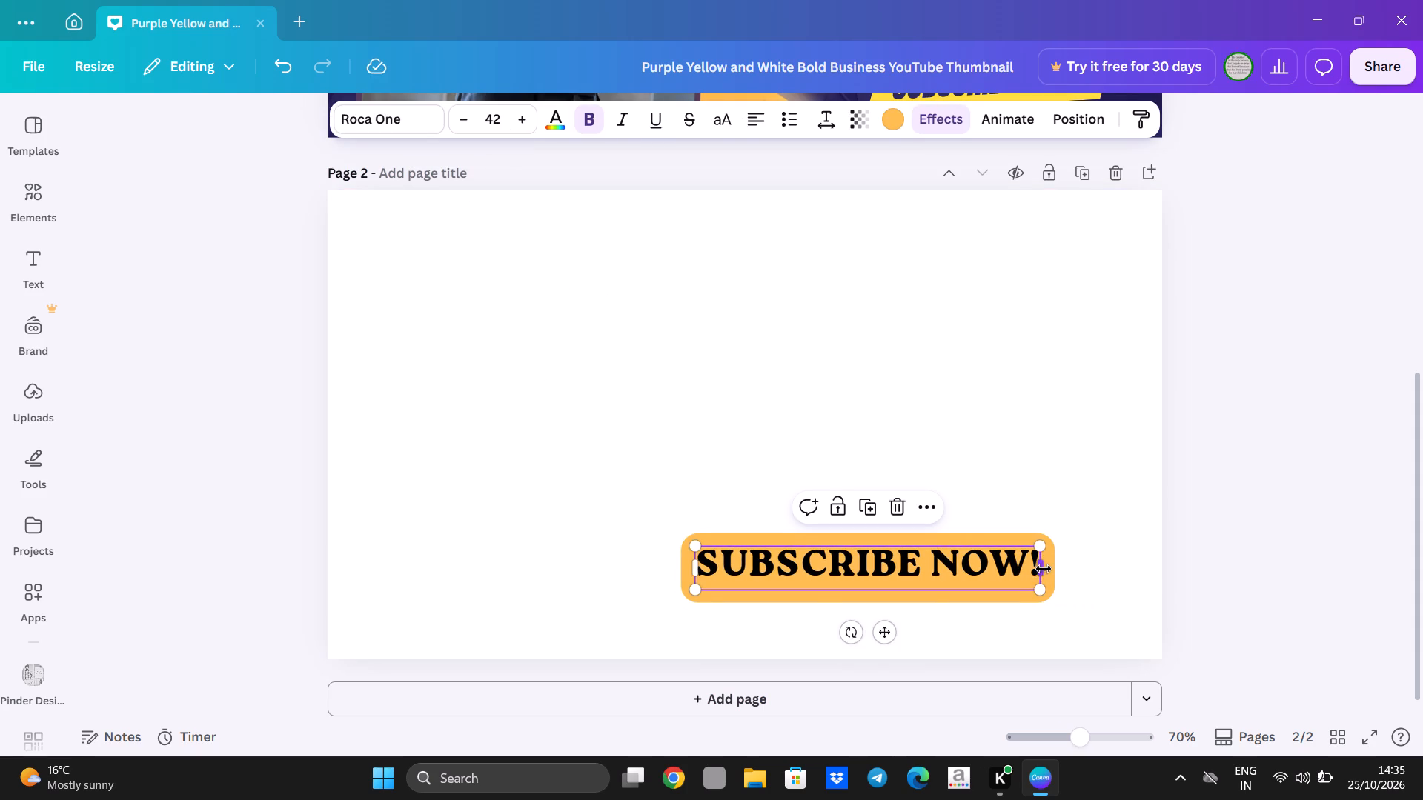
left_click_drag(1044, 567, 1037, 550)
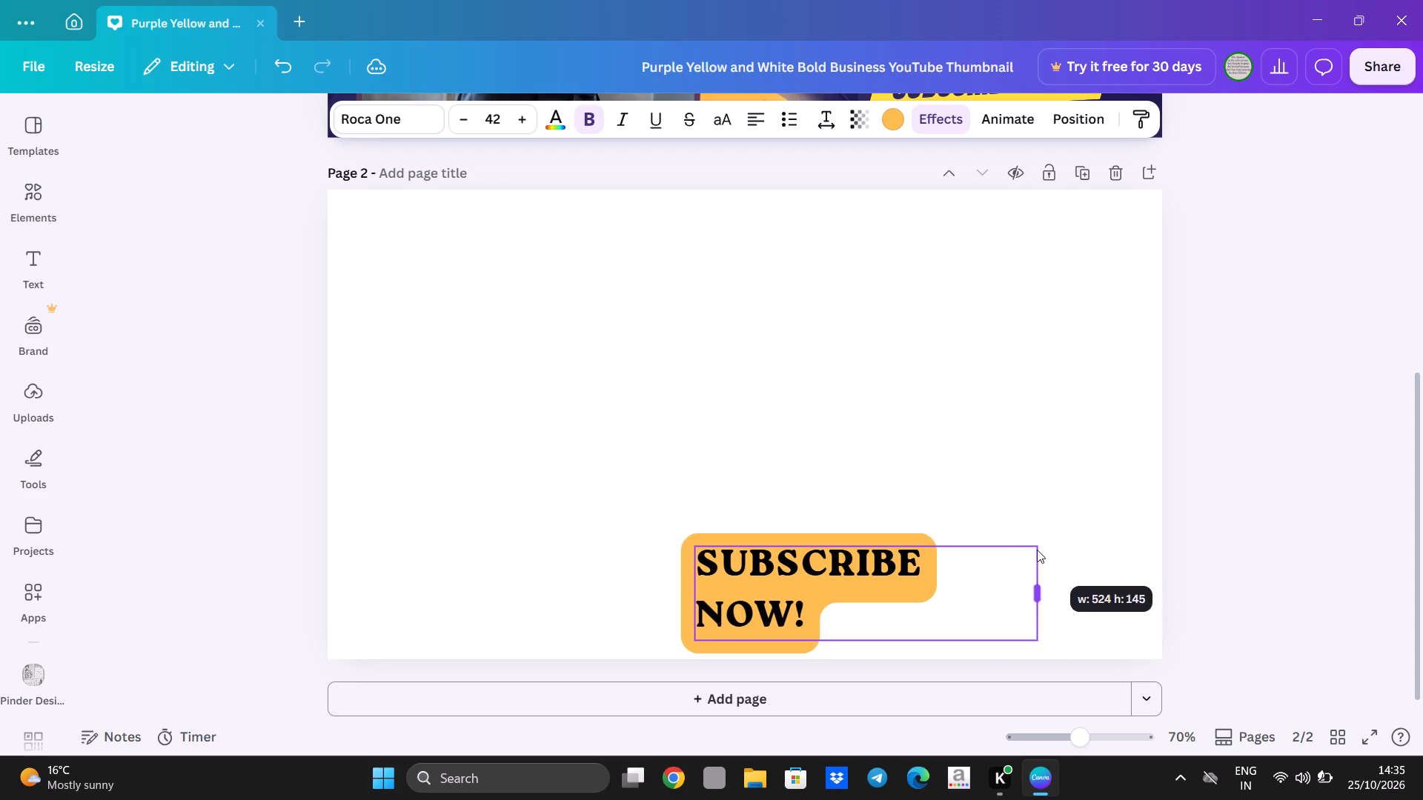
left_click_drag(1037, 550, 1078, 526)
left_click(1037, 413)
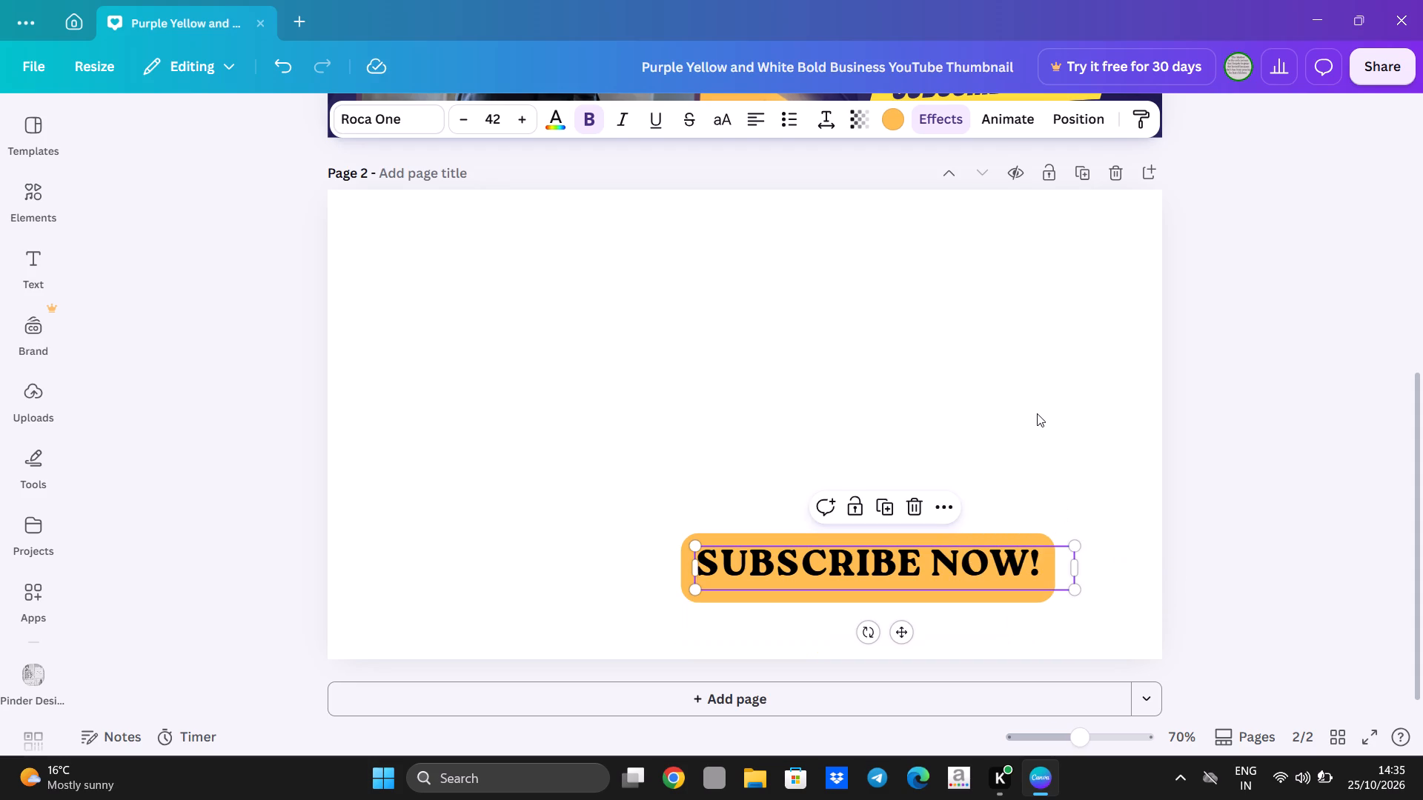
Move the SUBSCRIBE NOW! heading slightly up the page, try smaller font sizes down to 35 and settle on 43.
left_click(933, 553)
left_click_drag(880, 585, 883, 544)
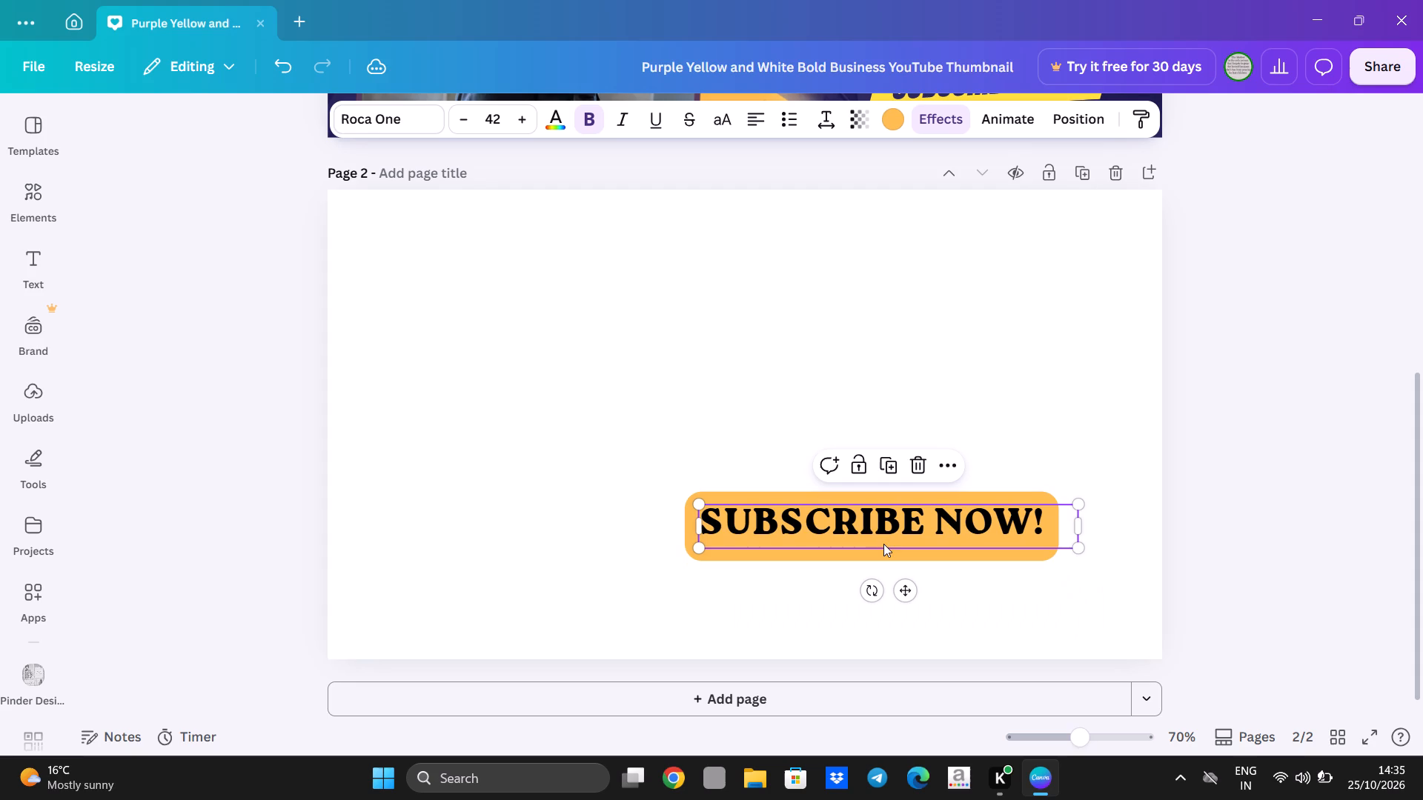
triple_click(472, 127)
triple_click(472, 127)
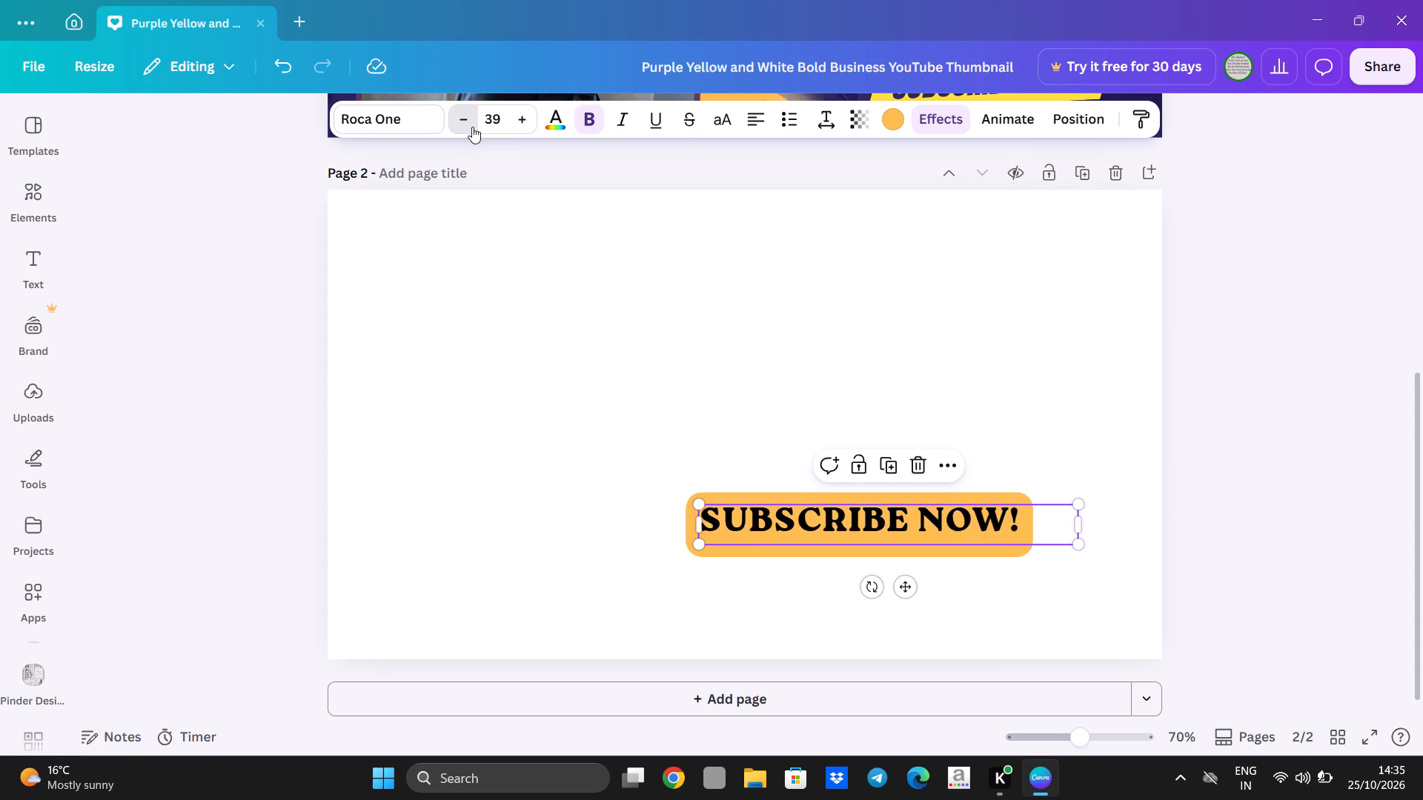
left_click(472, 127)
triple_click(520, 117)
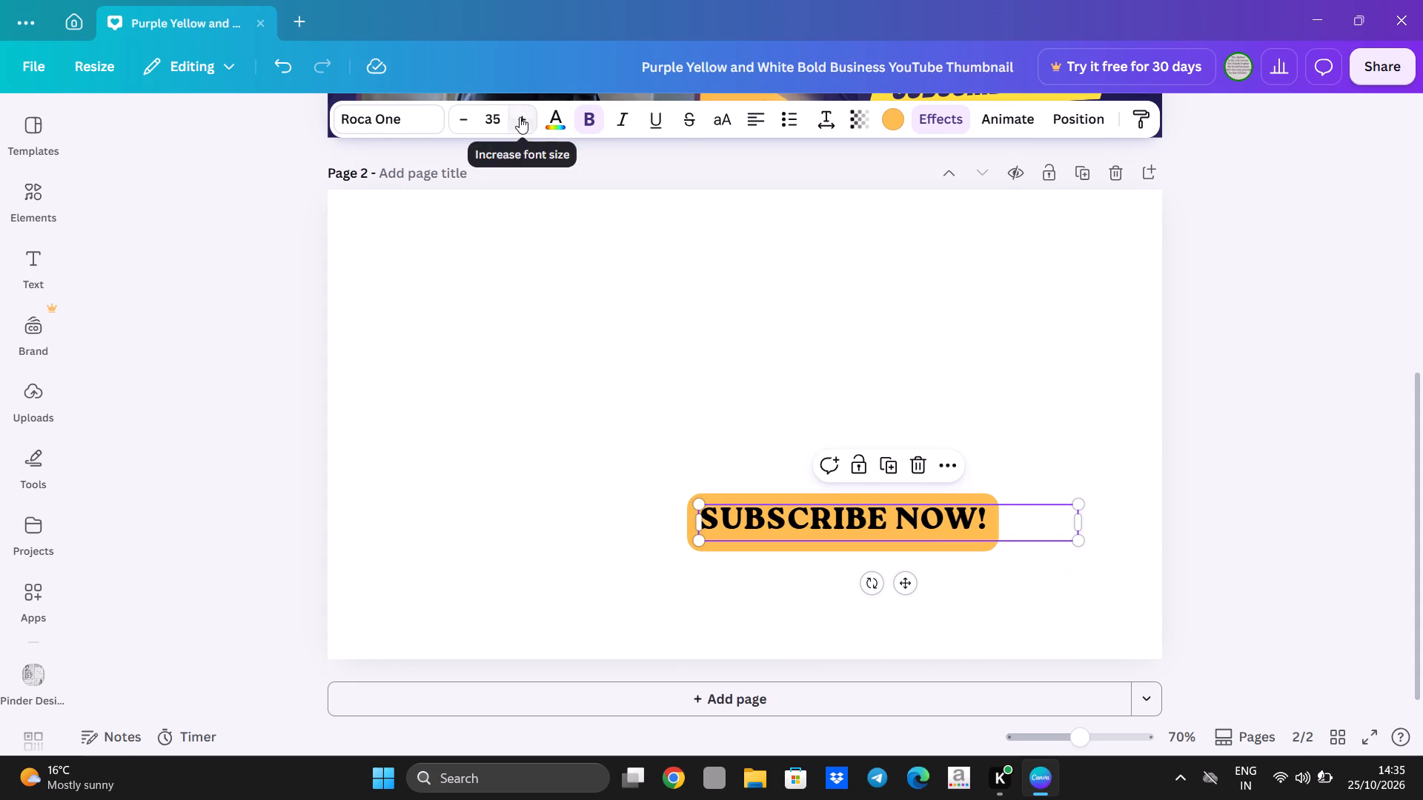
triple_click(520, 117)
double_click(520, 117)
left_click_drag(520, 117, 765, 373)
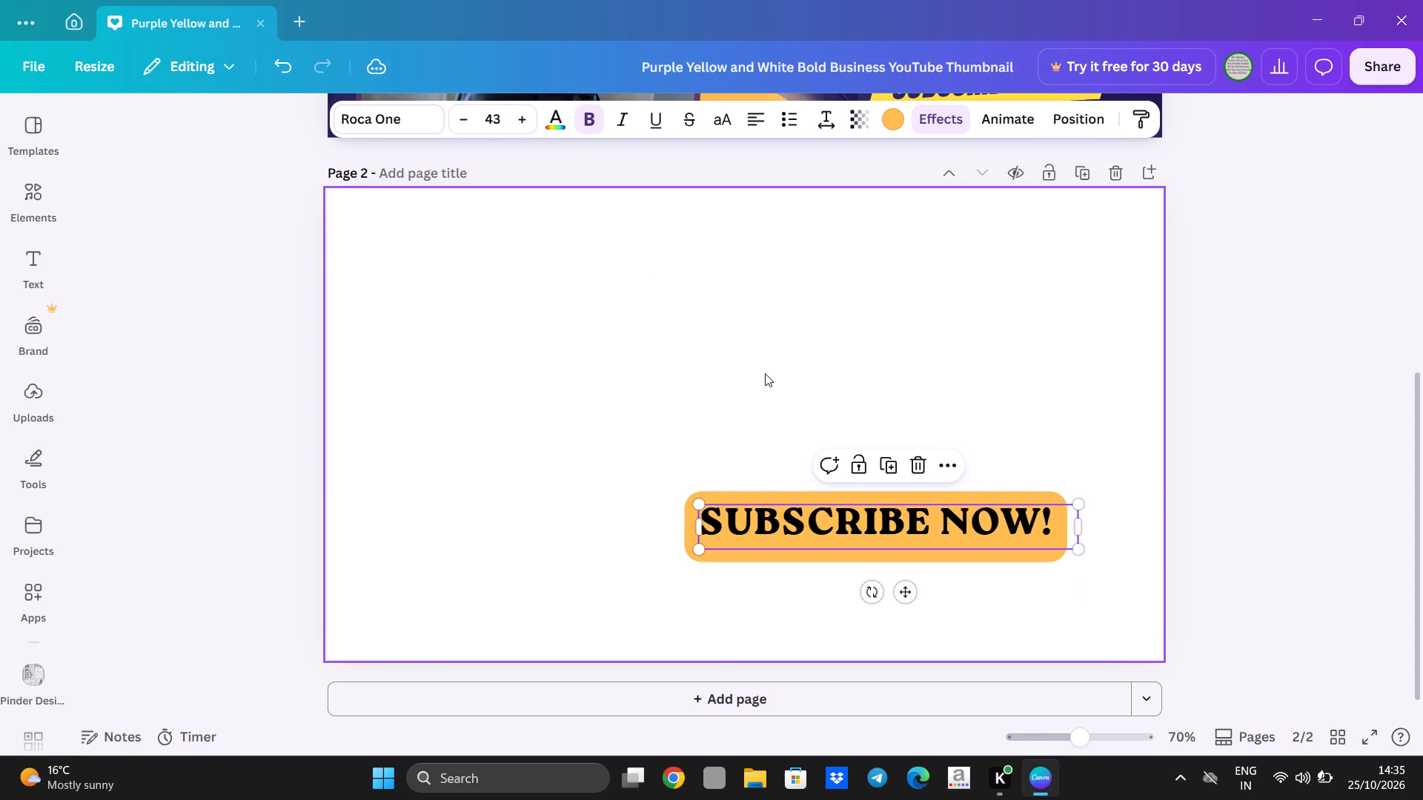
left_click(765, 373)
Move the SUBSCRIBE NOW! heading into the lower-right corner of page 2, keeping its orange background inside the page.
left_click_drag(834, 505, 884, 583)
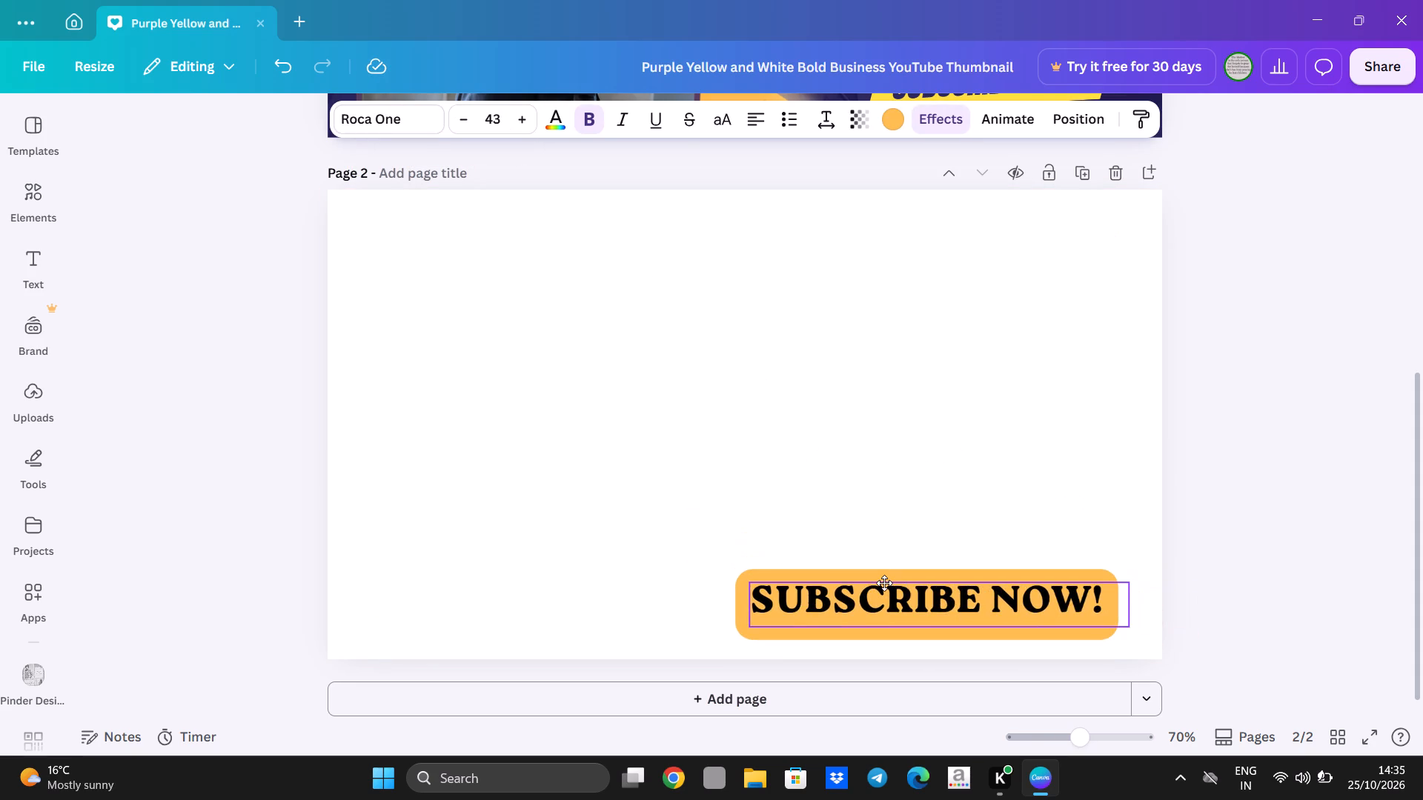
left_click_drag(884, 583, 892, 581)
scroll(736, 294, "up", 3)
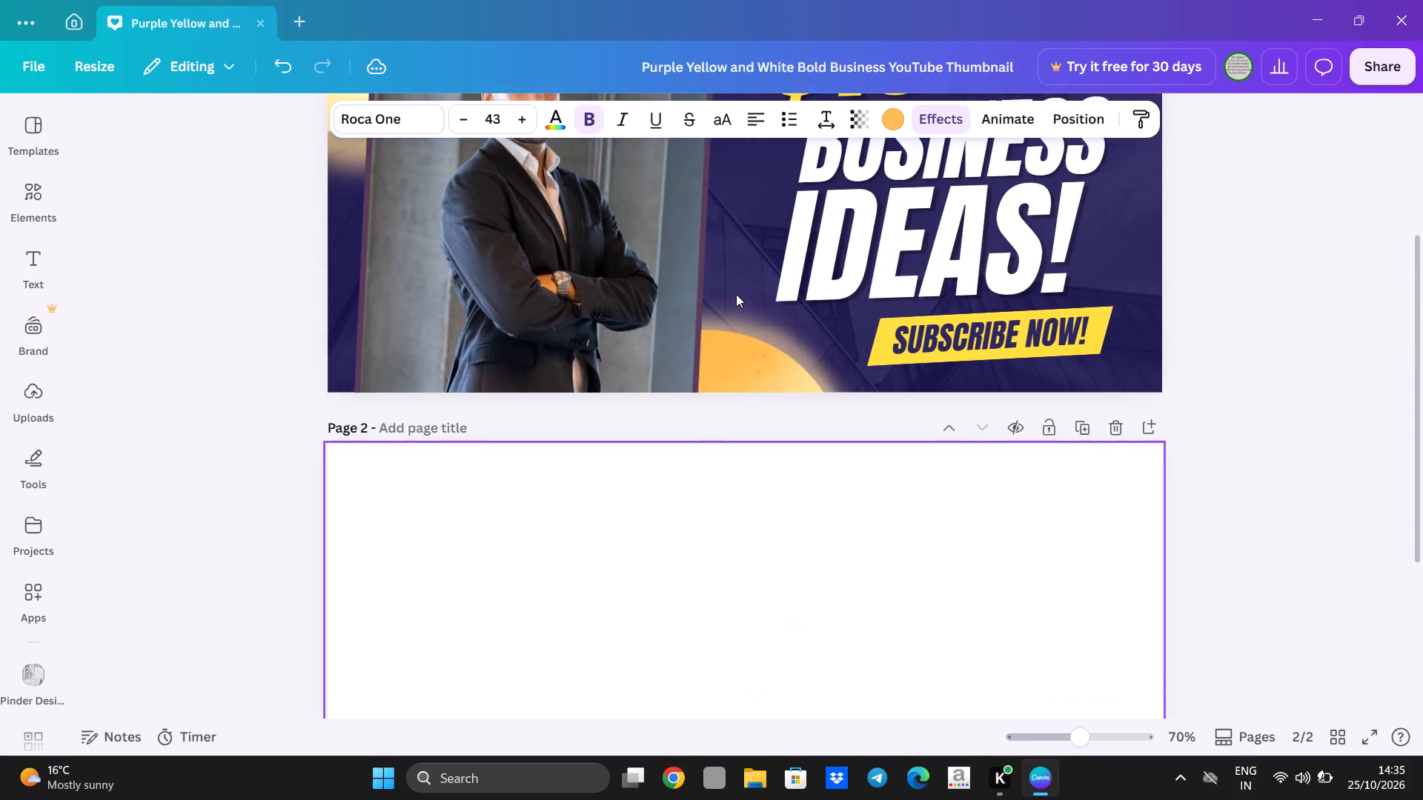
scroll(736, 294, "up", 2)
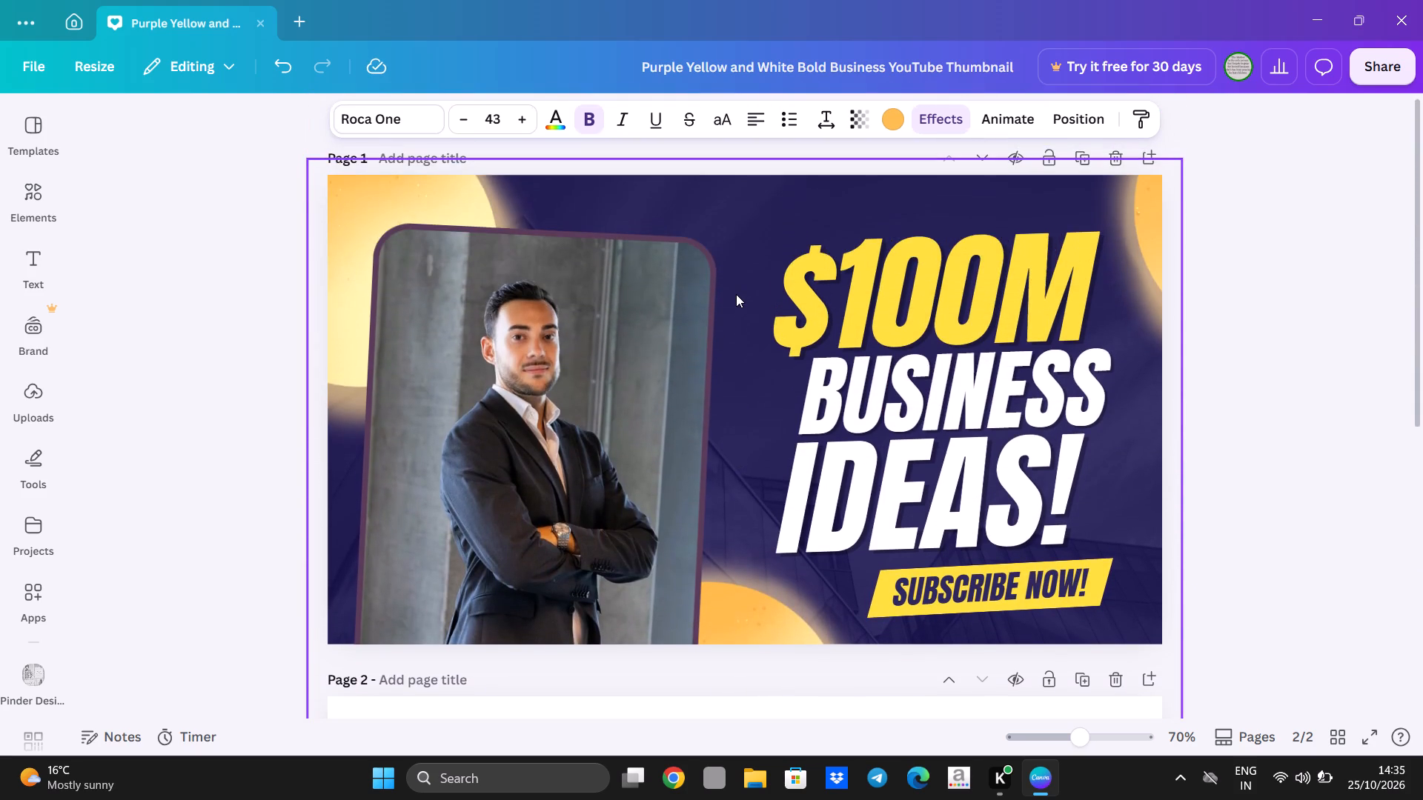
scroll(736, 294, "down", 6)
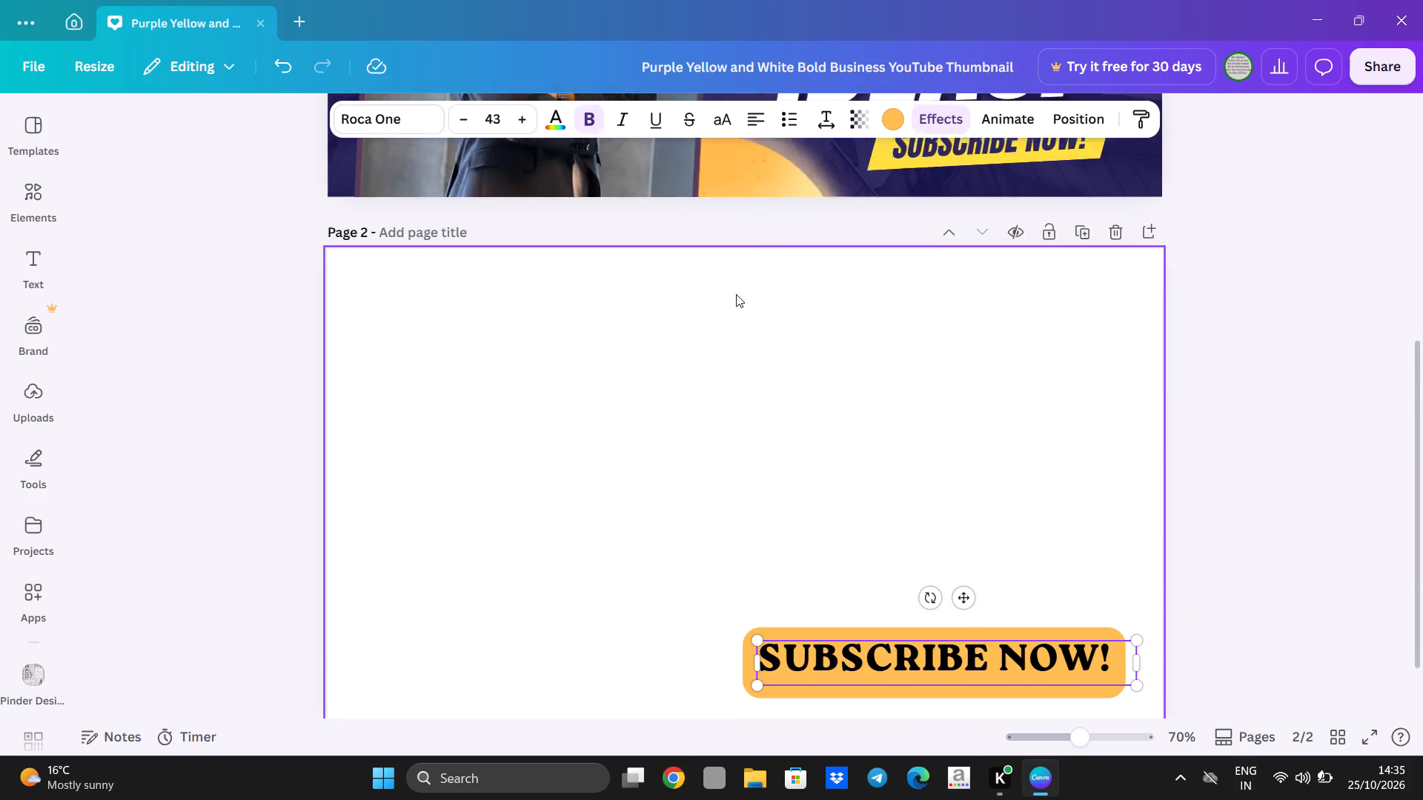
Reposition the SUBSCRIBE NOW! heading slightly up and closer to page 2's right edge, keeping its orange background inside the page.
left_click_drag(830, 576, 875, 581)
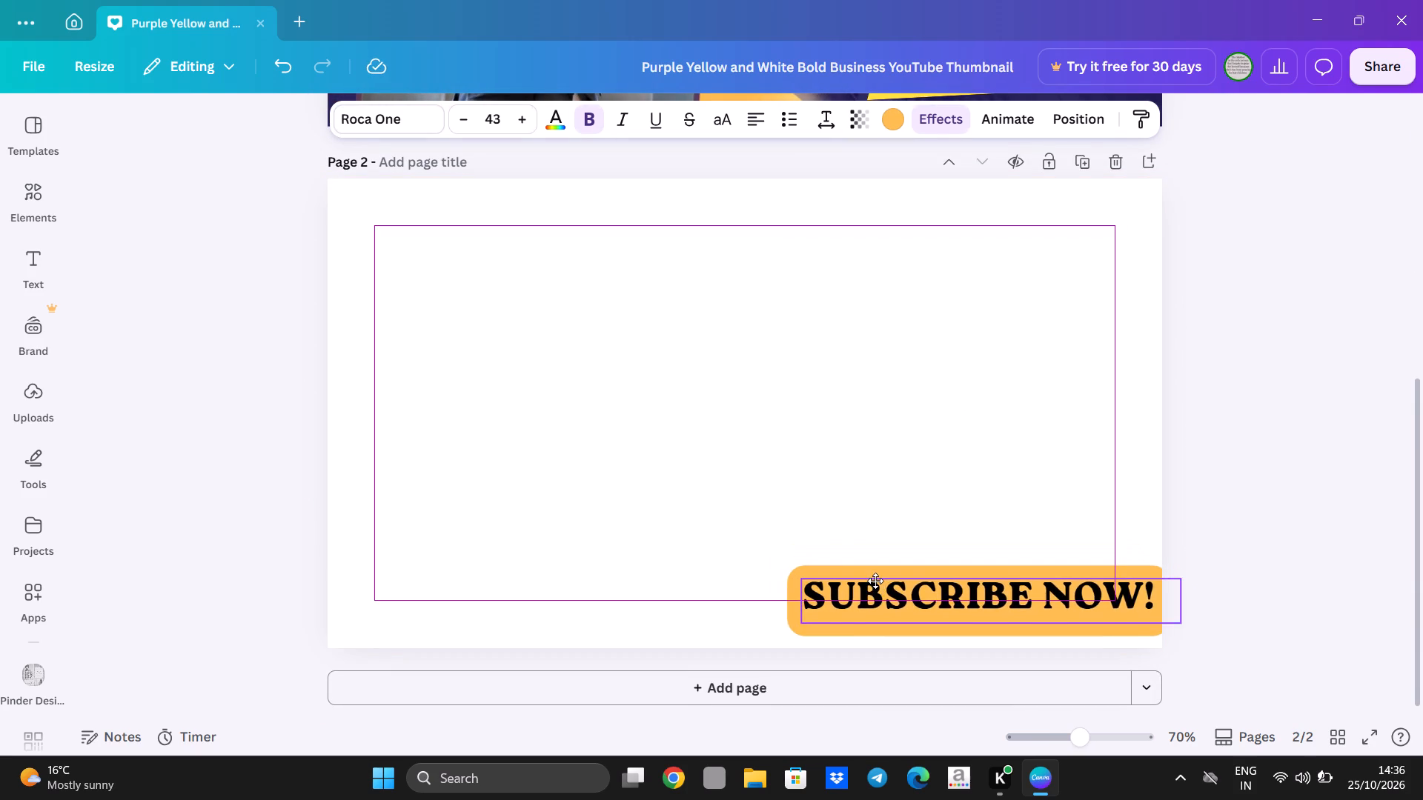
left_click_drag(875, 581, 849, 579)
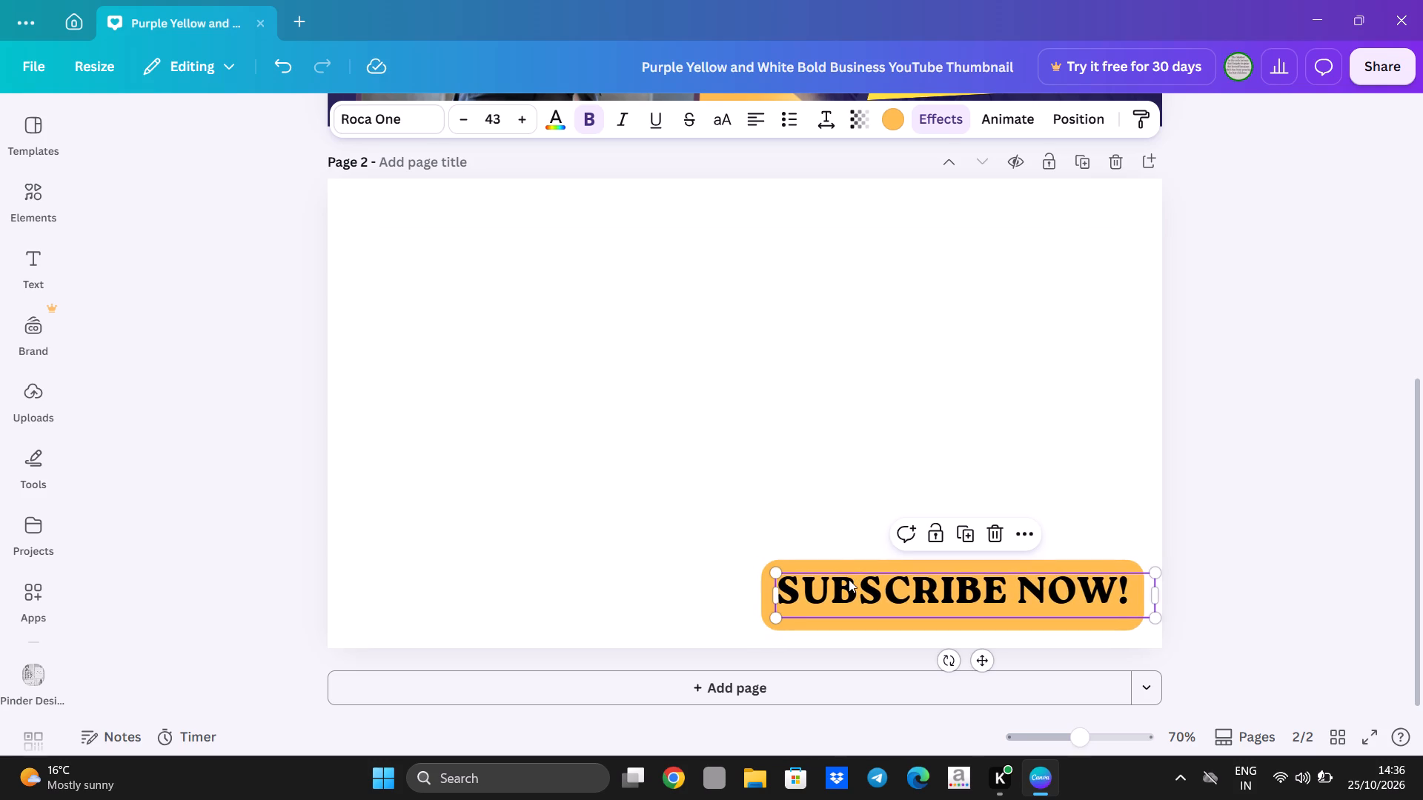
left_click(1281, 370)
left_click_drag(908, 581, 946, 567)
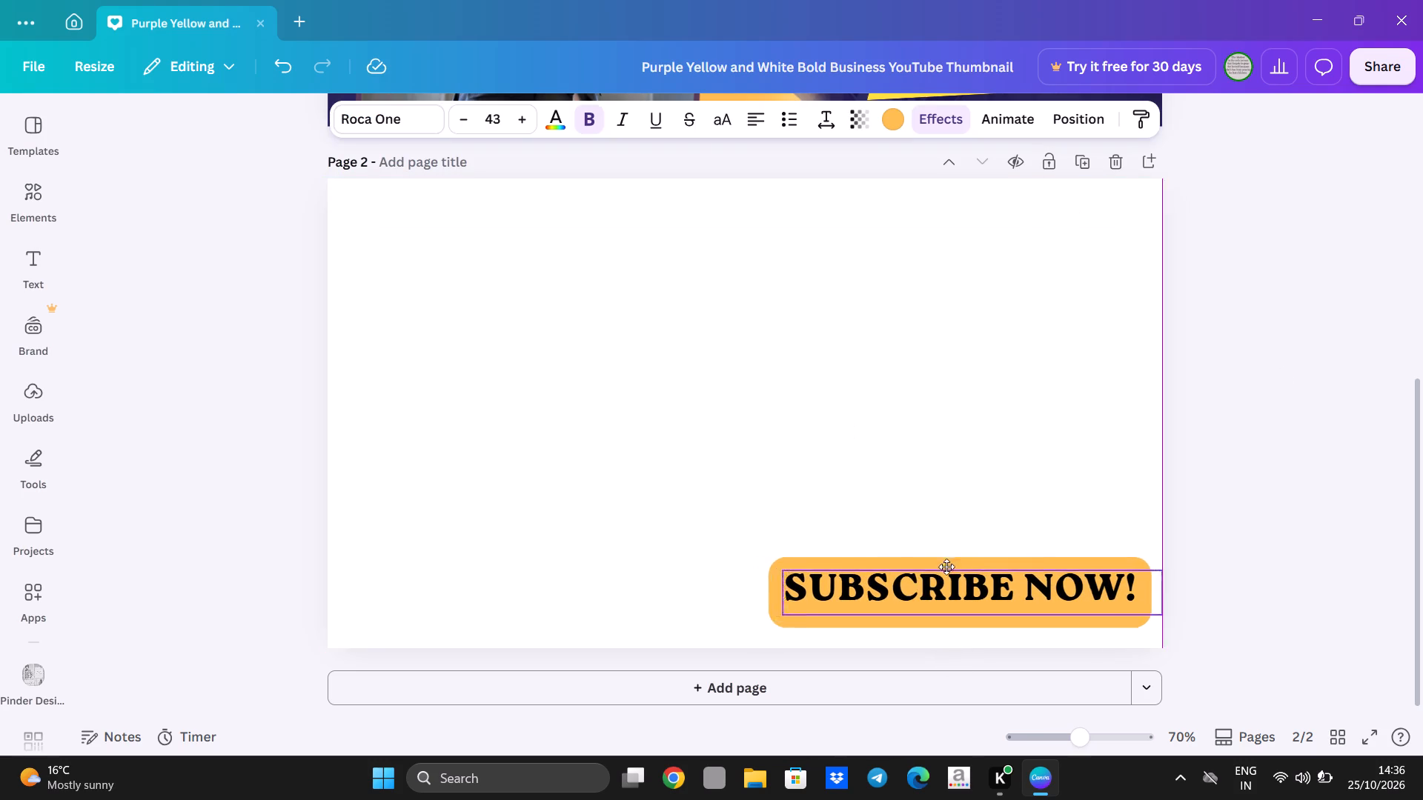
left_click_drag(946, 567, 921, 566)
left_click(921, 566)
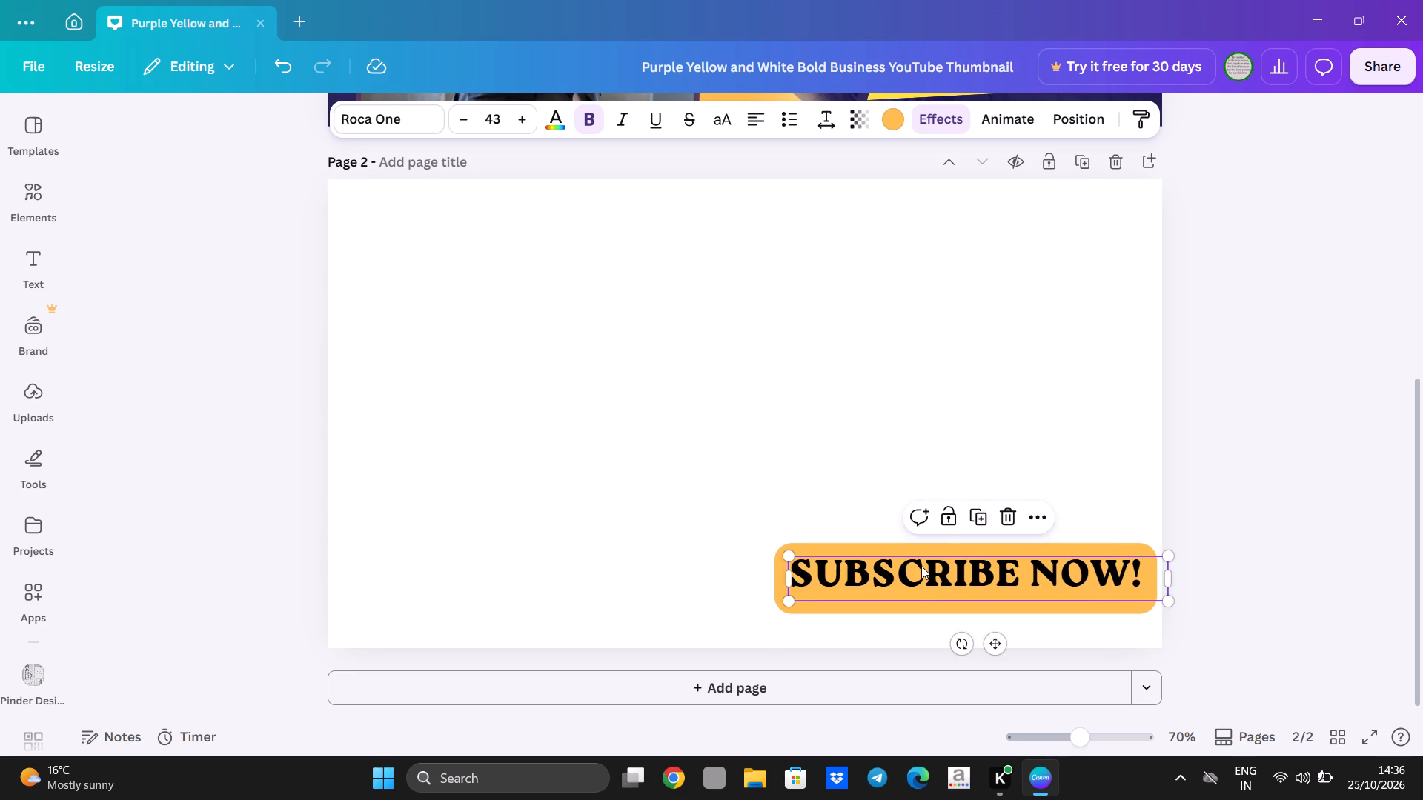
left_click(1048, 408)
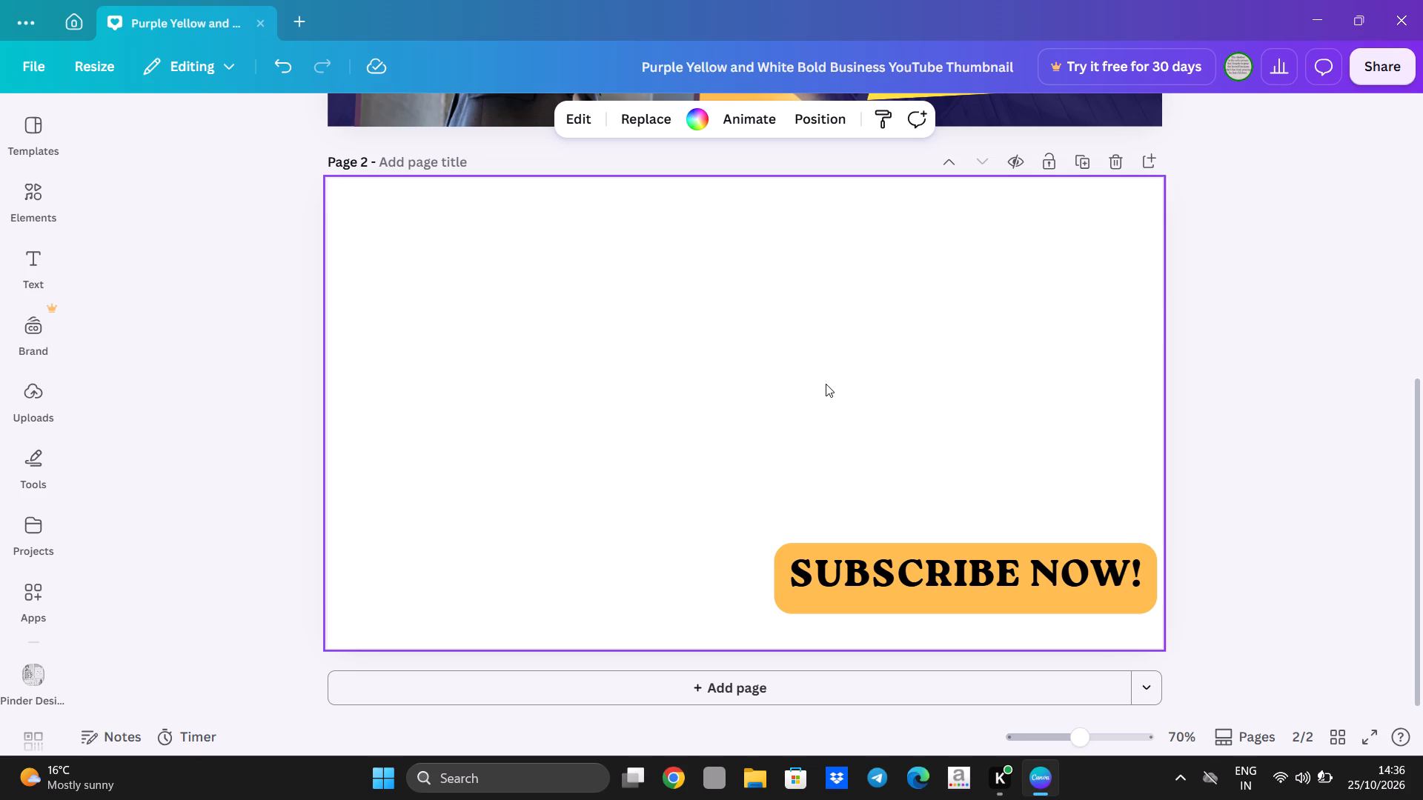
Reduce the SUBSCRIBE NOW! heading's font size to 30 so it is closer to the page 1 template's subscribe label.
scroll(826, 384, "up", 3)
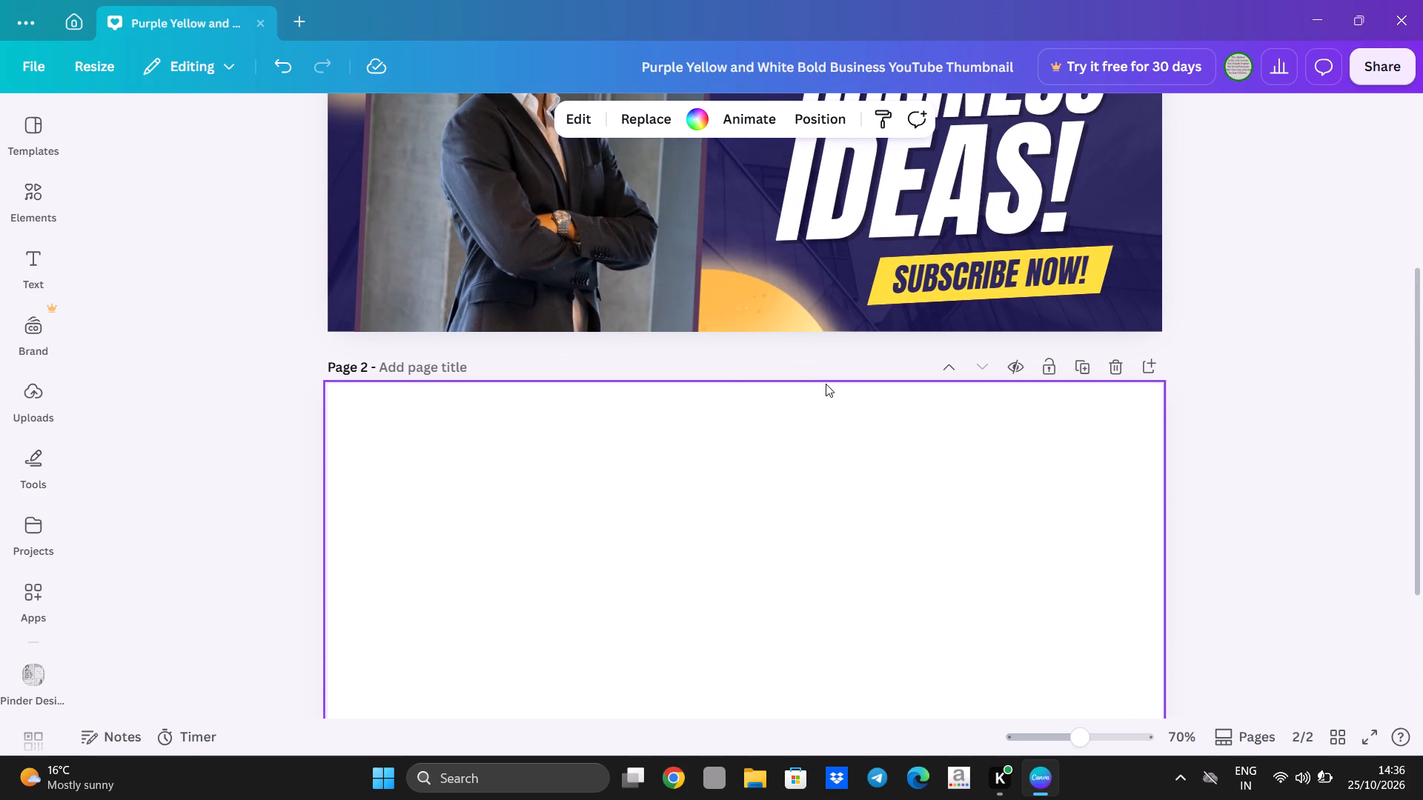
scroll(891, 433, "down", 4)
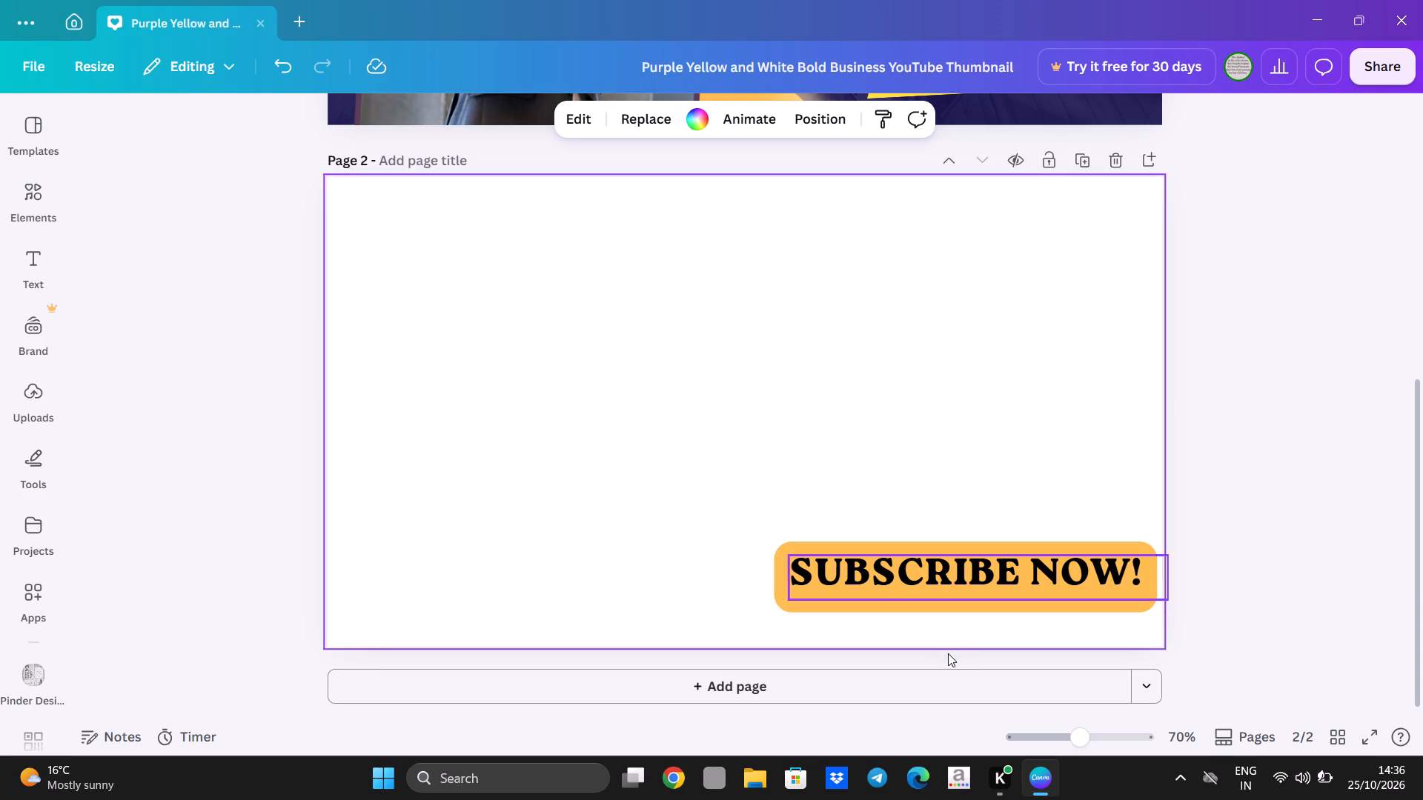
left_click(1028, 591)
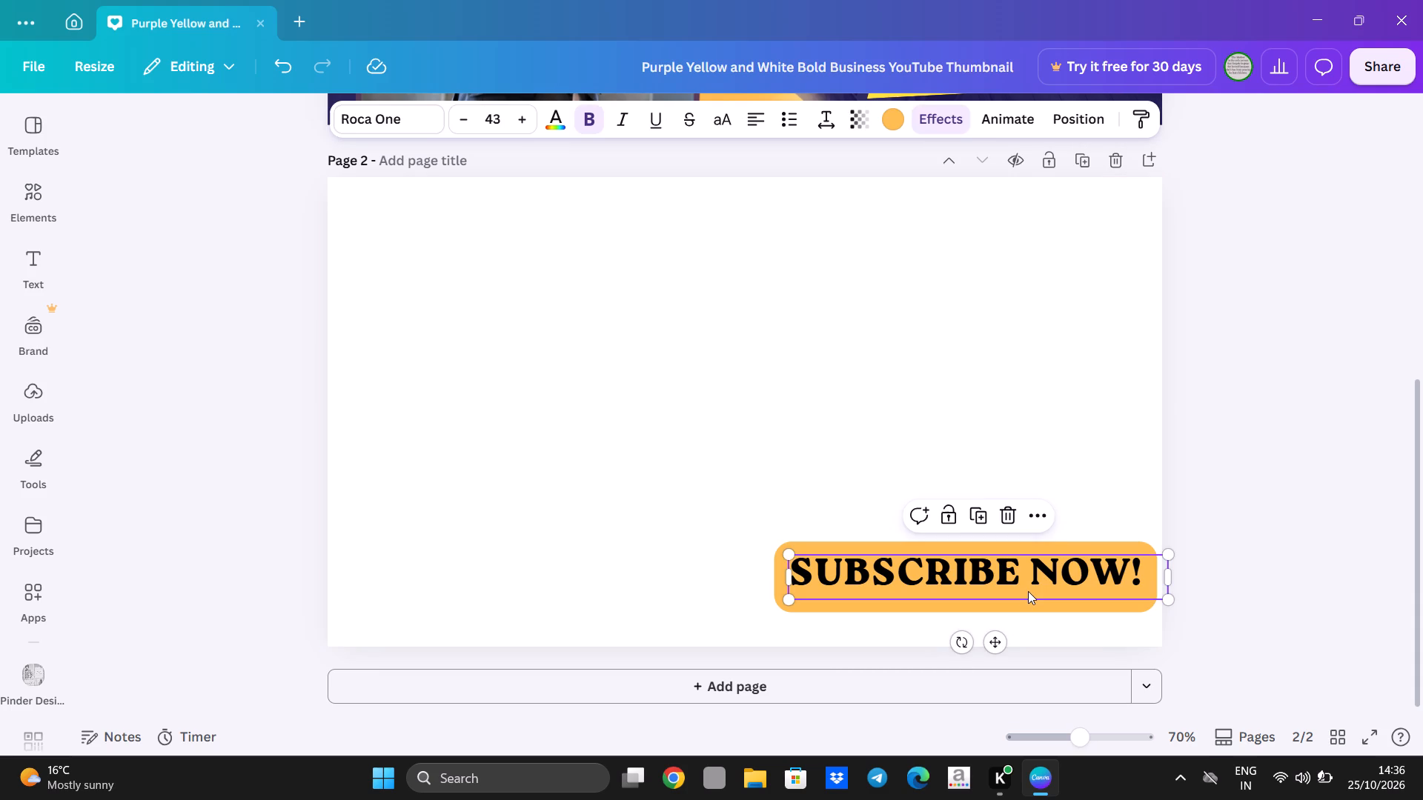
triple_click(454, 128)
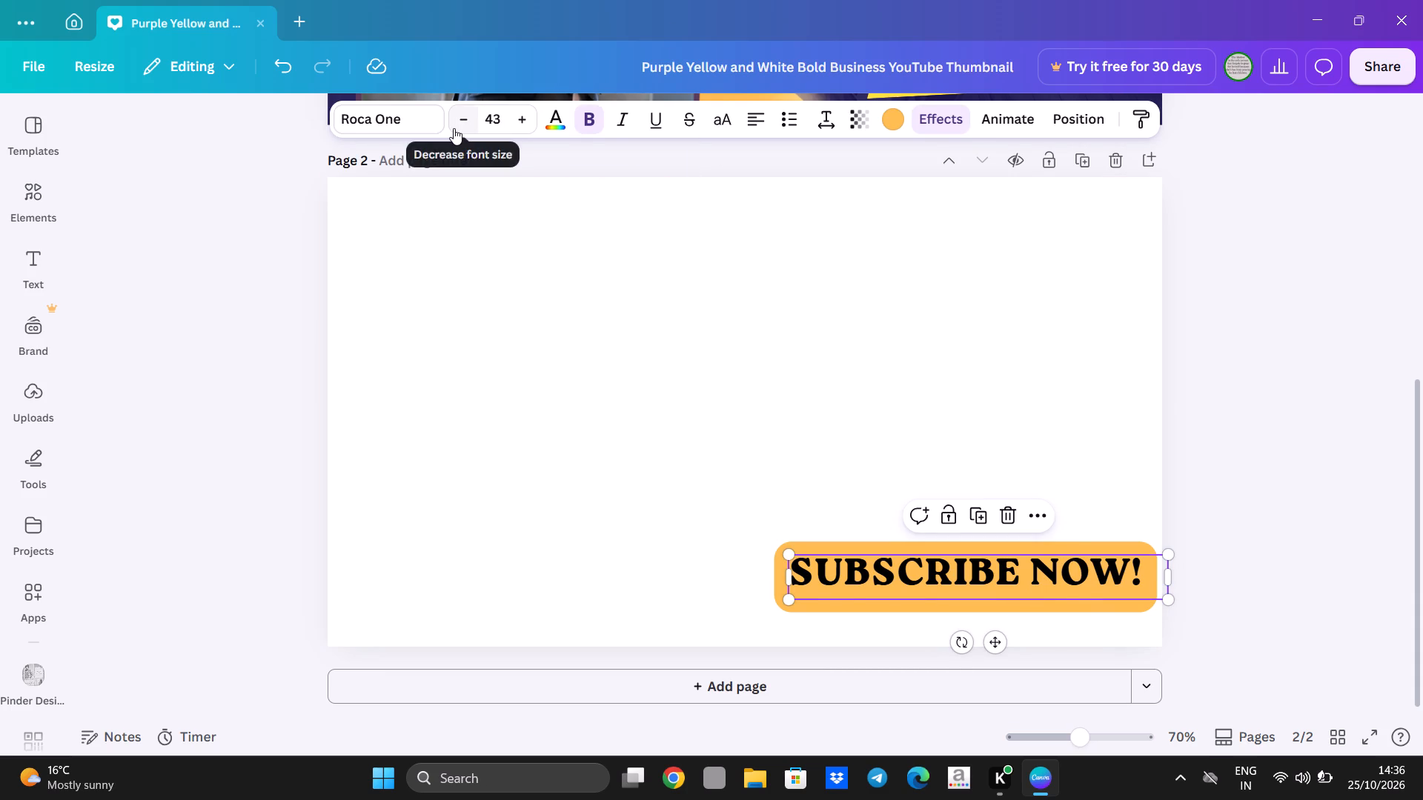
triple_click(454, 128)
triple_click(454, 128)
triple_click(454, 128)
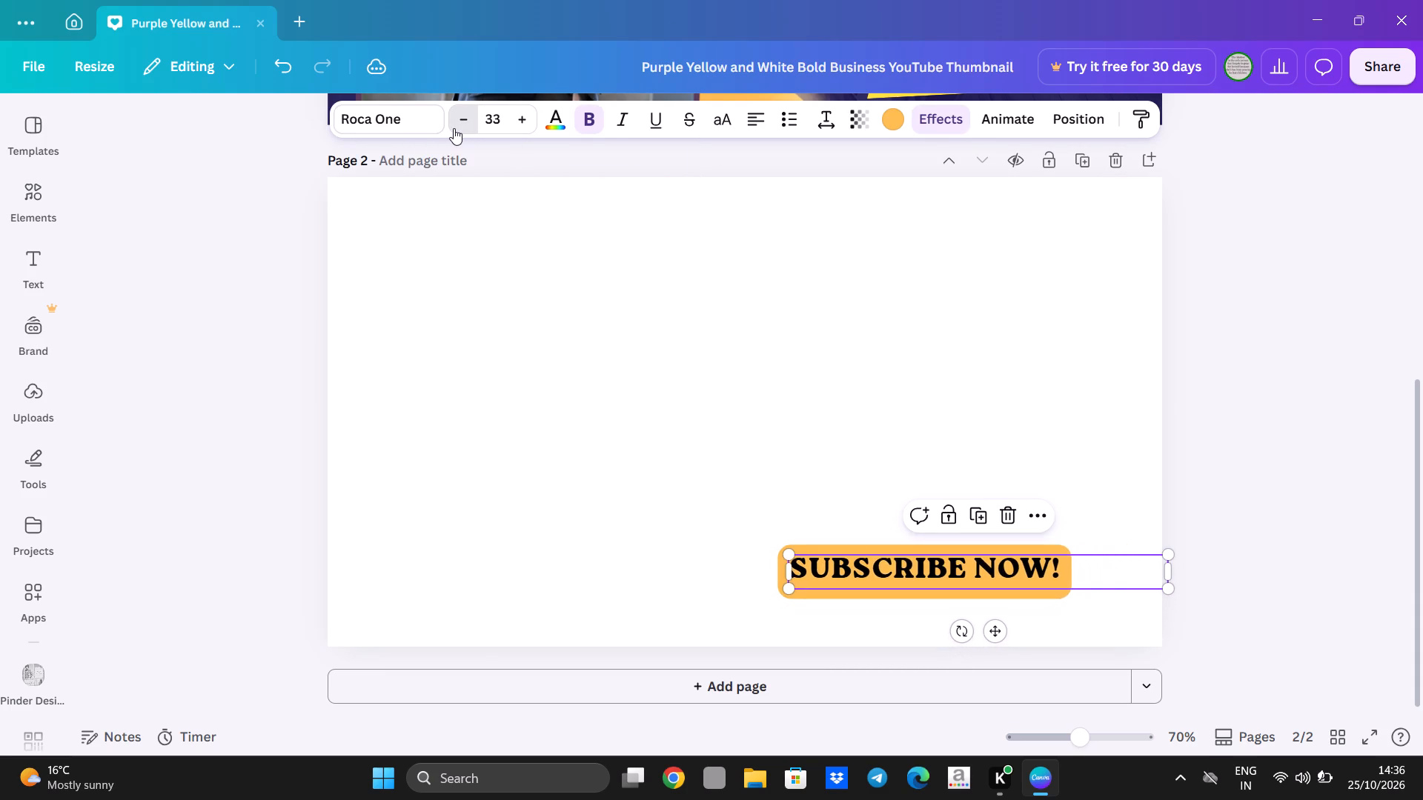
left_click(454, 128)
left_click(660, 240)
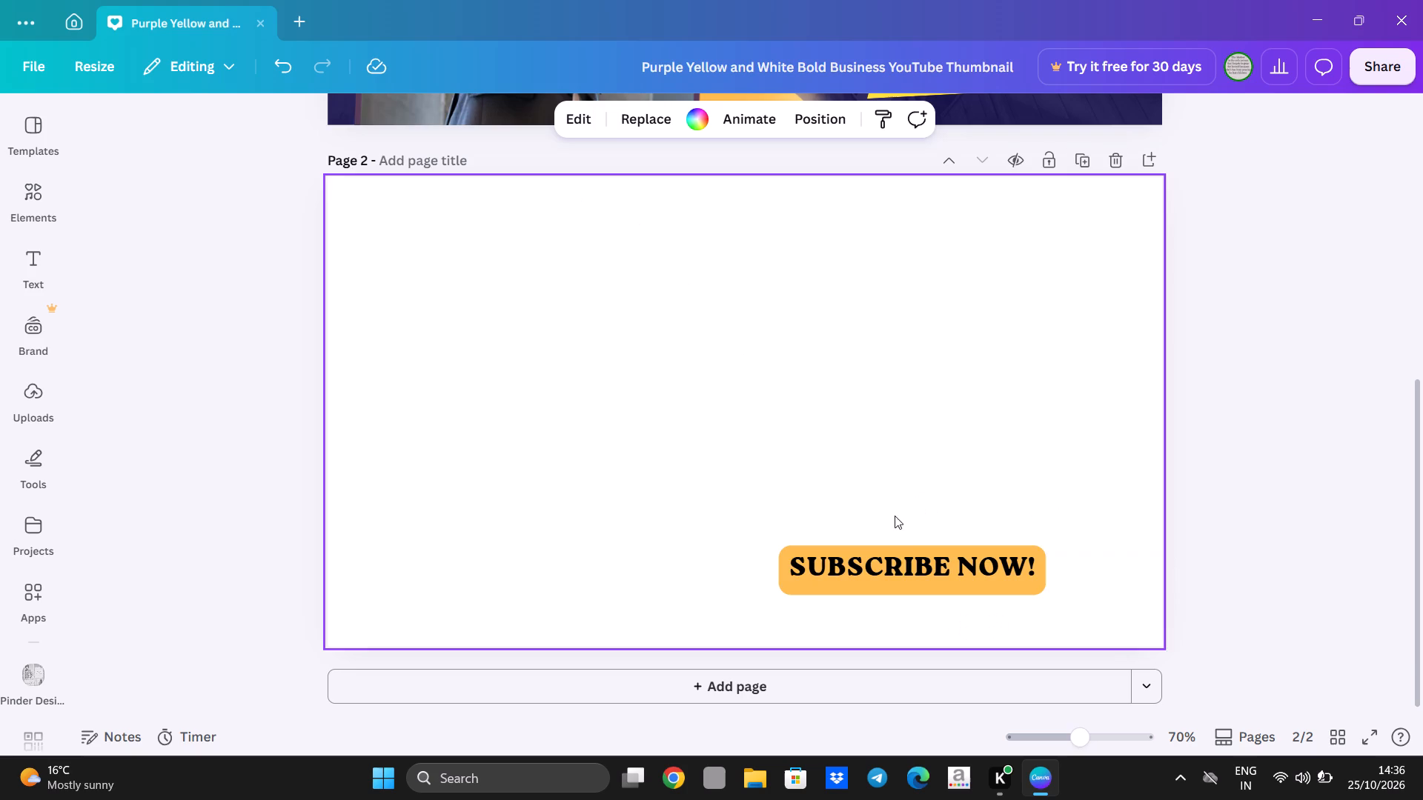
Move the smaller SUBSCRIBE NOW! heading toward page 2's lower-right corner, leaving a margin around its orange background.
left_click_drag(906, 562, 981, 588)
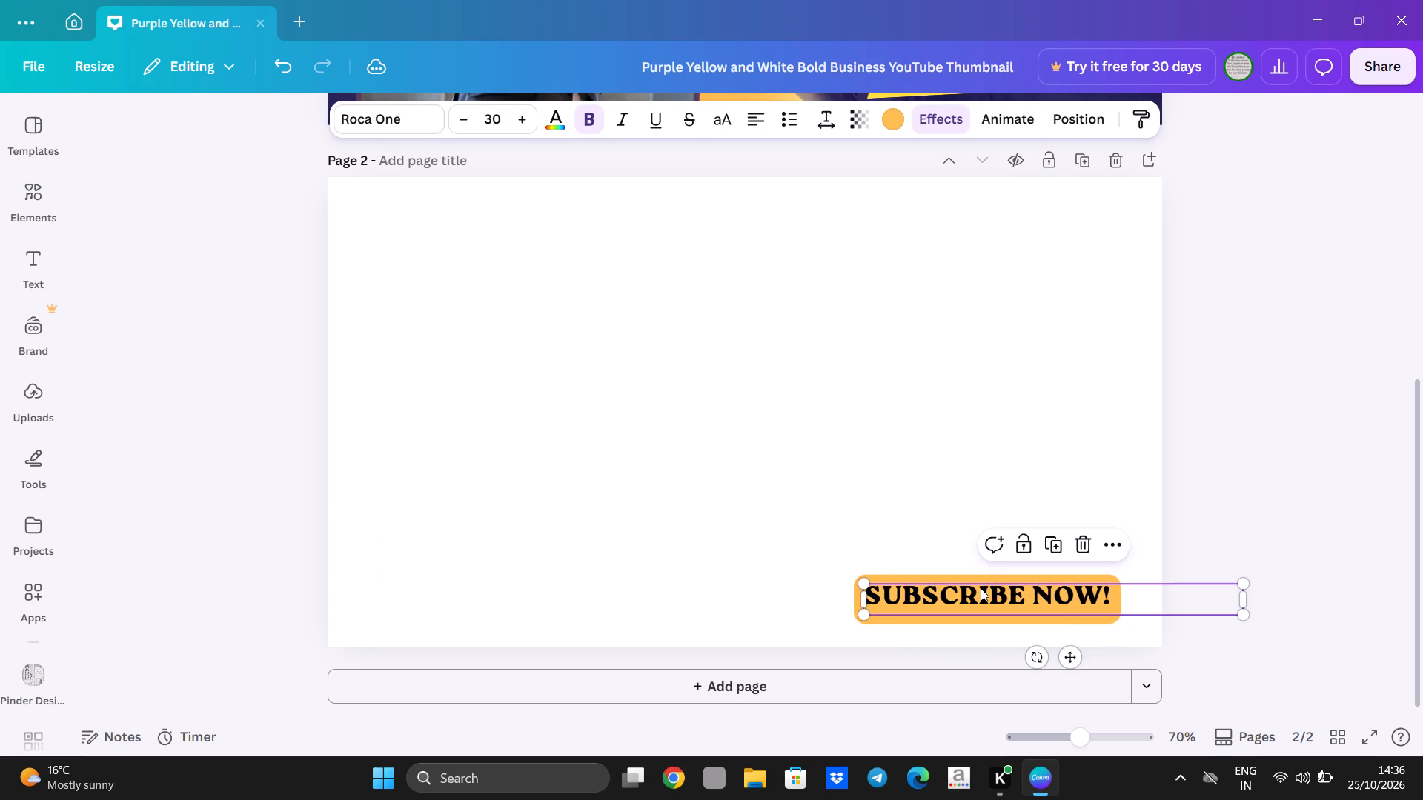
left_click_drag(981, 588, 967, 569)
left_click(932, 360)
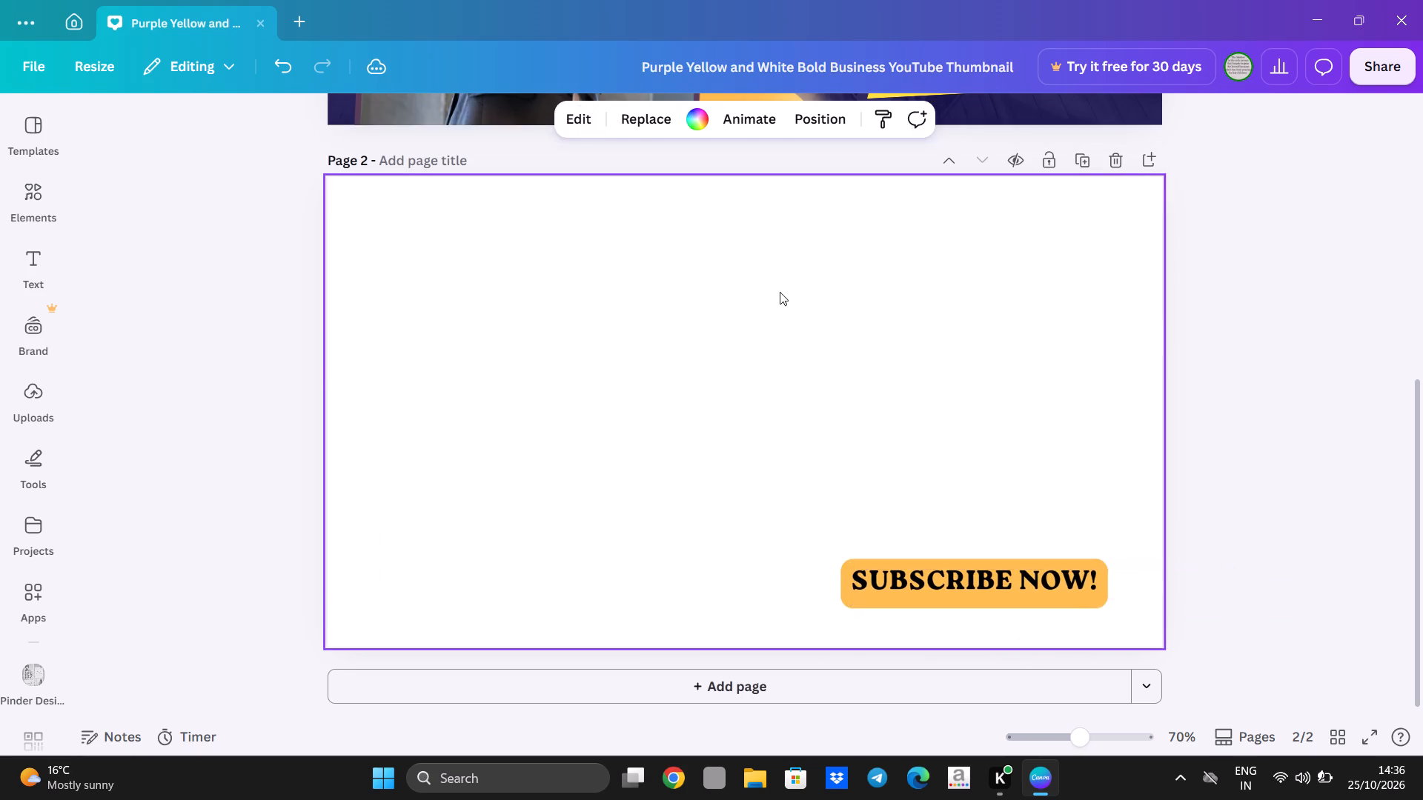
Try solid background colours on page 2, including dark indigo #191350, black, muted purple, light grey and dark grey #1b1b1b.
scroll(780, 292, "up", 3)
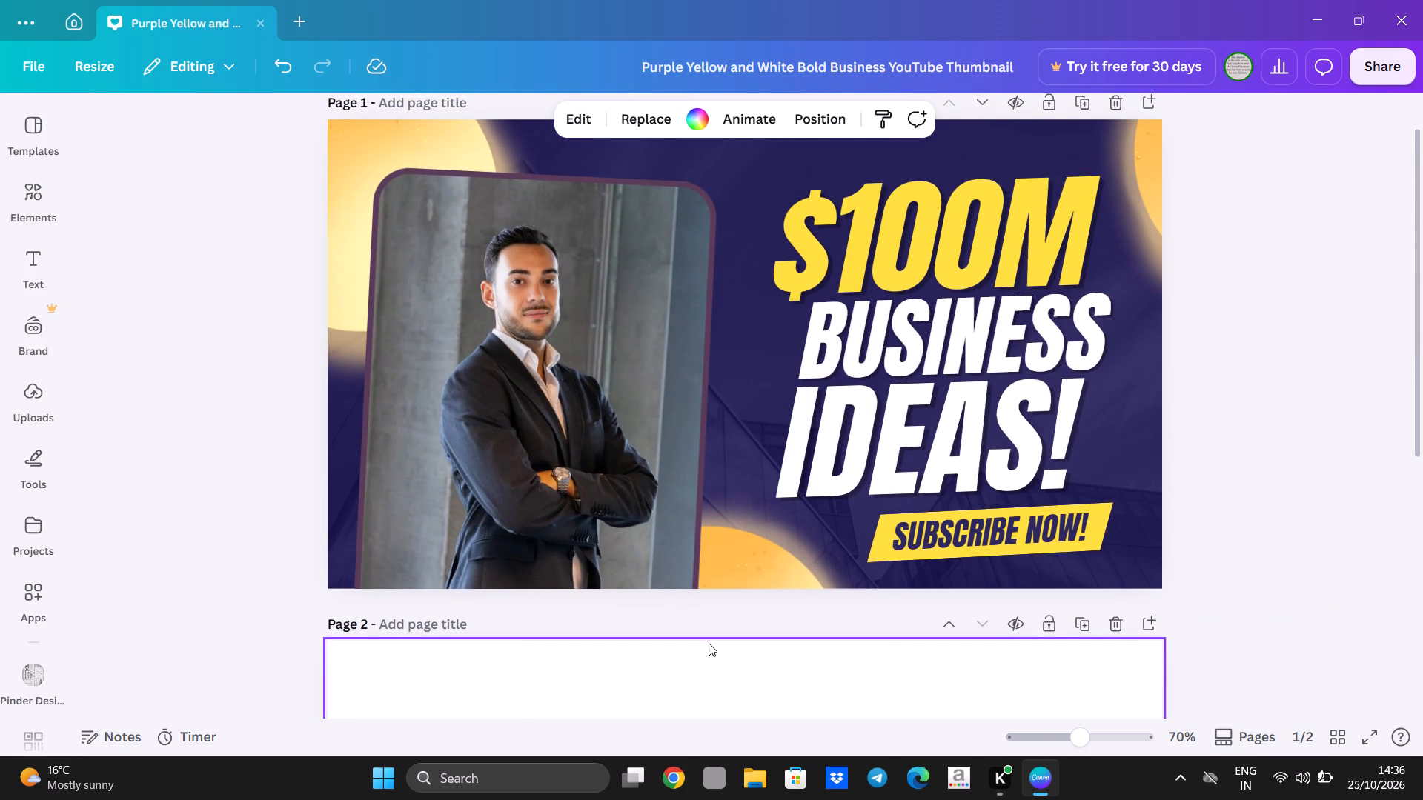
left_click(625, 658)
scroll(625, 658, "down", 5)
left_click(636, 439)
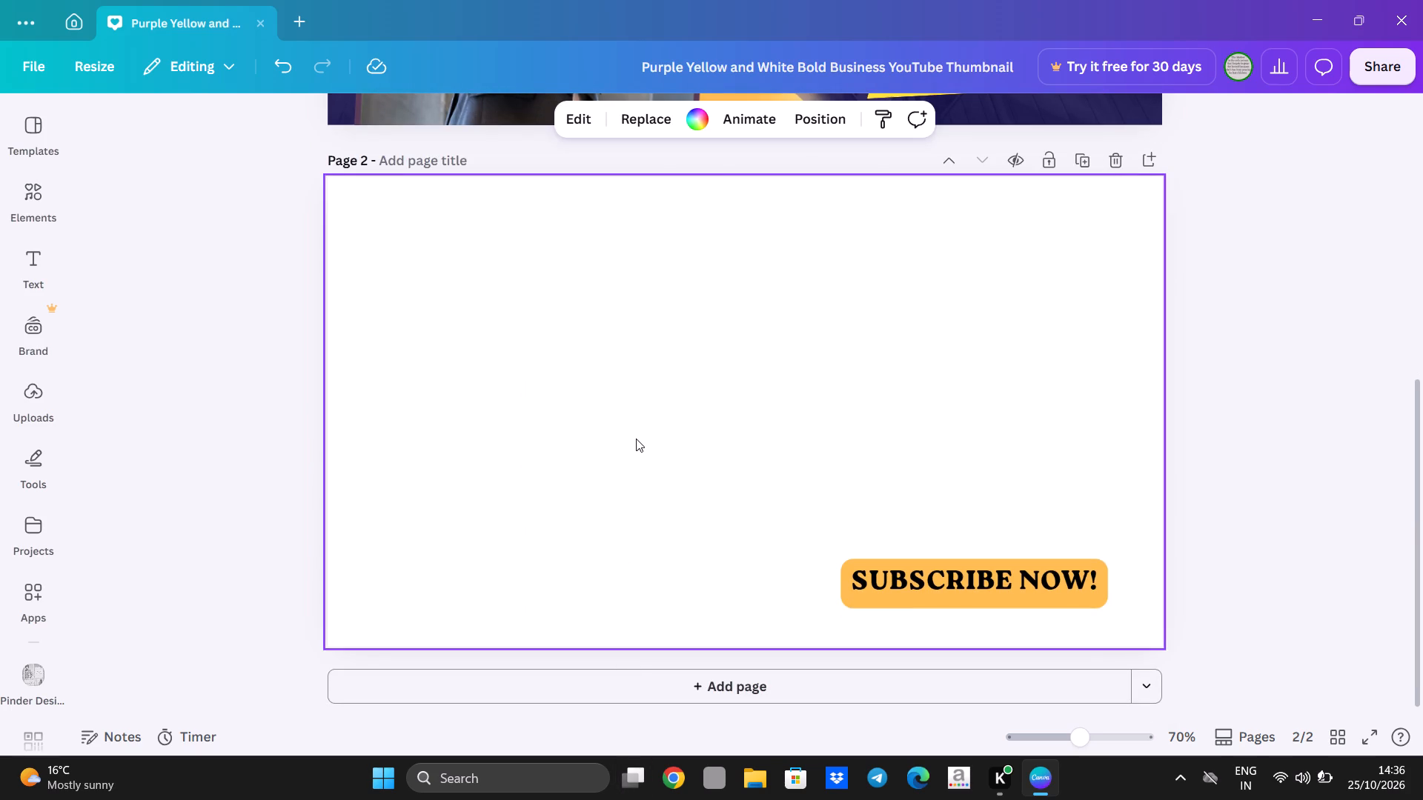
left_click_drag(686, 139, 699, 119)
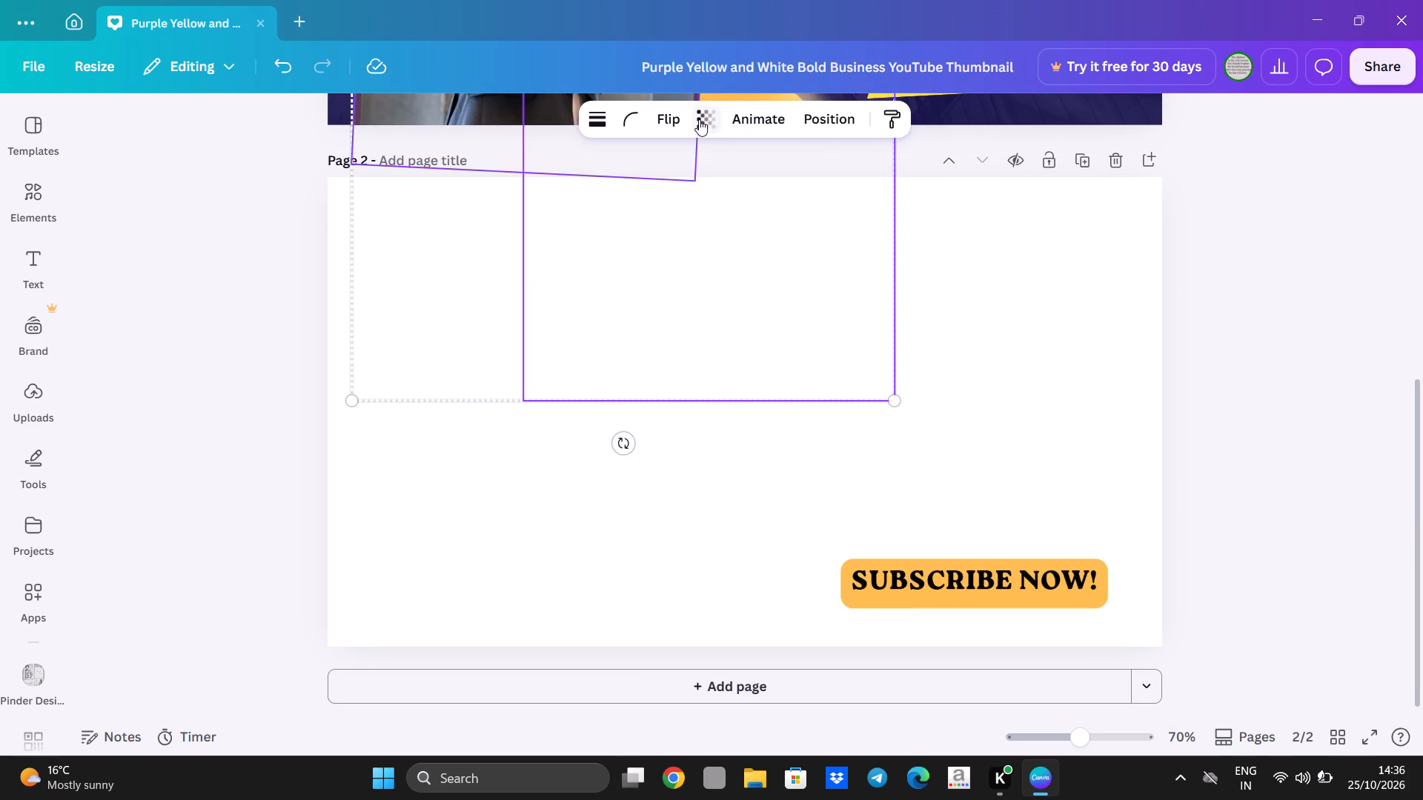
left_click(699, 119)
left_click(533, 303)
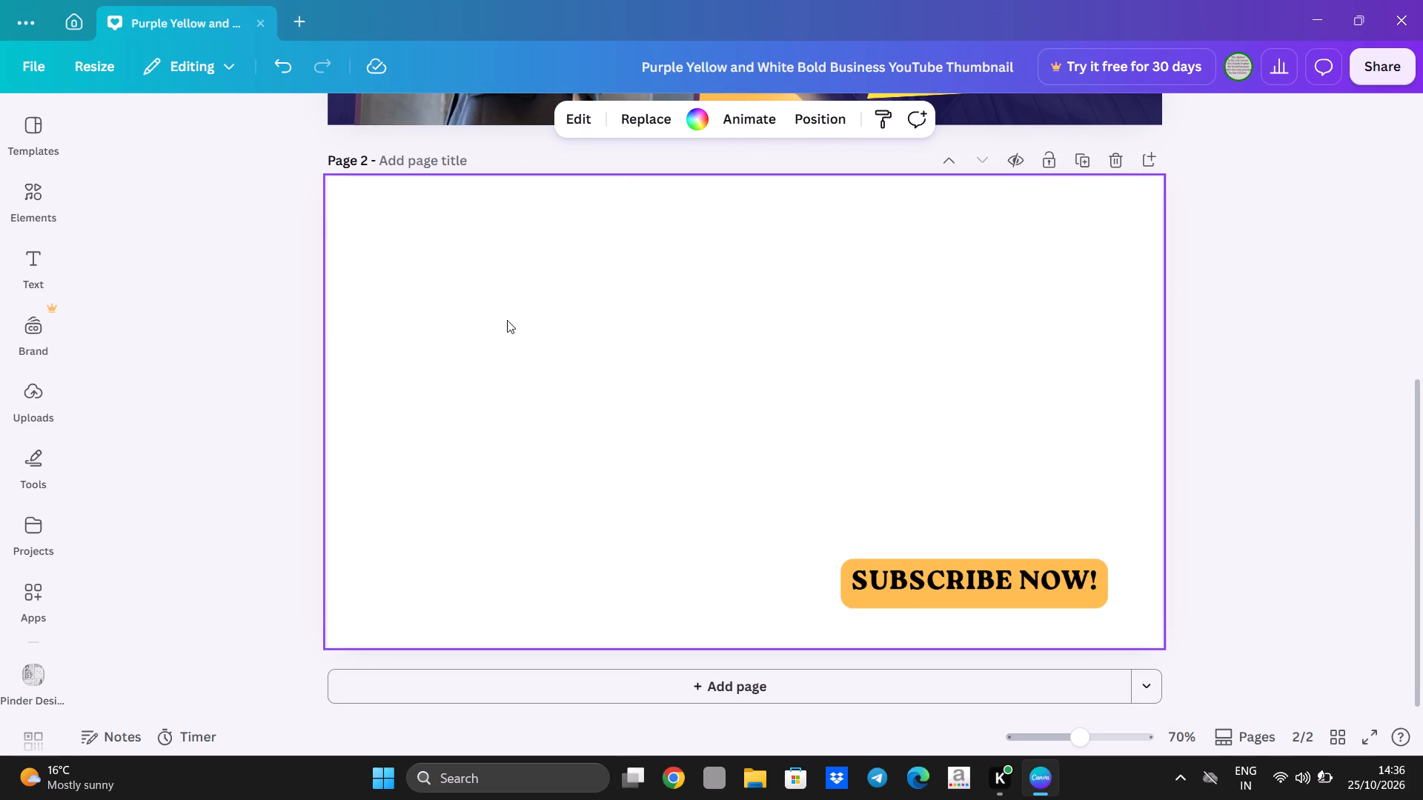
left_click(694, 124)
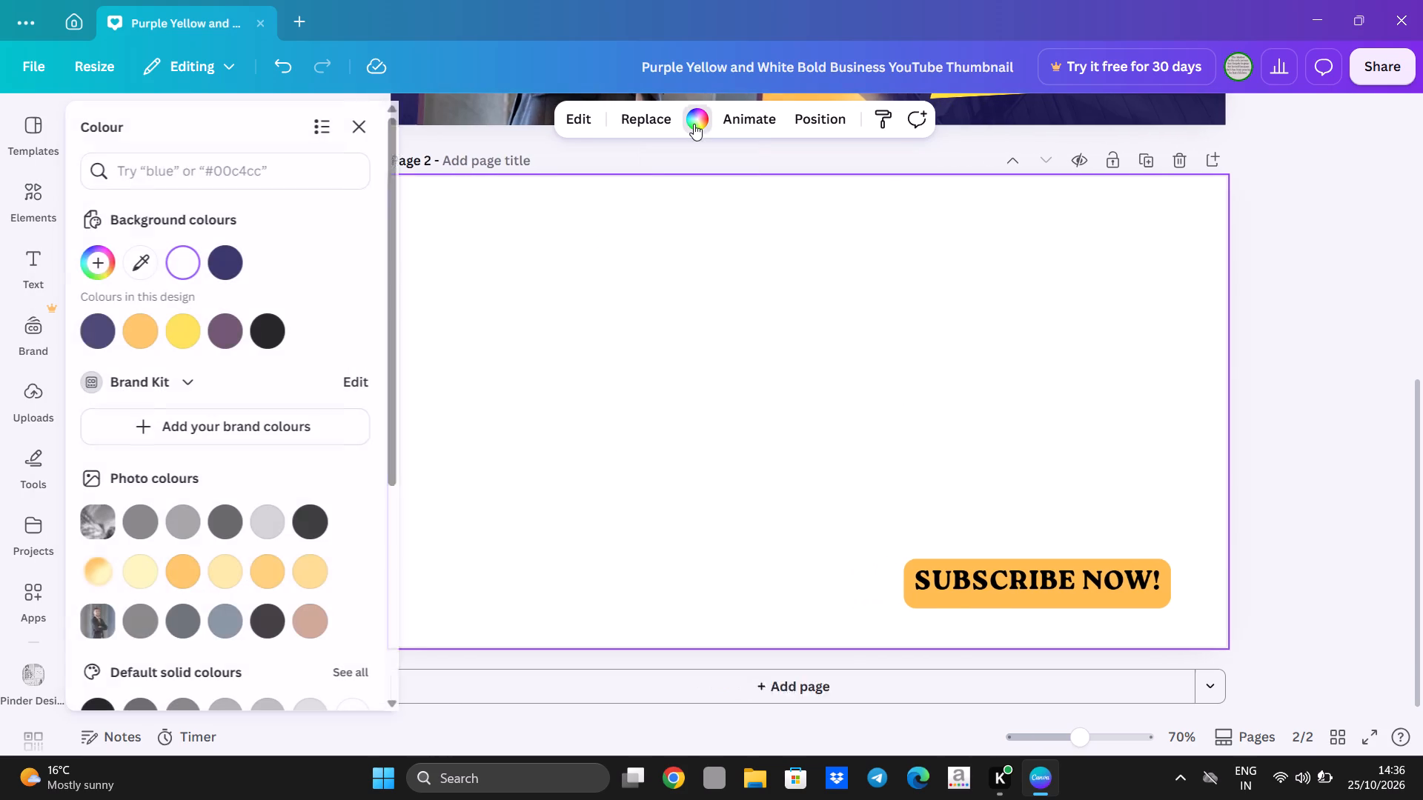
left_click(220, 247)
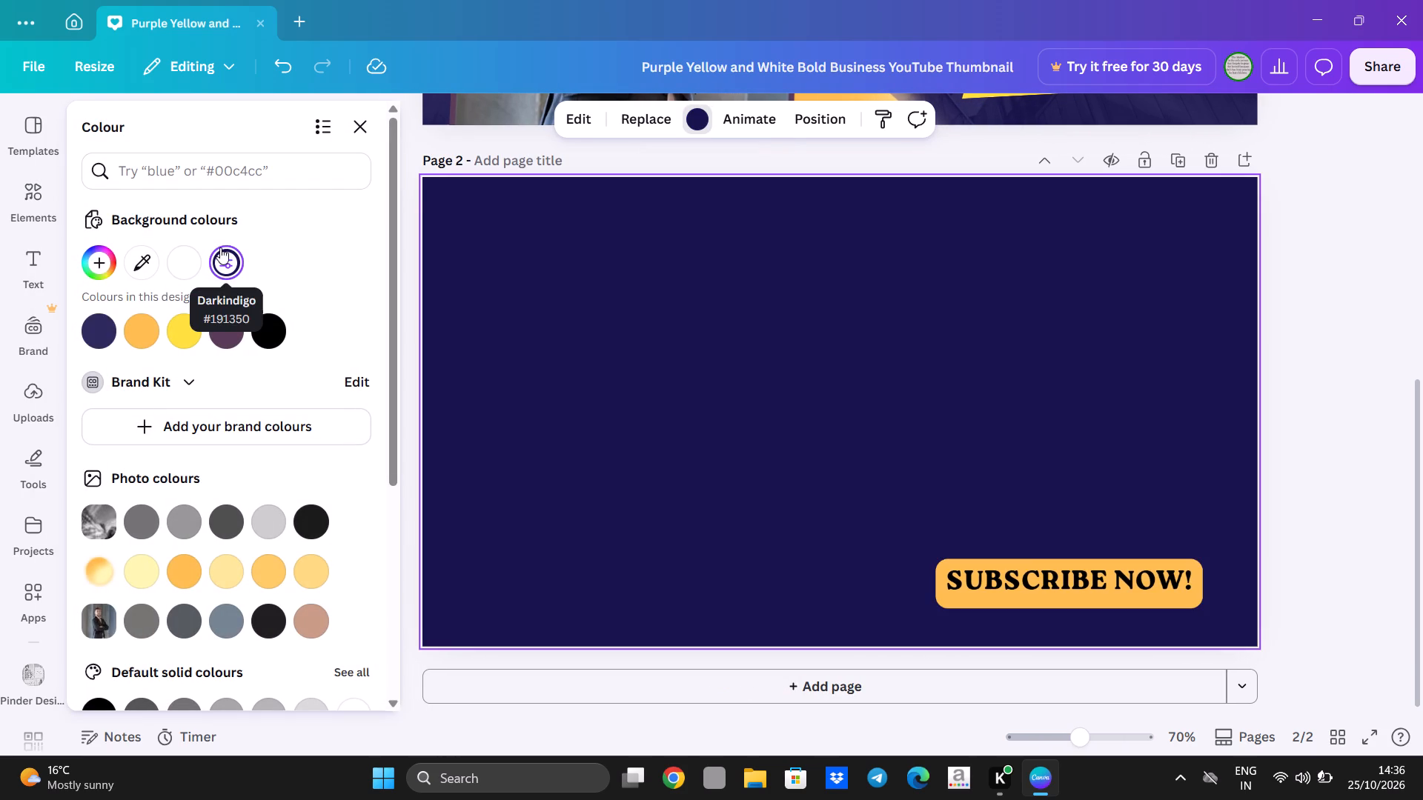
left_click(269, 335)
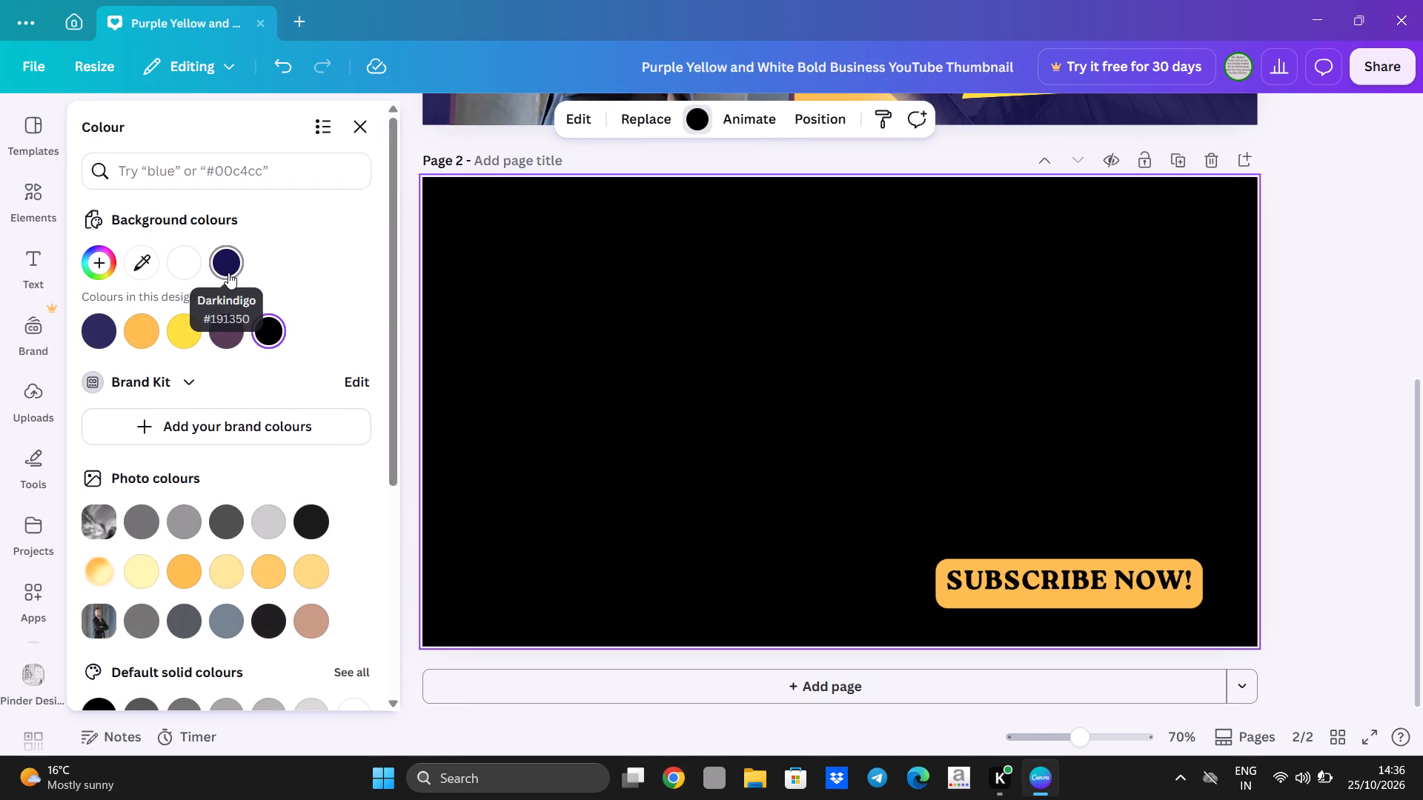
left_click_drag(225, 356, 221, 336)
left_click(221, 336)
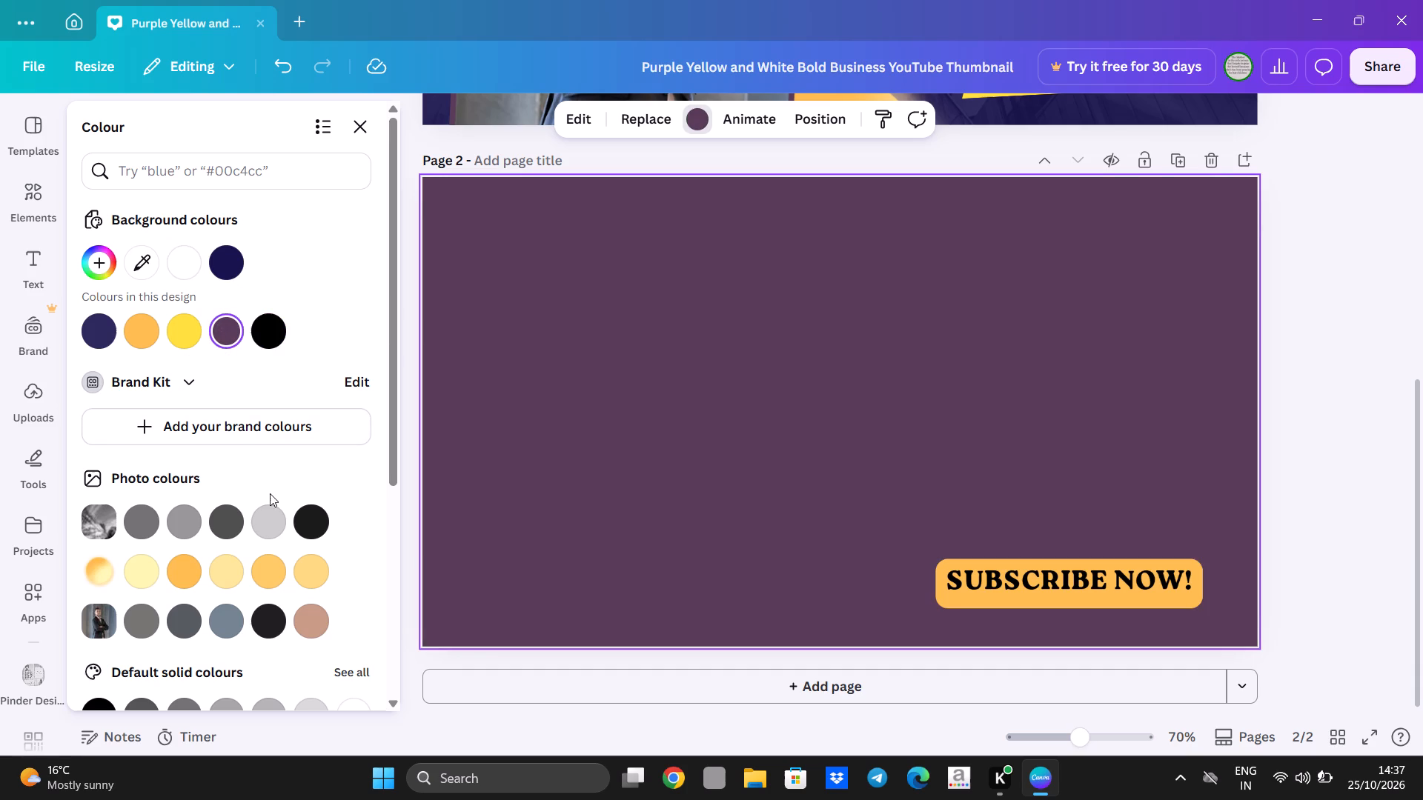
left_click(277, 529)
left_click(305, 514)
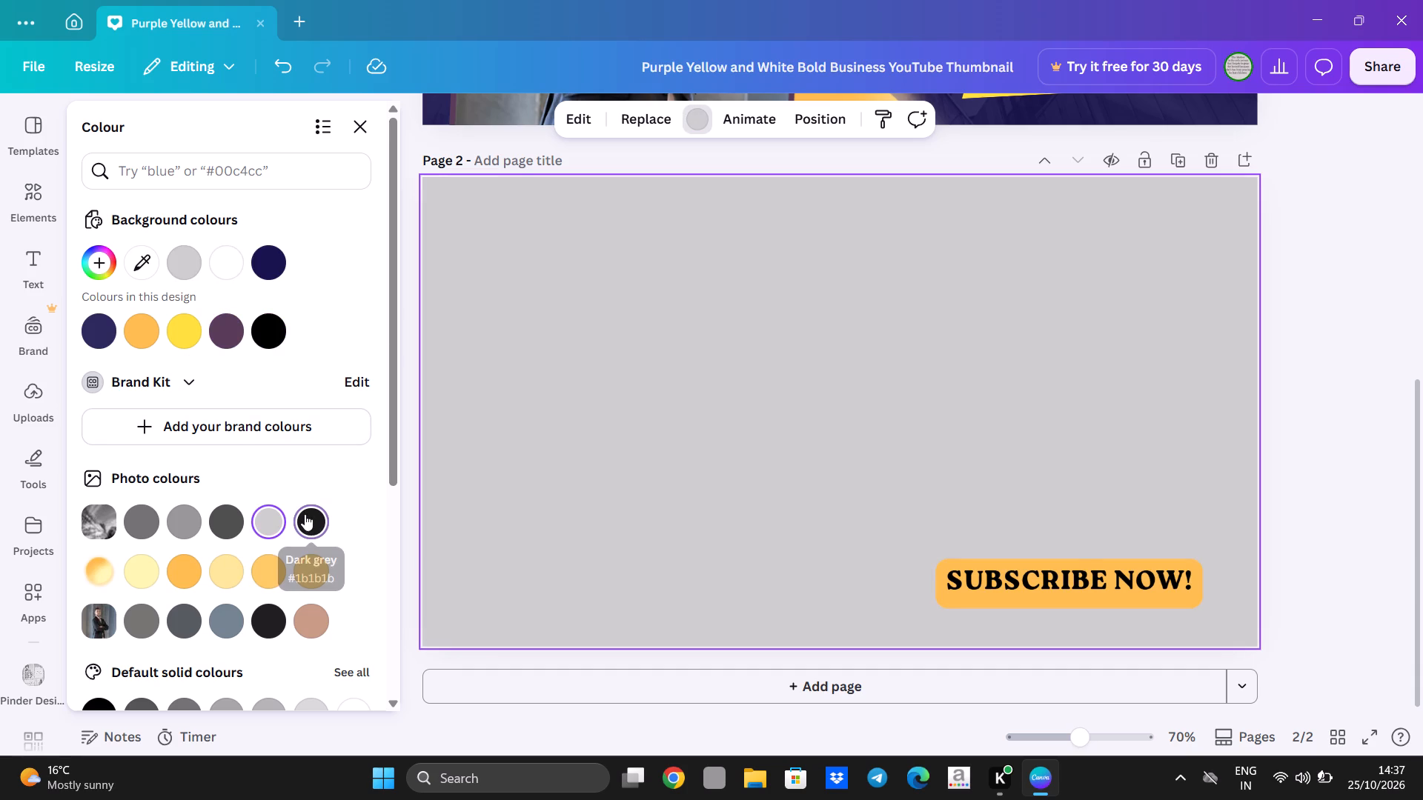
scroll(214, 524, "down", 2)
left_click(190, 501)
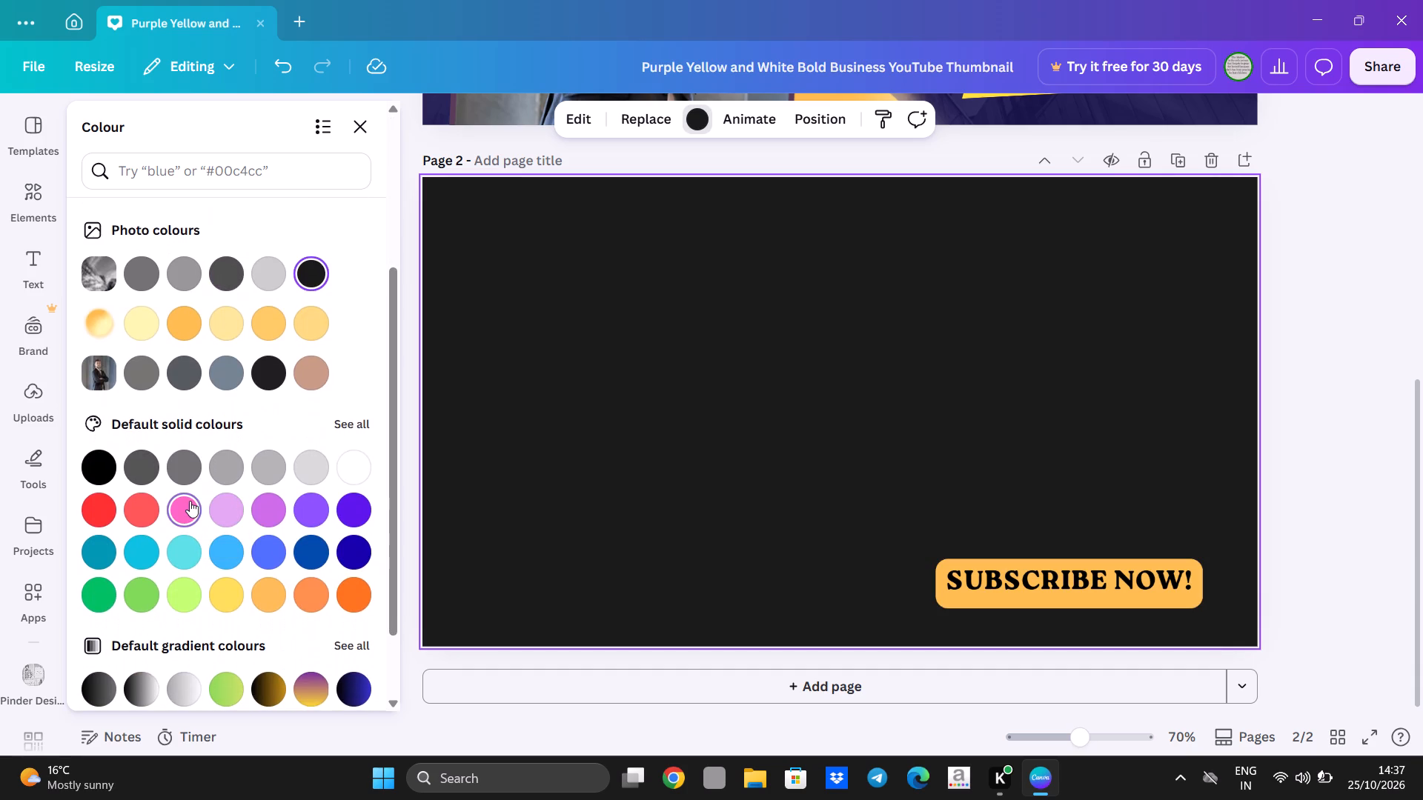
Try the black-to-white gradient on page 2's background and settle on the default black-to-grey gradient.
scroll(193, 556, "down", 2)
left_click(145, 605)
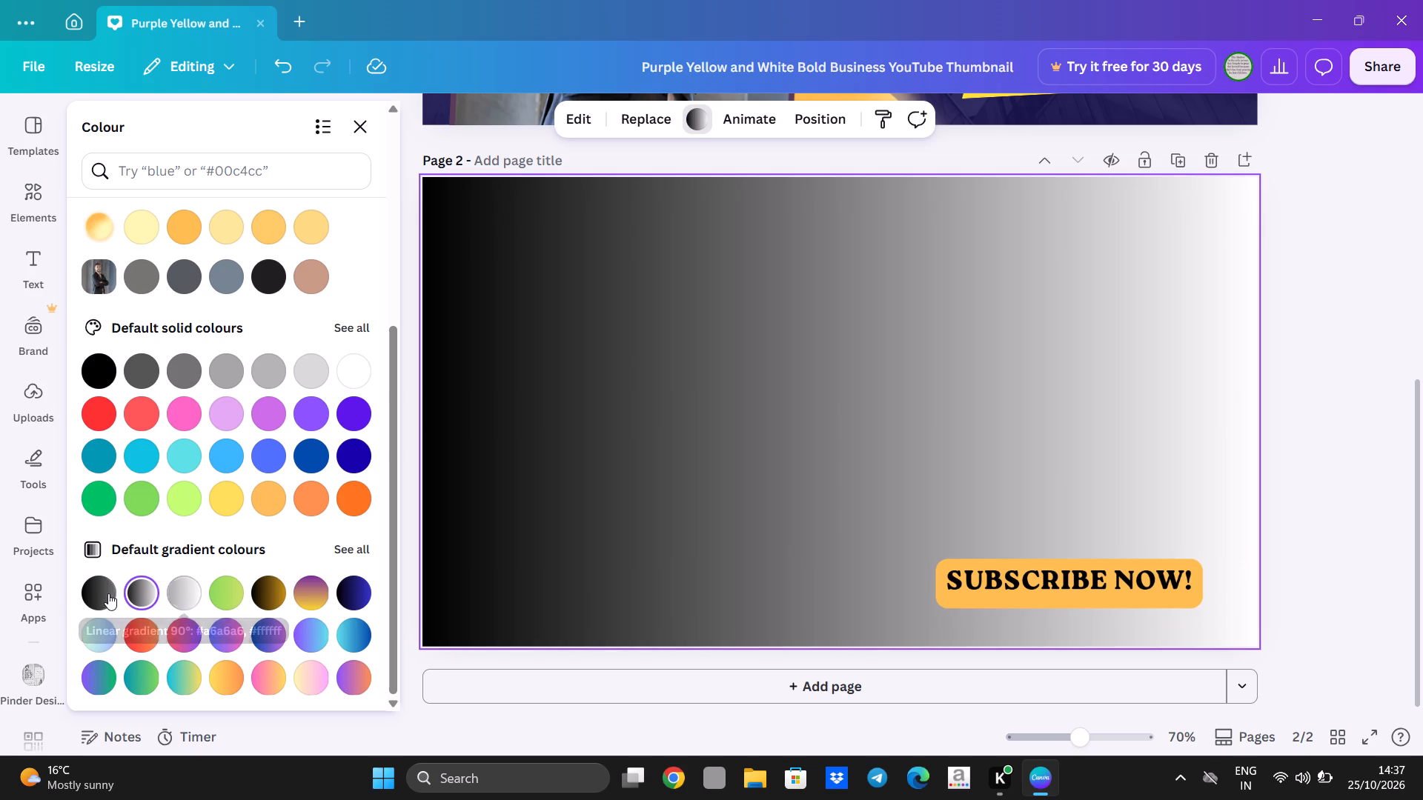
left_click(104, 592)
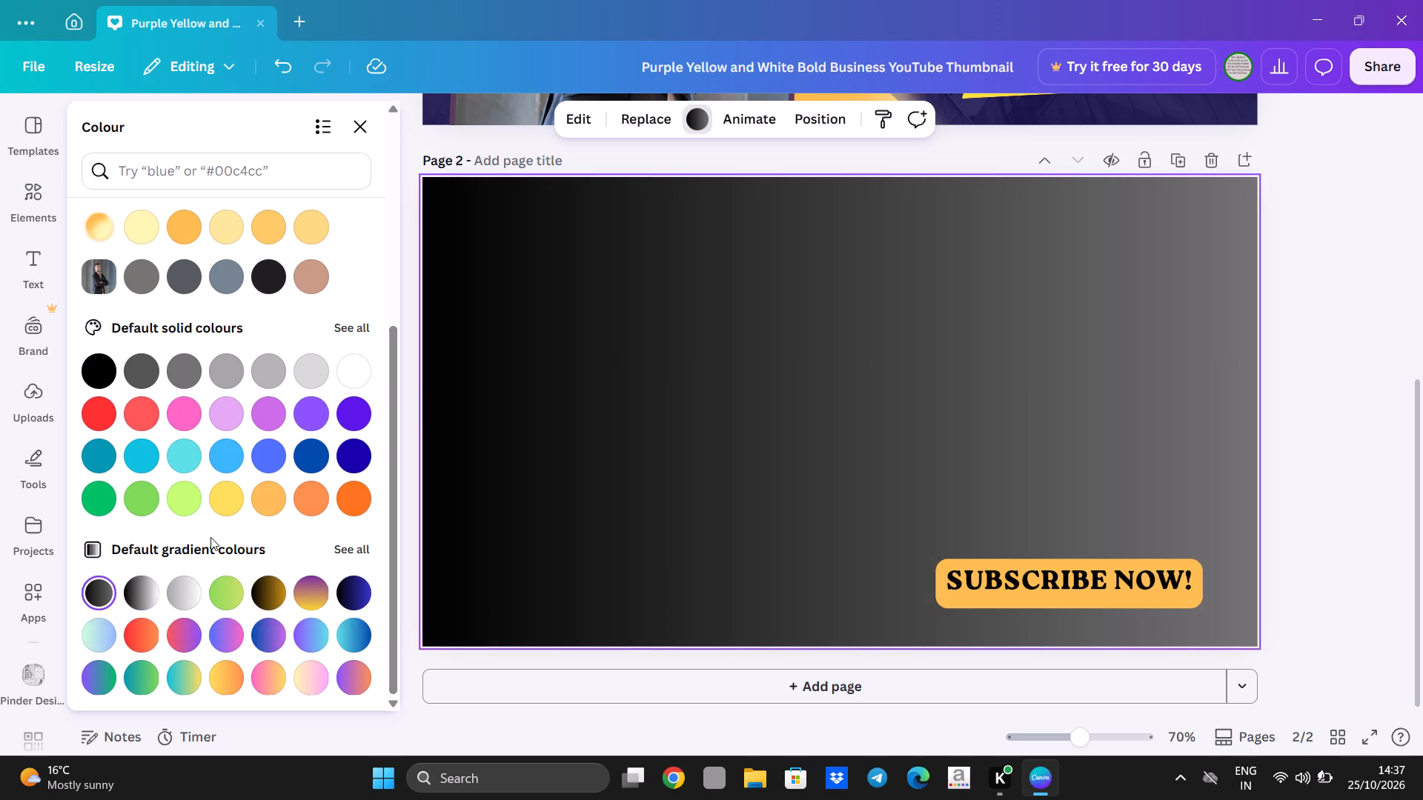
left_click(360, 137)
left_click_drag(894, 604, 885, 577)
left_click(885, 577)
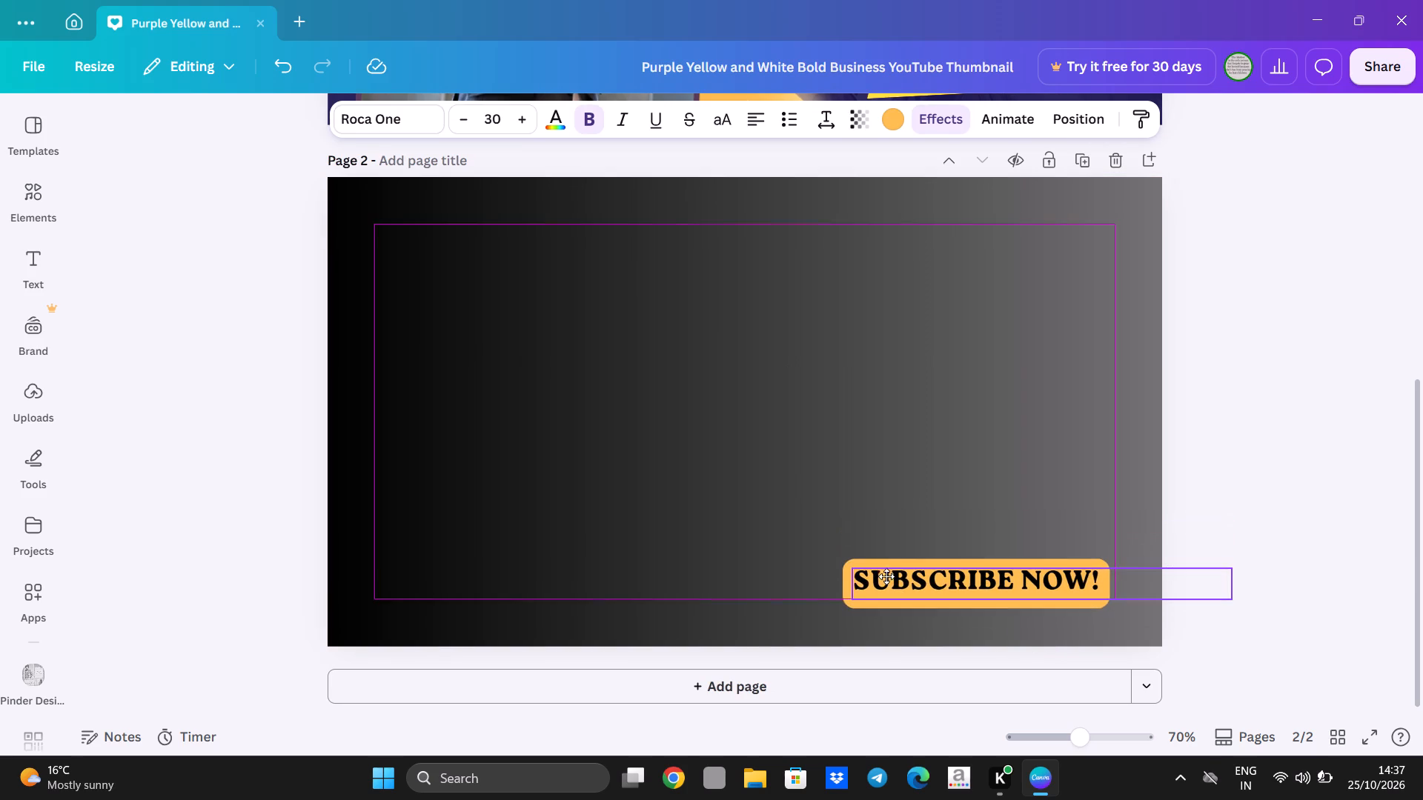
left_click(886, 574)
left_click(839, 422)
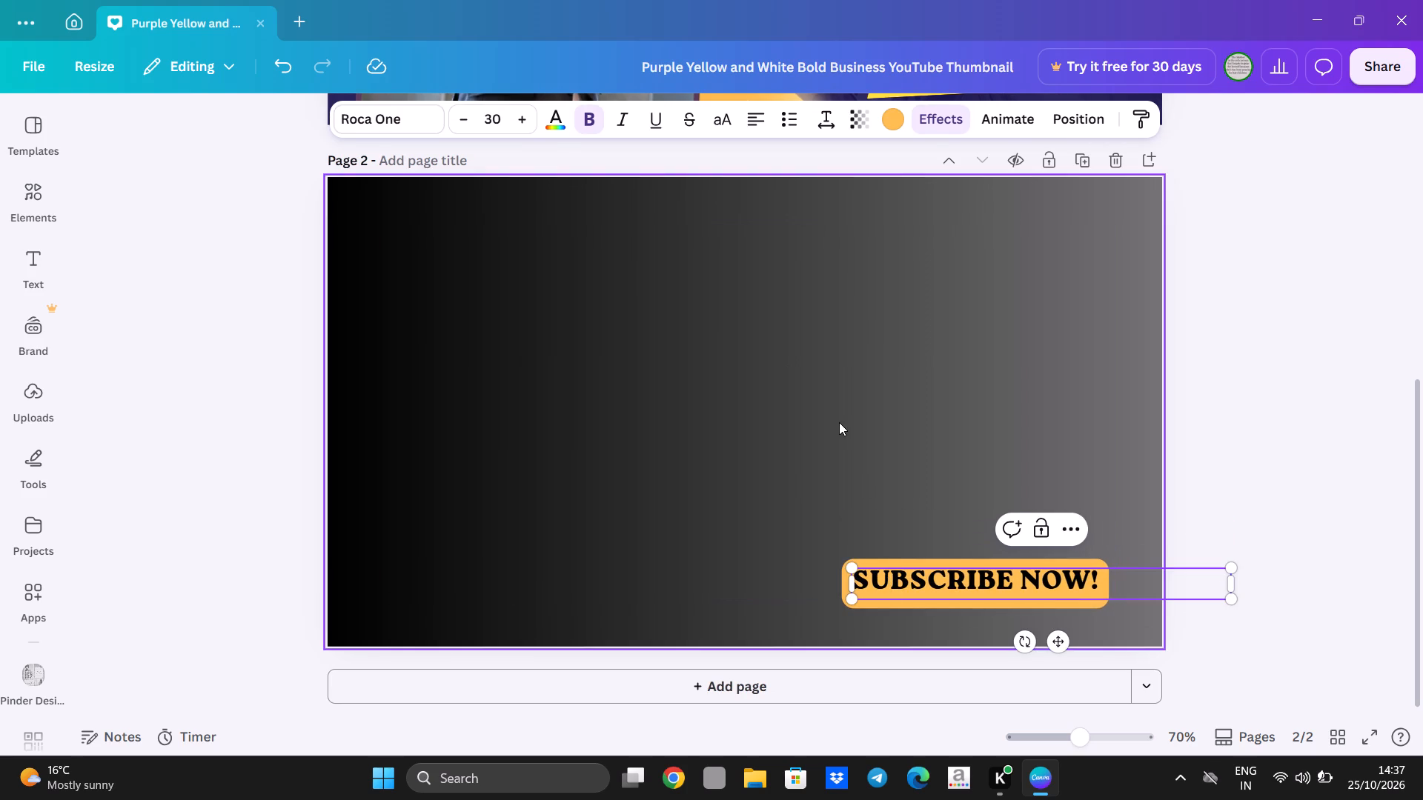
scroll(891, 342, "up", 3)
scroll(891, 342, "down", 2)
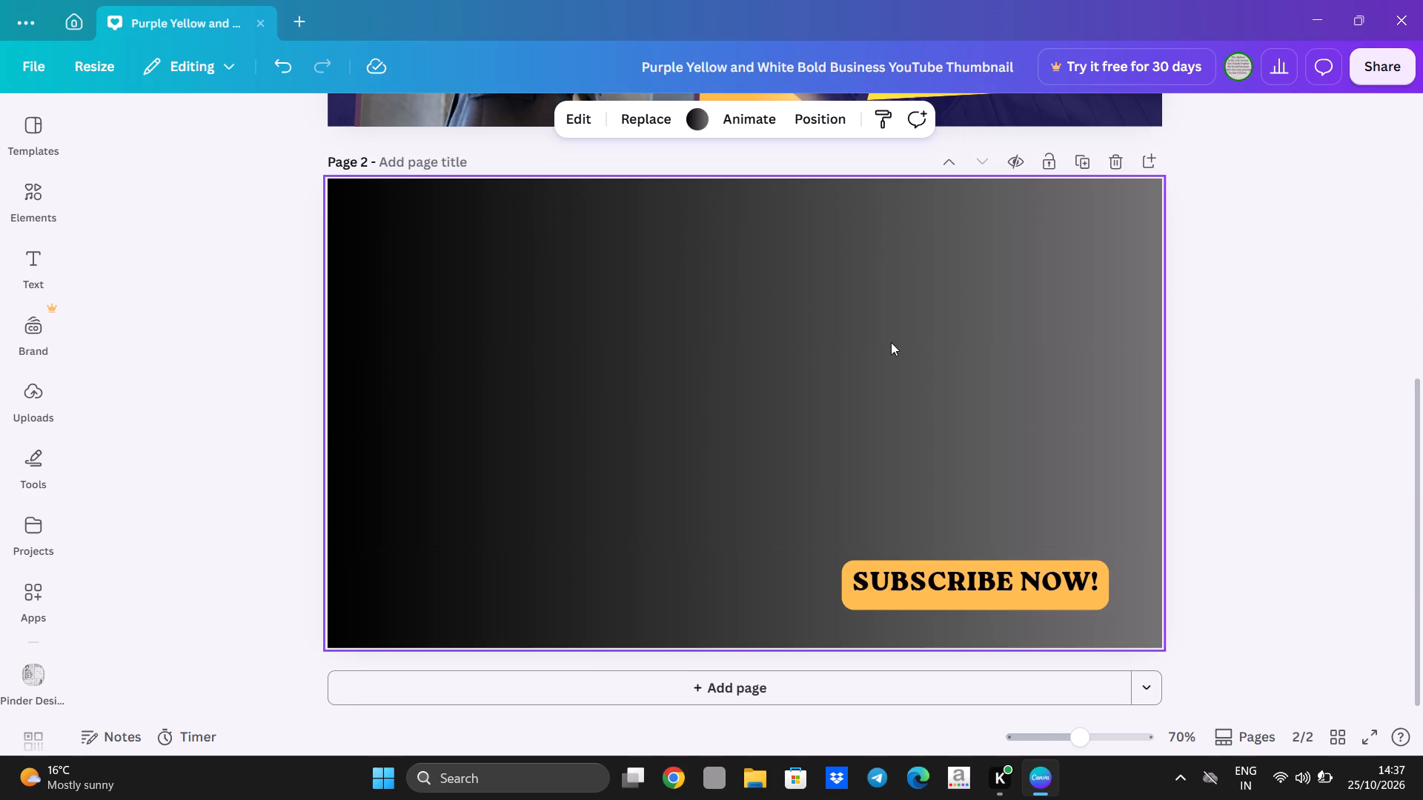
Change the SUBSCRIBE NOW! heading's font to Montserrat, trying Open Sauce for comparison.
left_click(966, 585)
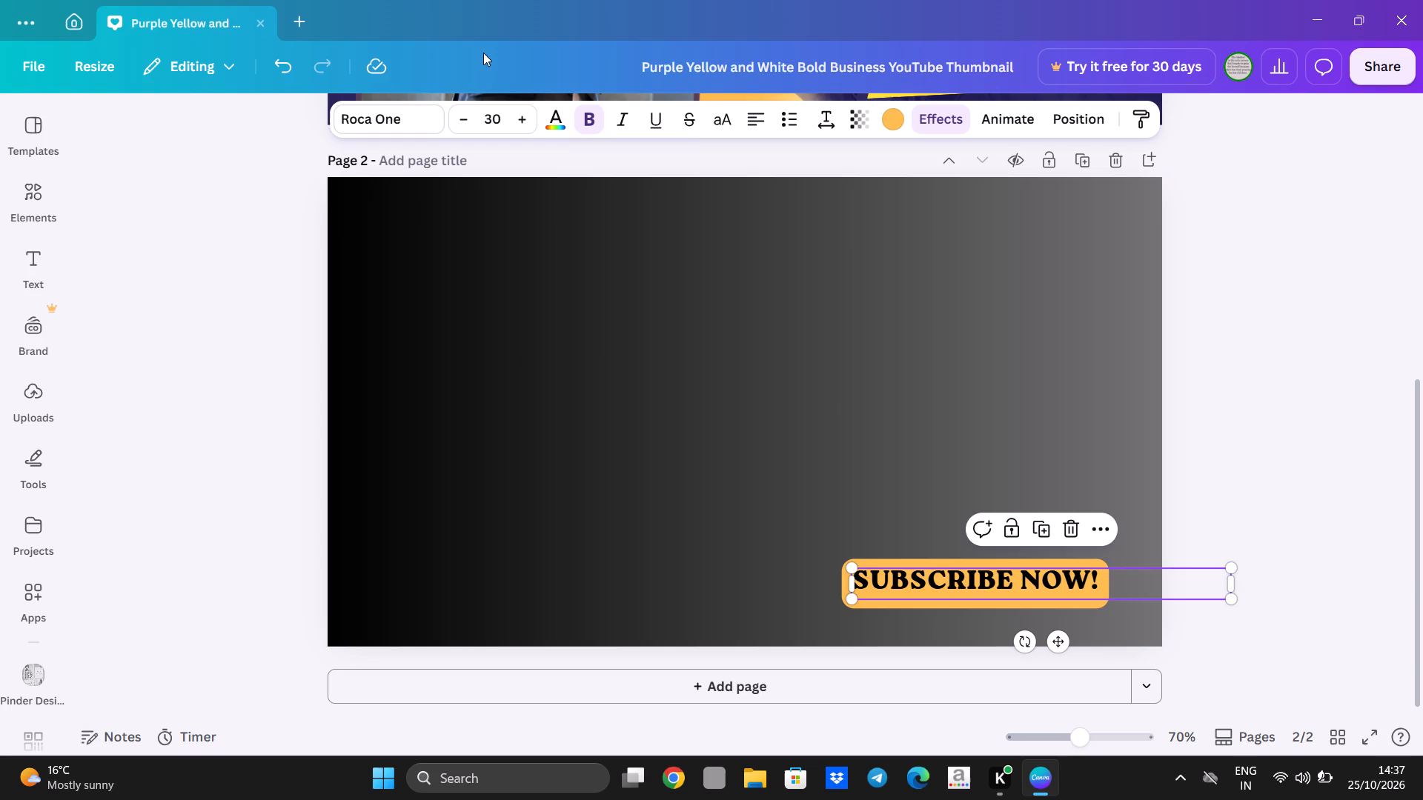
left_click(419, 122)
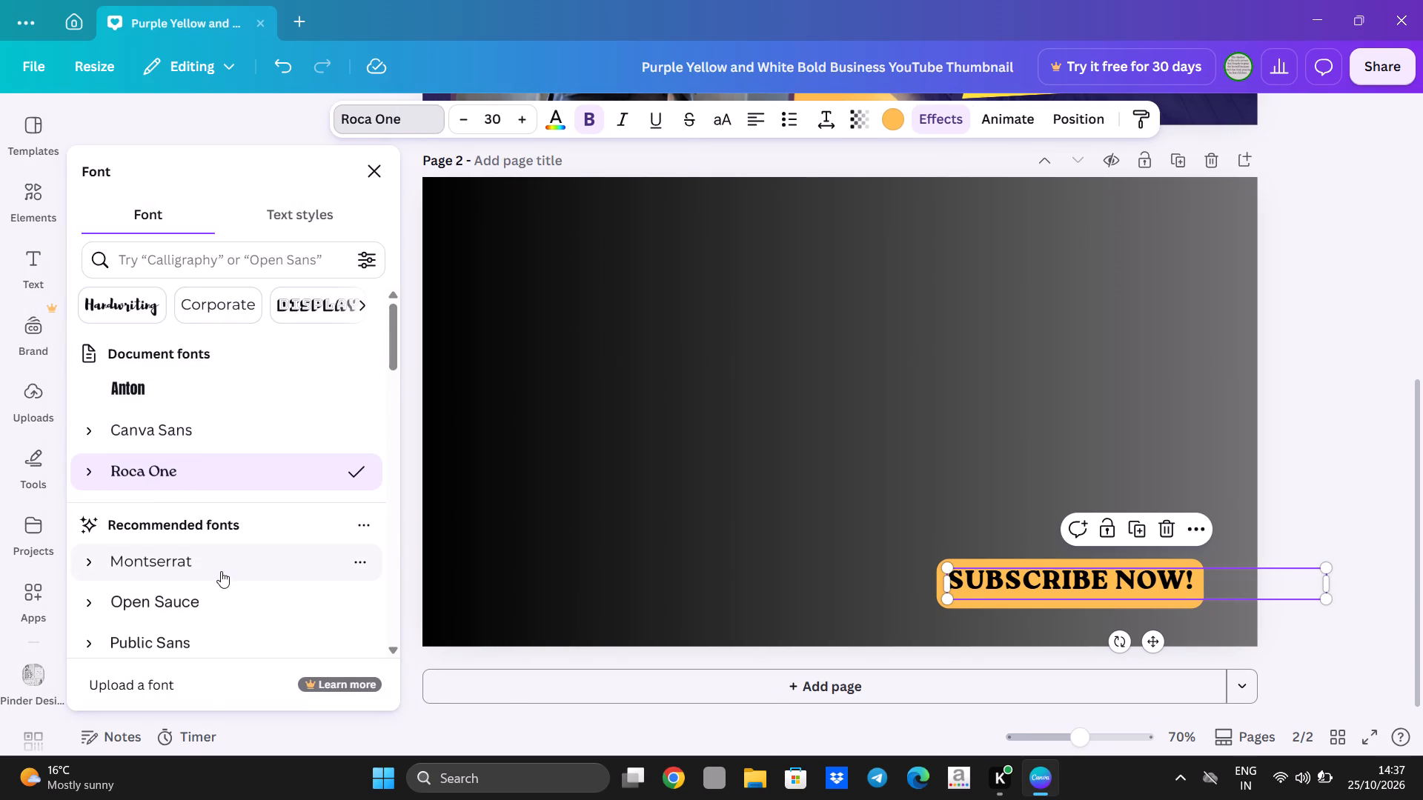
left_click(221, 571)
left_click(221, 571)
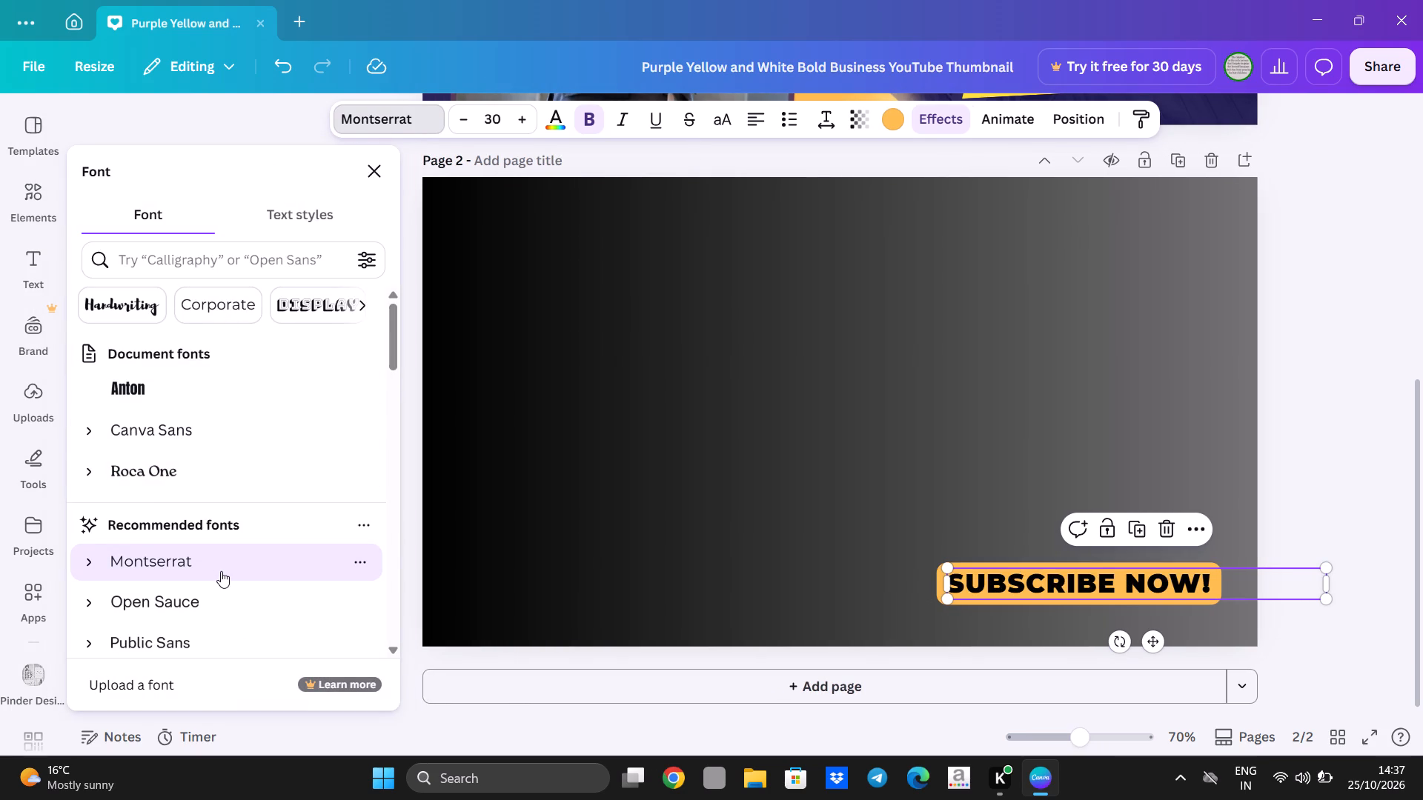
left_click(229, 555)
left_click(210, 609)
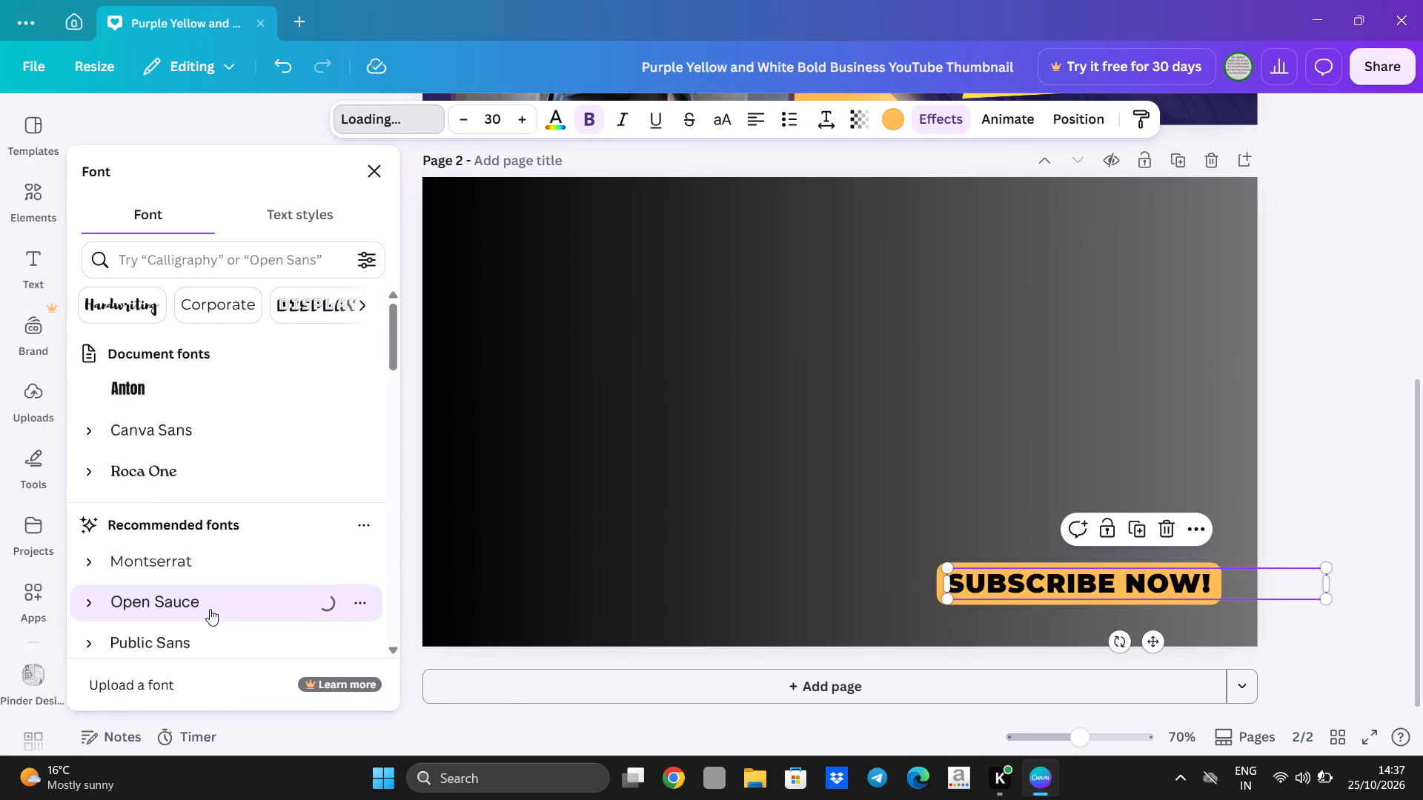
scroll(210, 609, "down", 1)
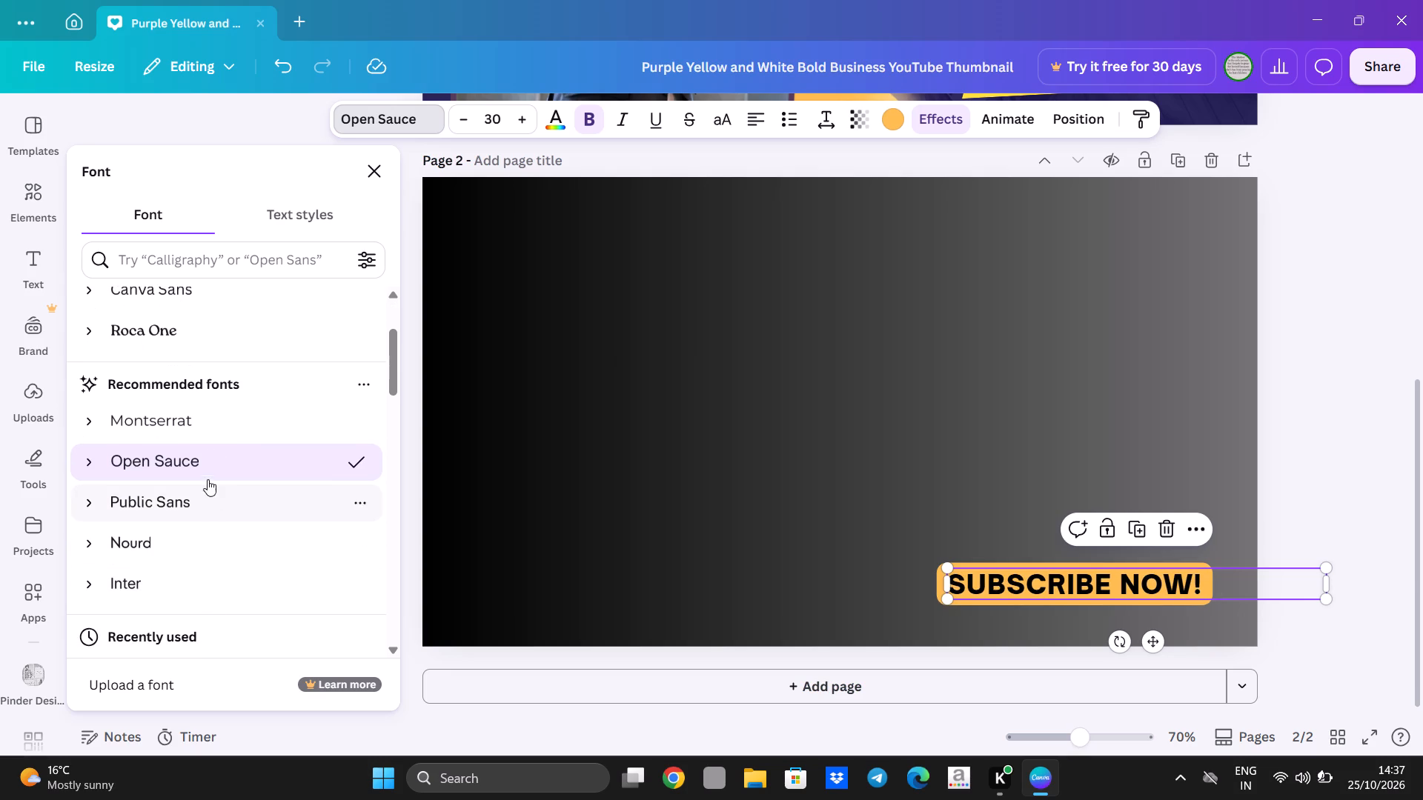
left_click(230, 401)
left_click(223, 420)
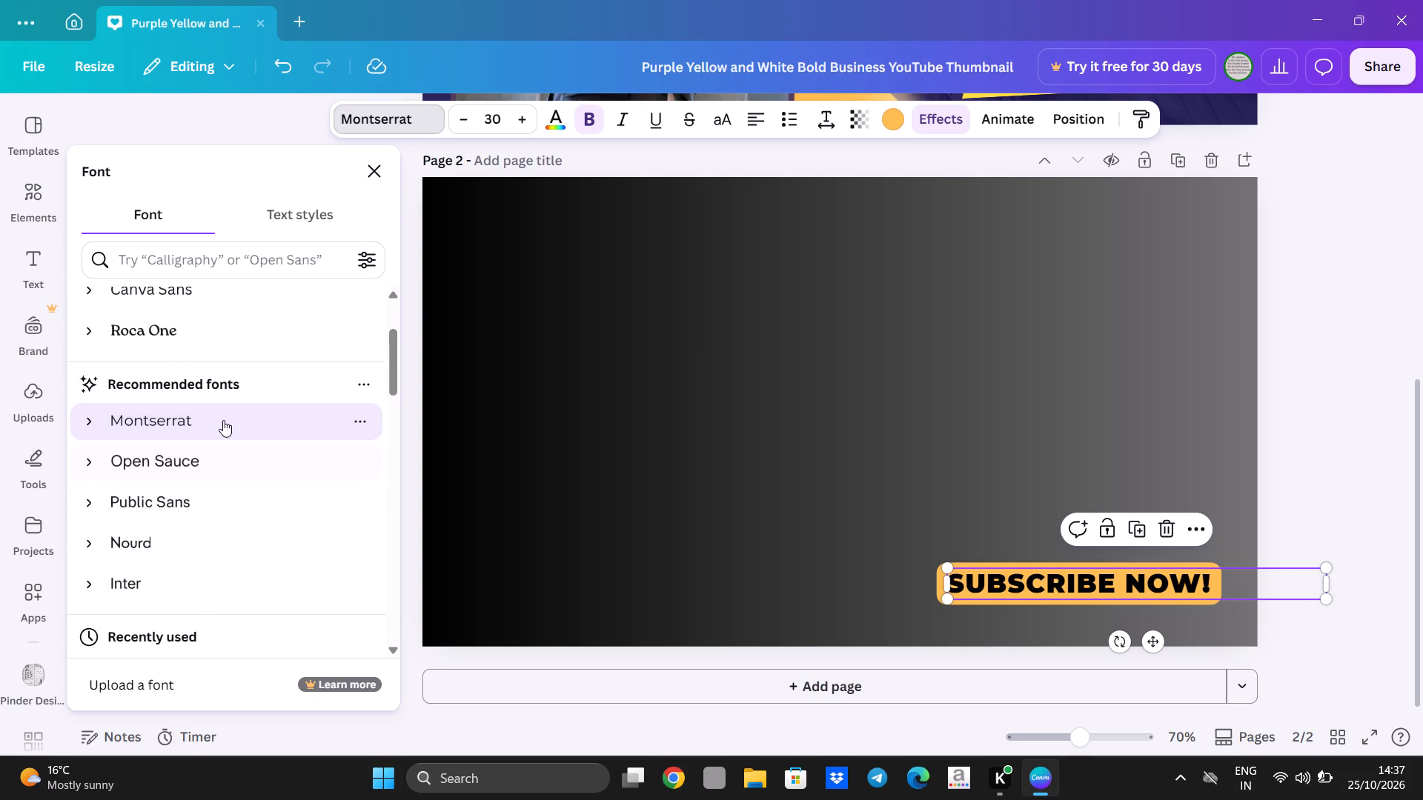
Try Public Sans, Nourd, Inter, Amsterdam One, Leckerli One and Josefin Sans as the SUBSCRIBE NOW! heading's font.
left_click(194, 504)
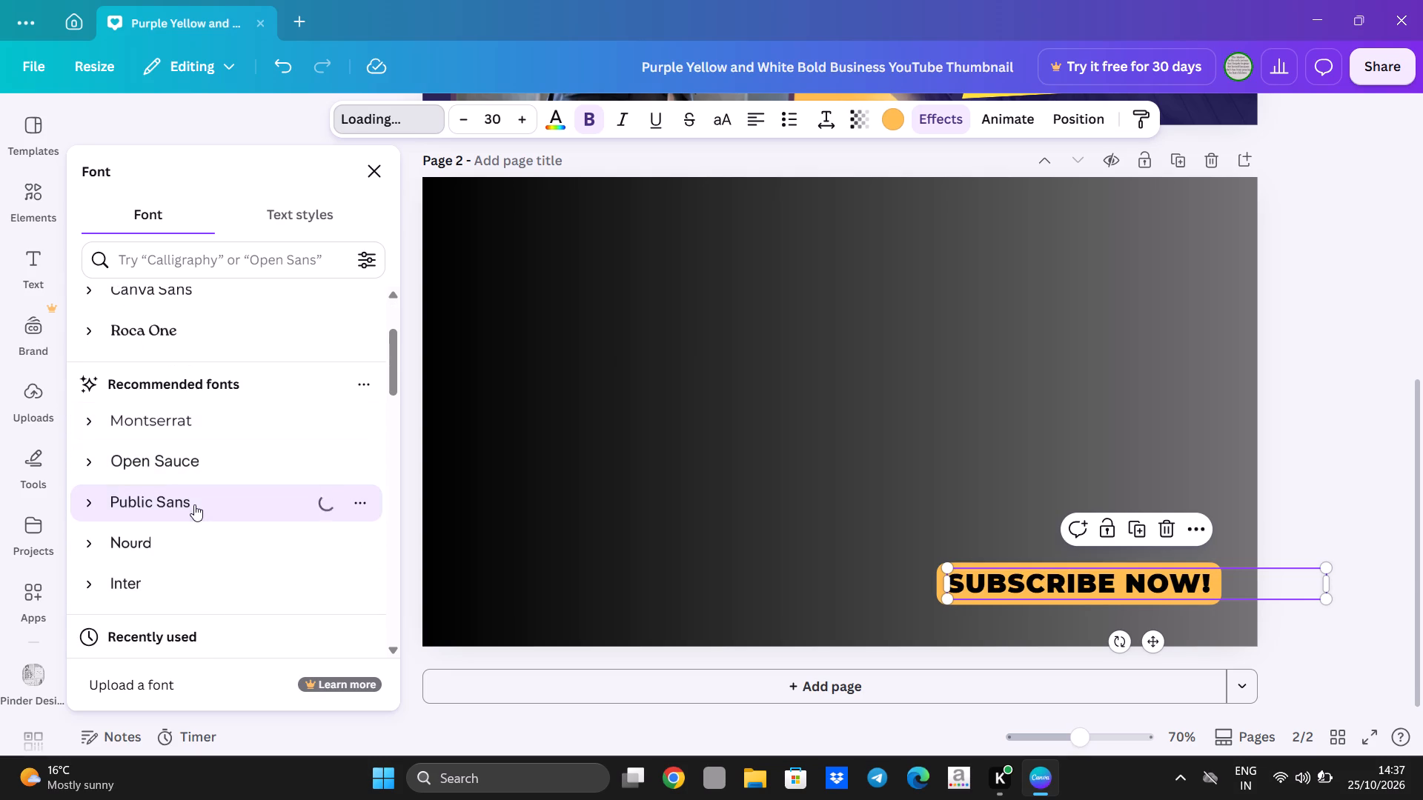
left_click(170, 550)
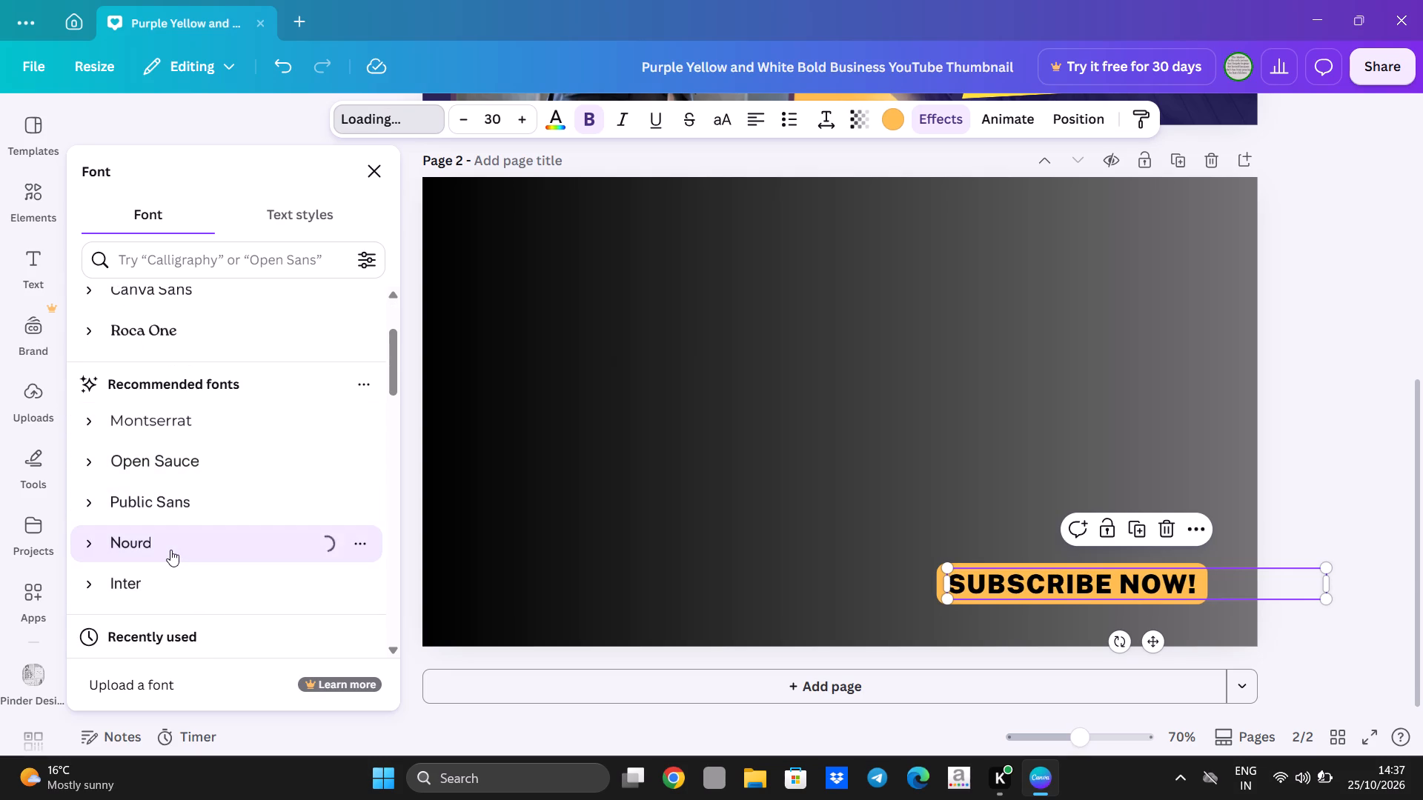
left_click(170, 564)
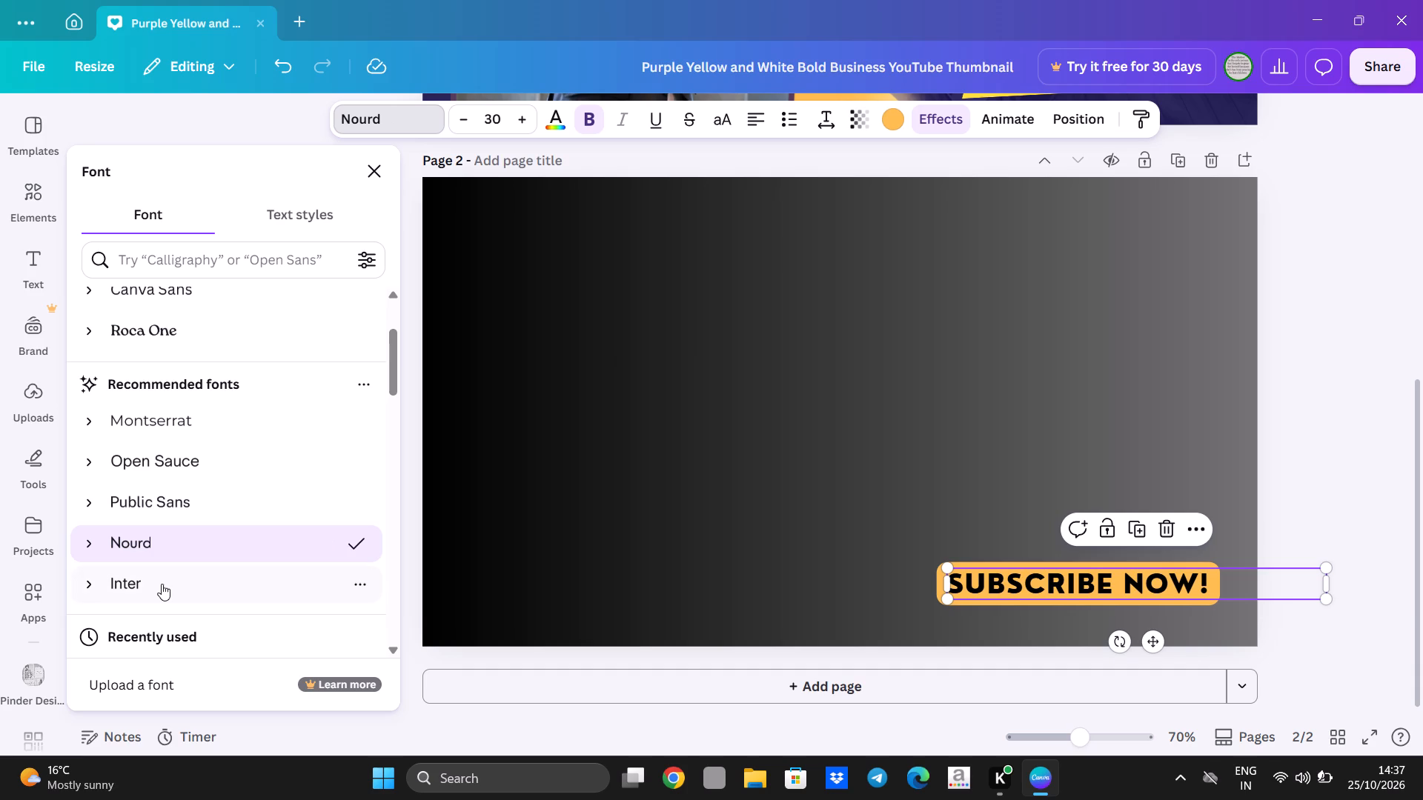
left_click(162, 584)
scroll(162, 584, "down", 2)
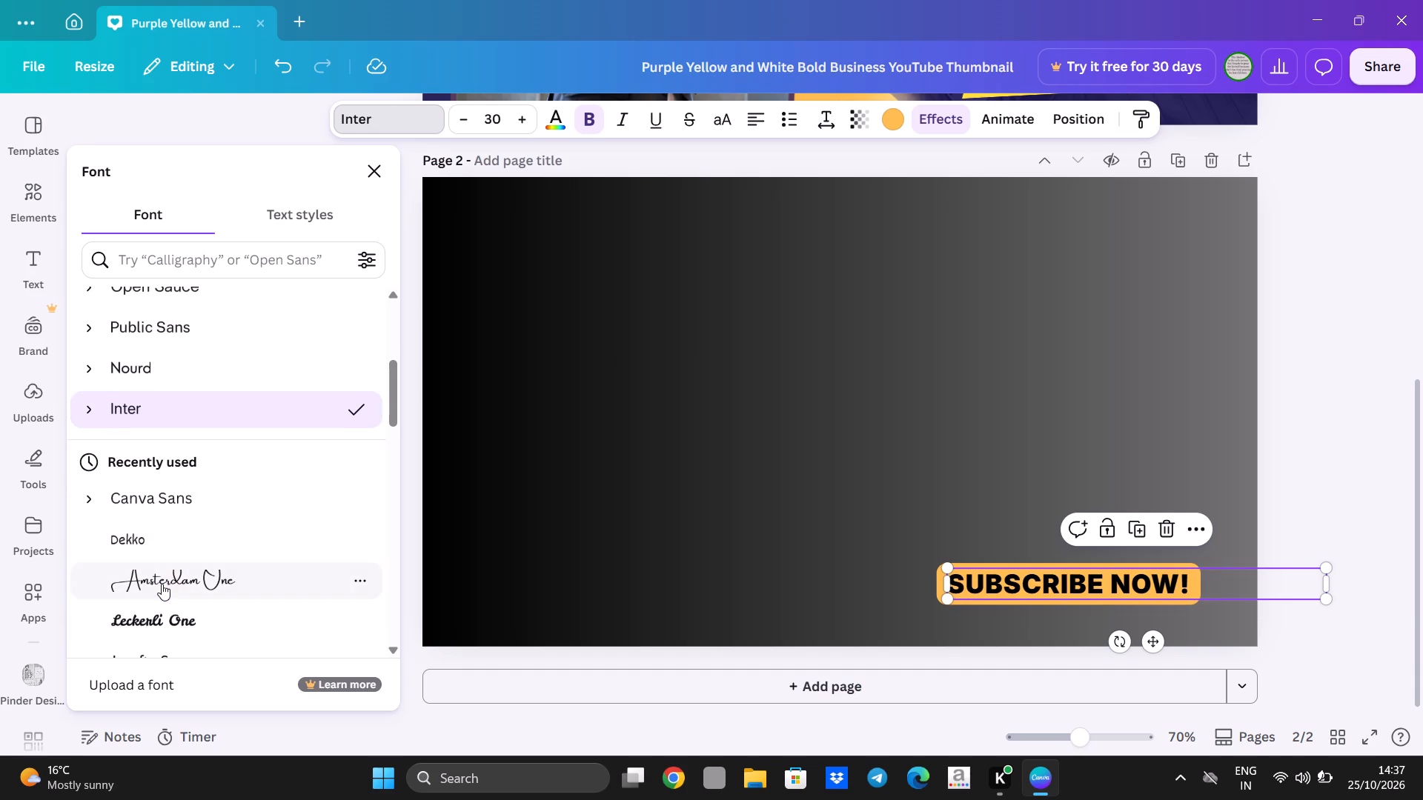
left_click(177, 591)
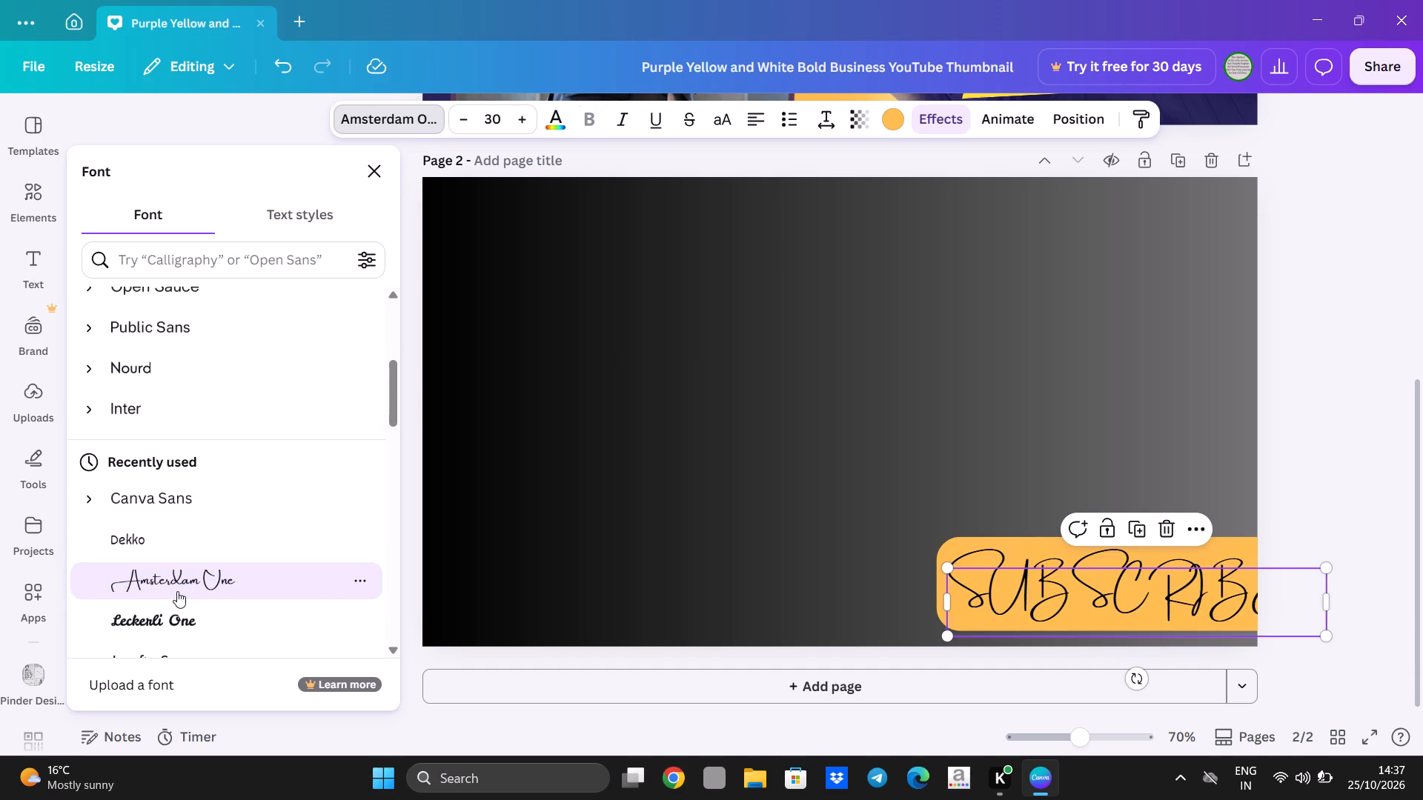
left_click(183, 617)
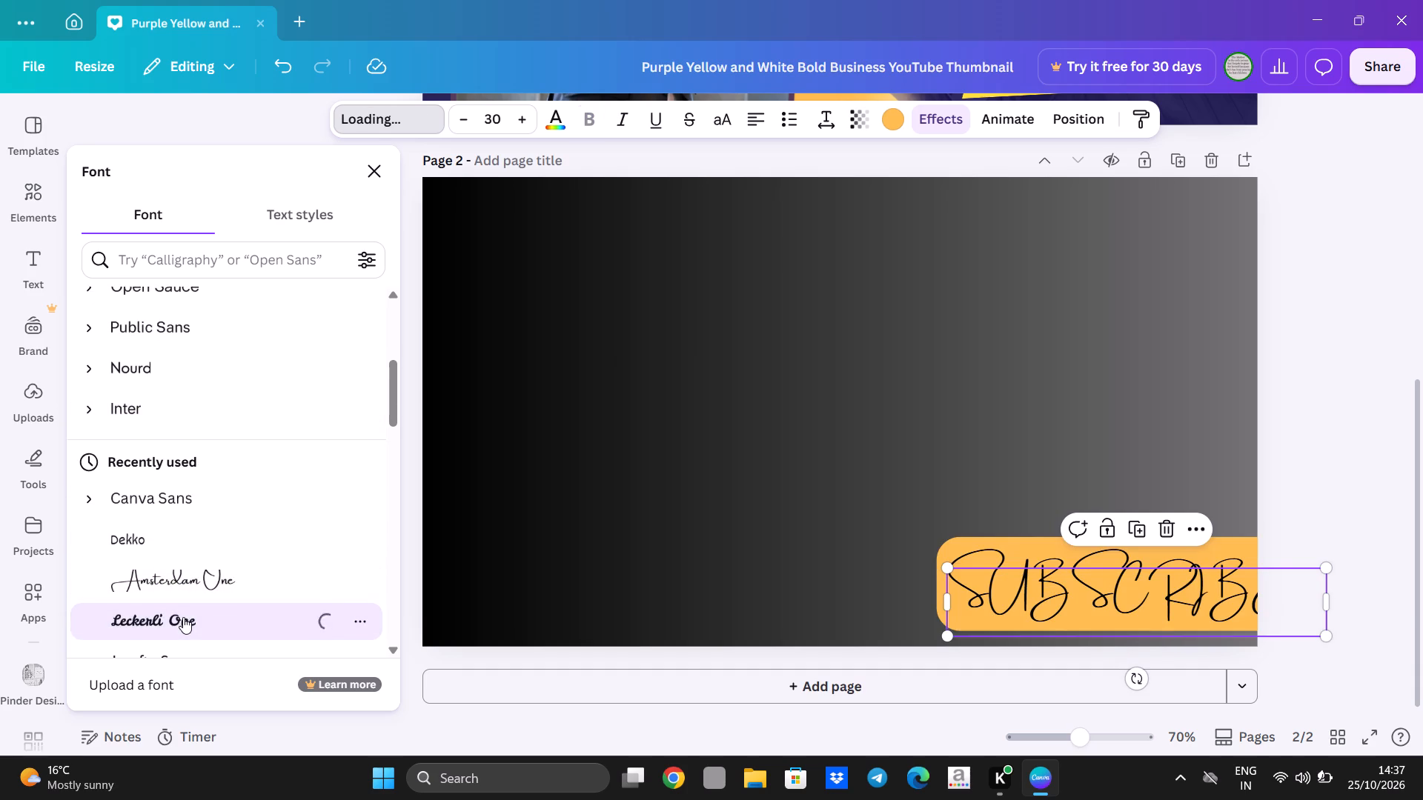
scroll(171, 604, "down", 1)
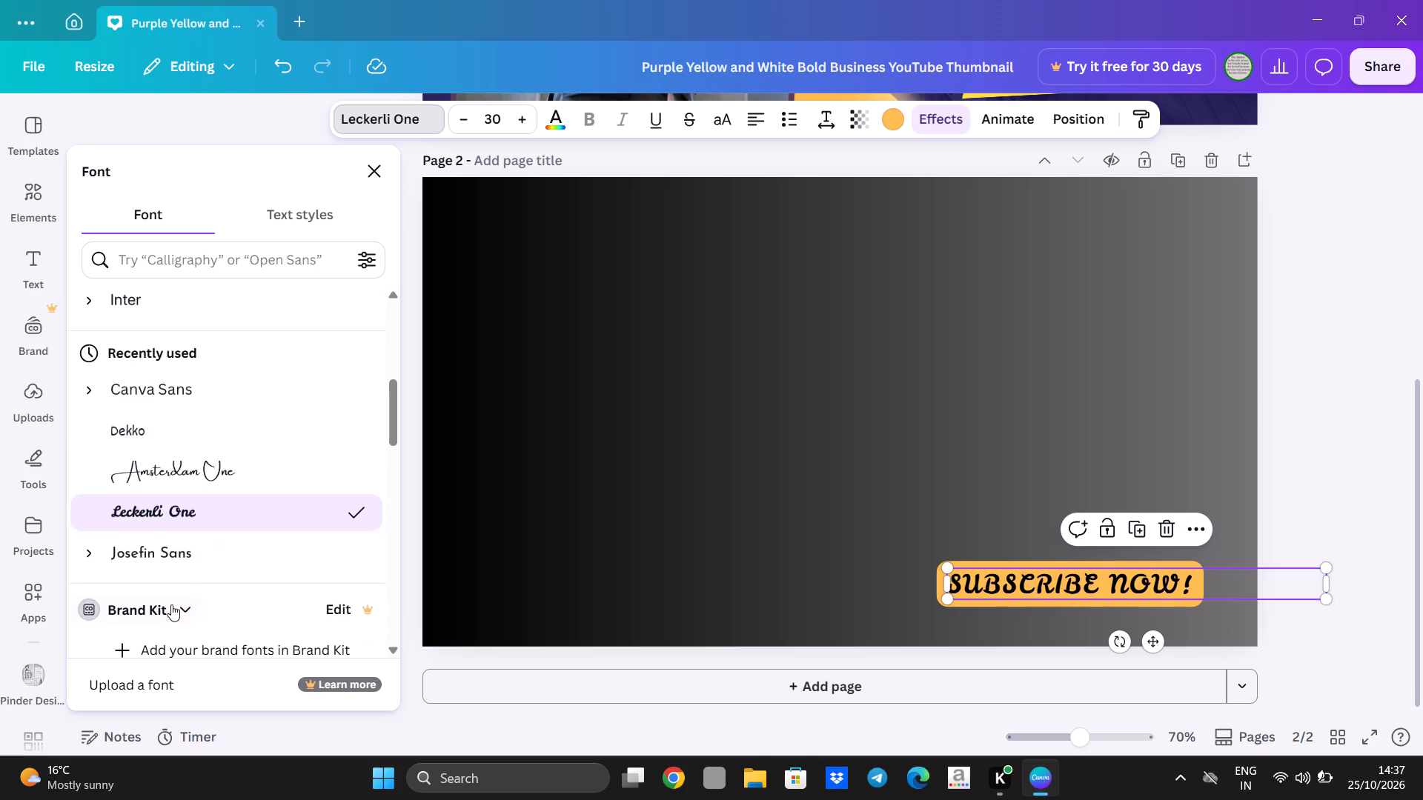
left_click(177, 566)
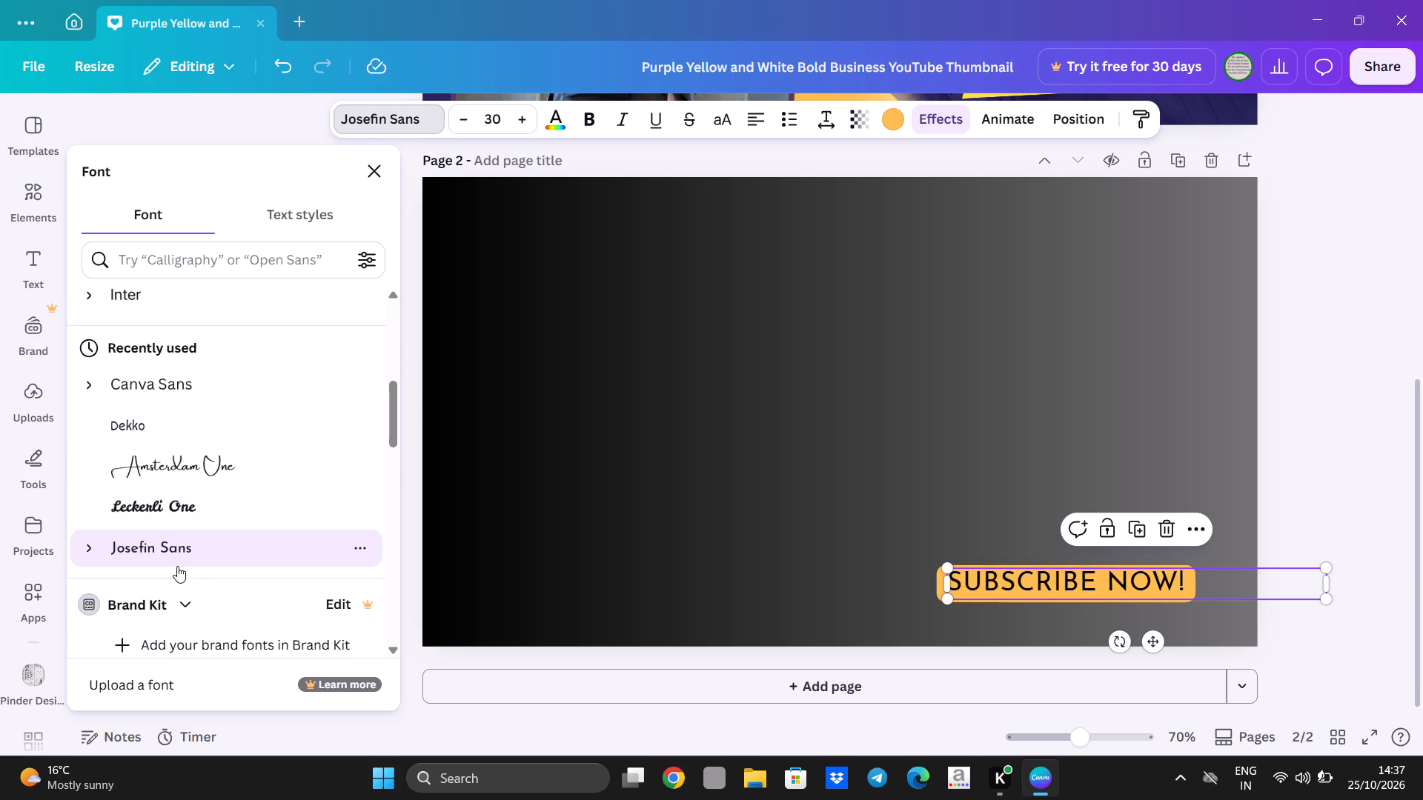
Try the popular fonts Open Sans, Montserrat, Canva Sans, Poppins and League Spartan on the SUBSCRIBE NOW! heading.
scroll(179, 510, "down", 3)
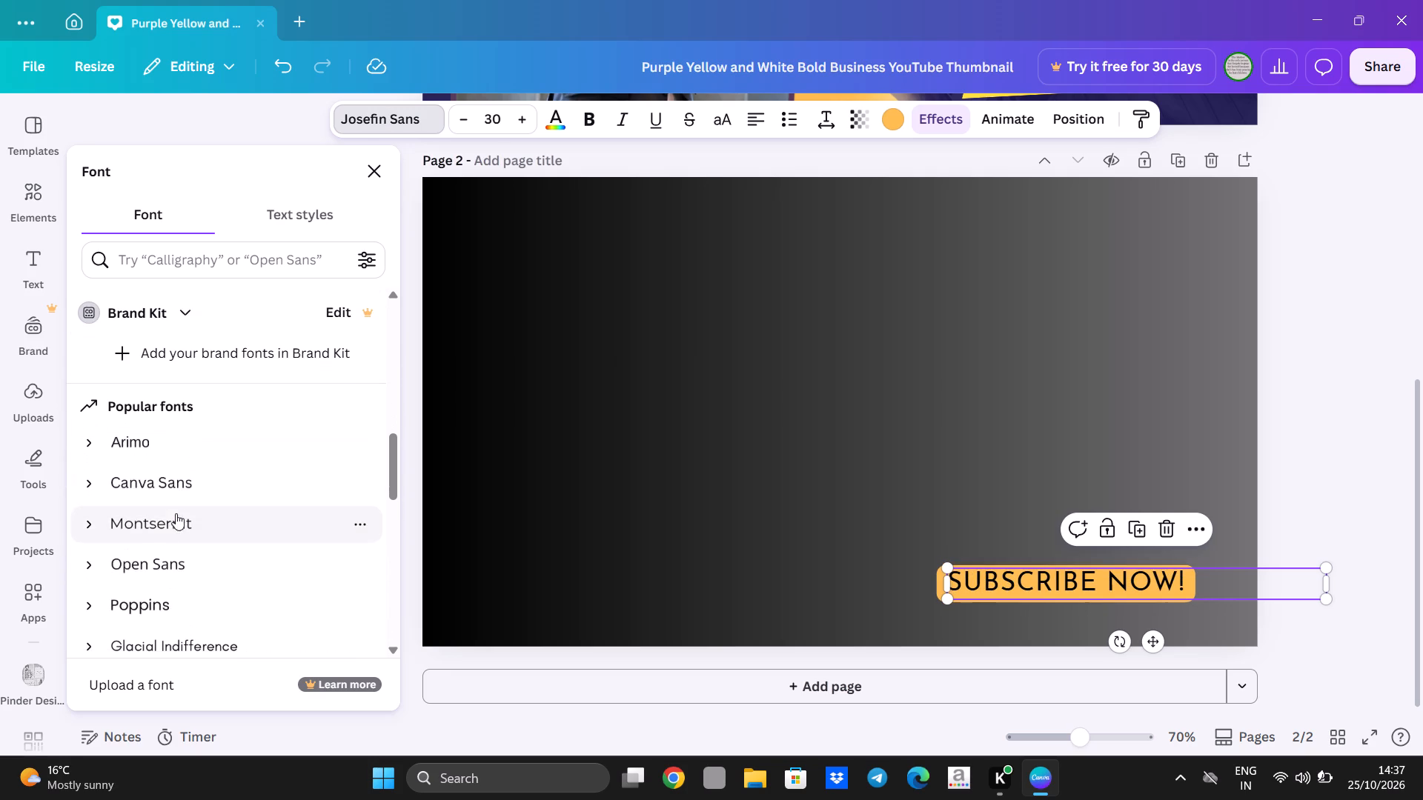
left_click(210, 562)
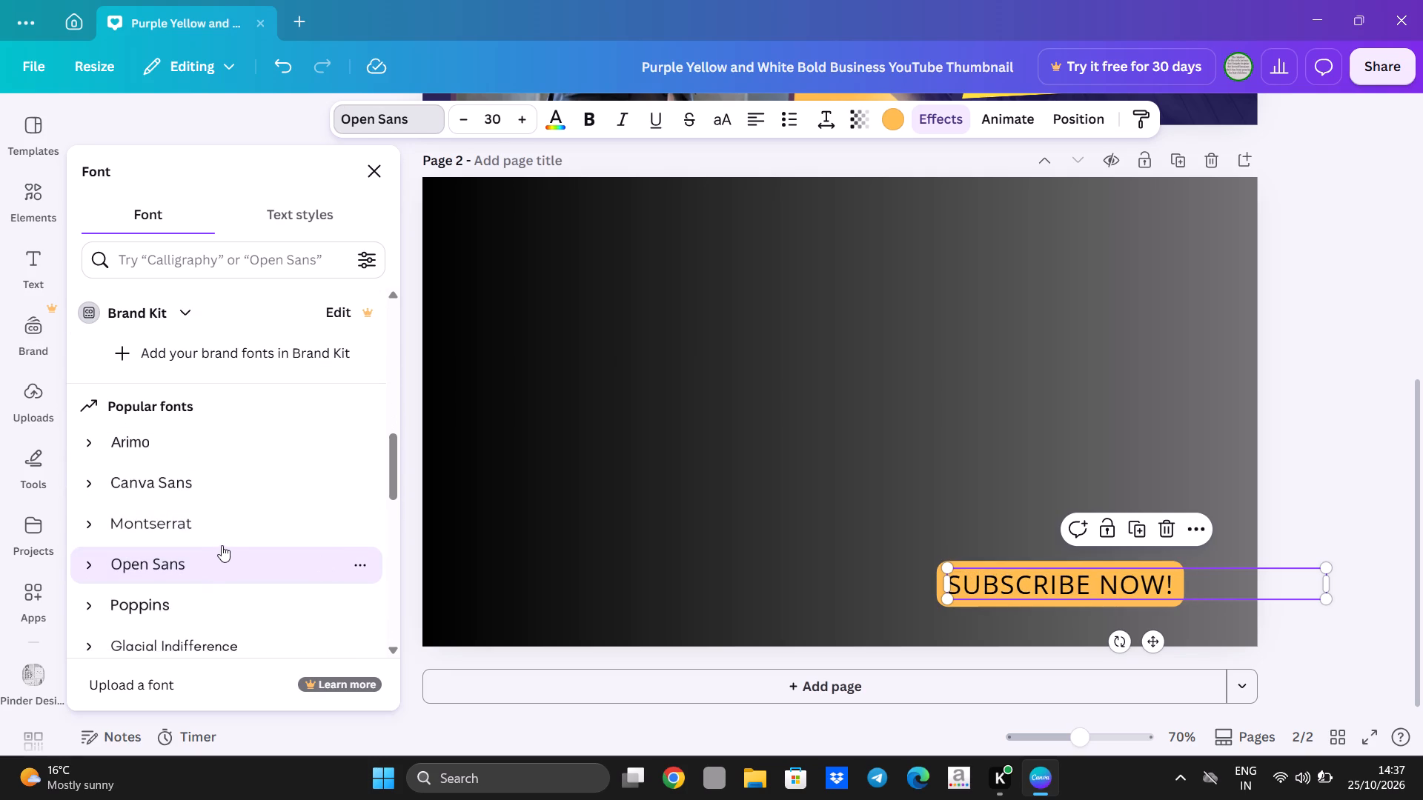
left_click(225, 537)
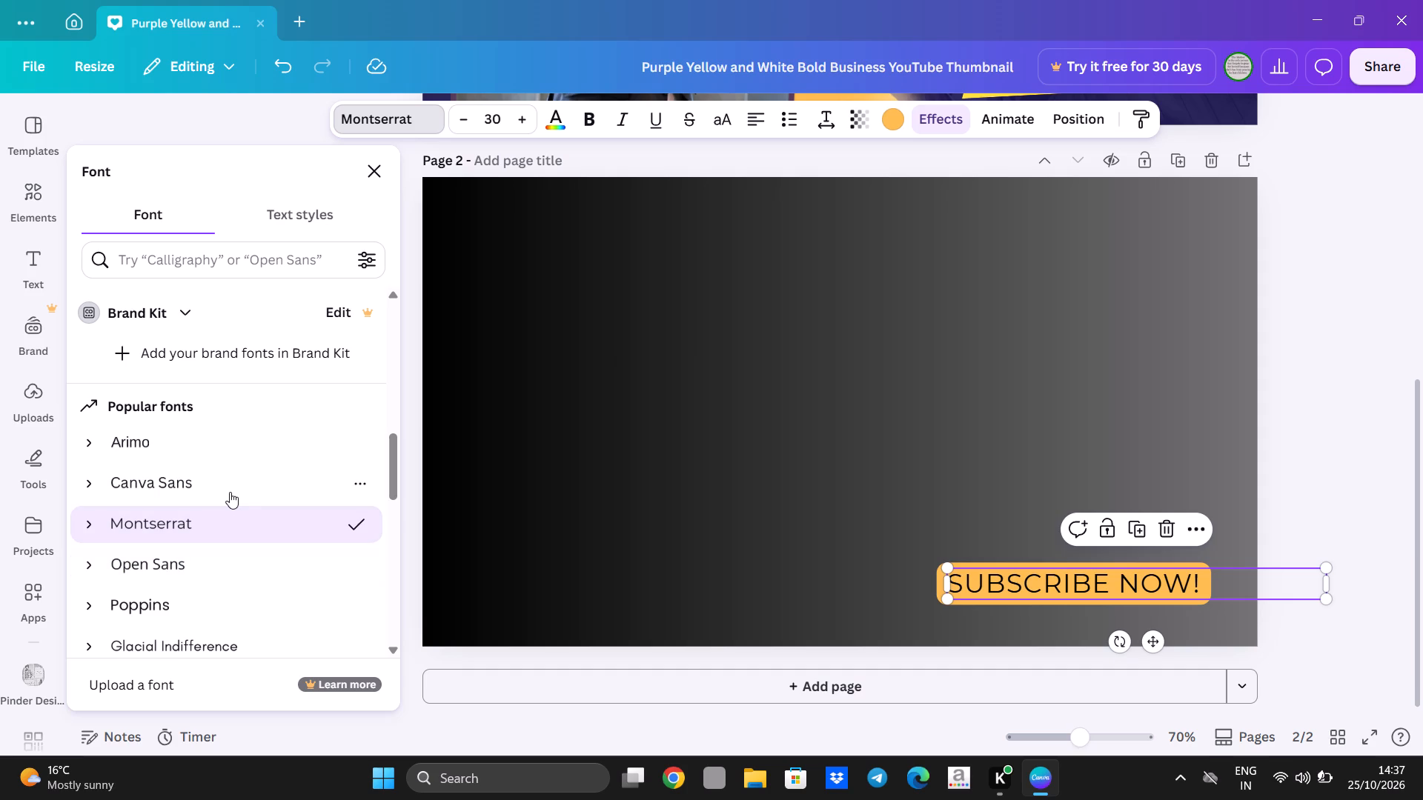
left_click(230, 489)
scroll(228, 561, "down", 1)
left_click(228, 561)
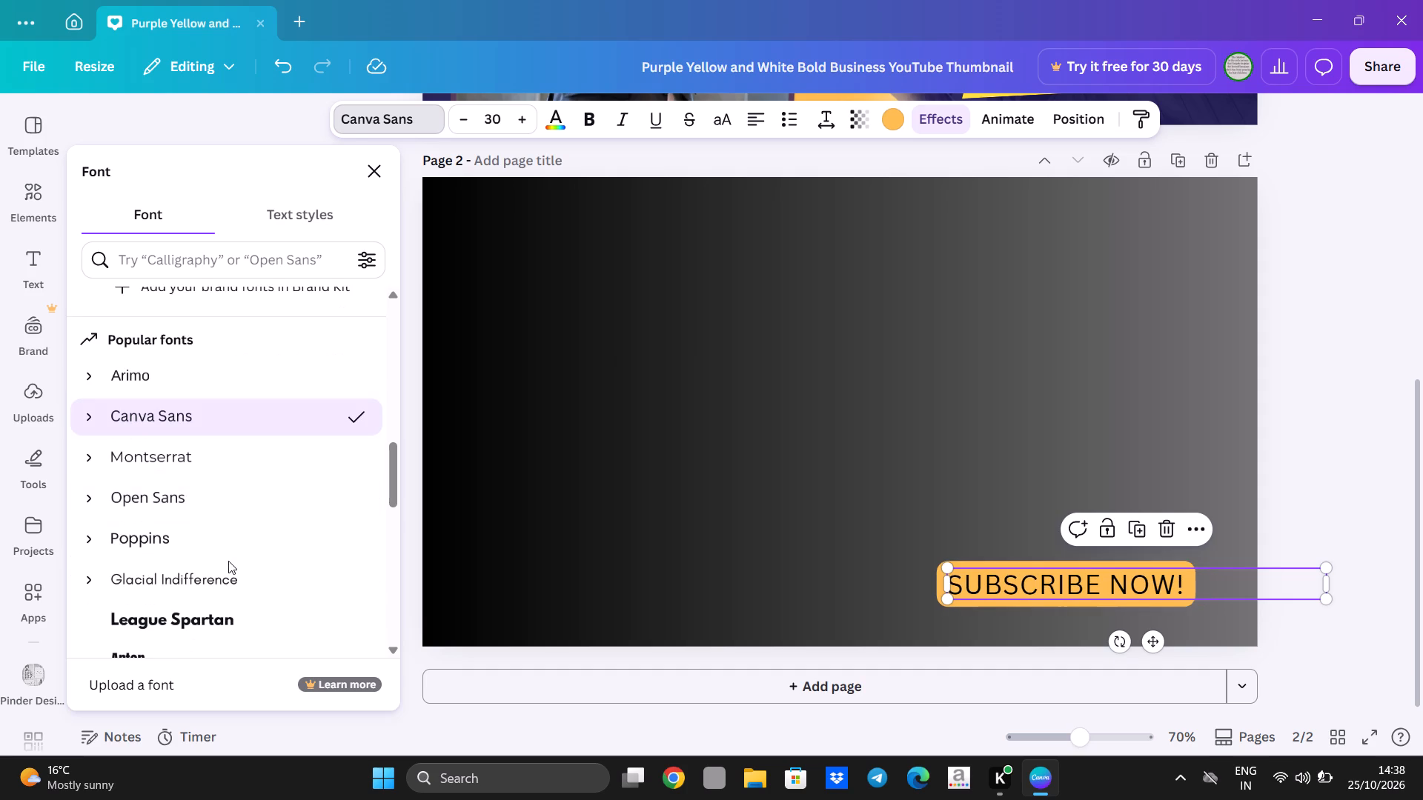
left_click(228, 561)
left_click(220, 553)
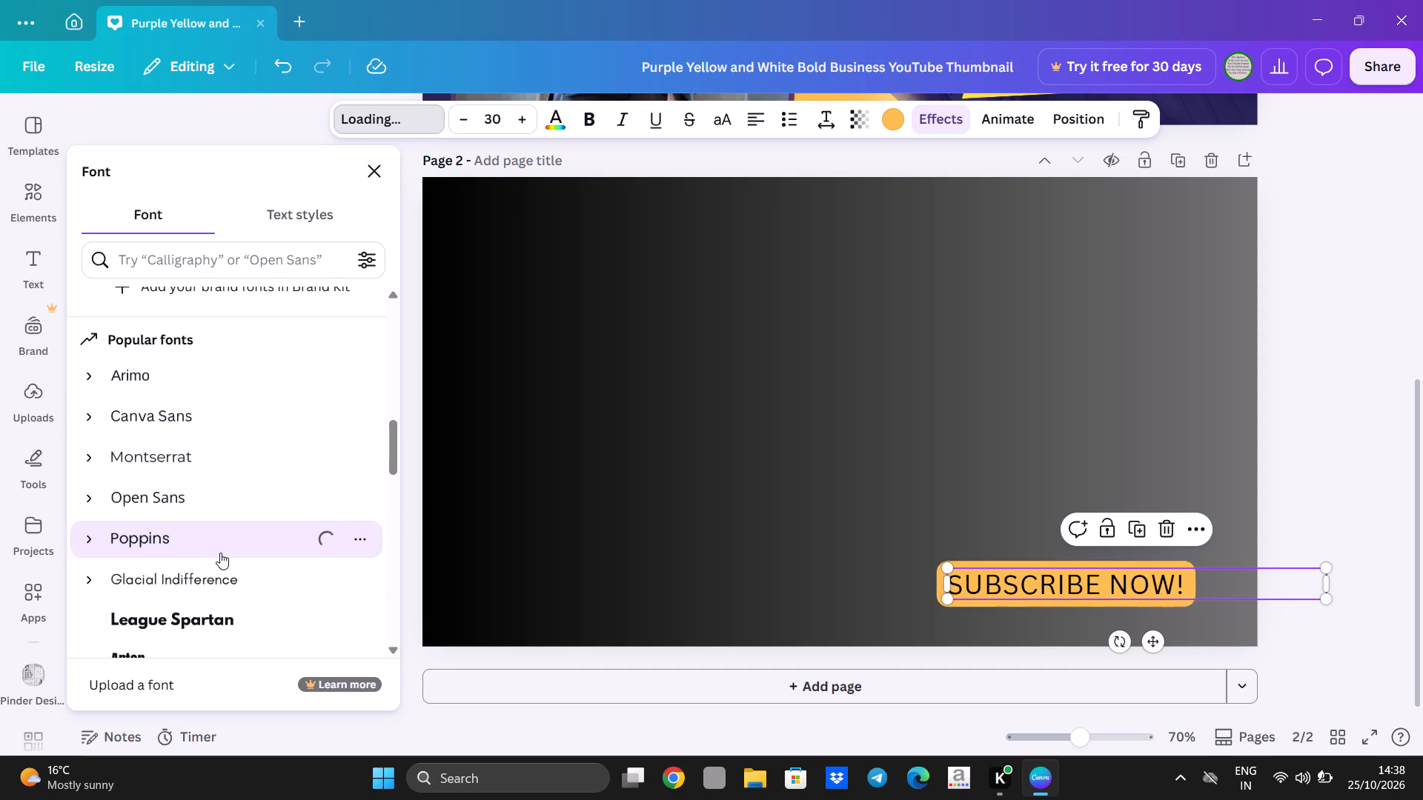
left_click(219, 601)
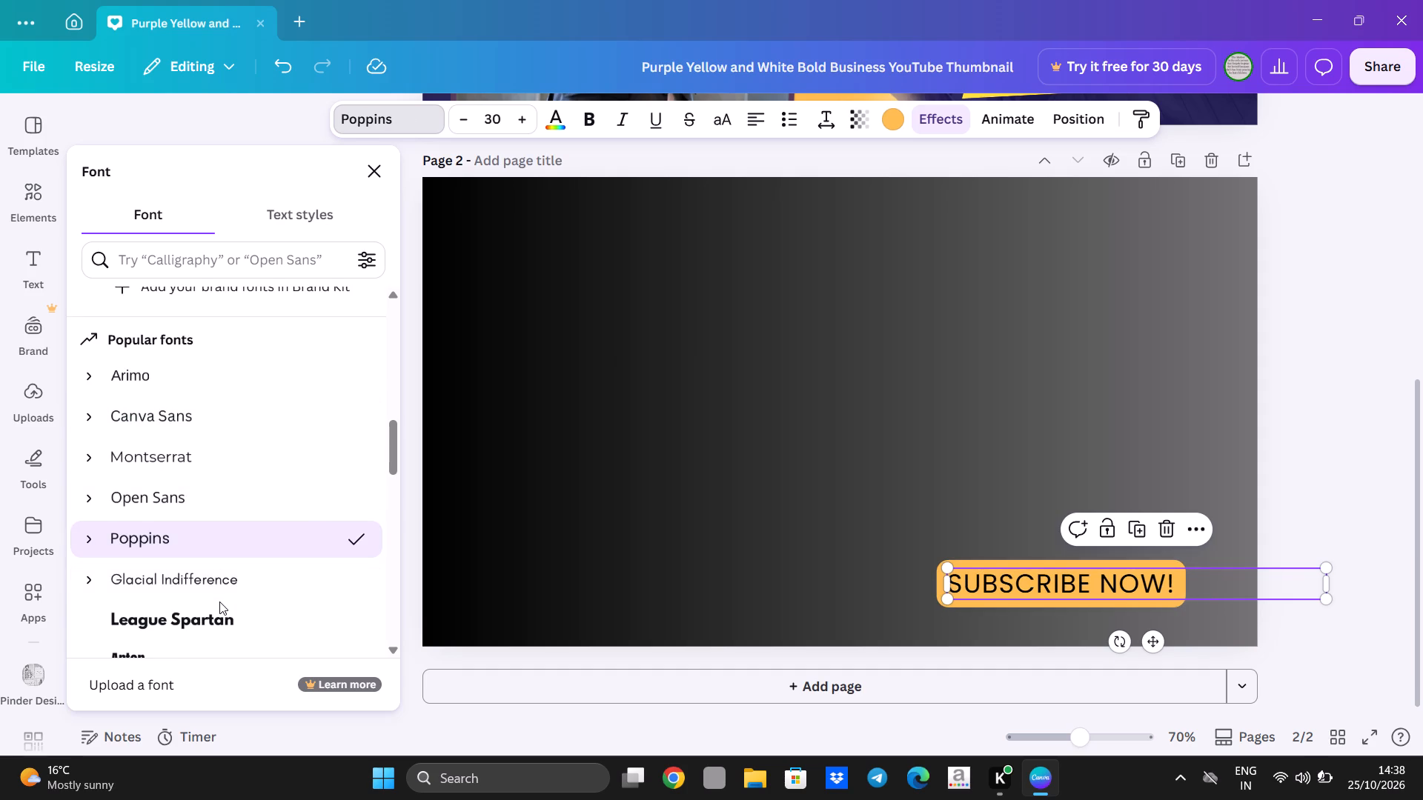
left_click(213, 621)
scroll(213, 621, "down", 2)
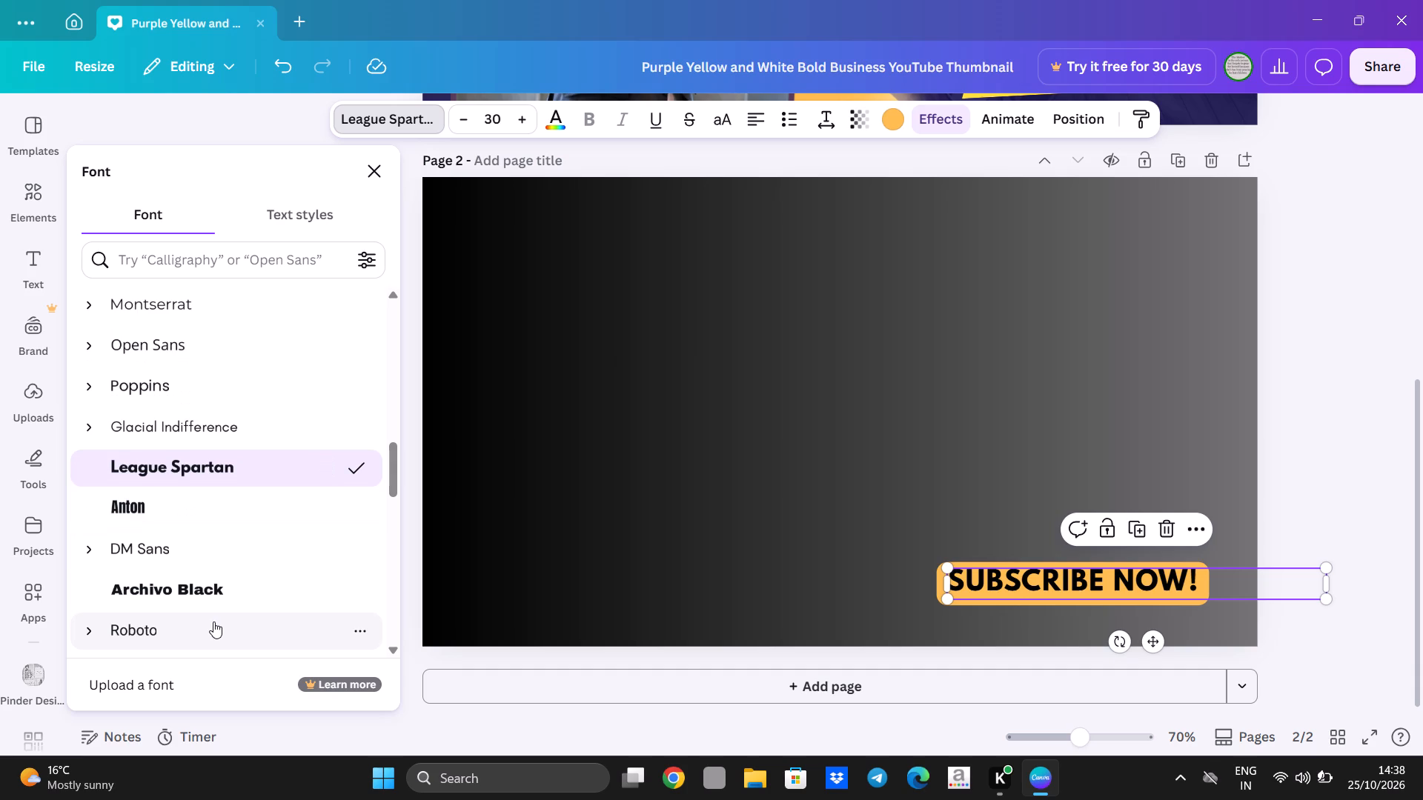
Set the SUBSCRIBE NOW! heading's font to Anton, trying DM Sans for comparison.
left_click(180, 518)
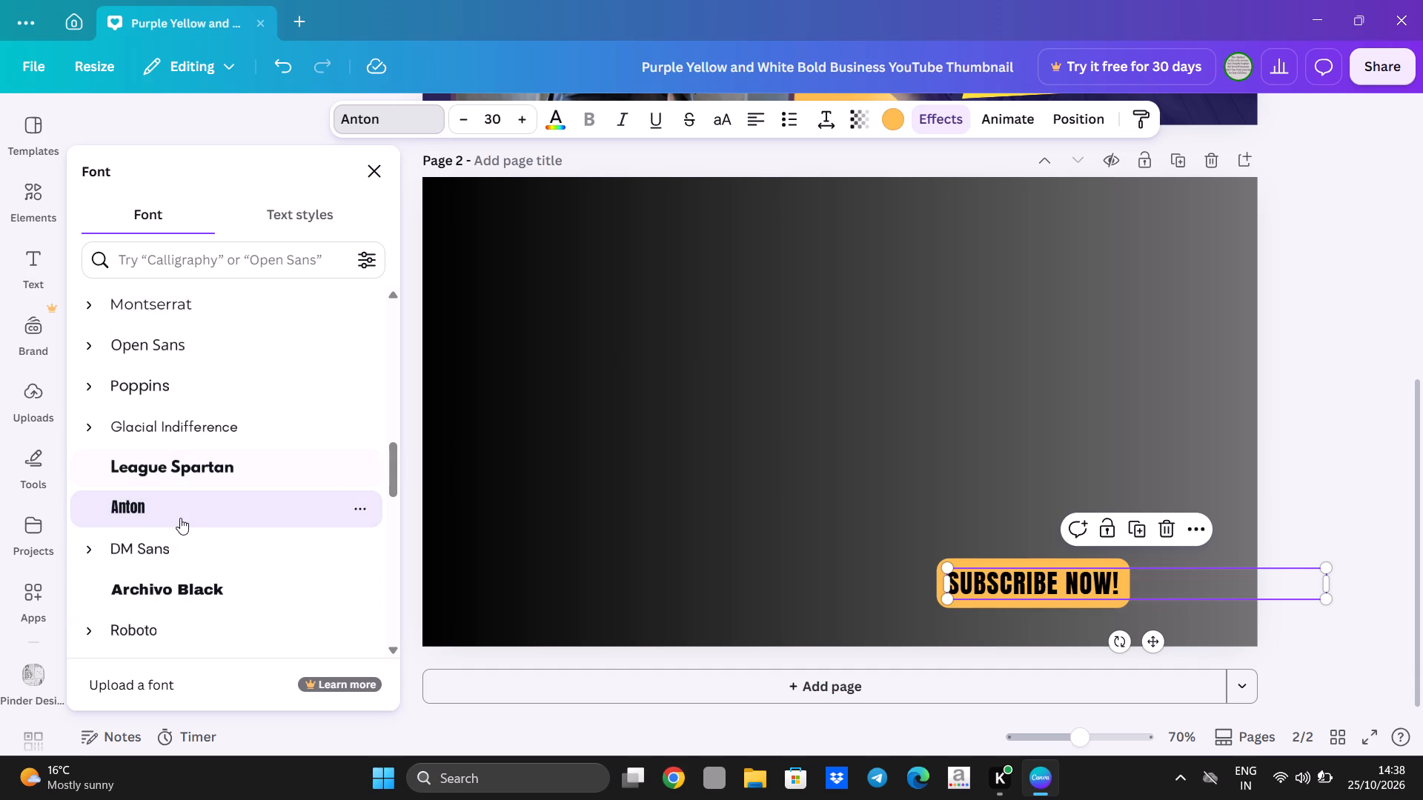
left_click(167, 555)
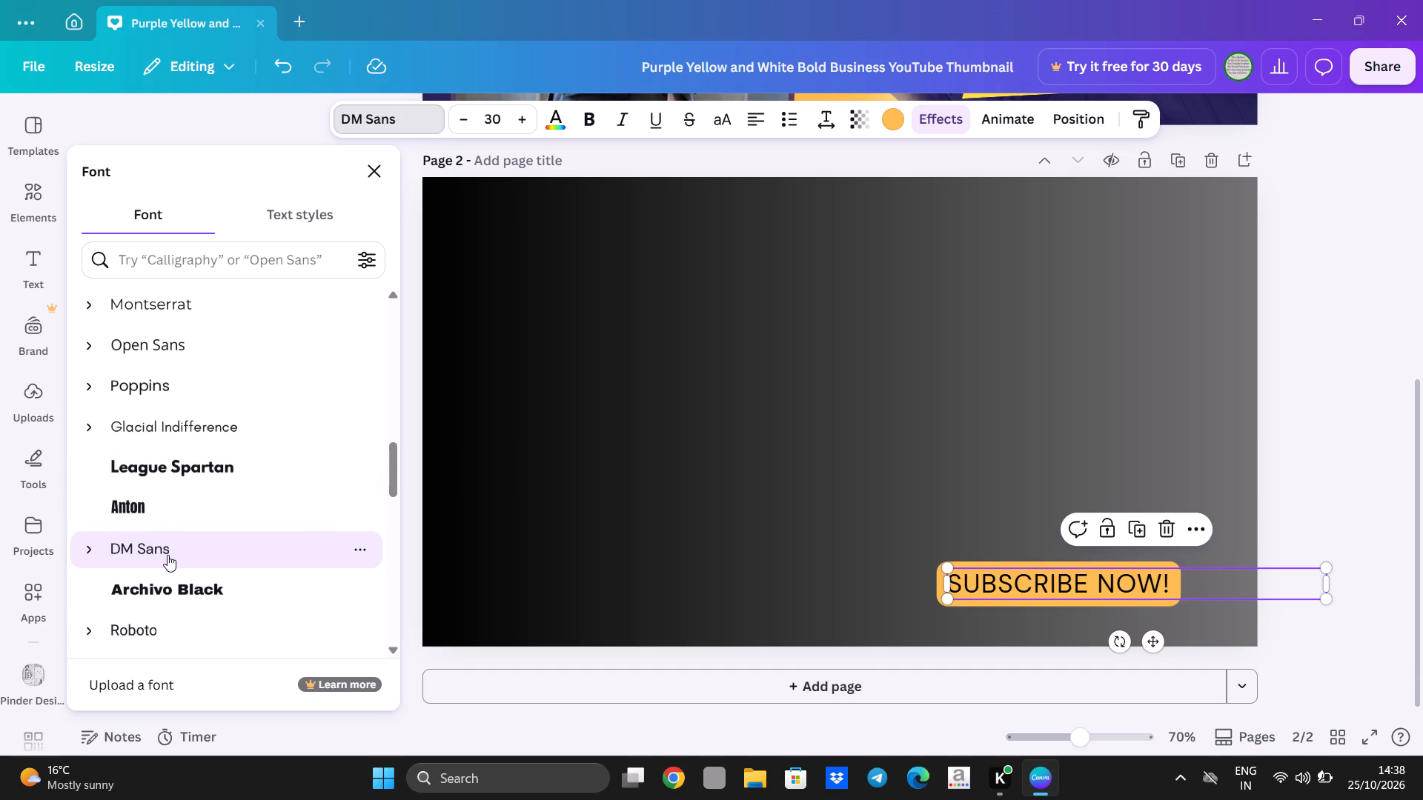
left_click_drag(170, 531, 192, 502)
left_click(192, 502)
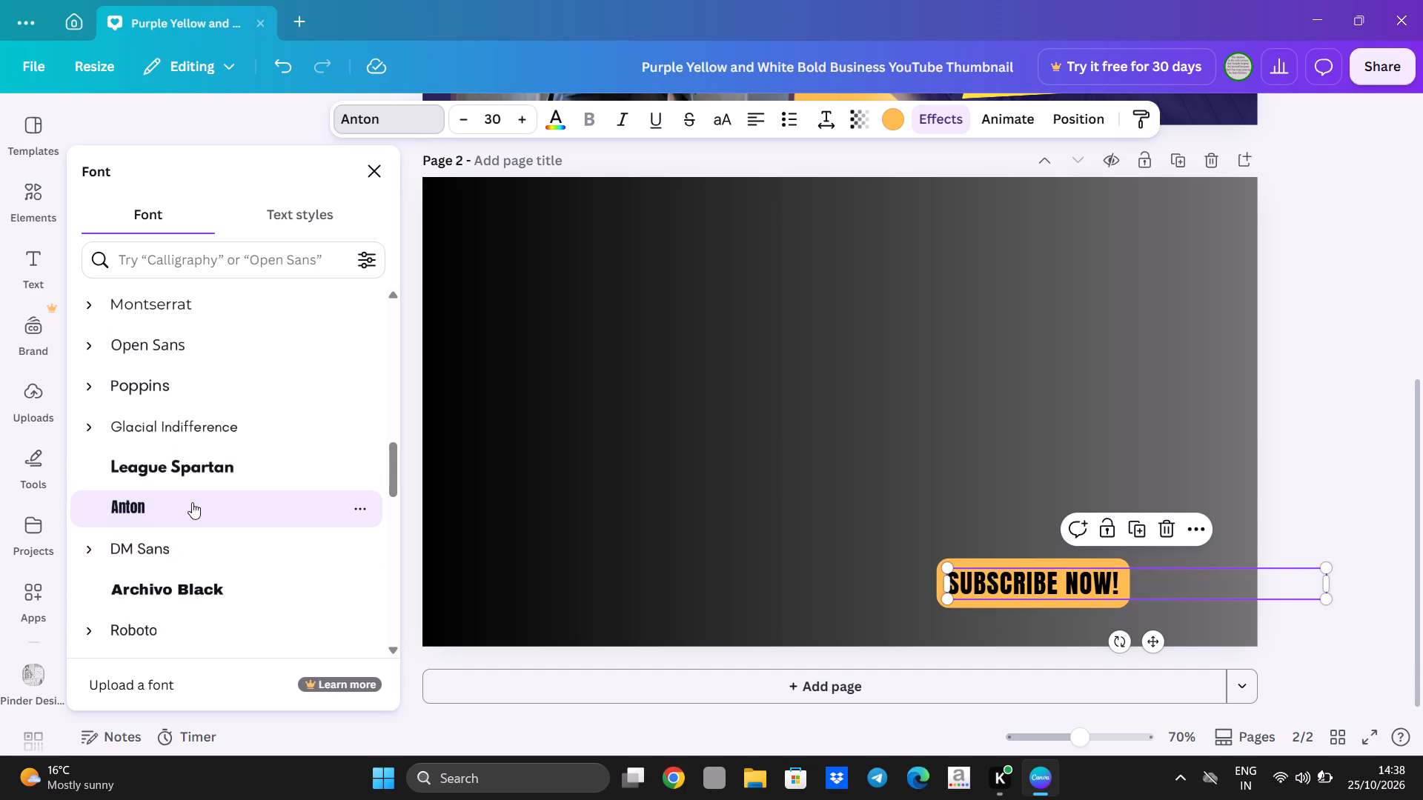
left_click(465, 454)
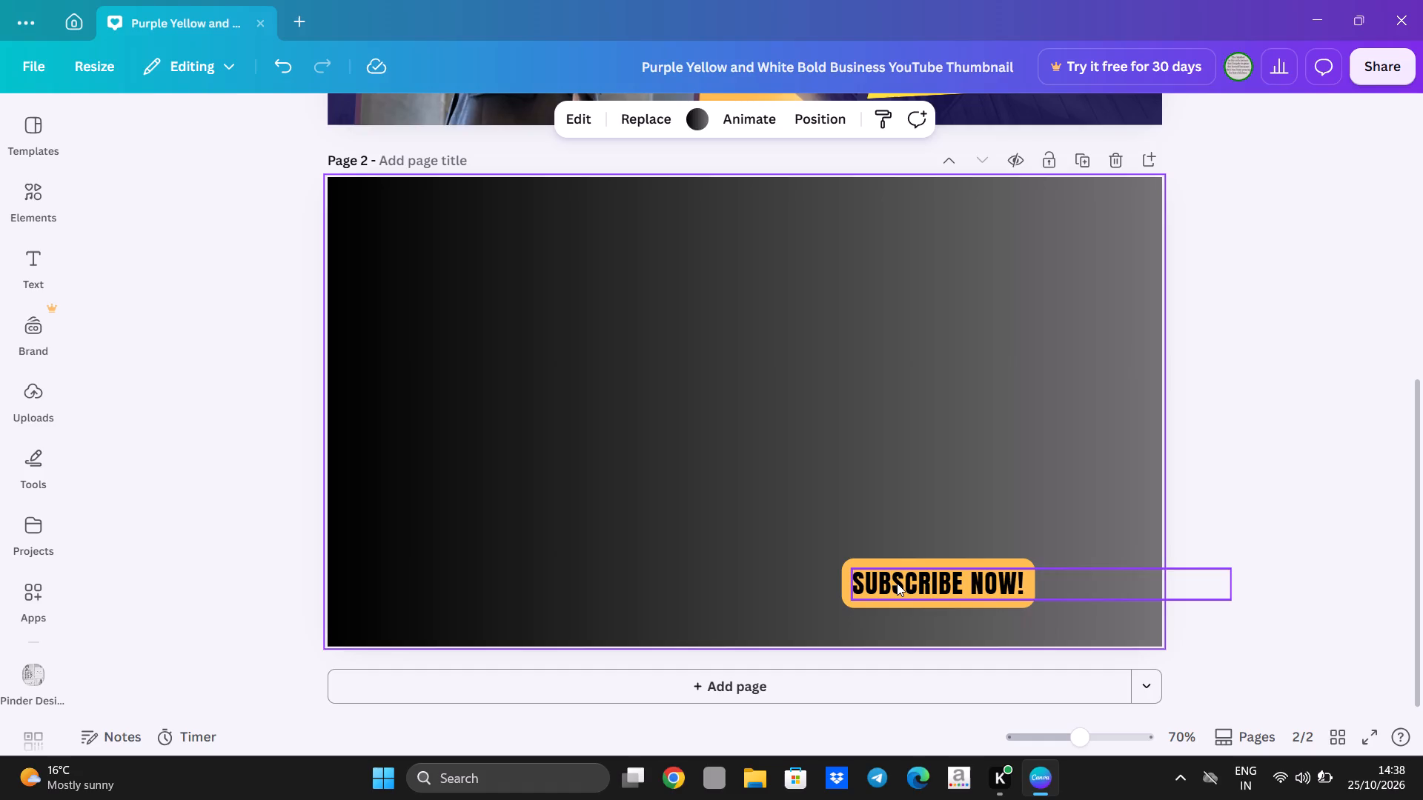
Move the SUBSCRIBE NOW! heading a little closer to page 2's lower-right corner.
left_click_drag(897, 583, 944, 590)
left_click(1361, 287)
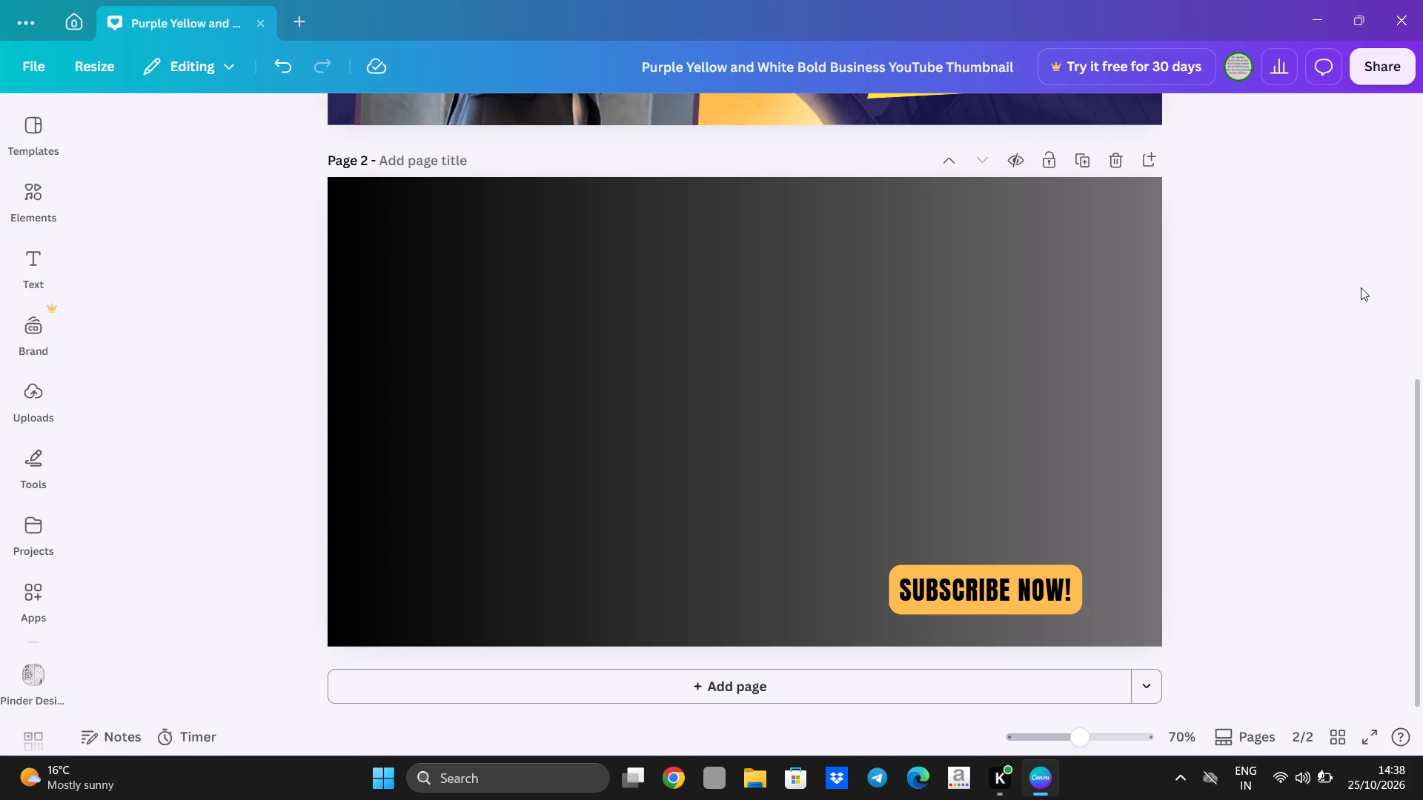
Reposition the IDEAS! heading on page 1 slightly lower, just above the yellow SUBSCRIBE NOW! banner.
scroll(955, 386, "up", 5)
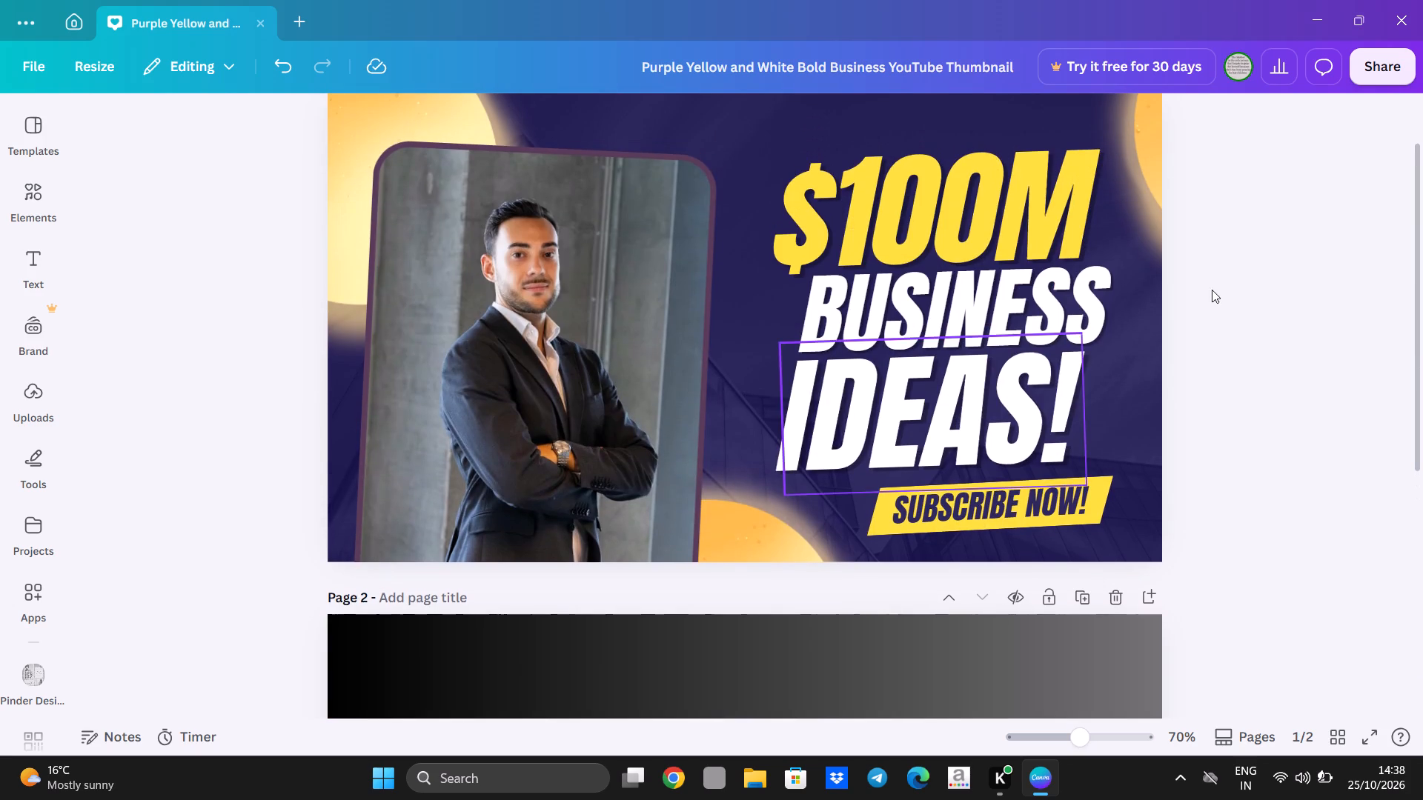
left_click(1294, 267)
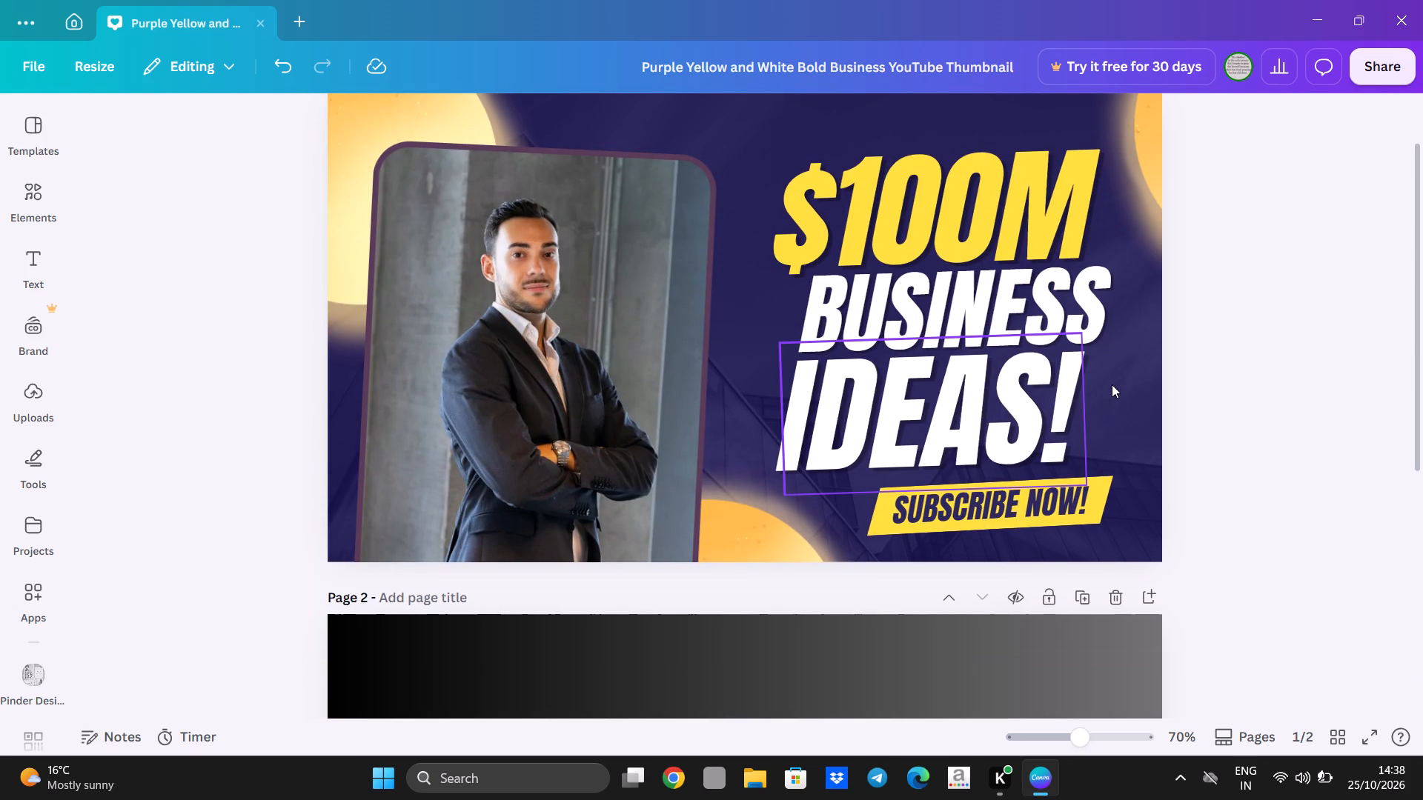
left_click(1112, 384)
left_click(1405, 208)
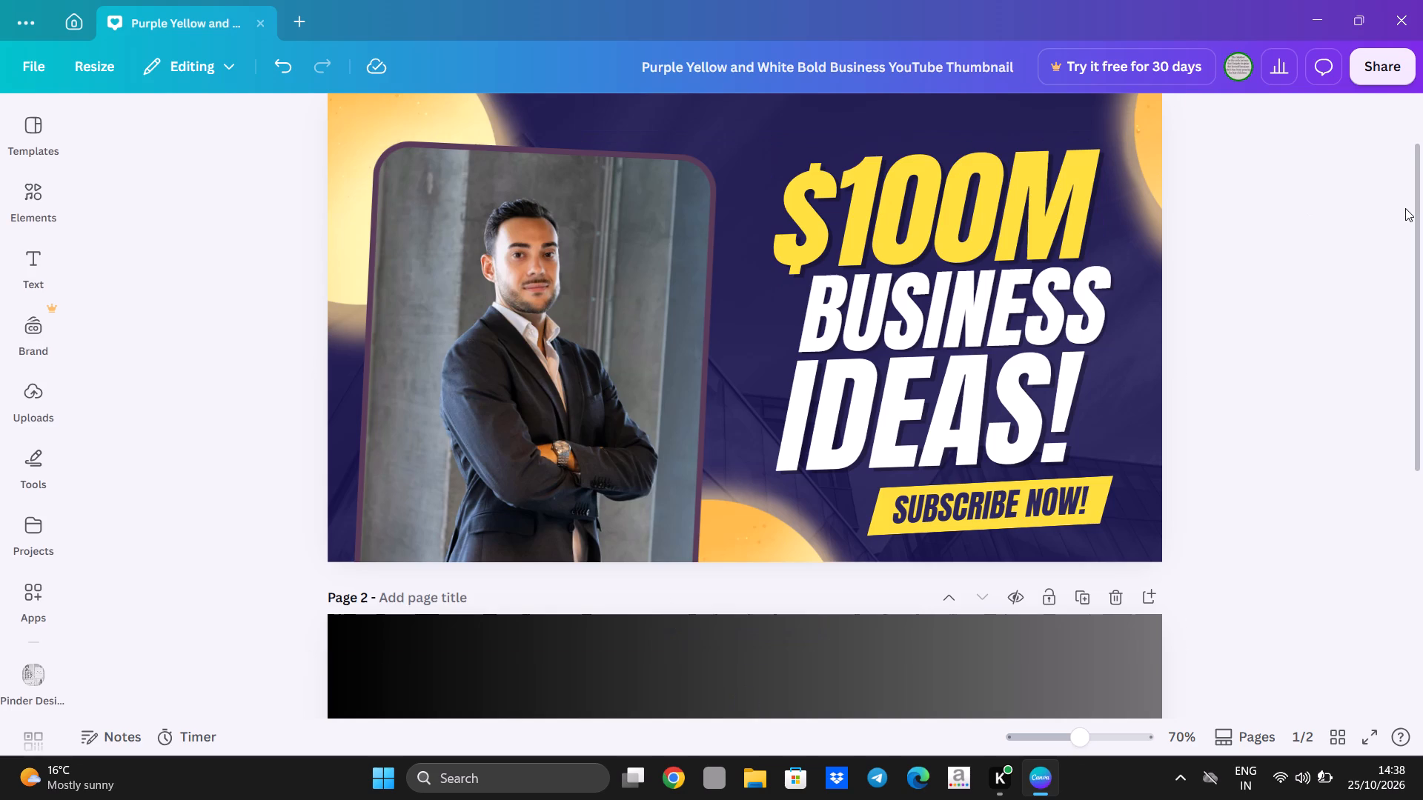
left_click_drag(1026, 393, 1004, 368)
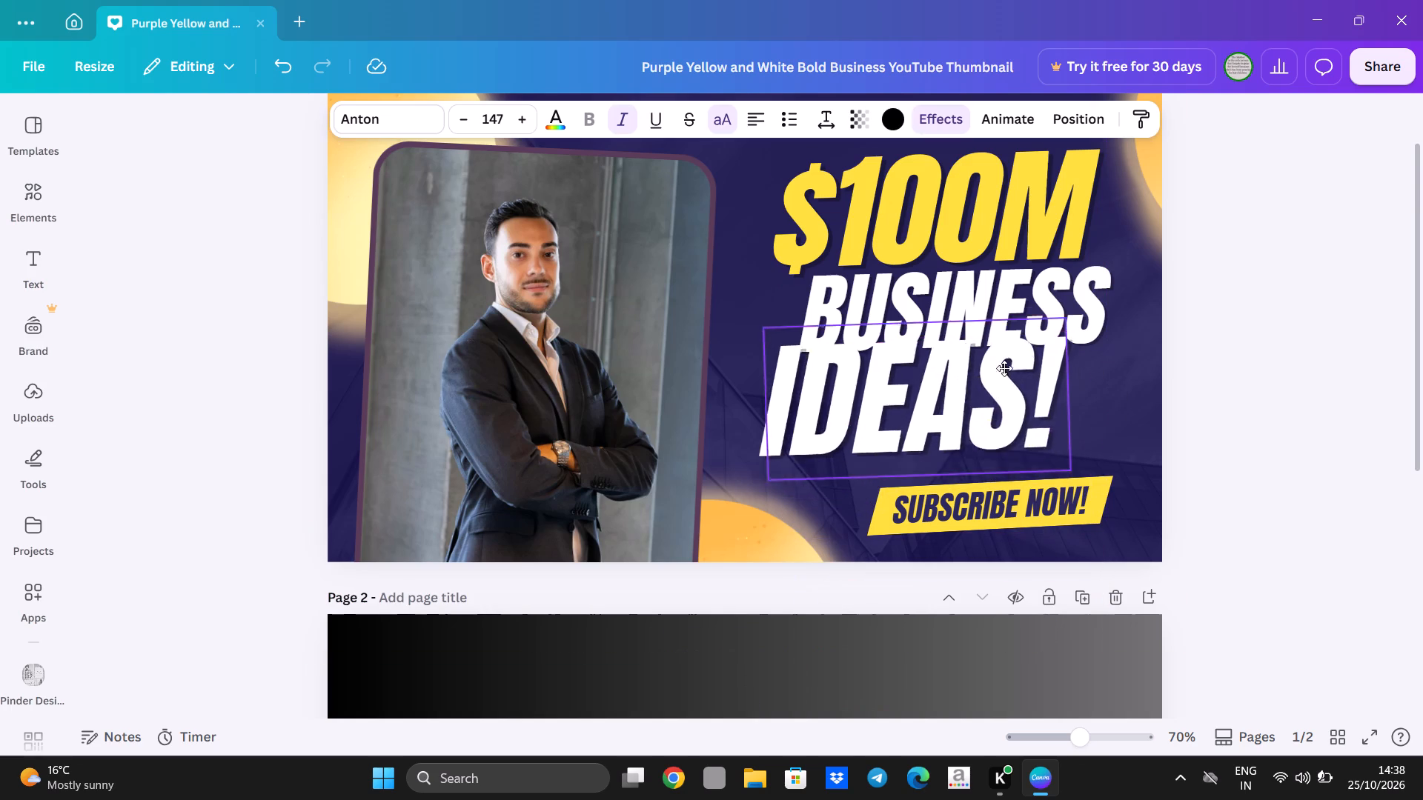
left_click_drag(1004, 368, 1035, 399)
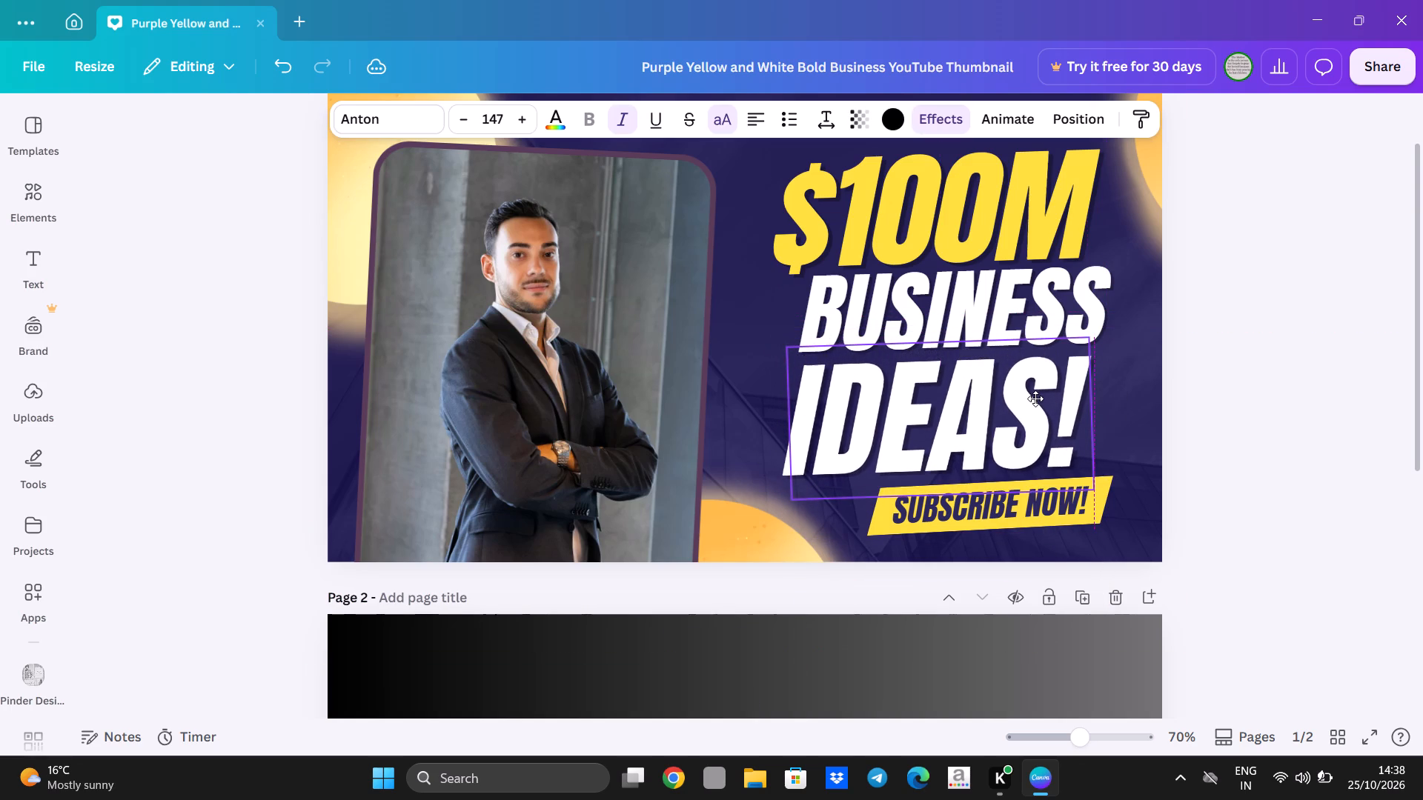
left_click_drag(1035, 399, 1035, 399)
double_click(1351, 202)
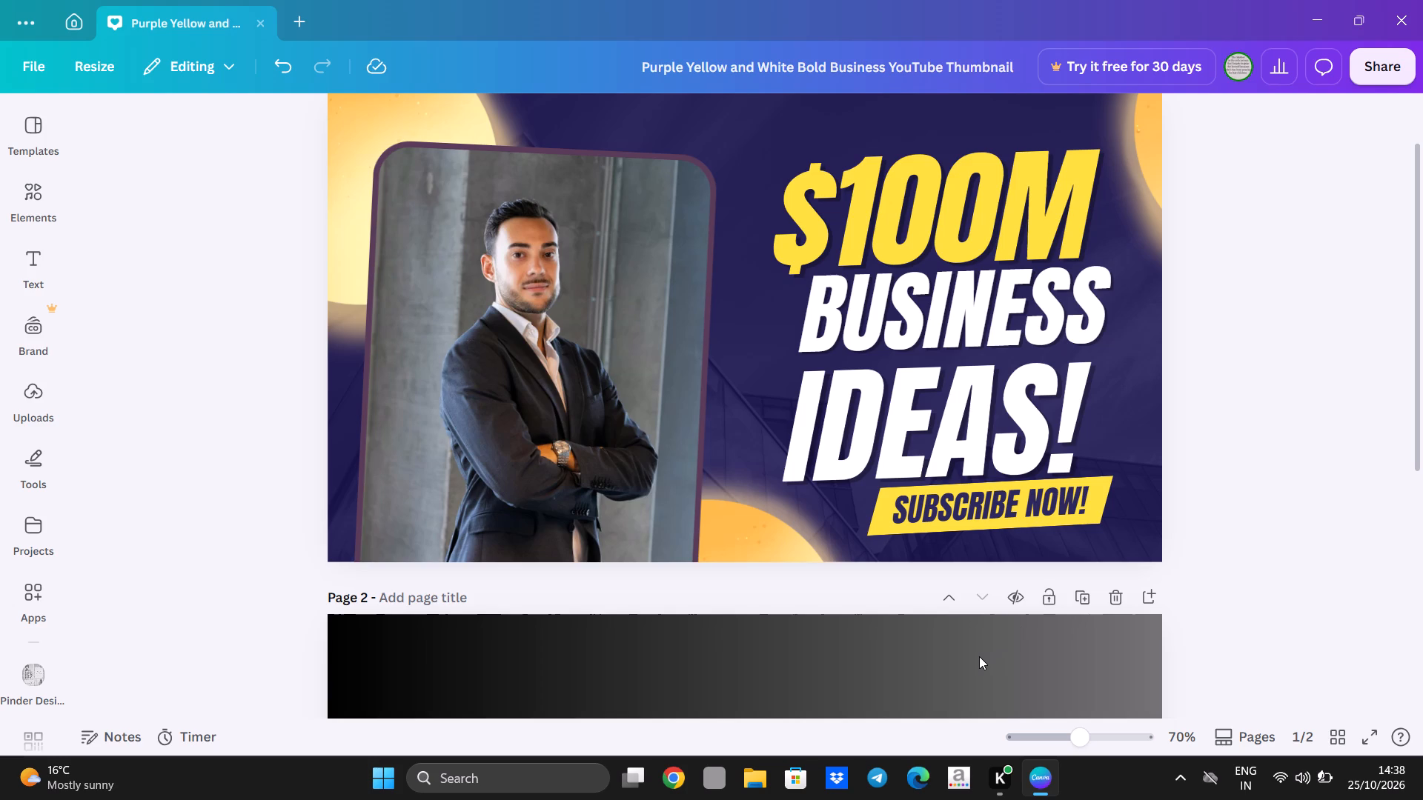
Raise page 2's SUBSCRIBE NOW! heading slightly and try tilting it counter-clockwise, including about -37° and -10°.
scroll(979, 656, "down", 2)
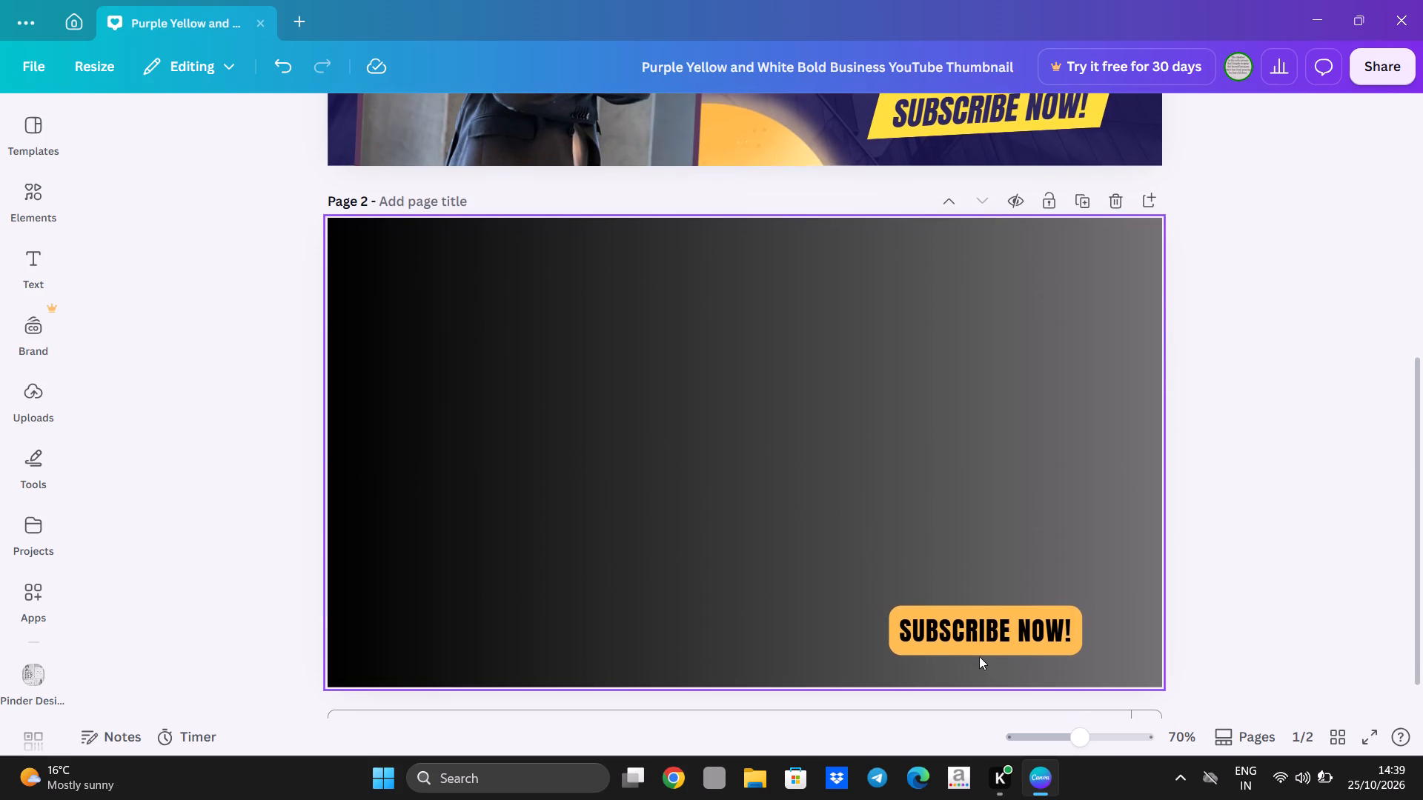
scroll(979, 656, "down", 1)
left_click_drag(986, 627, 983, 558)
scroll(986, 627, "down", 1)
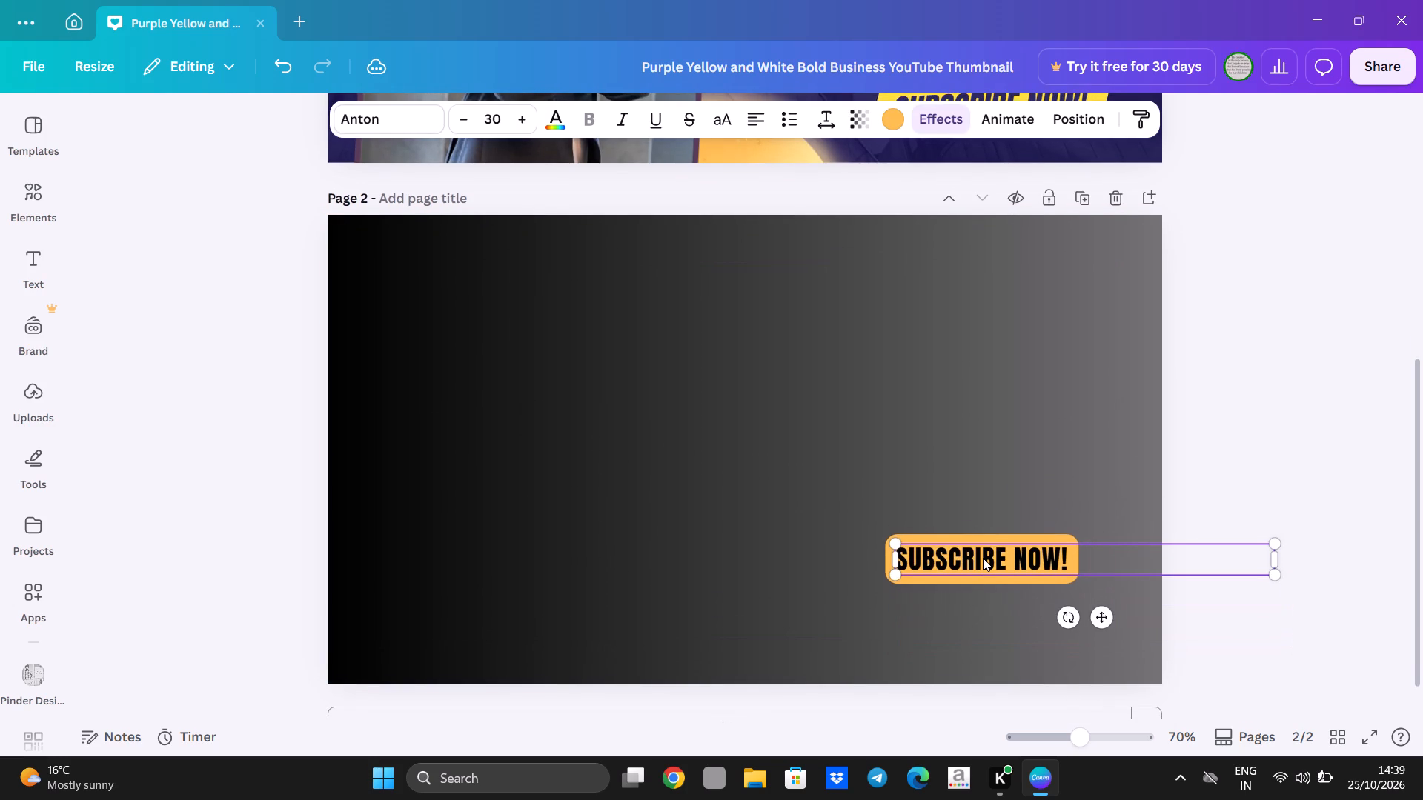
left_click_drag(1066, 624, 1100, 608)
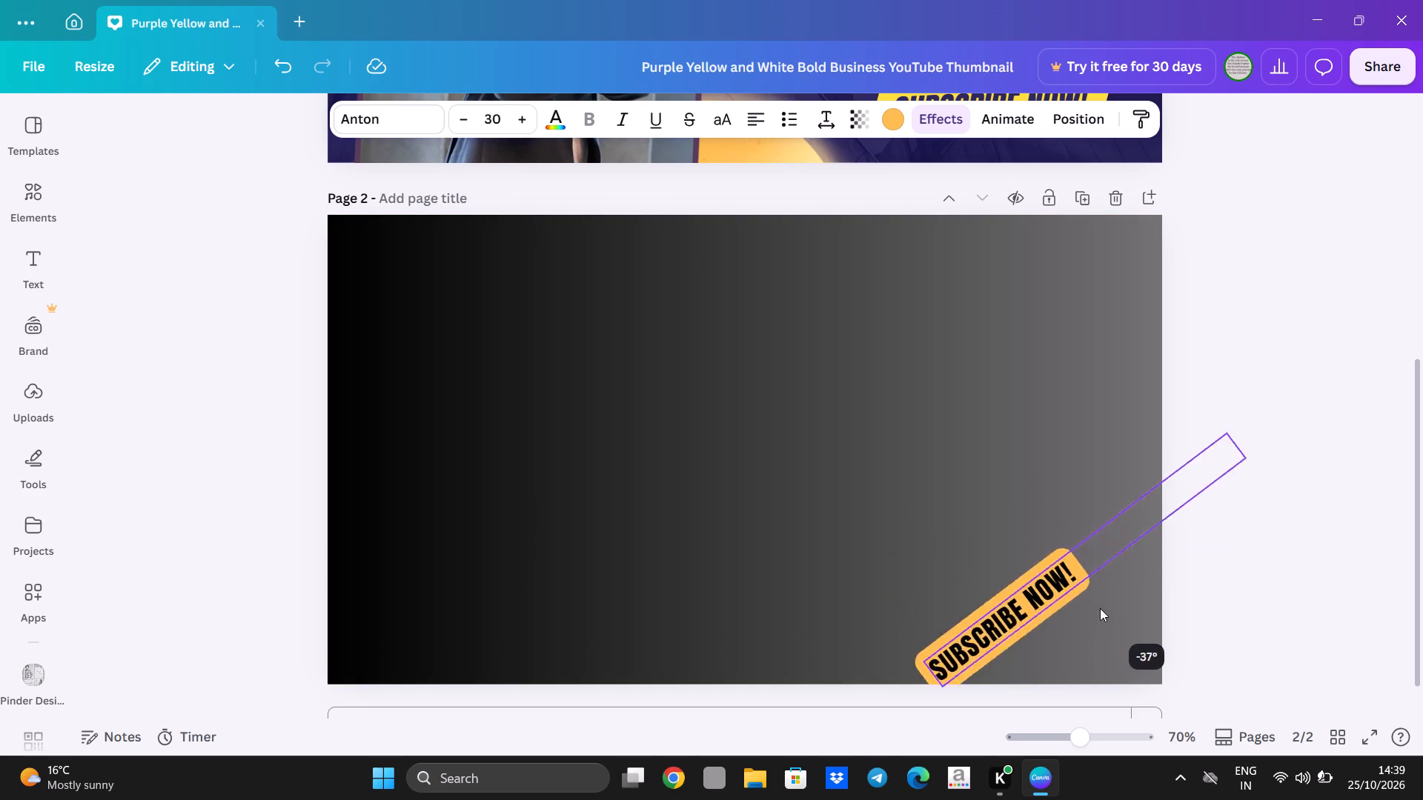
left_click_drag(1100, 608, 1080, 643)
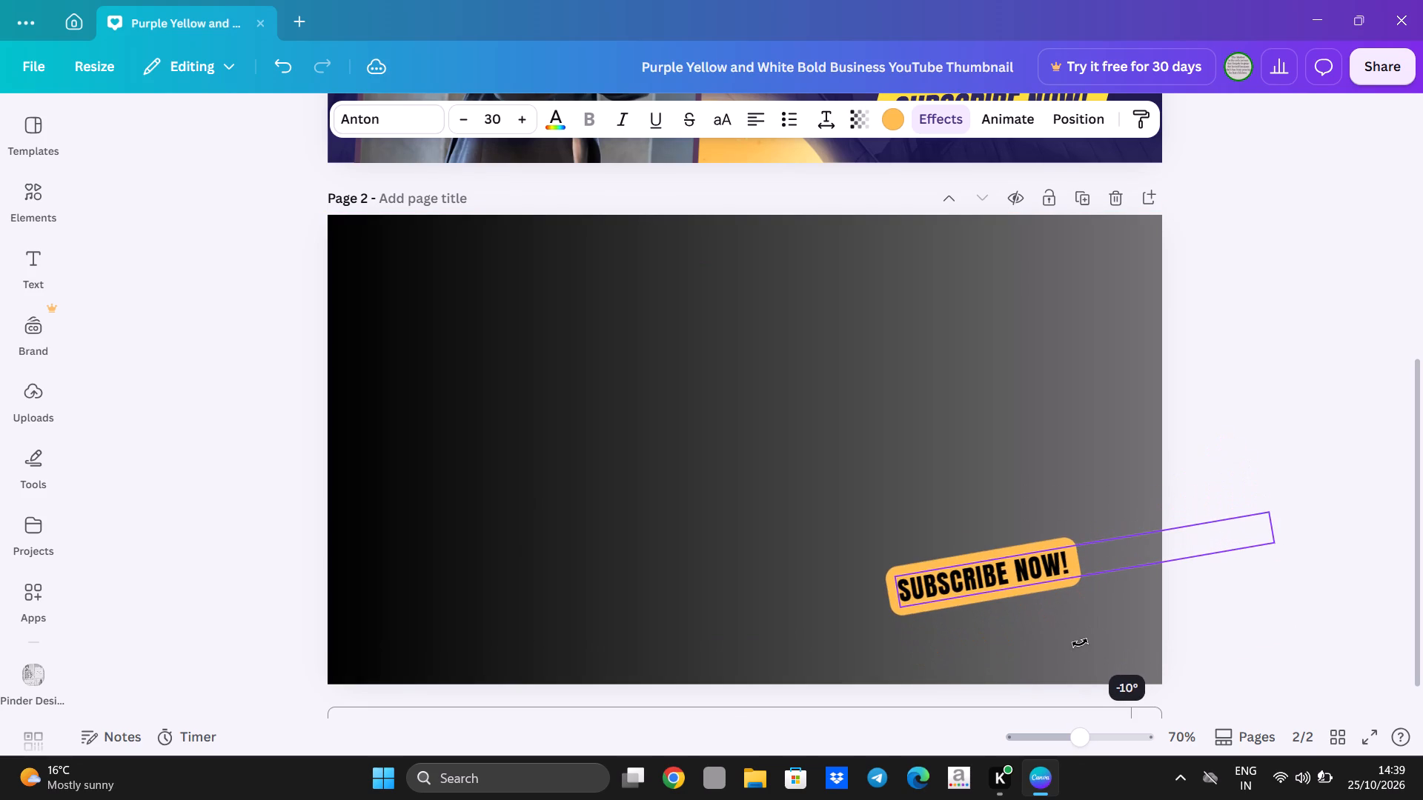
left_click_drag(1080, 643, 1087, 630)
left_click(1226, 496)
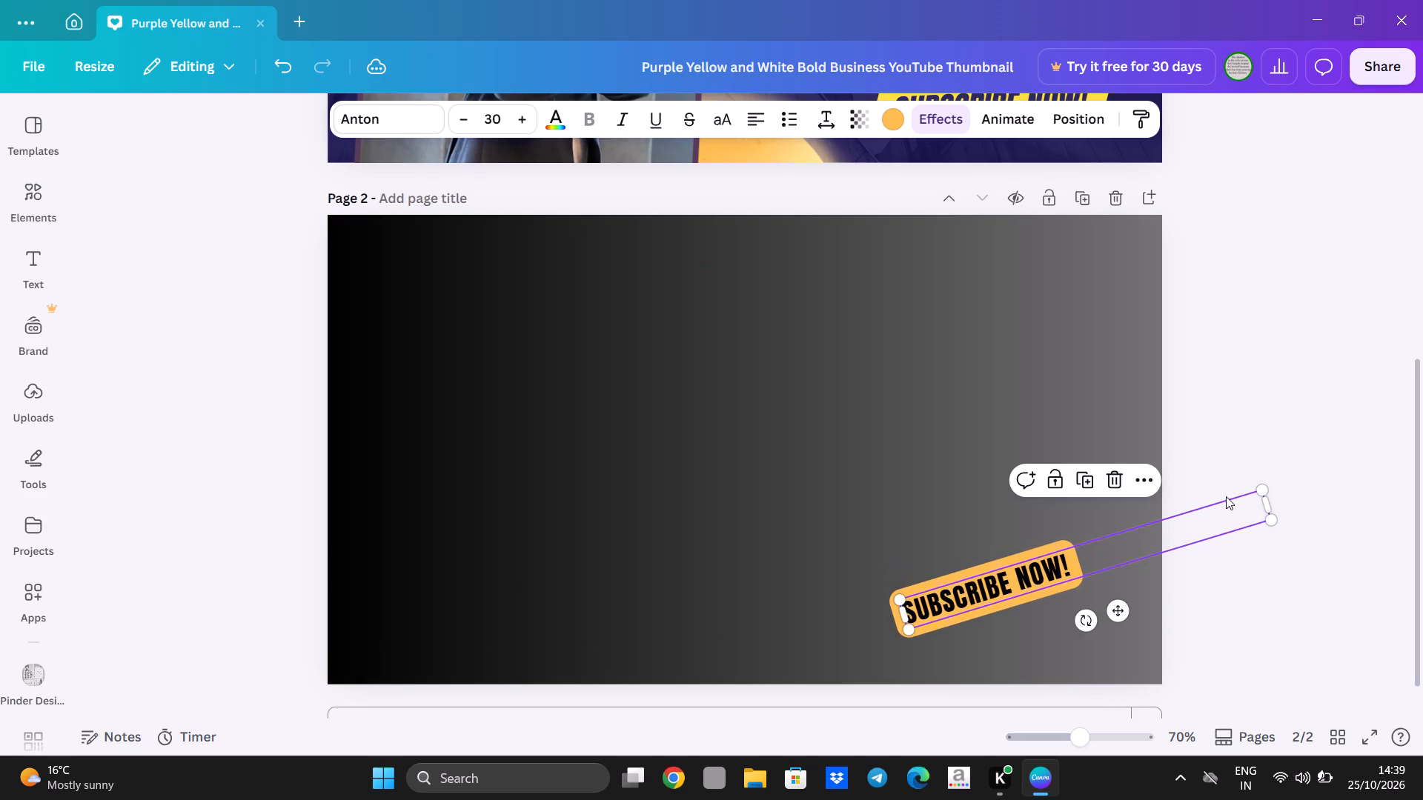
Straighten the tilted SUBSCRIBE NOW! heading back to horizontal and place it near page 2's lower-right corner.
left_click_drag(1069, 557, 1128, 587)
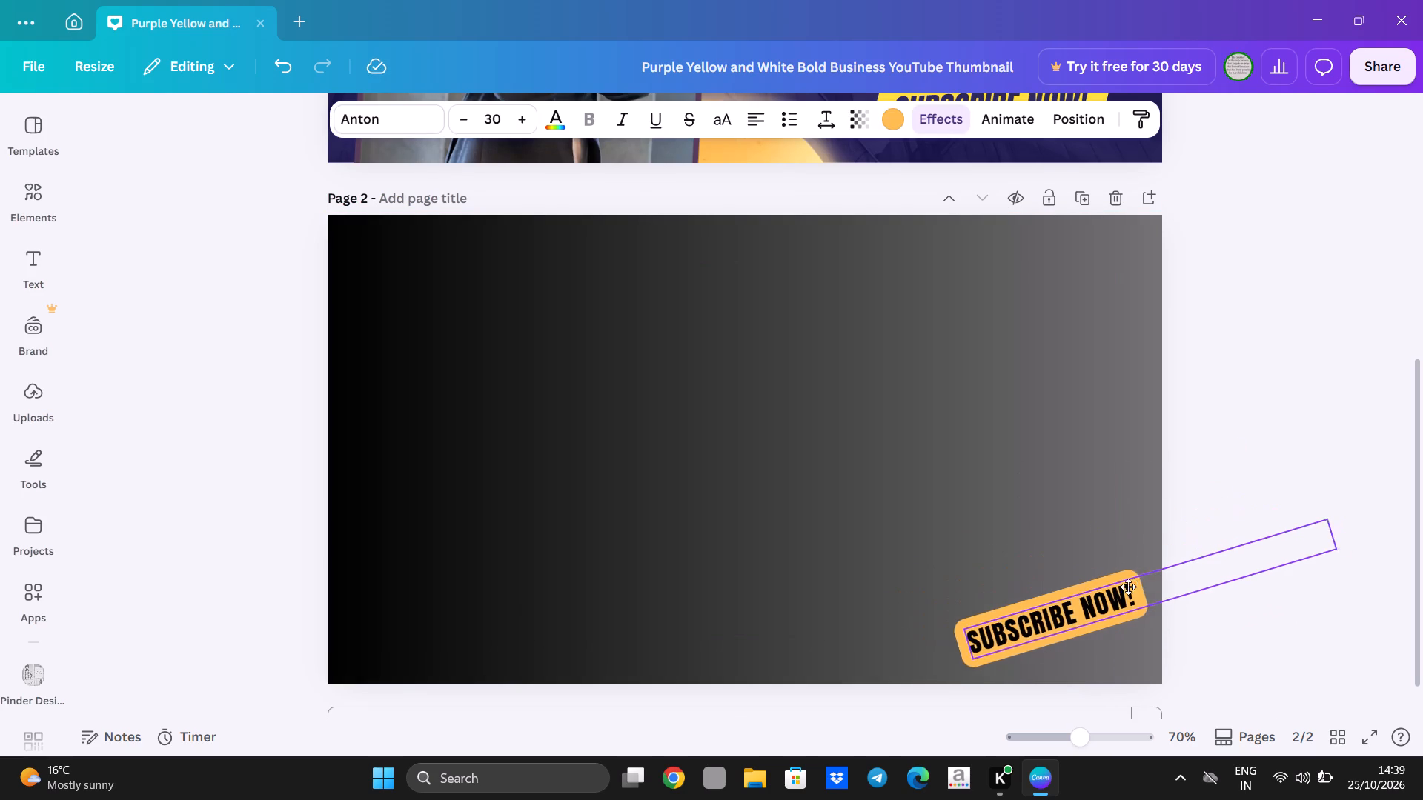
left_click_drag(1128, 587, 1119, 584)
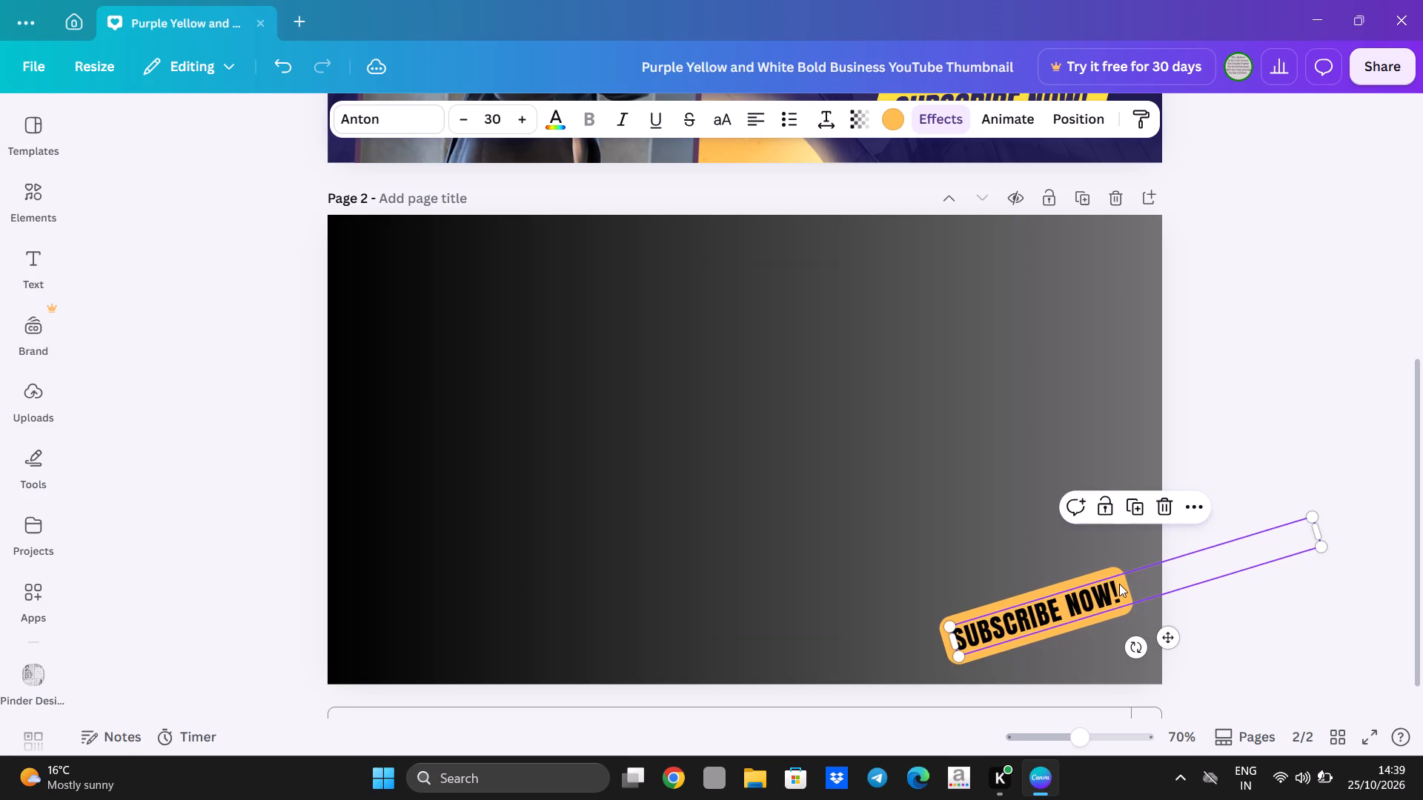
left_click_drag(1138, 640, 1123, 604)
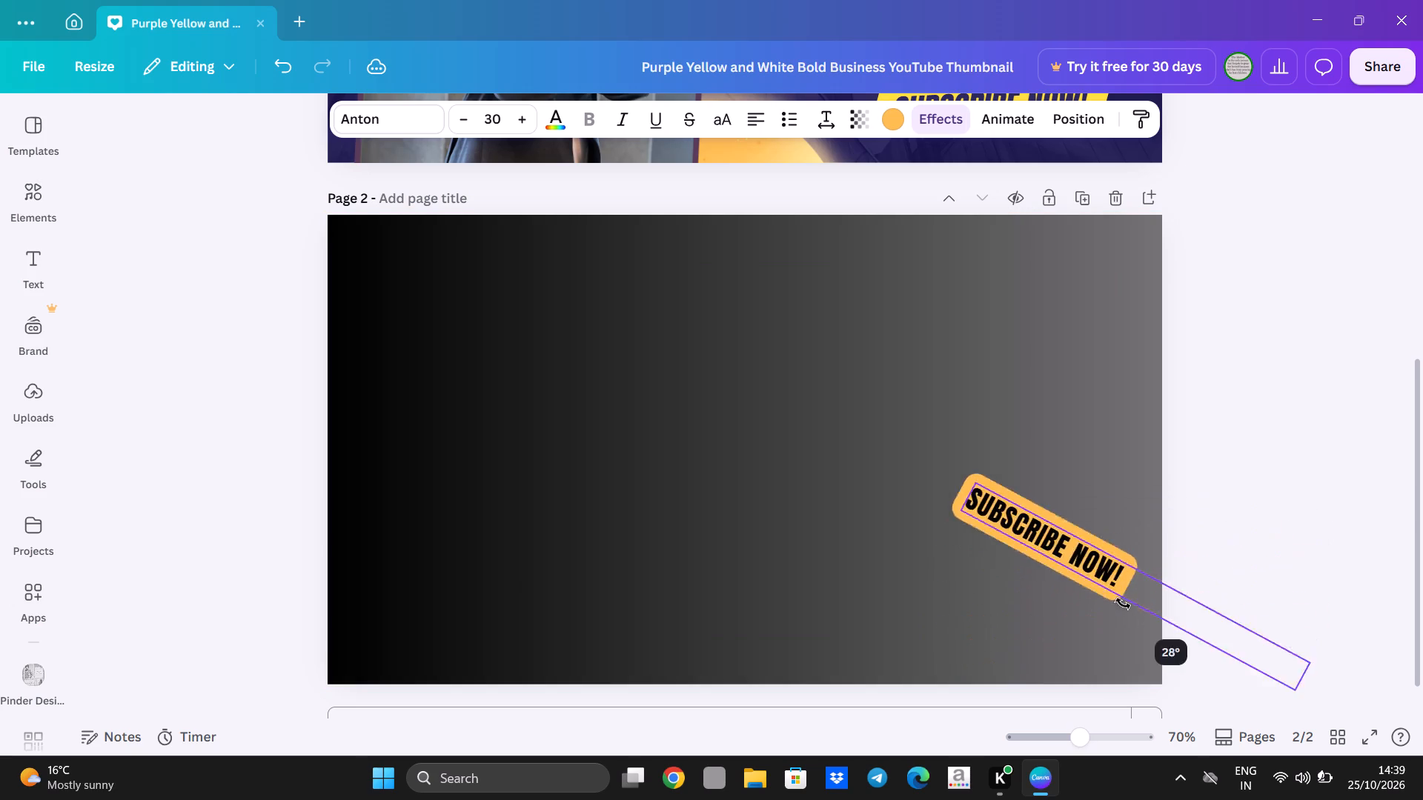
left_click_drag(1123, 604, 1124, 655)
left_click(1228, 459)
left_click_drag(1095, 573, 1079, 607)
Recolour page 2's background, trying the black-to-blue gradient and dark indigo #2d285d before settling on the solid dark navy.
left_click(786, 461)
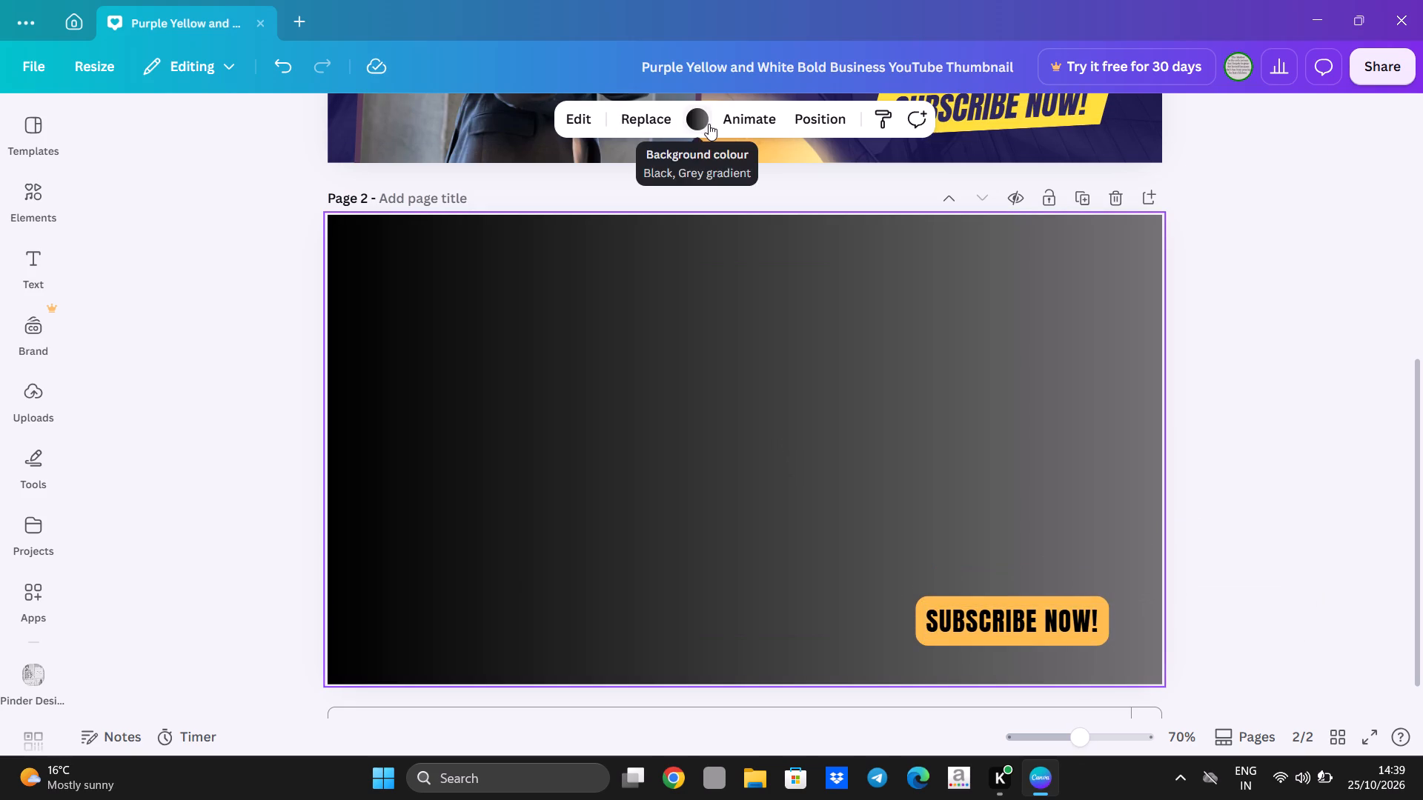
left_click(697, 124)
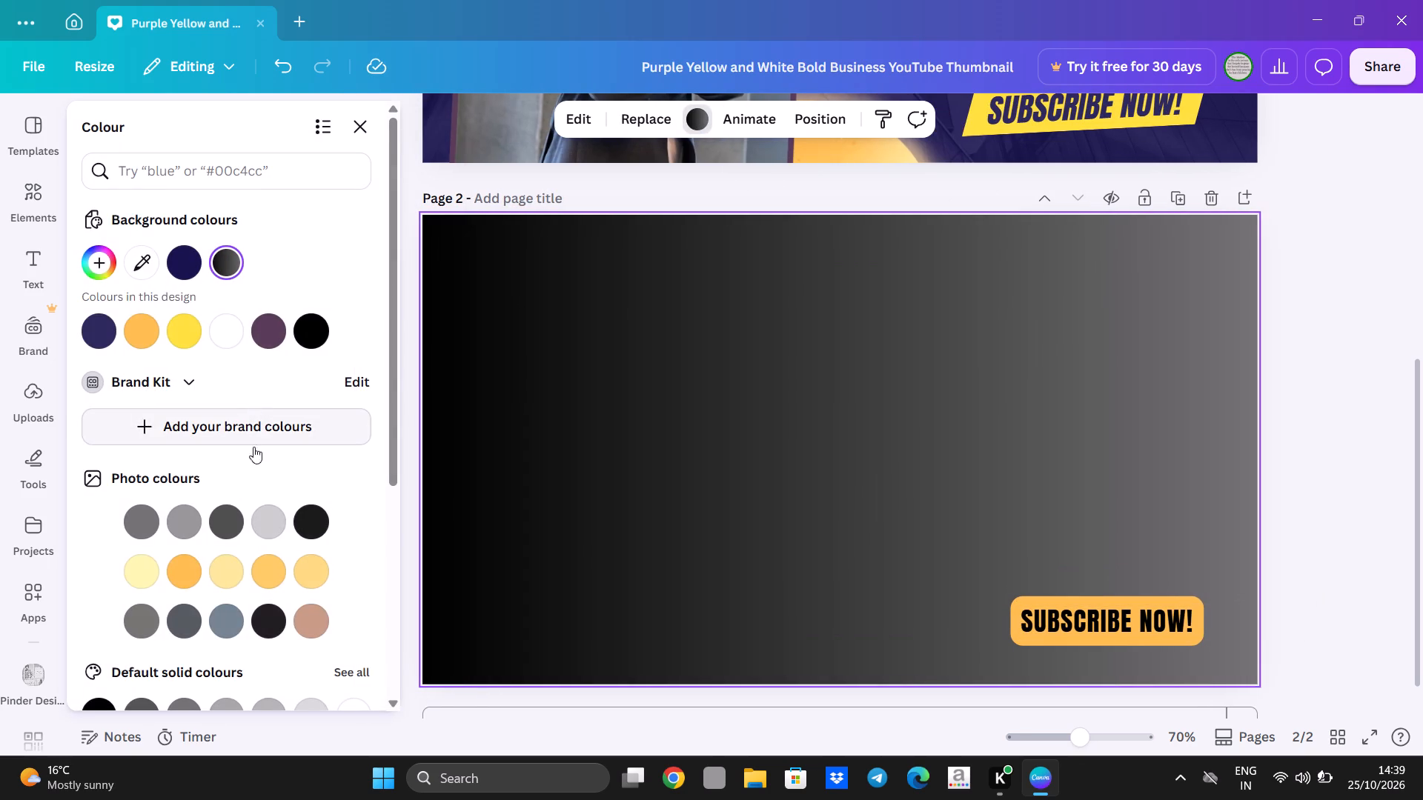
scroll(263, 470, "down", 7)
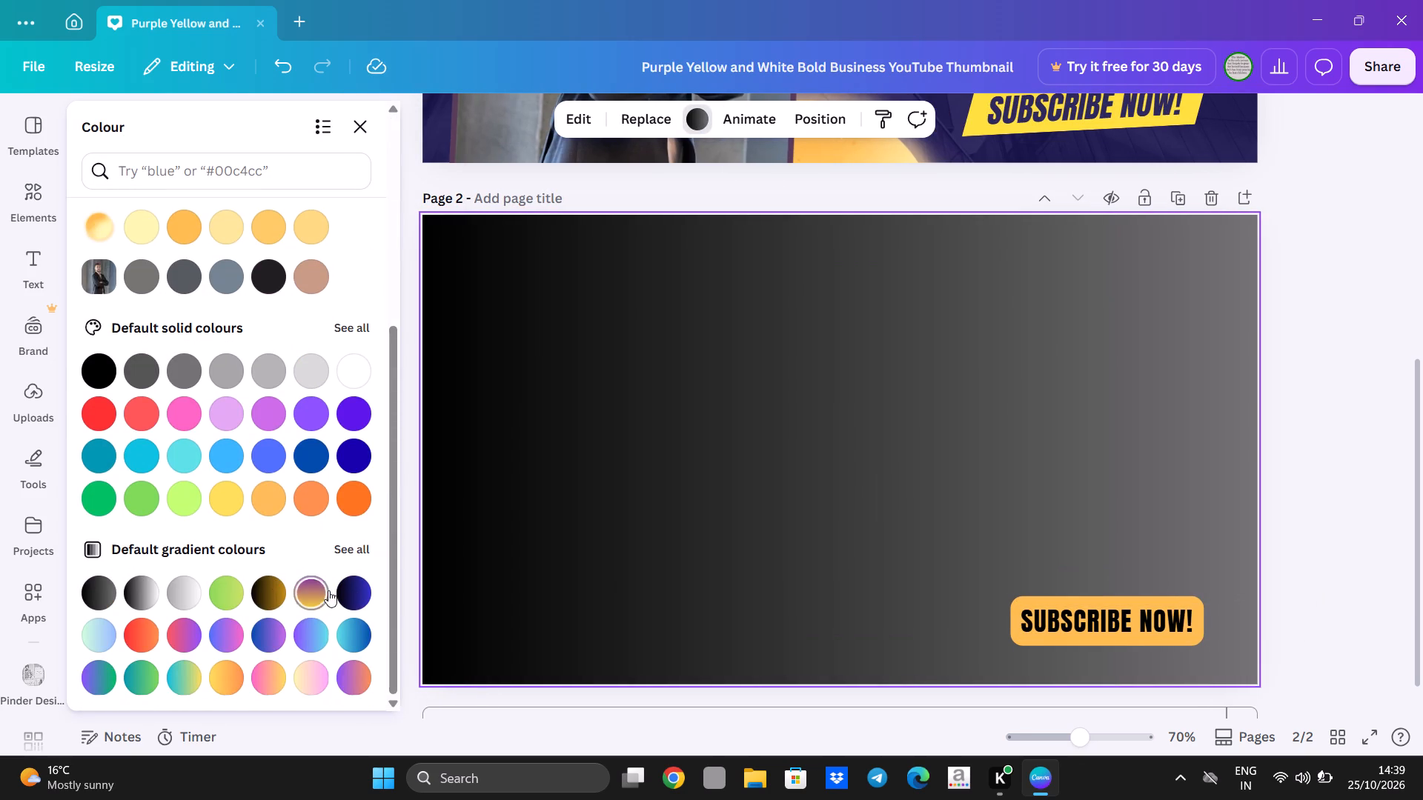
left_click(364, 584)
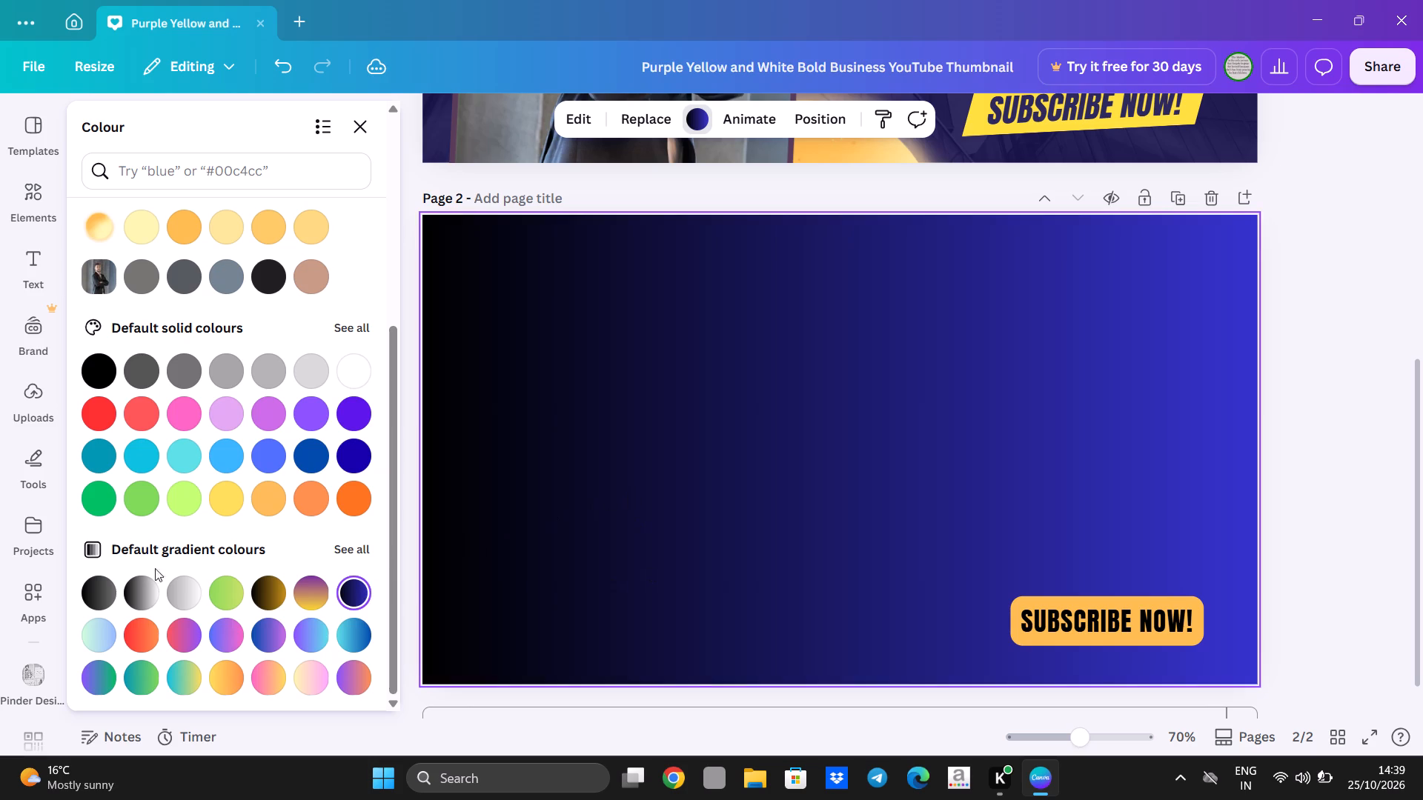
scroll(210, 510, "up", 4)
left_click(185, 261)
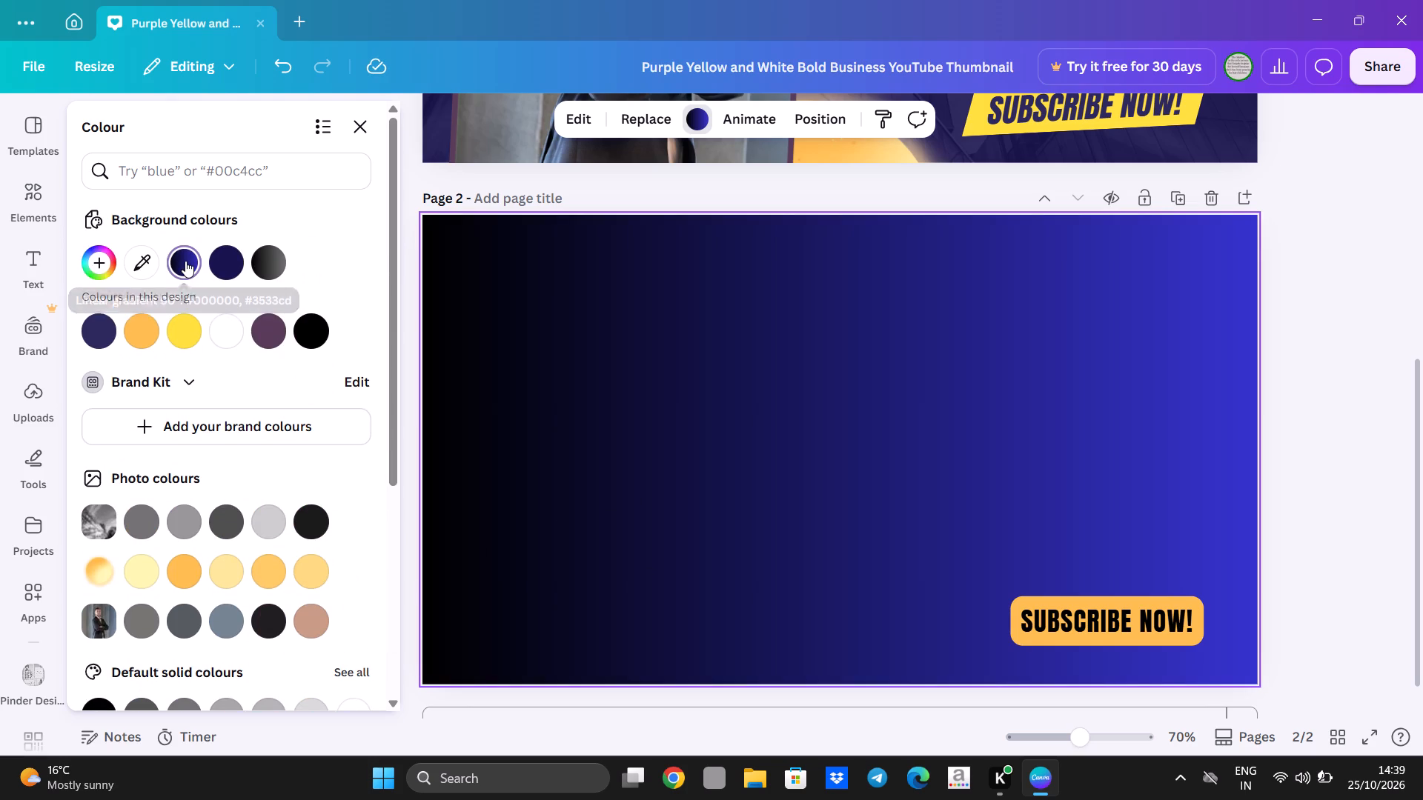
left_click(226, 275)
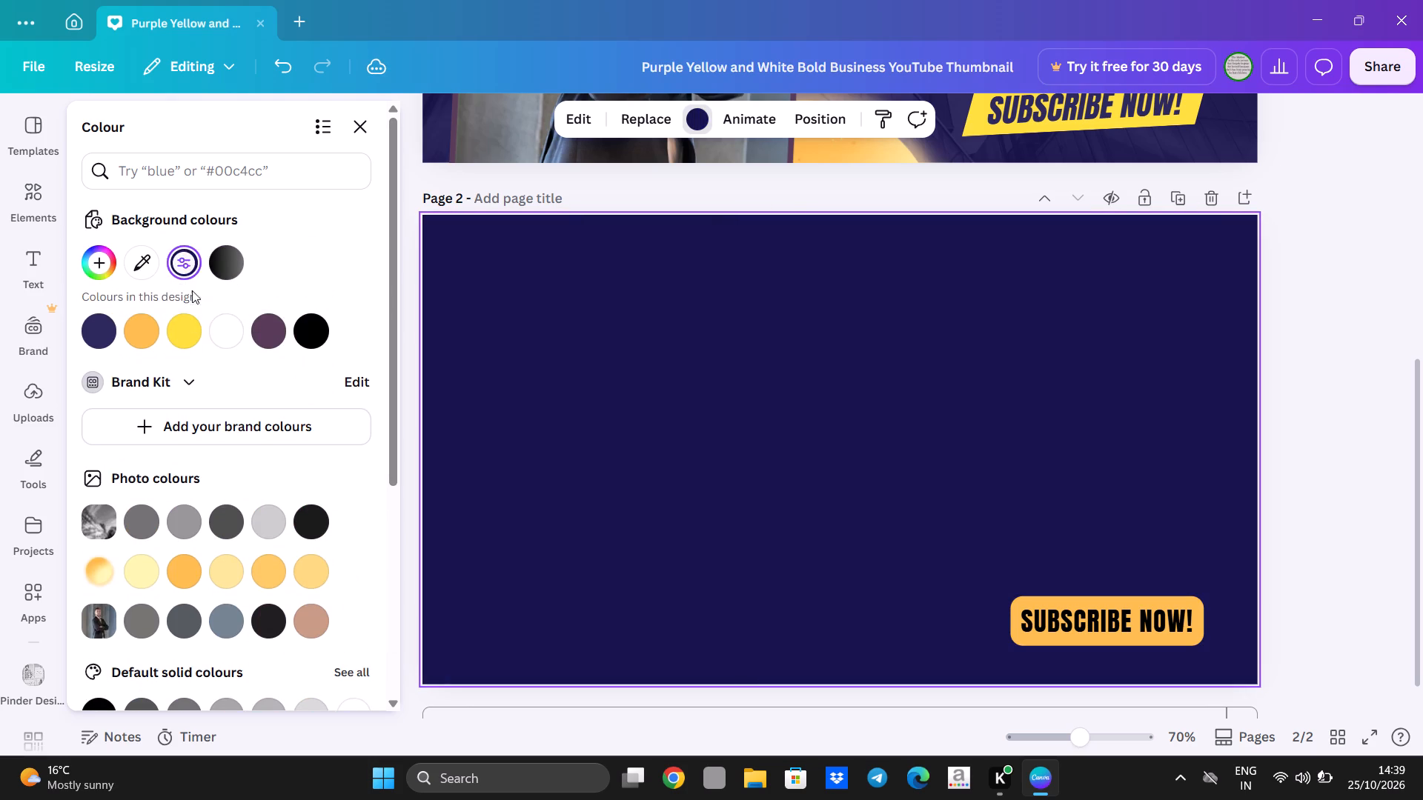
left_click(102, 340)
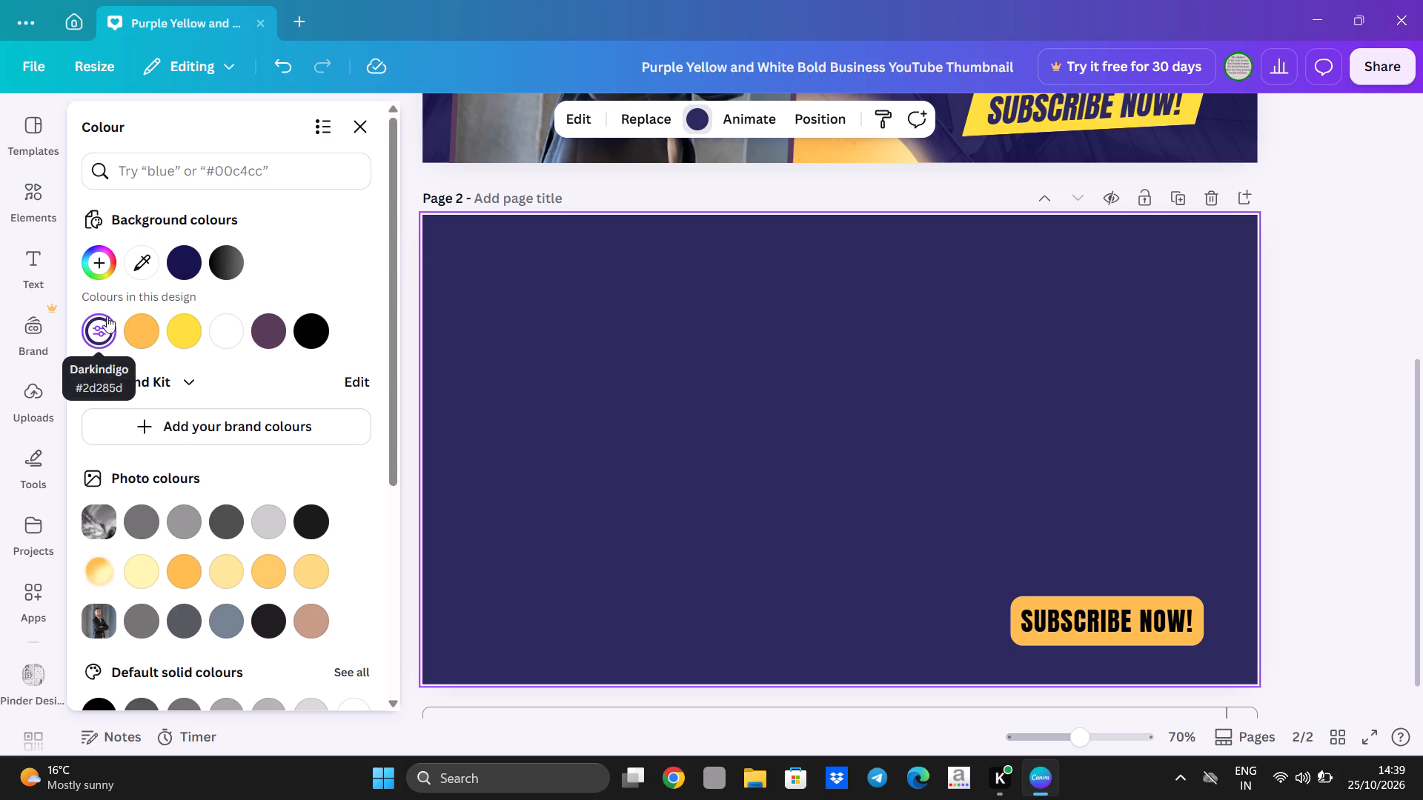
scroll(226, 284, "down", 4)
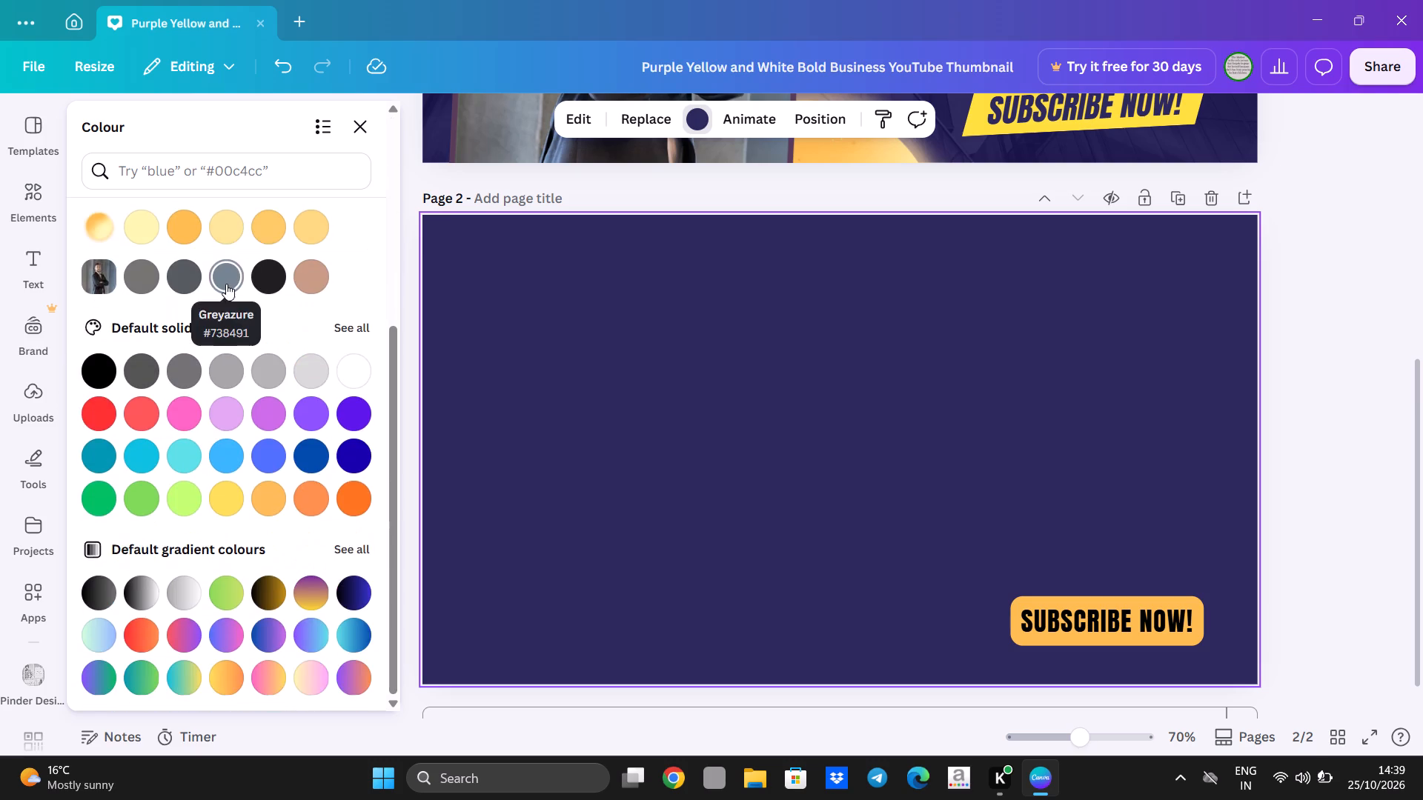
scroll(226, 284, "up", 8)
left_click(193, 266)
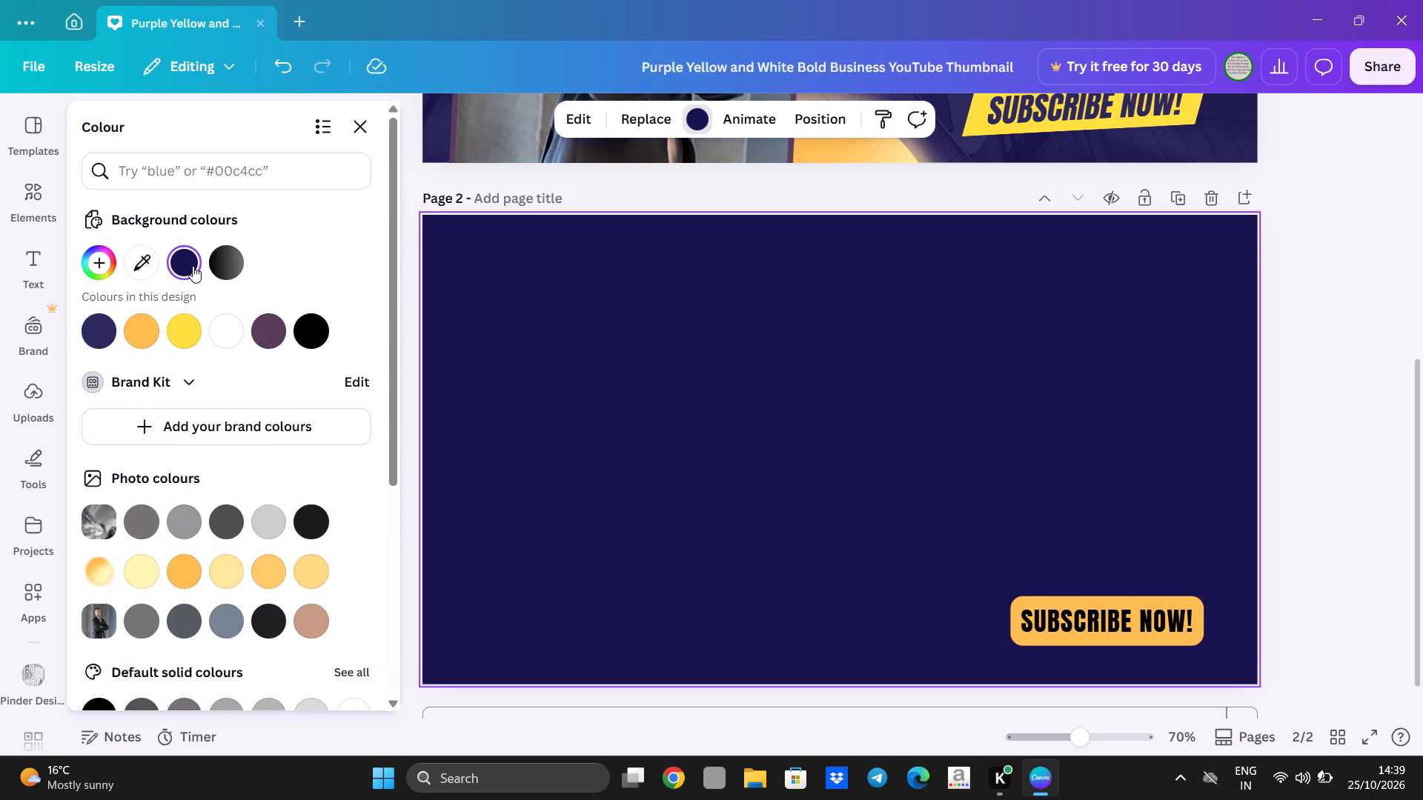
left_click(1292, 350)
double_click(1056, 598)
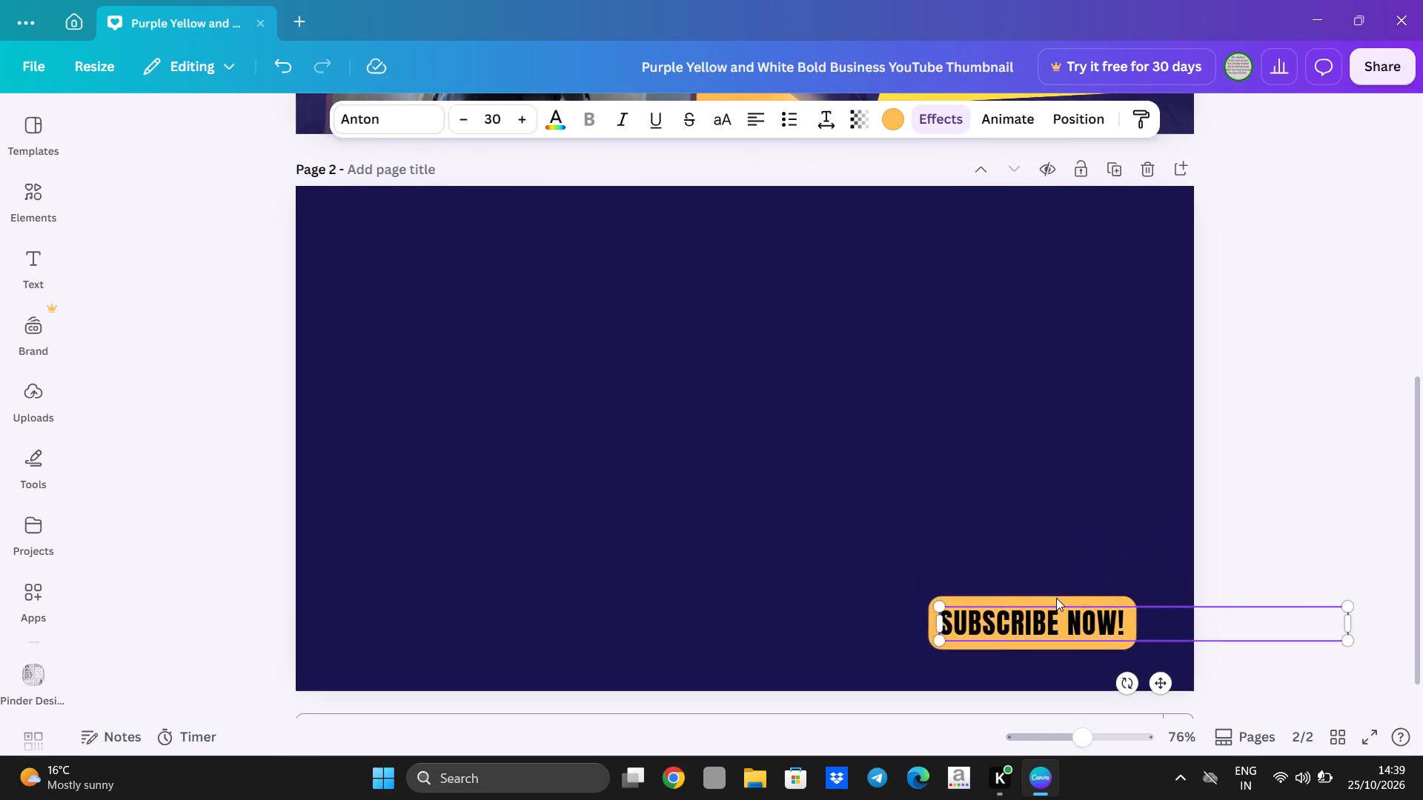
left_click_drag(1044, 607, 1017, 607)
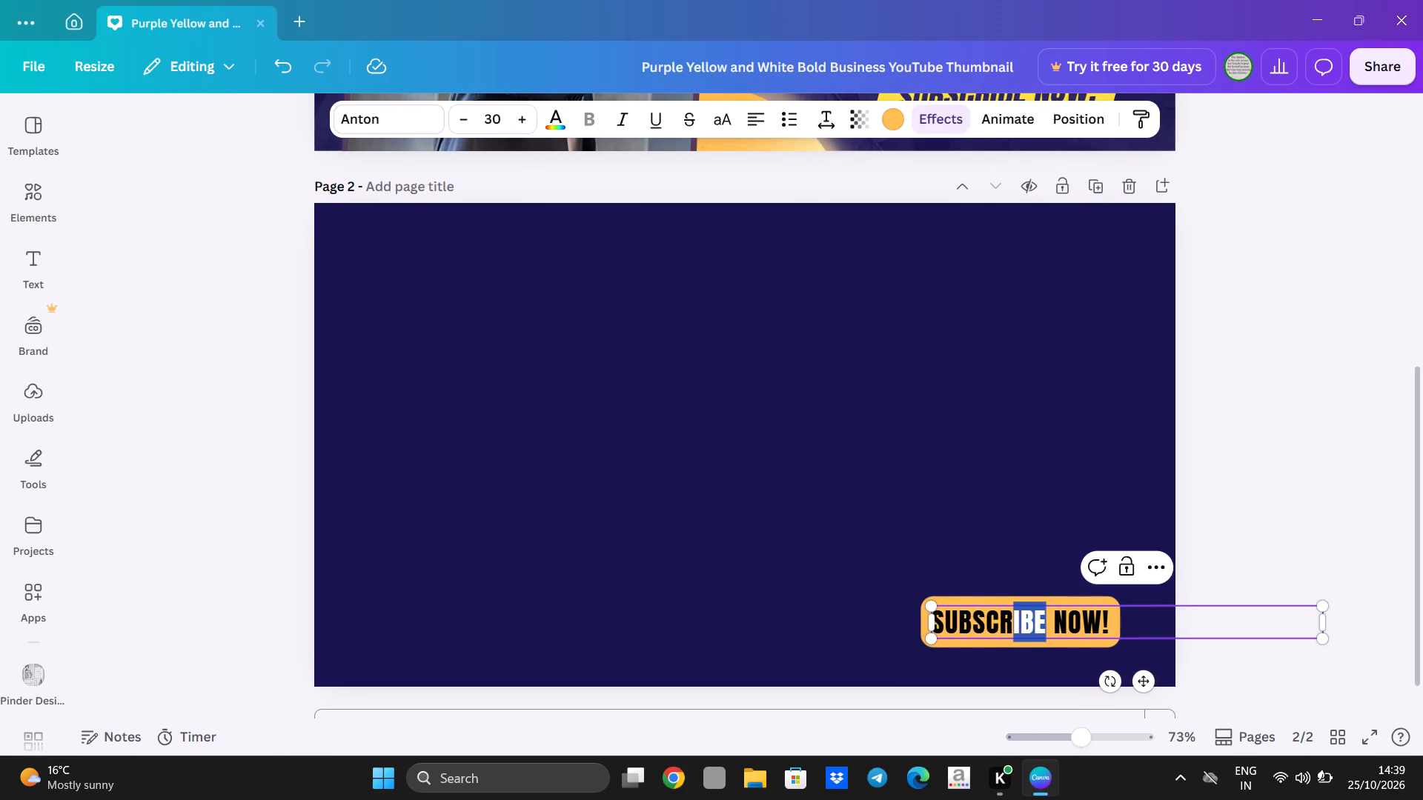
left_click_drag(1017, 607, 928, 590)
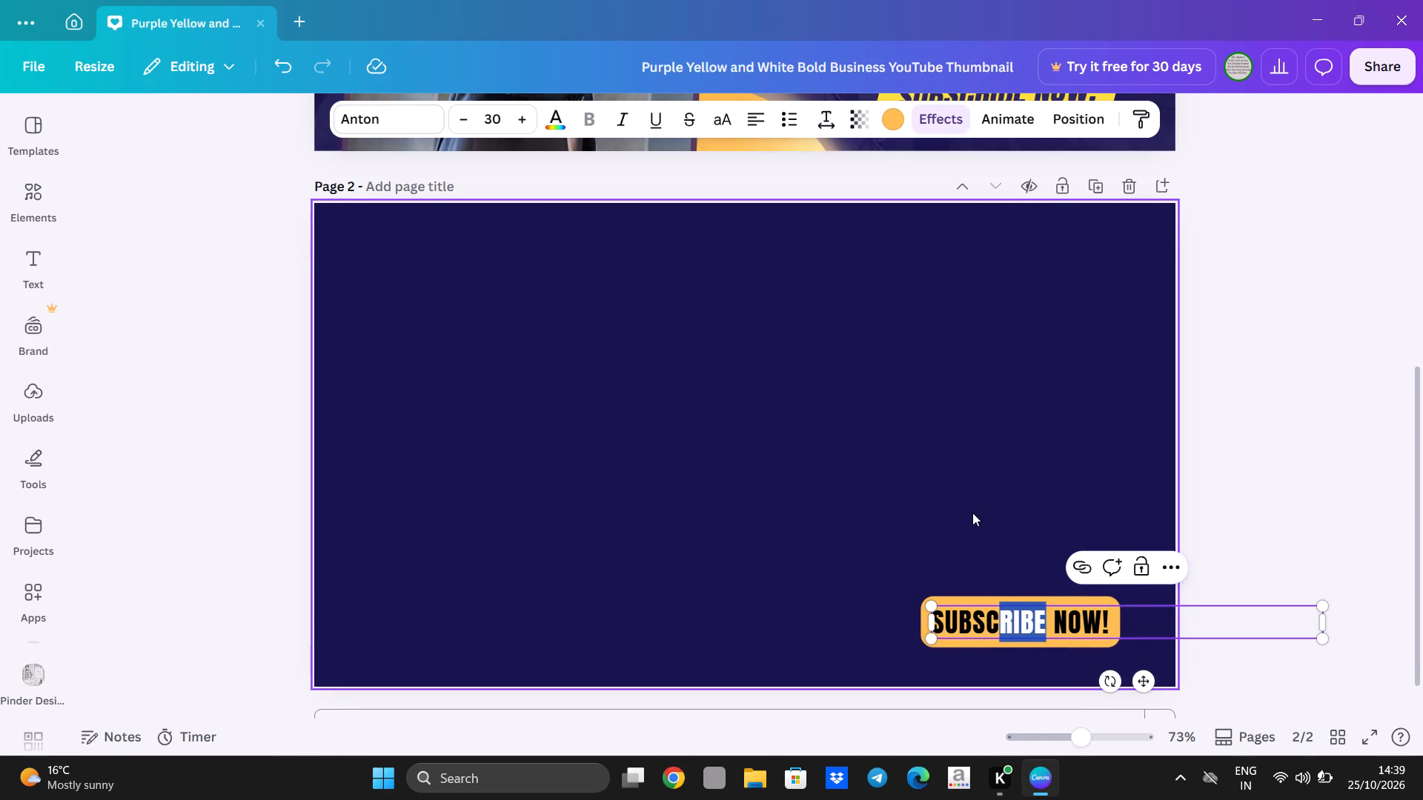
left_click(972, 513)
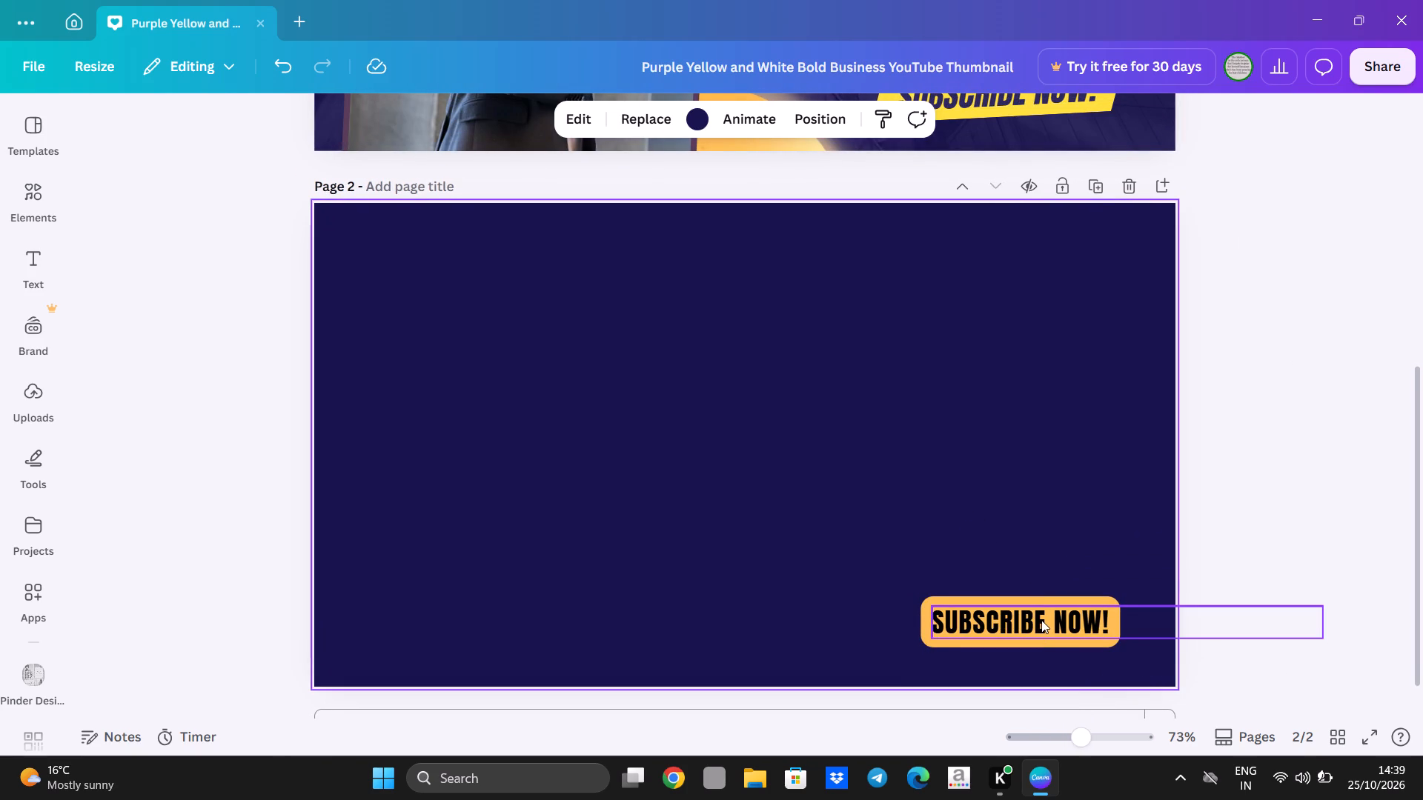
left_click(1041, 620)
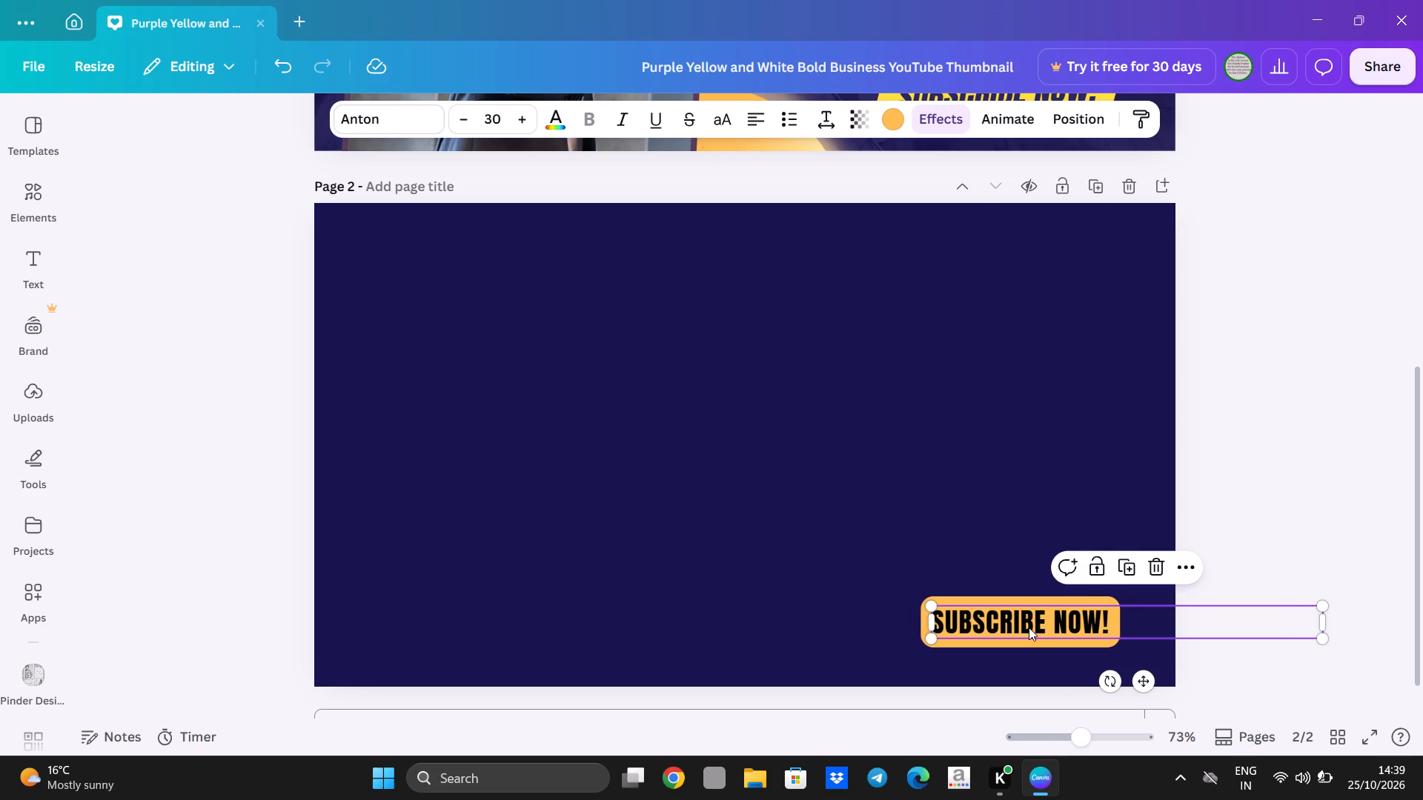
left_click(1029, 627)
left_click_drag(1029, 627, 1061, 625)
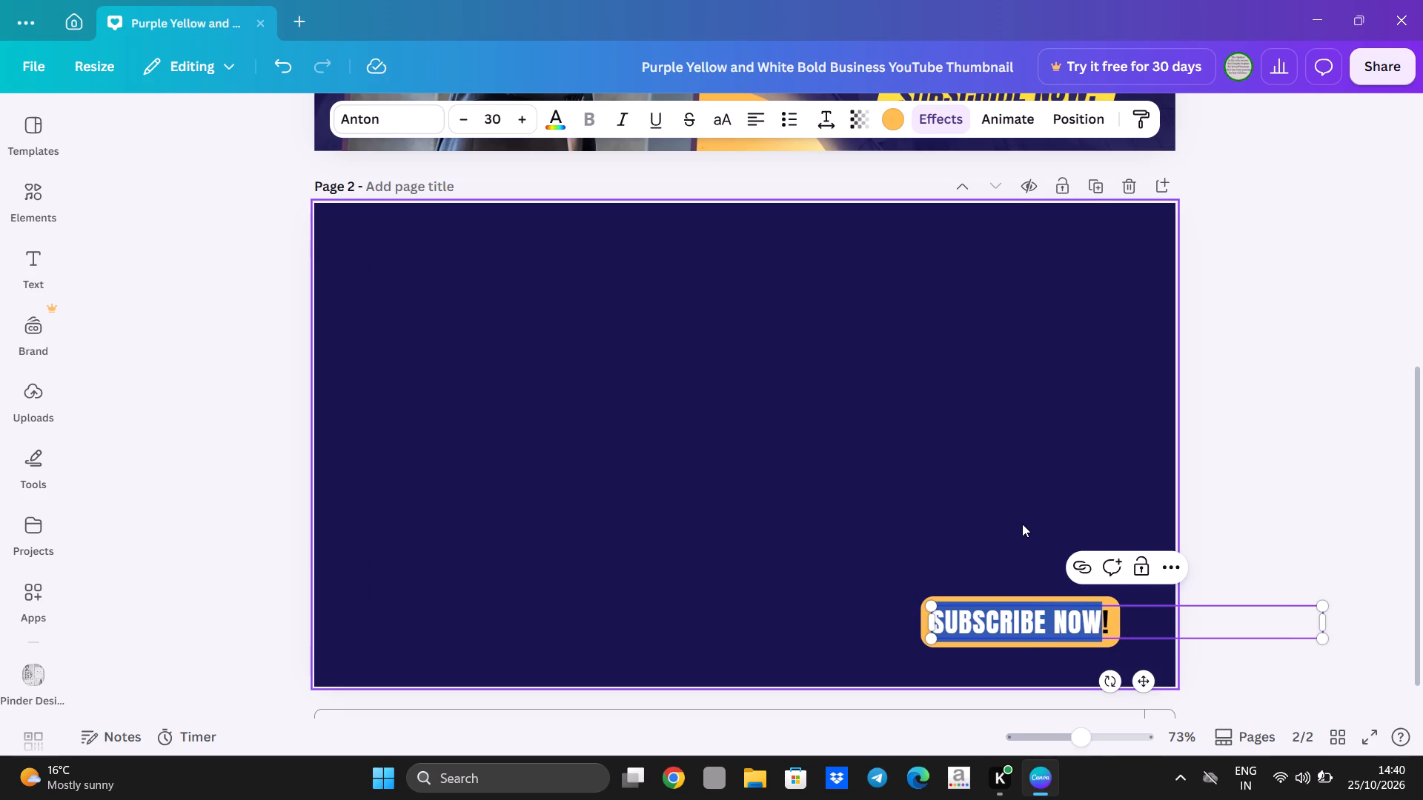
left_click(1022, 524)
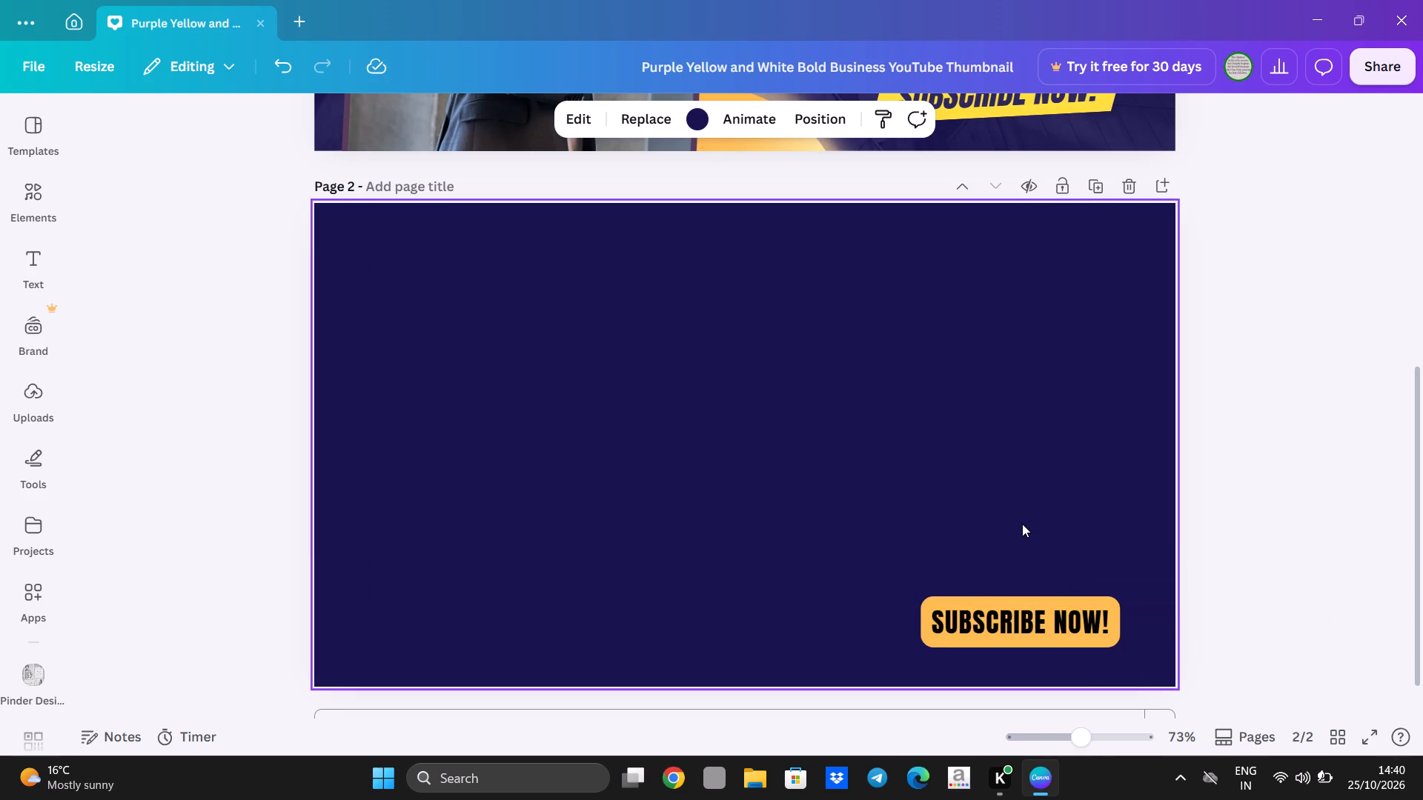
Shift page 2's SUBSCRIBE NOW! heading slightly to the right, keeping its height on the page.
left_click_drag(941, 618, 956, 616)
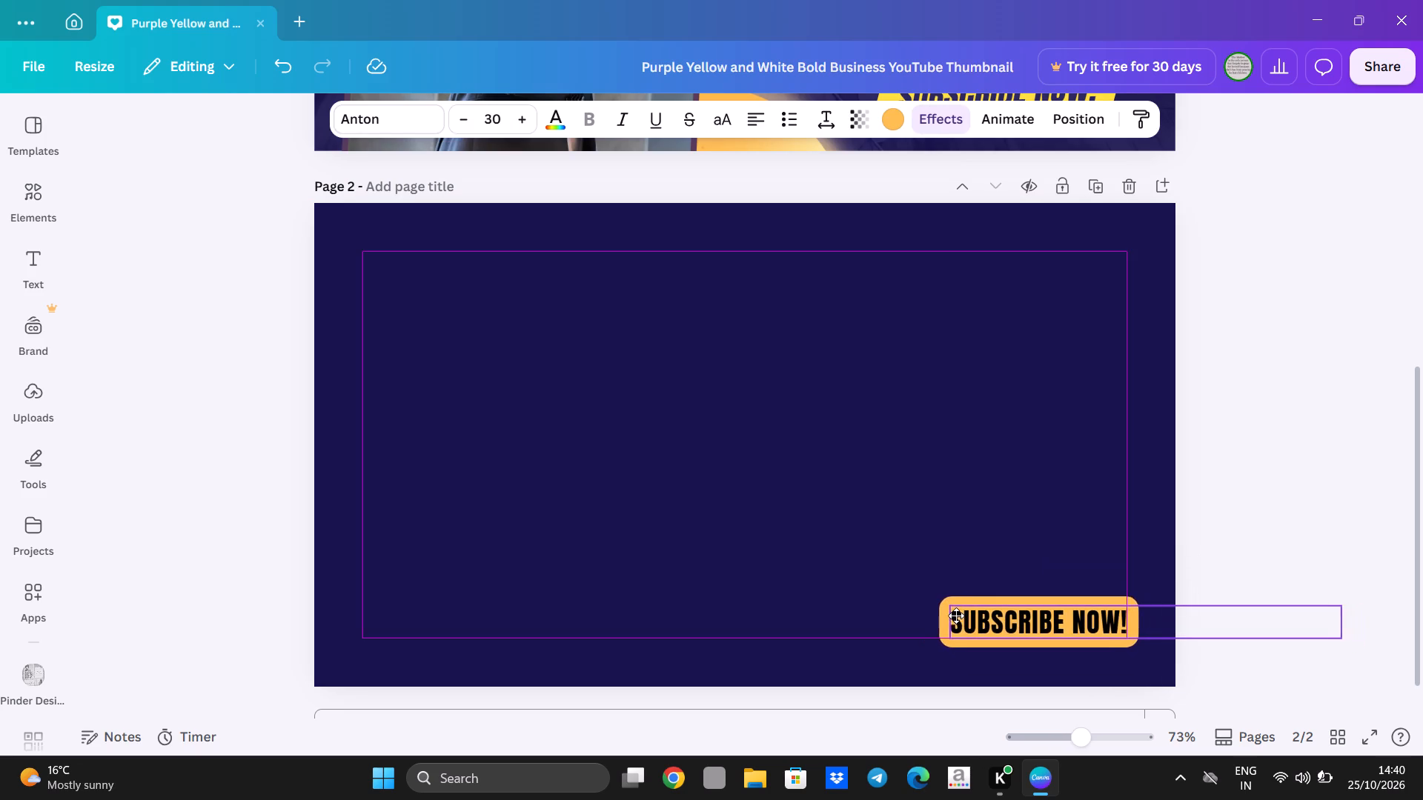
left_click_drag(956, 616, 954, 615)
left_click(954, 615)
left_click(1003, 616)
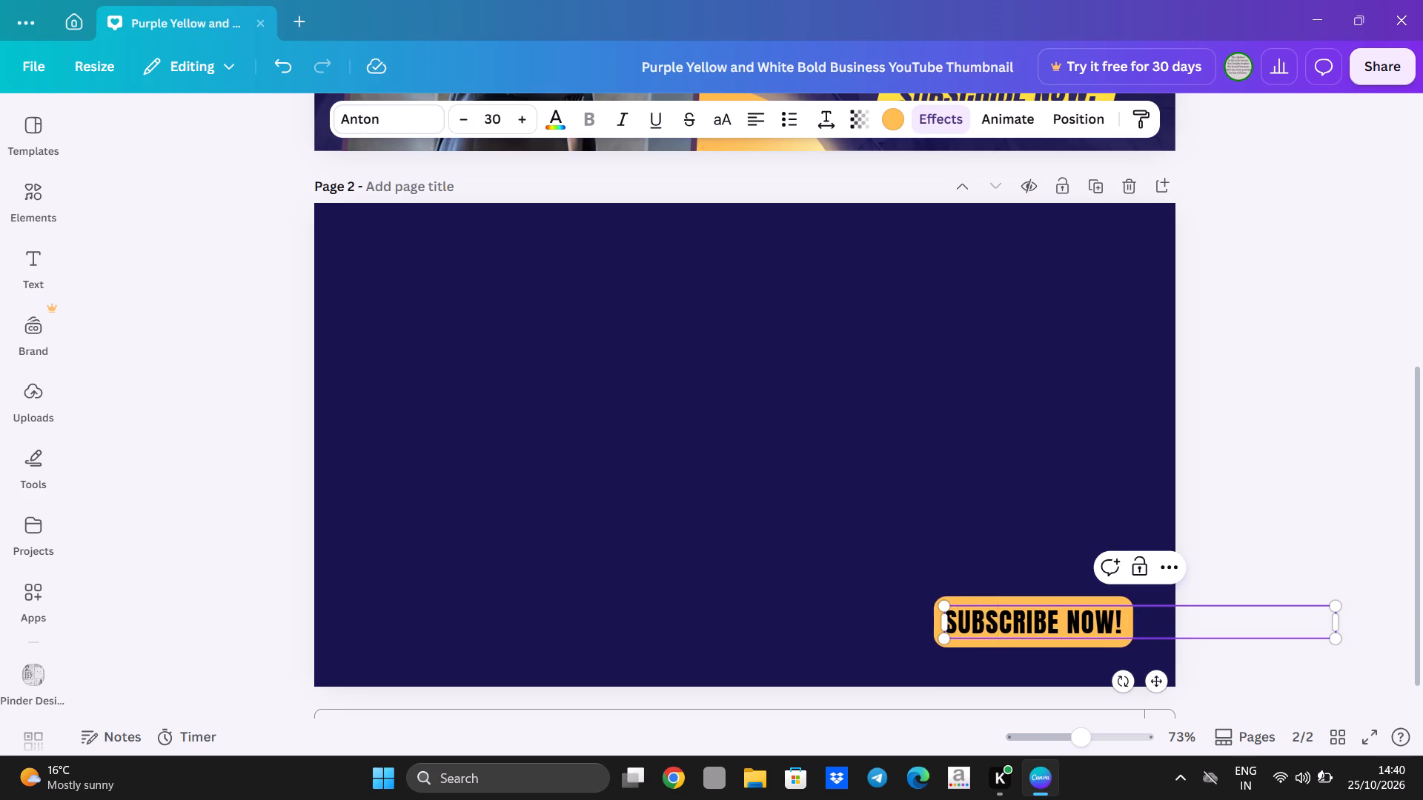
left_click(1051, 624)
left_click(1036, 499)
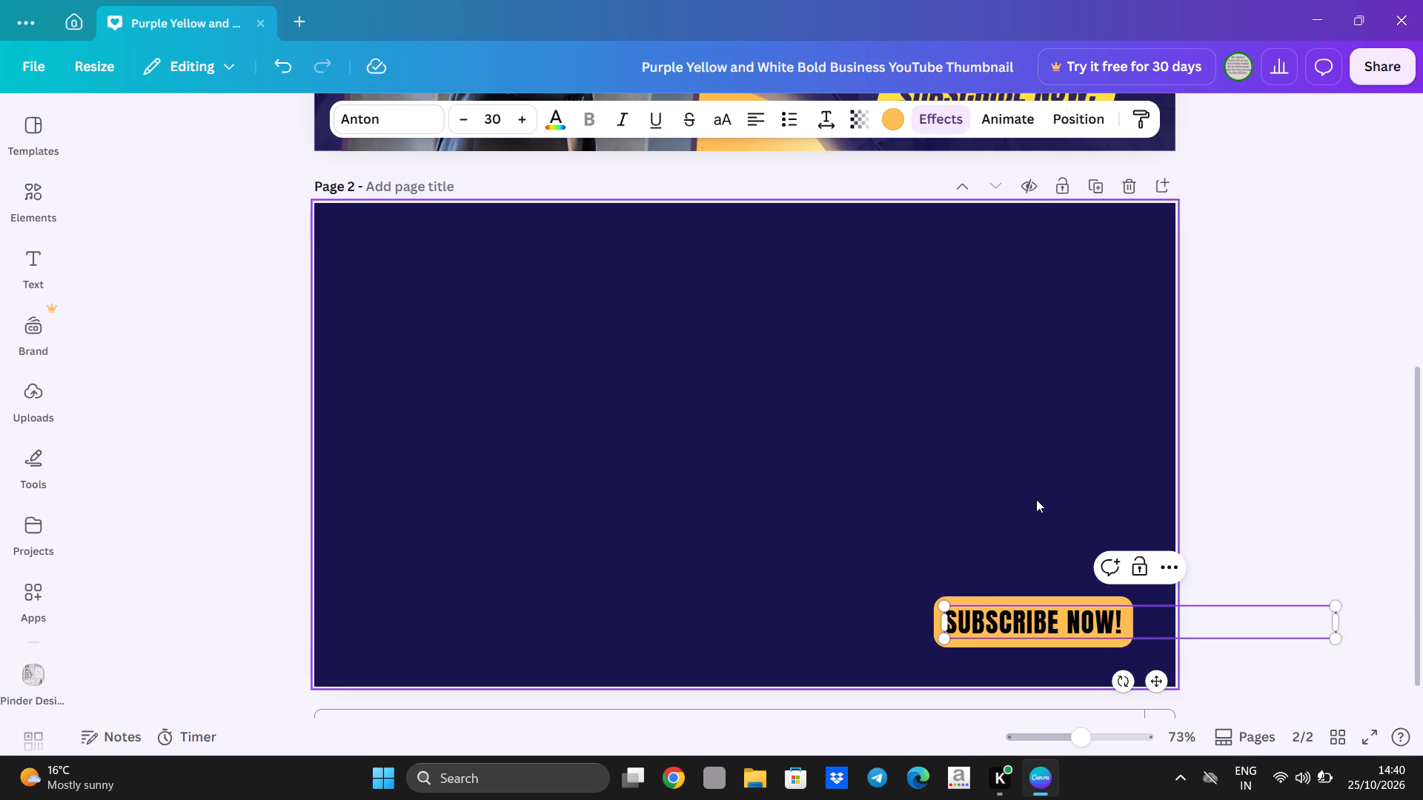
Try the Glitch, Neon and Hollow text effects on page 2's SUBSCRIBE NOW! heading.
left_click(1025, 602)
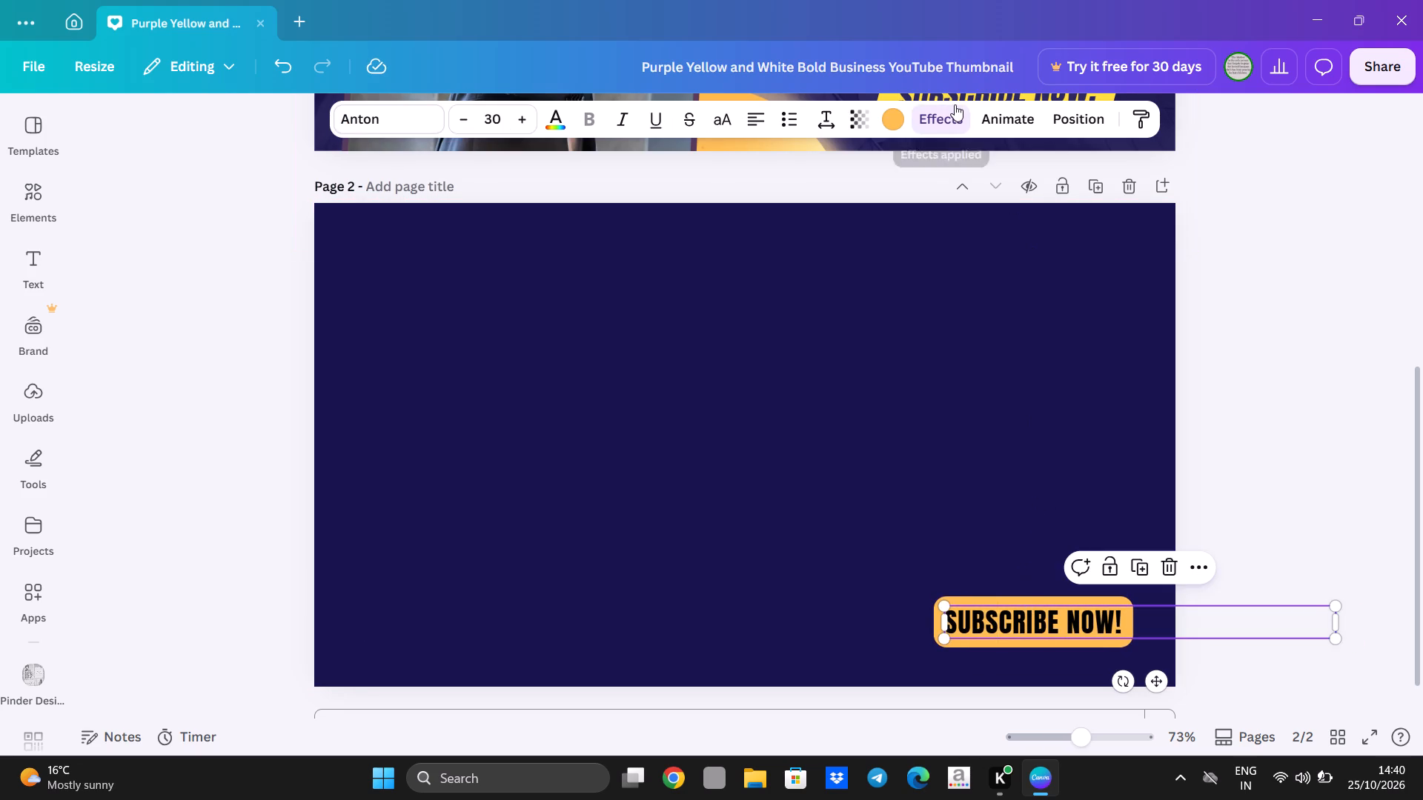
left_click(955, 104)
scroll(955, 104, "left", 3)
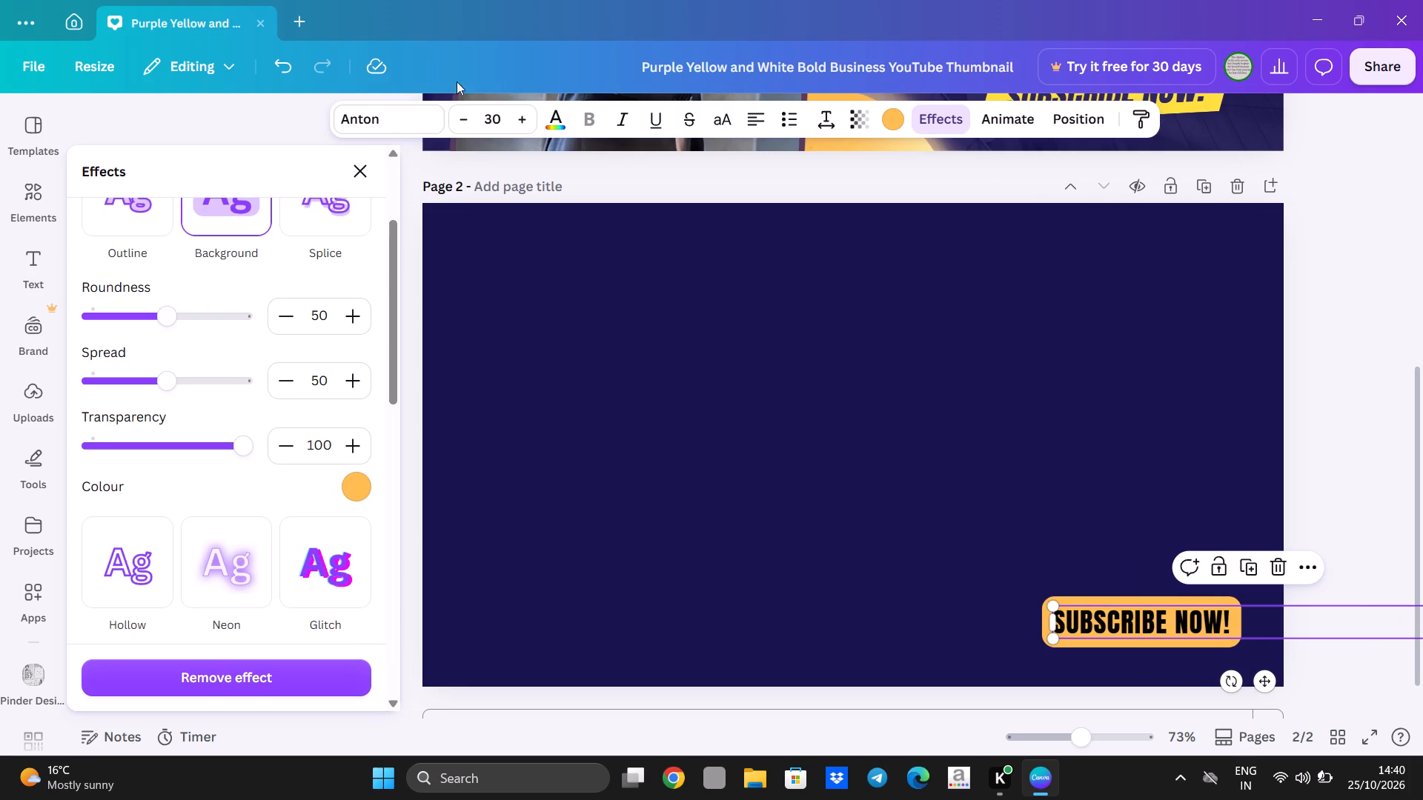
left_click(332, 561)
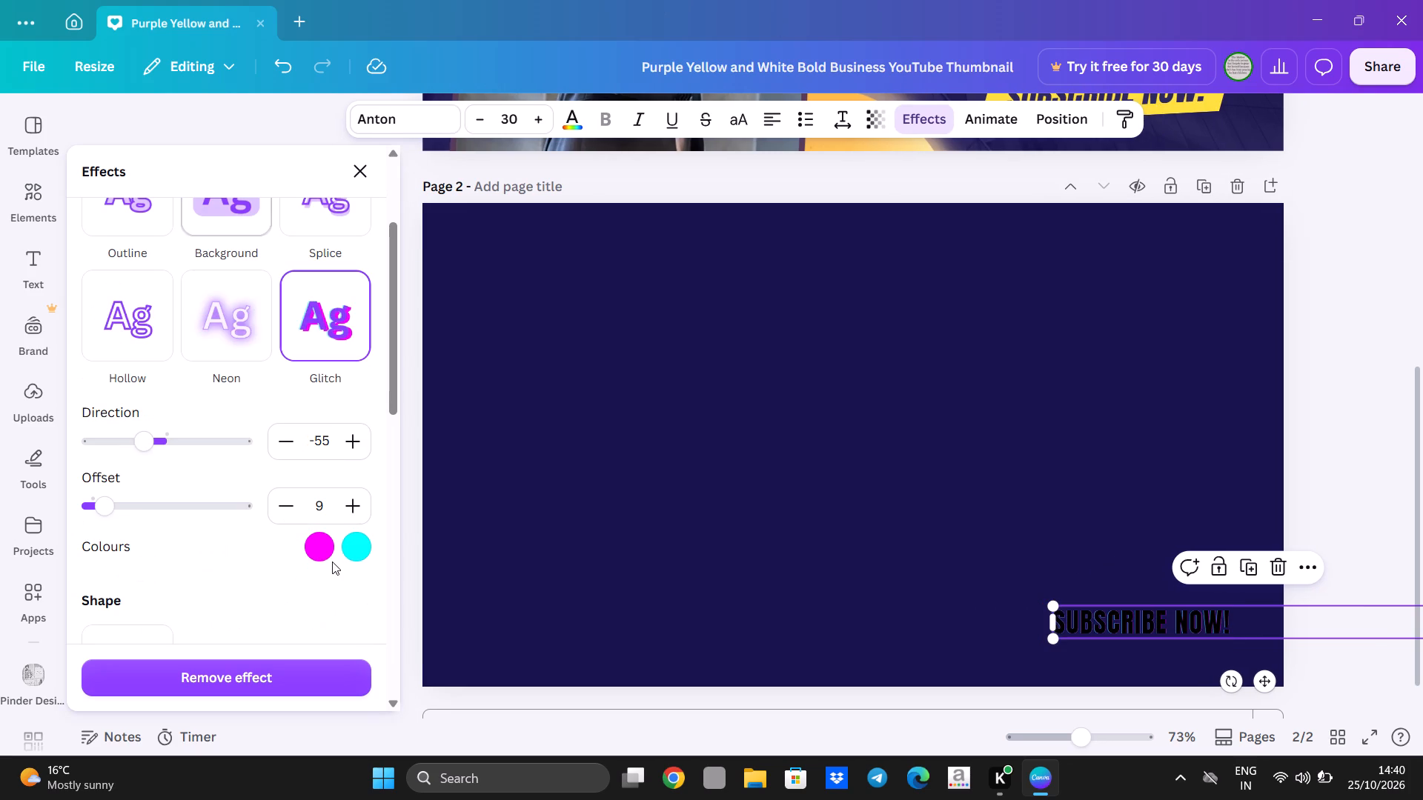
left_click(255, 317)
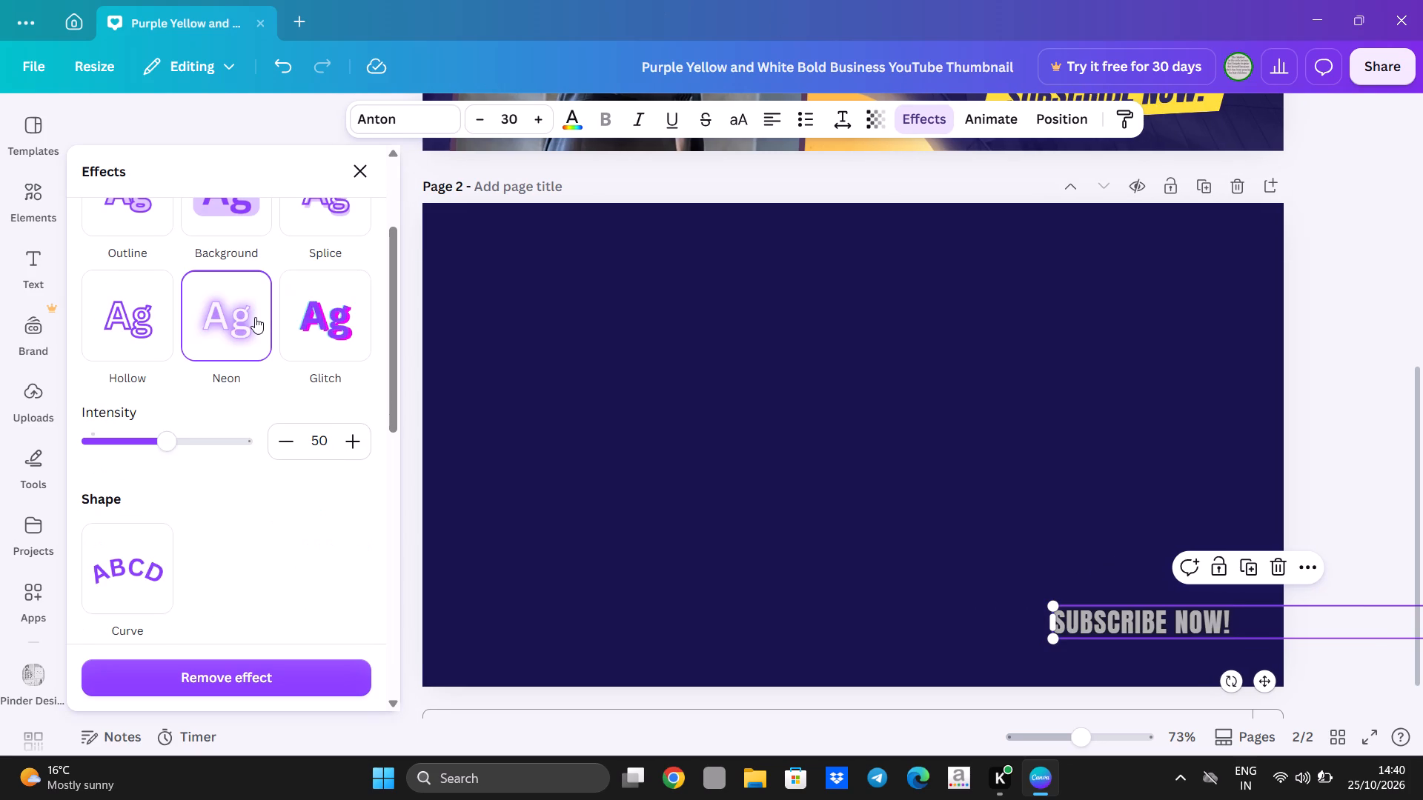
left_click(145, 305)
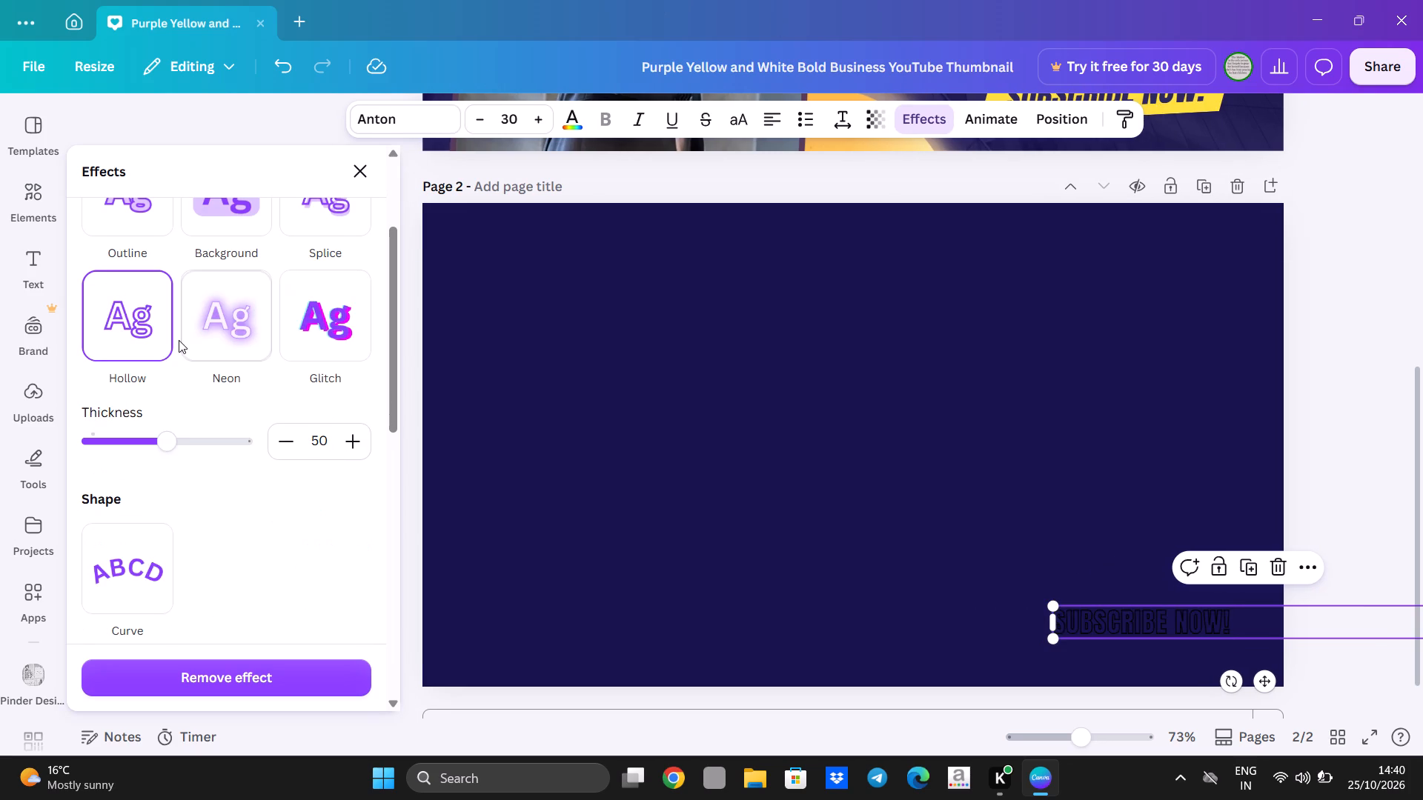
Apply the Background effect in yellow to page 2's SUBSCRIBE NOW! heading, with roundness 50, spread 50 and transparency 100.
scroll(185, 335, "up", 1)
left_click(235, 227)
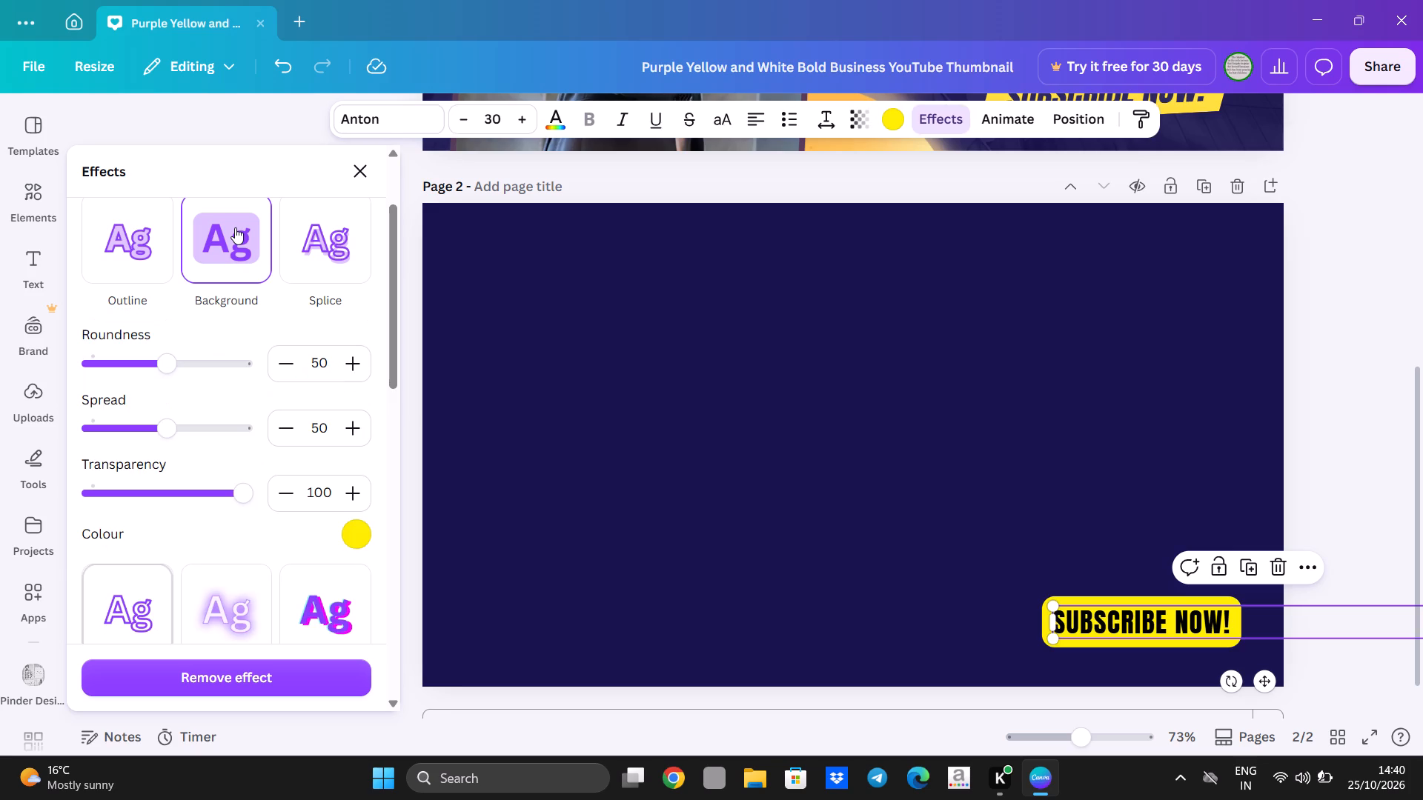
left_click(640, 309)
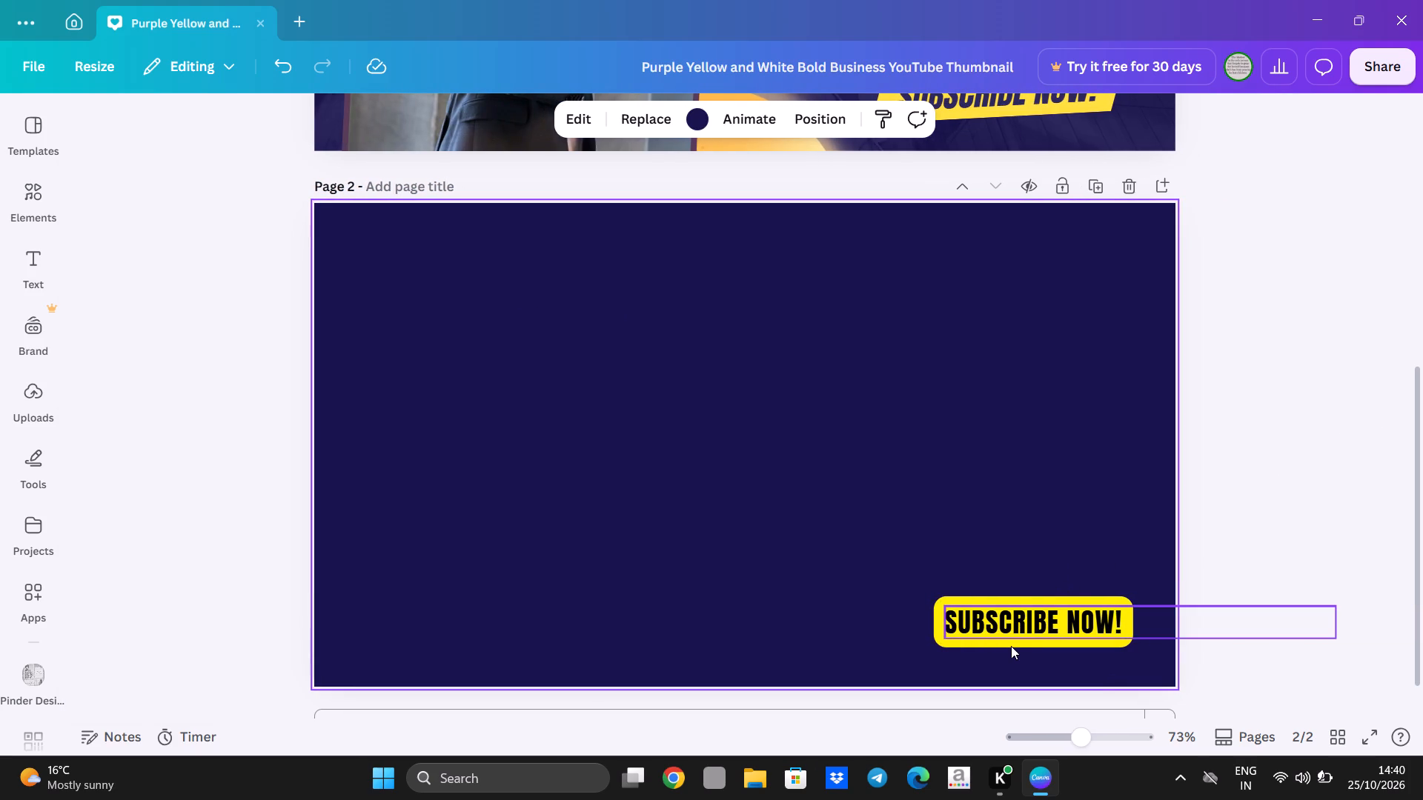
Move page 2's yellow SUBSCRIBE NOW! heading slightly left and down near the lower-right corner.
left_click_drag(1011, 646, 1009, 618)
left_click_drag(1009, 618, 983, 624)
left_click(1380, 321)
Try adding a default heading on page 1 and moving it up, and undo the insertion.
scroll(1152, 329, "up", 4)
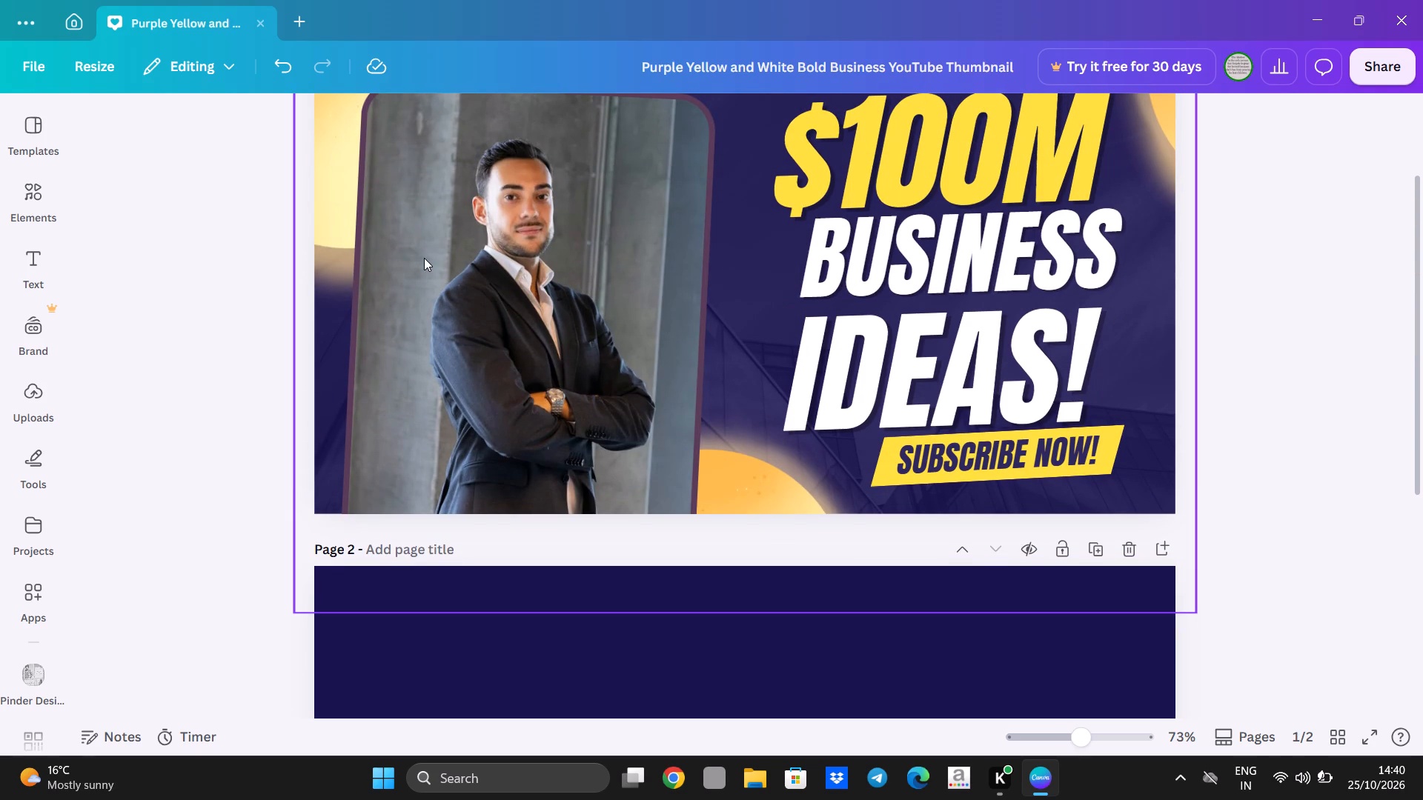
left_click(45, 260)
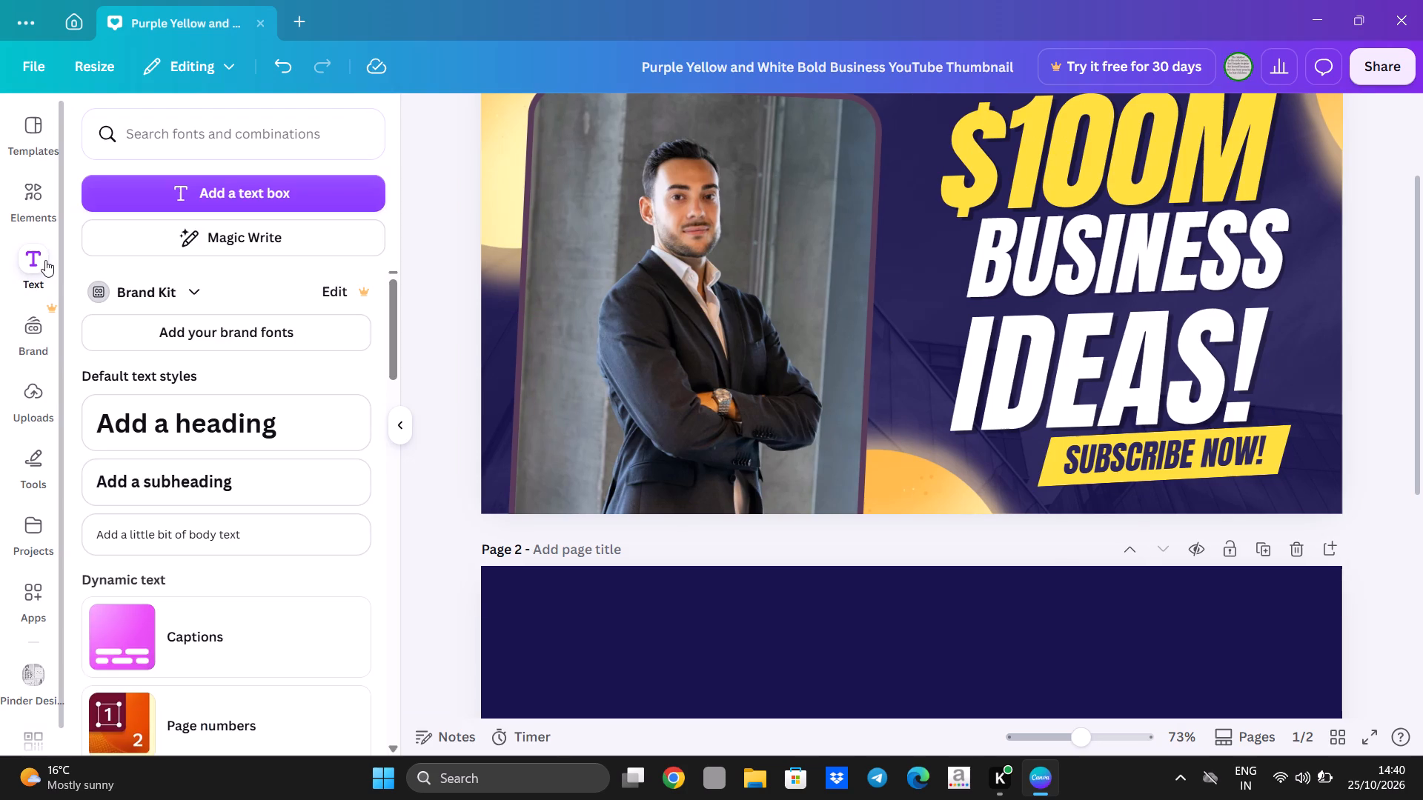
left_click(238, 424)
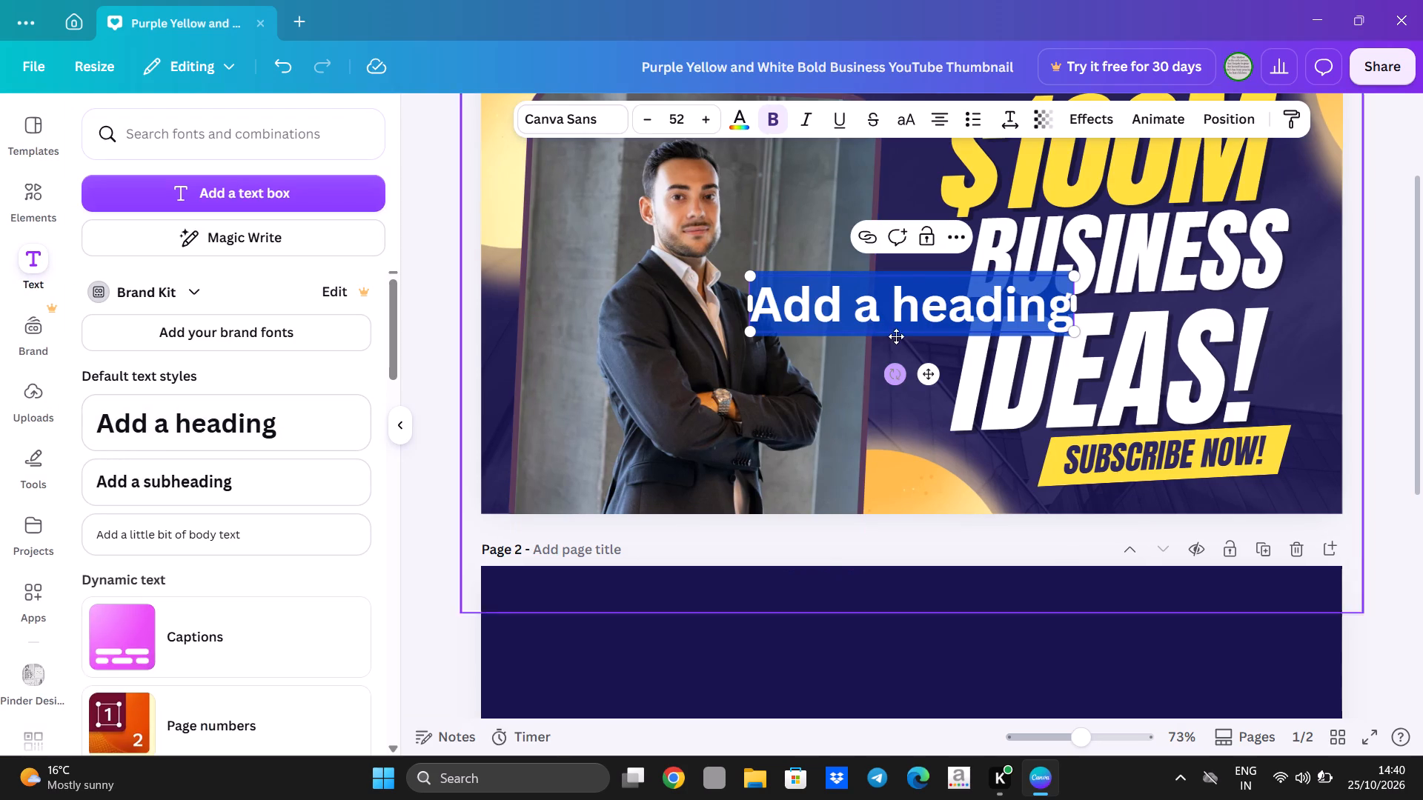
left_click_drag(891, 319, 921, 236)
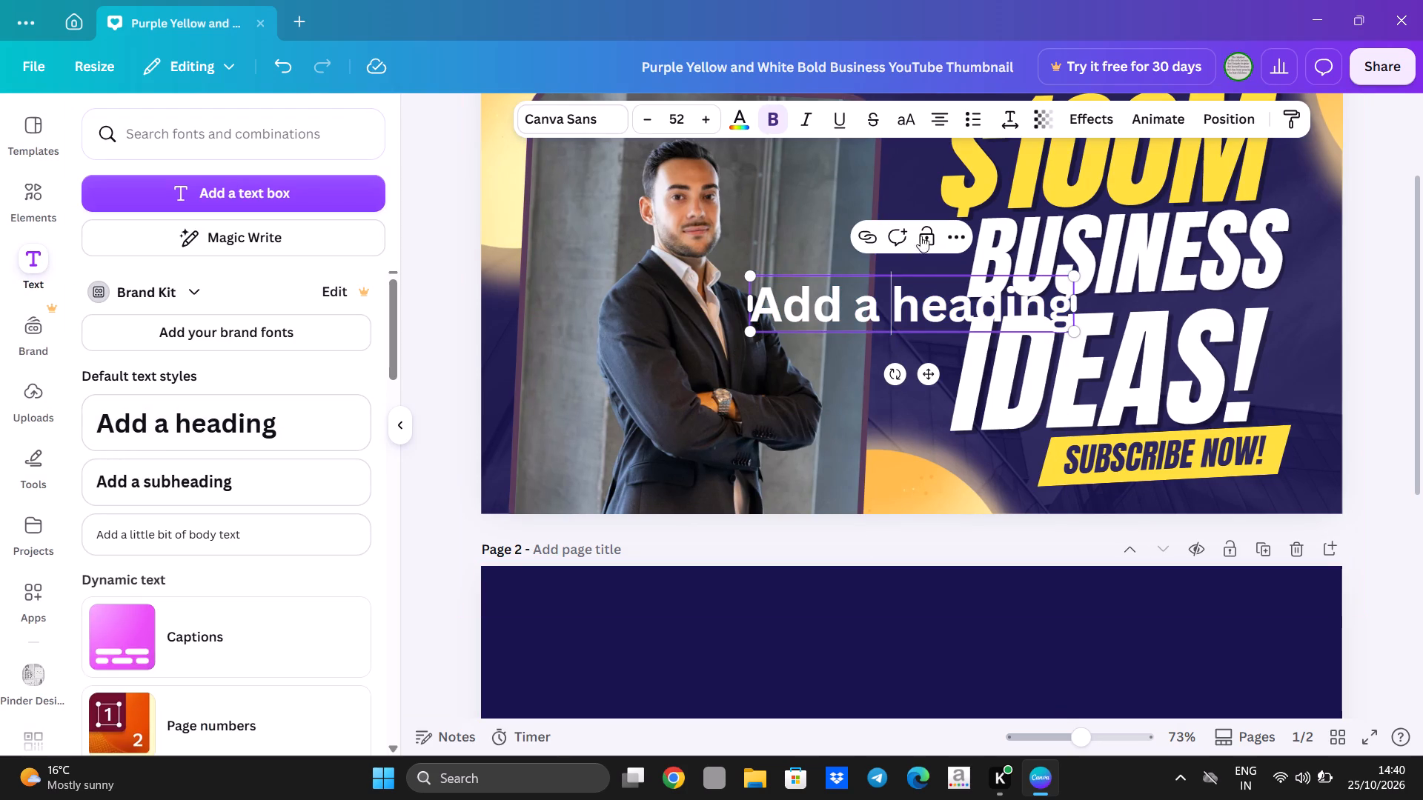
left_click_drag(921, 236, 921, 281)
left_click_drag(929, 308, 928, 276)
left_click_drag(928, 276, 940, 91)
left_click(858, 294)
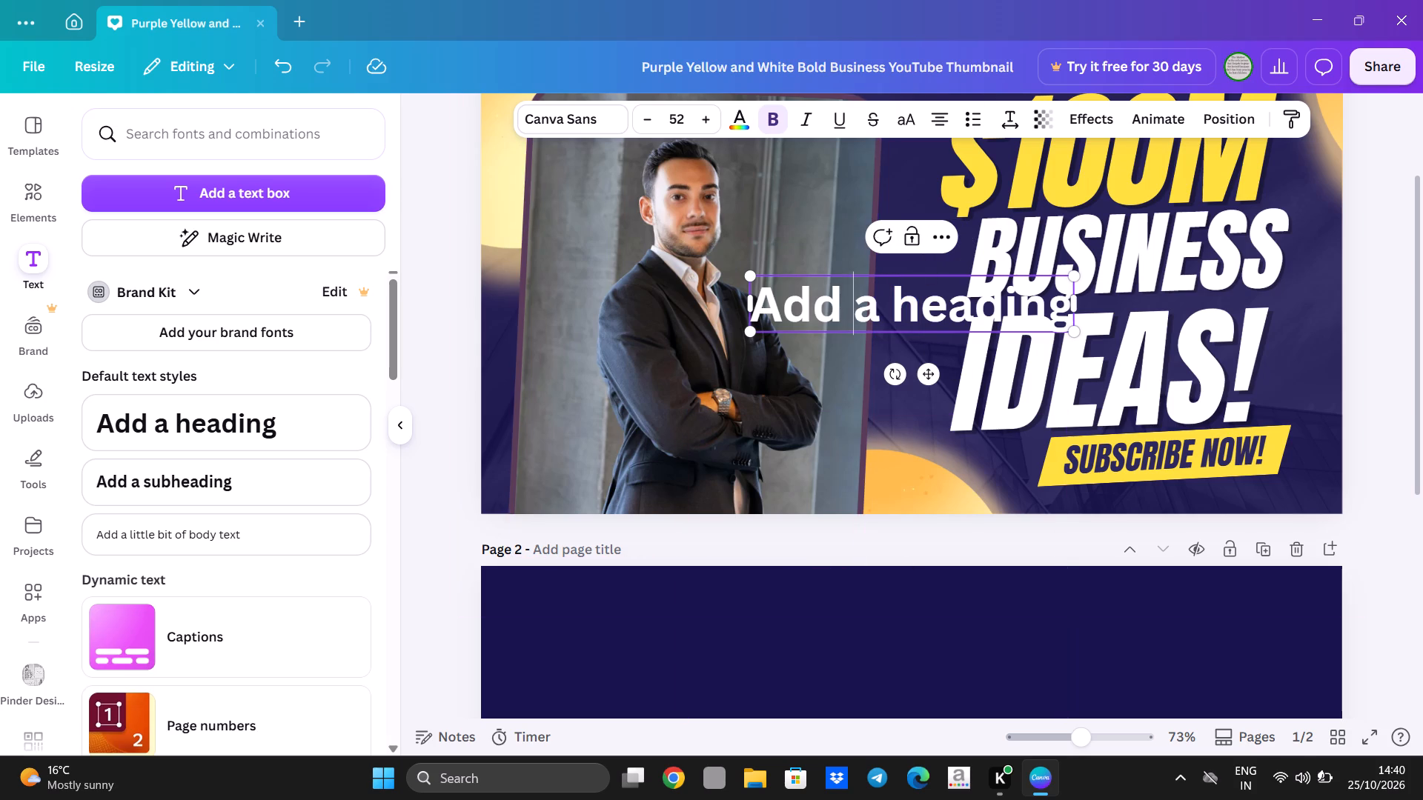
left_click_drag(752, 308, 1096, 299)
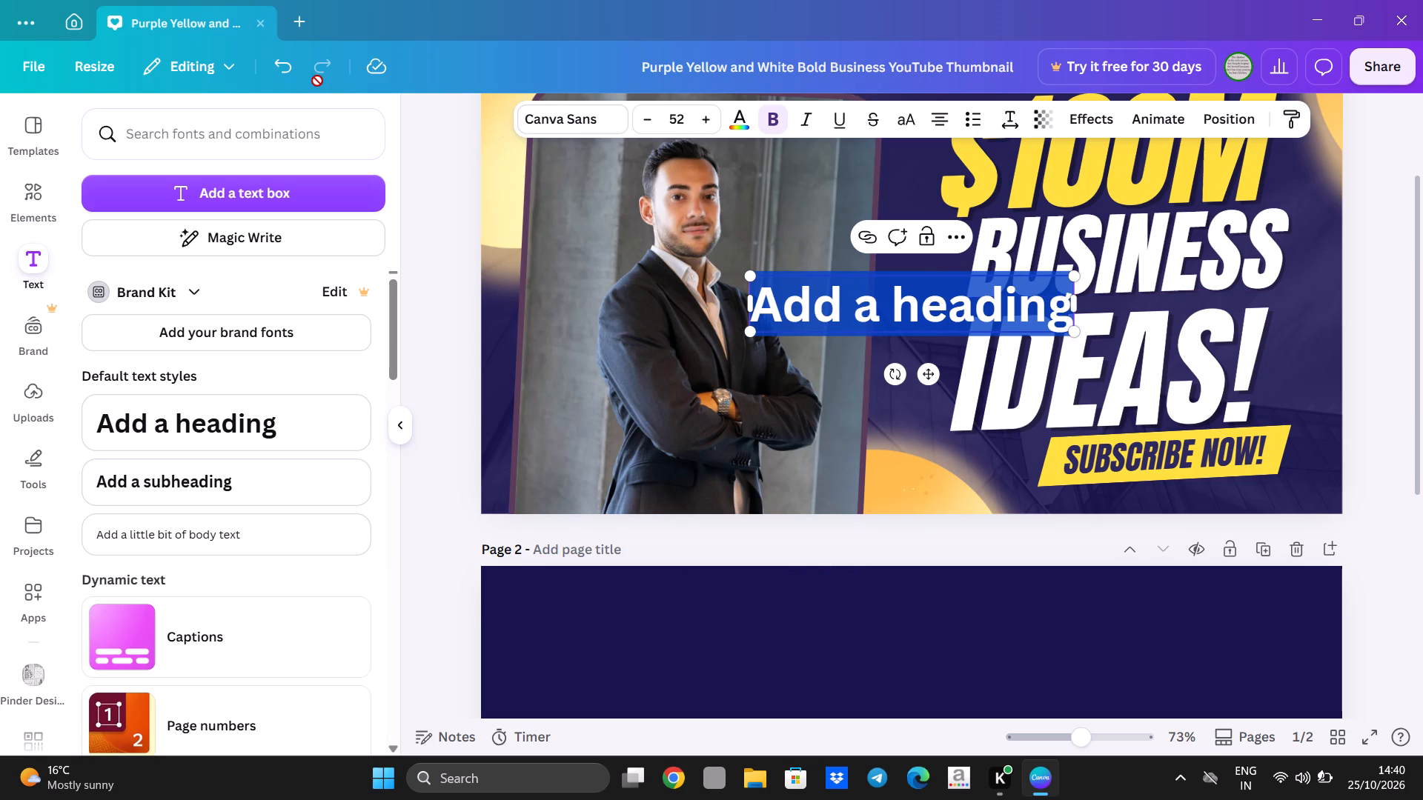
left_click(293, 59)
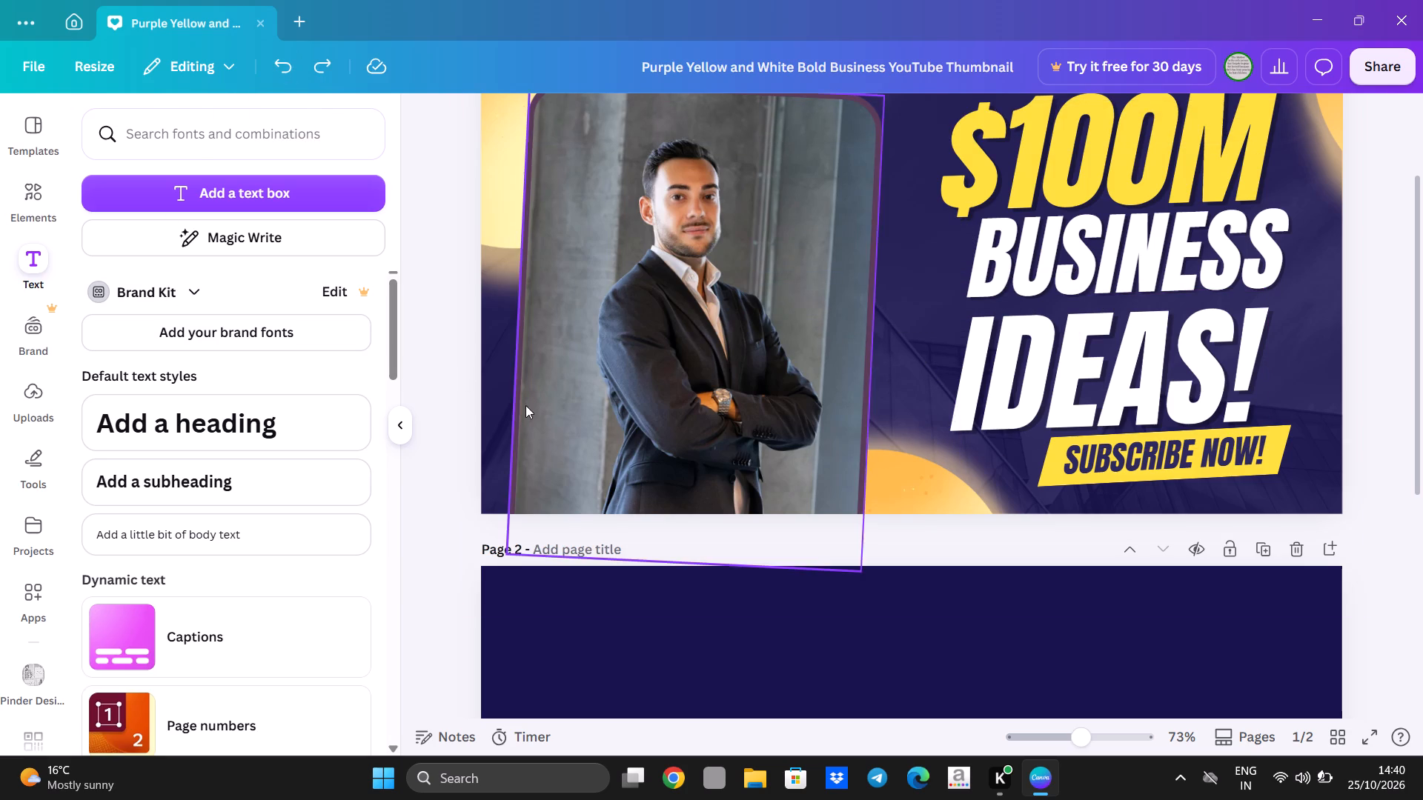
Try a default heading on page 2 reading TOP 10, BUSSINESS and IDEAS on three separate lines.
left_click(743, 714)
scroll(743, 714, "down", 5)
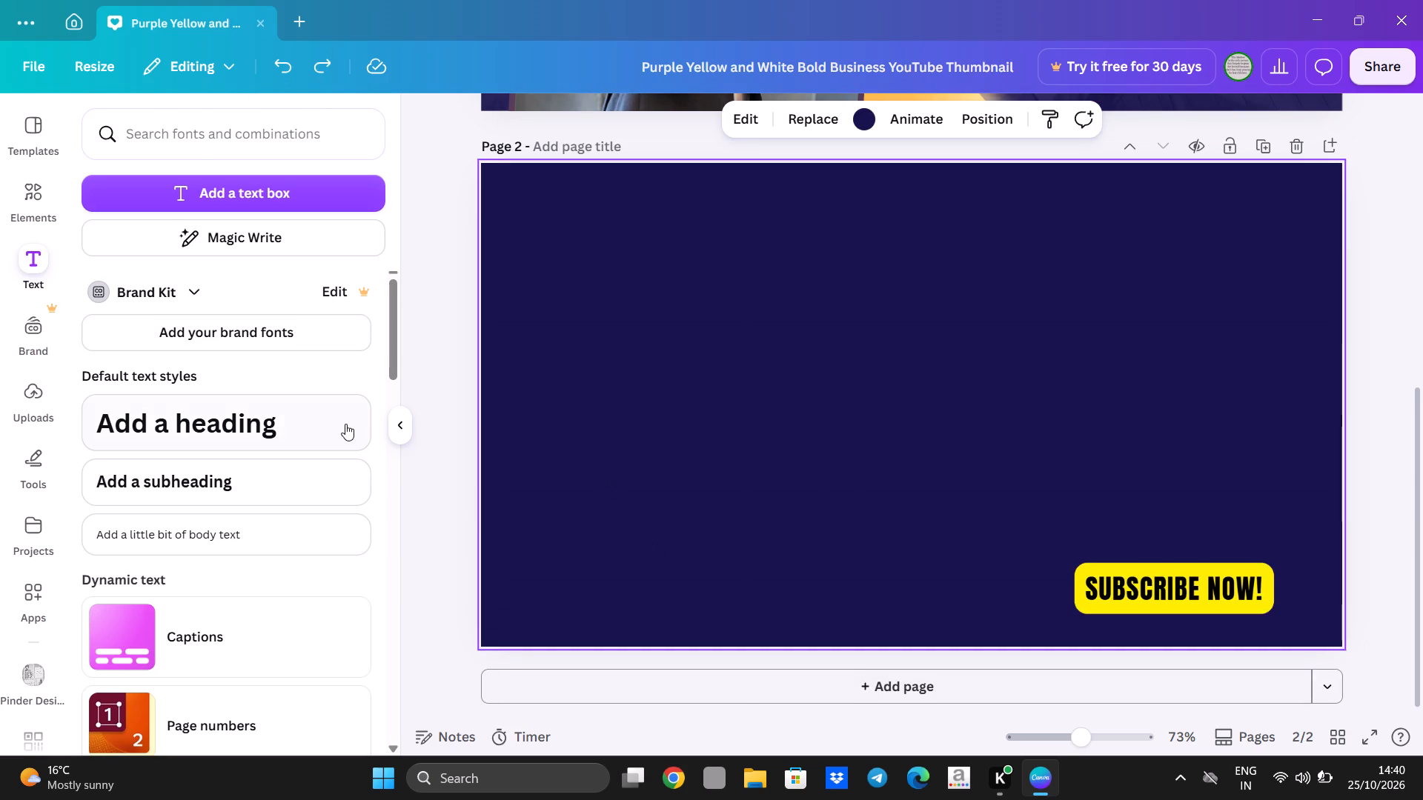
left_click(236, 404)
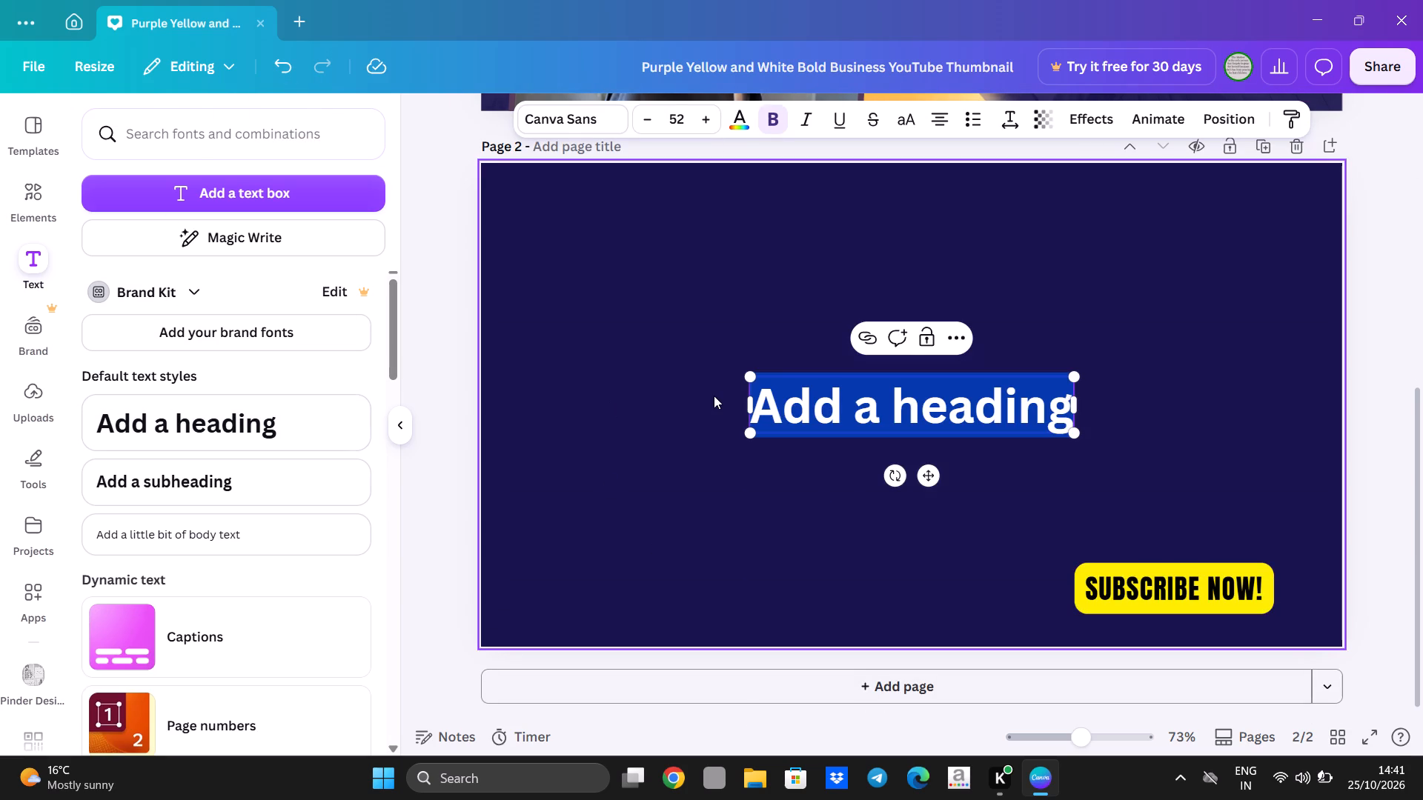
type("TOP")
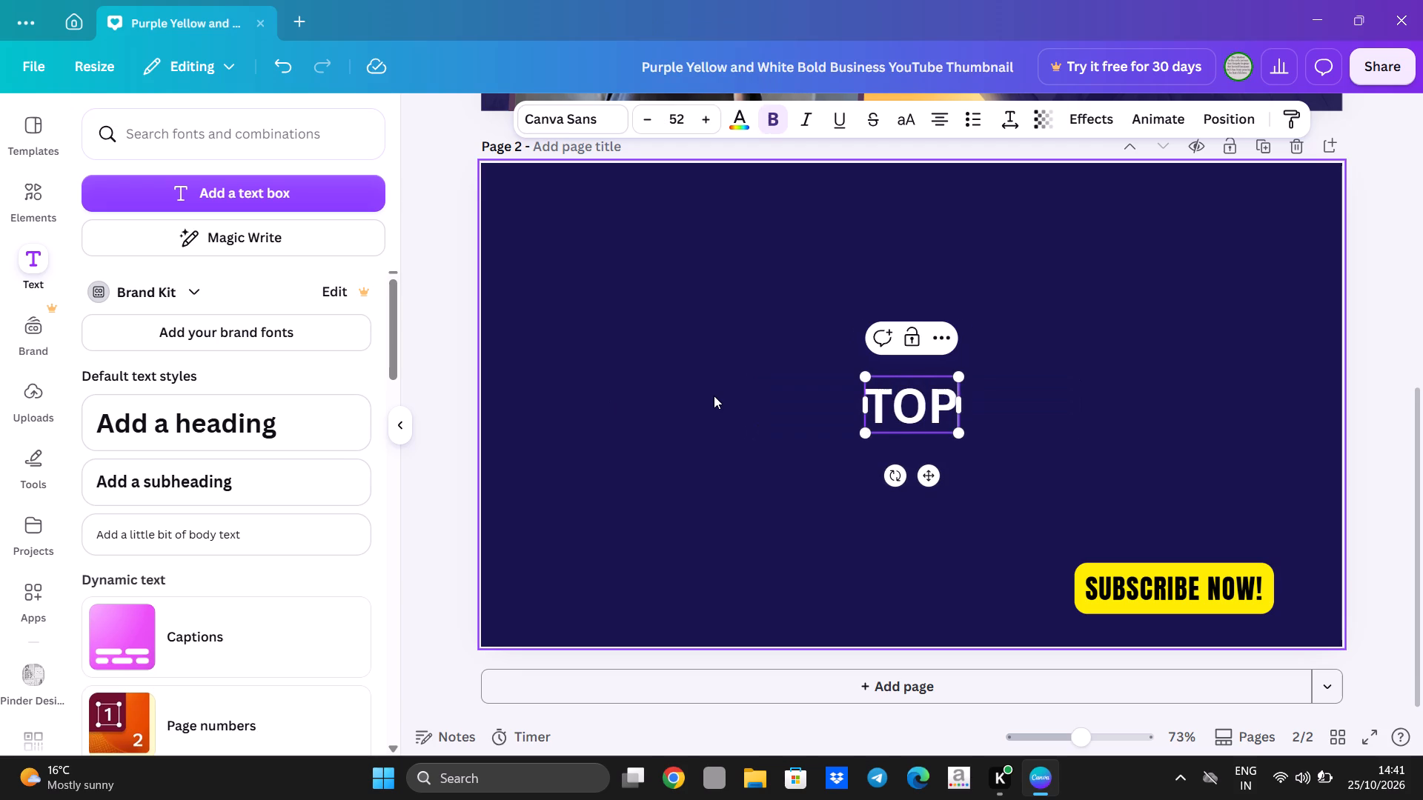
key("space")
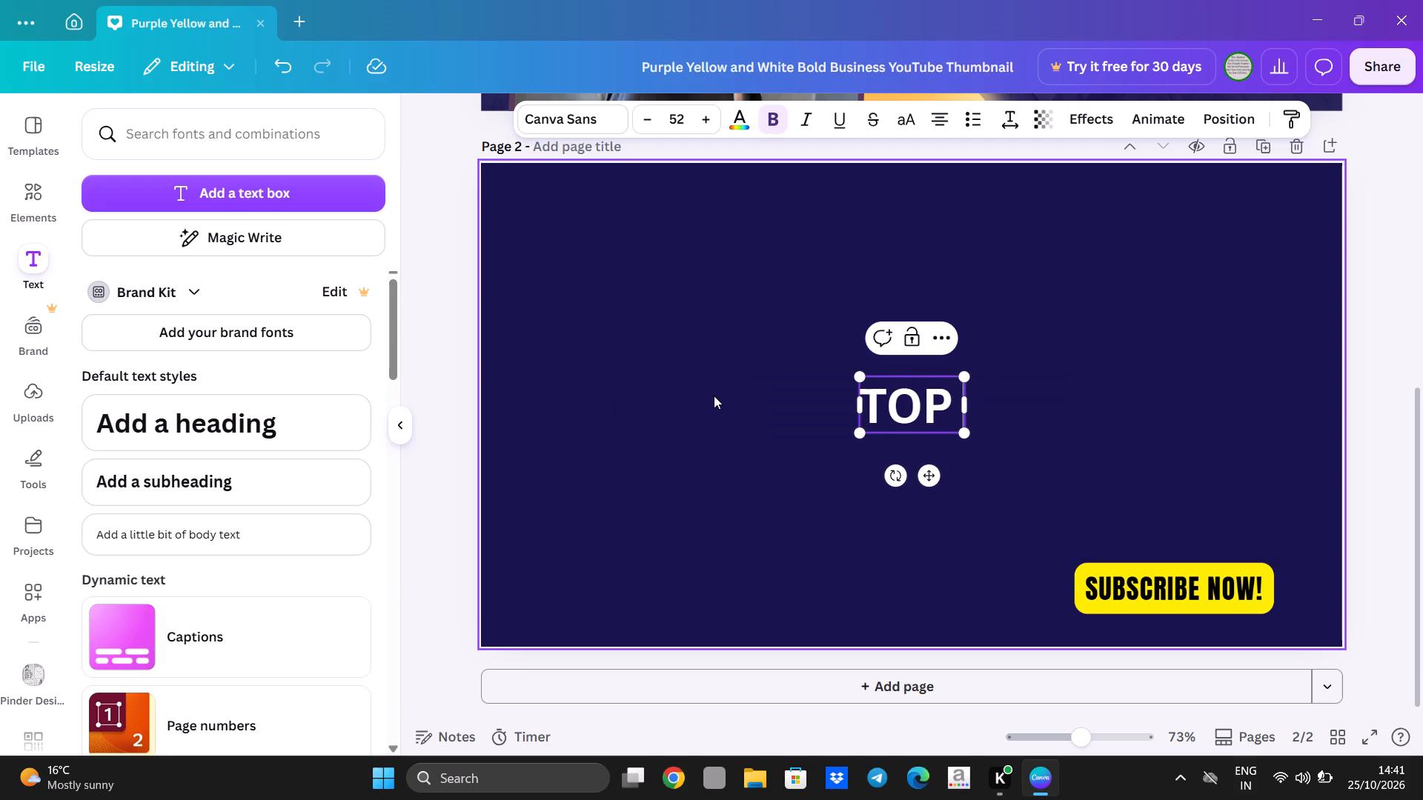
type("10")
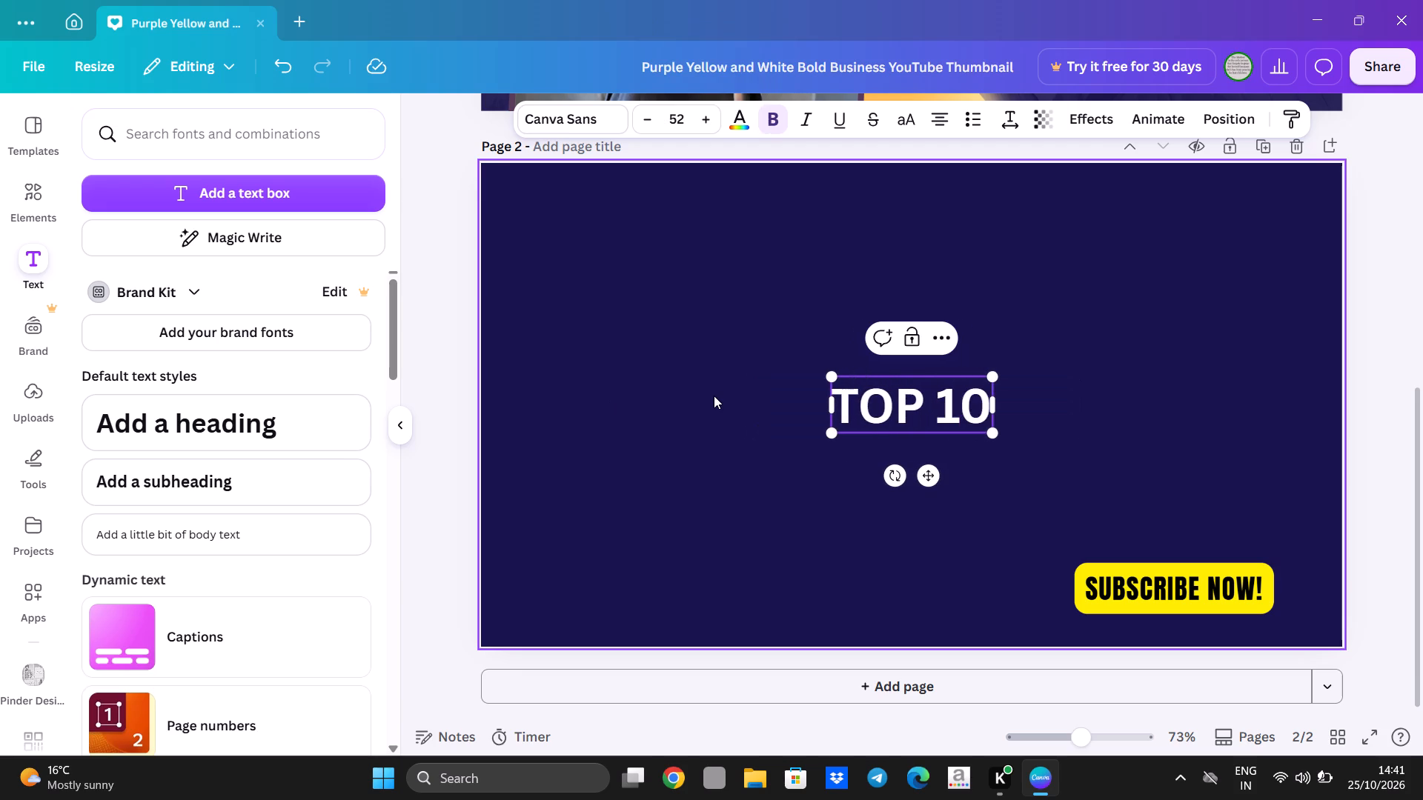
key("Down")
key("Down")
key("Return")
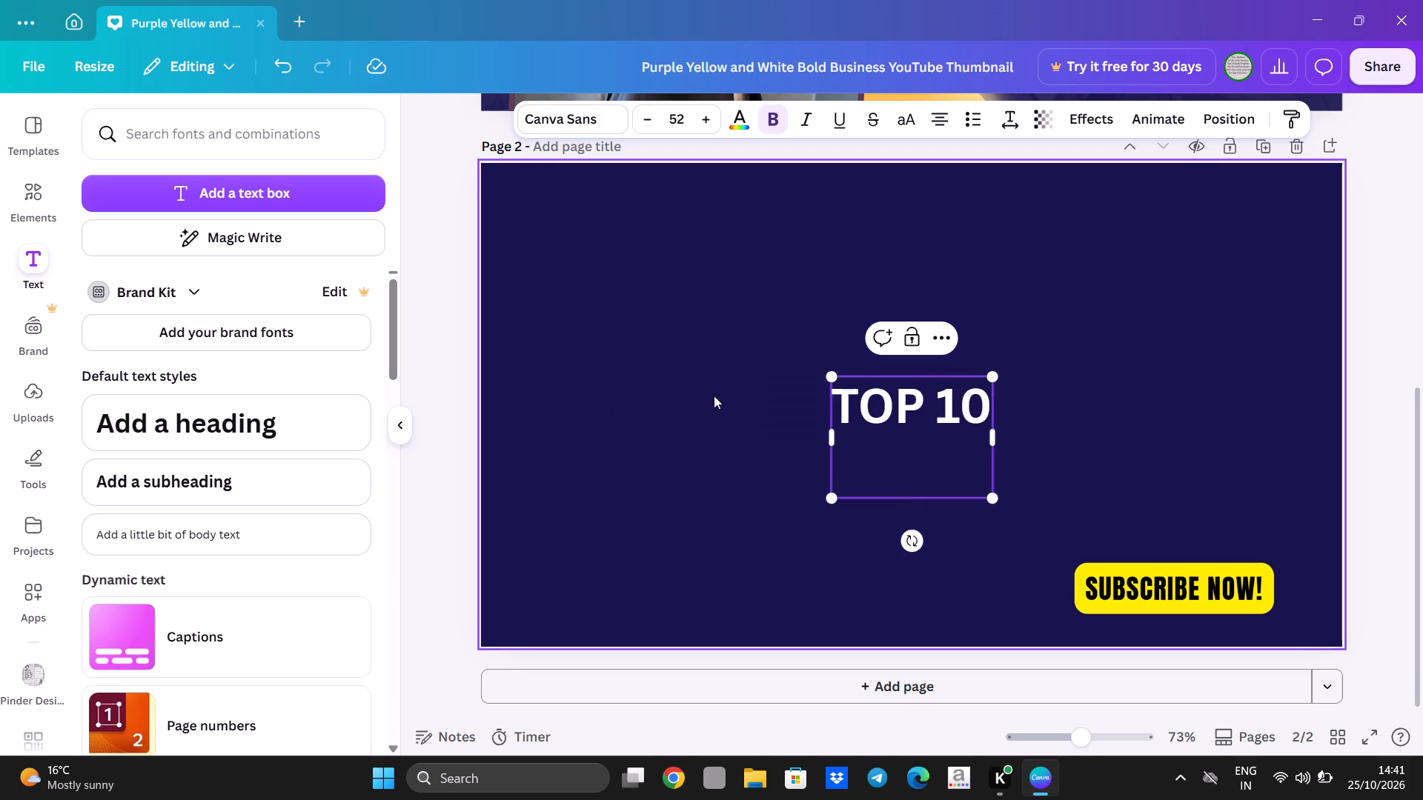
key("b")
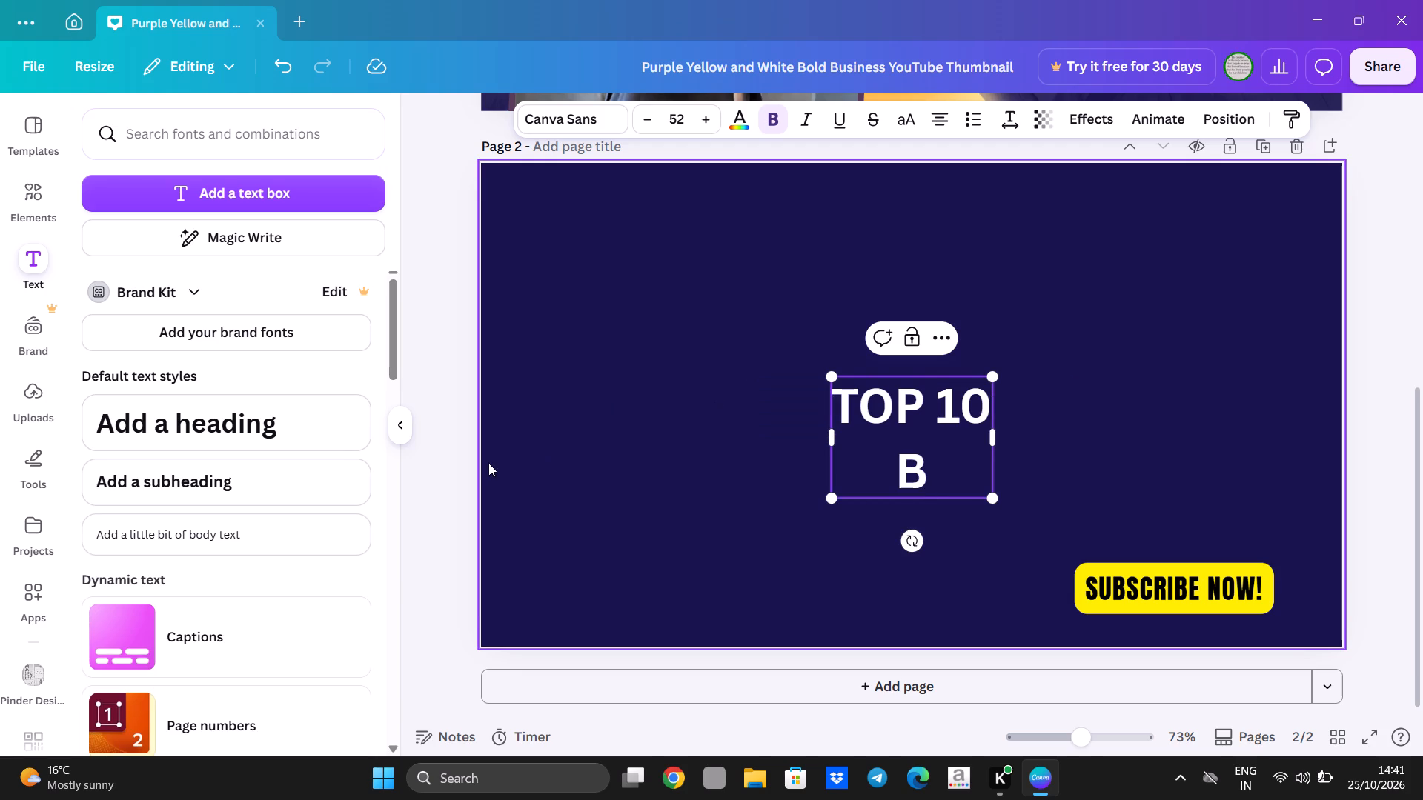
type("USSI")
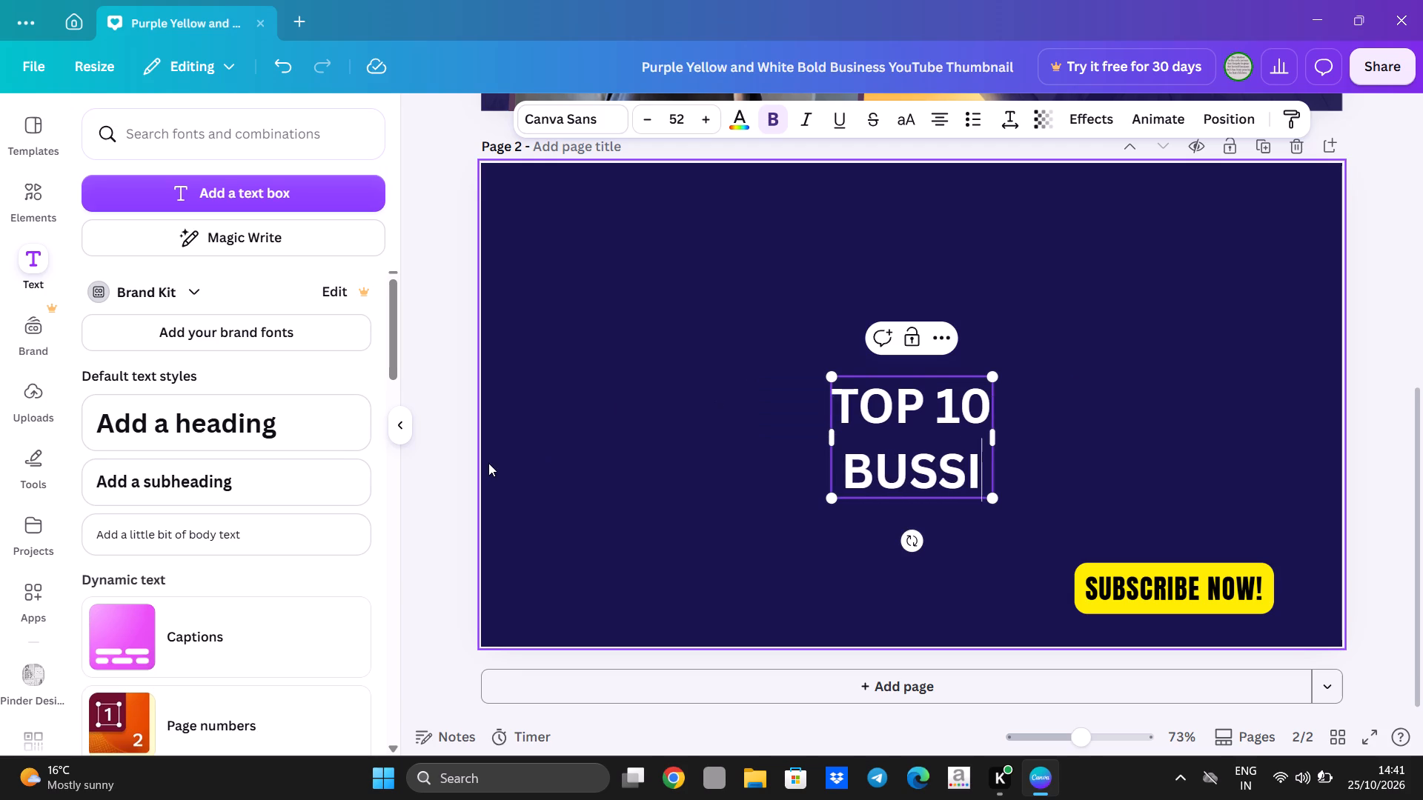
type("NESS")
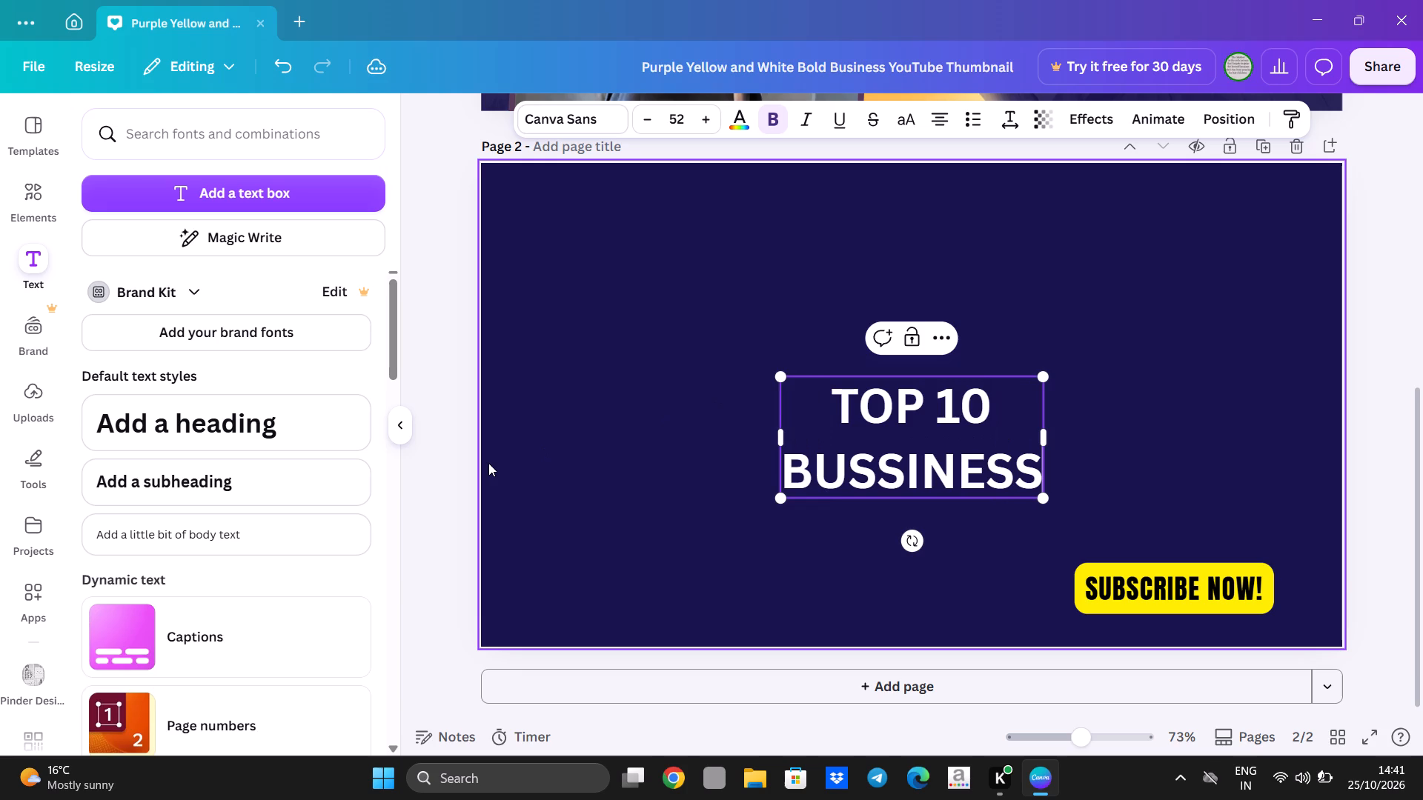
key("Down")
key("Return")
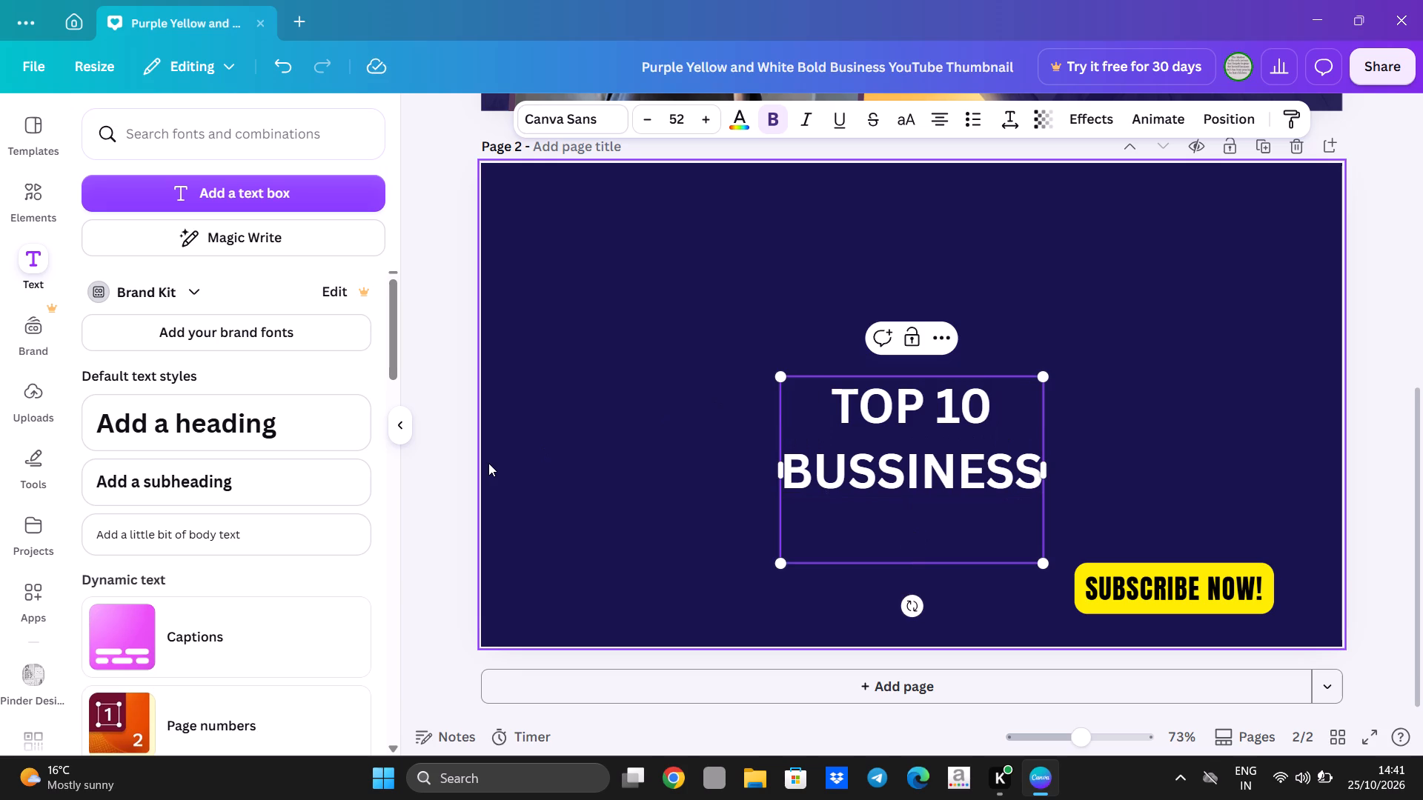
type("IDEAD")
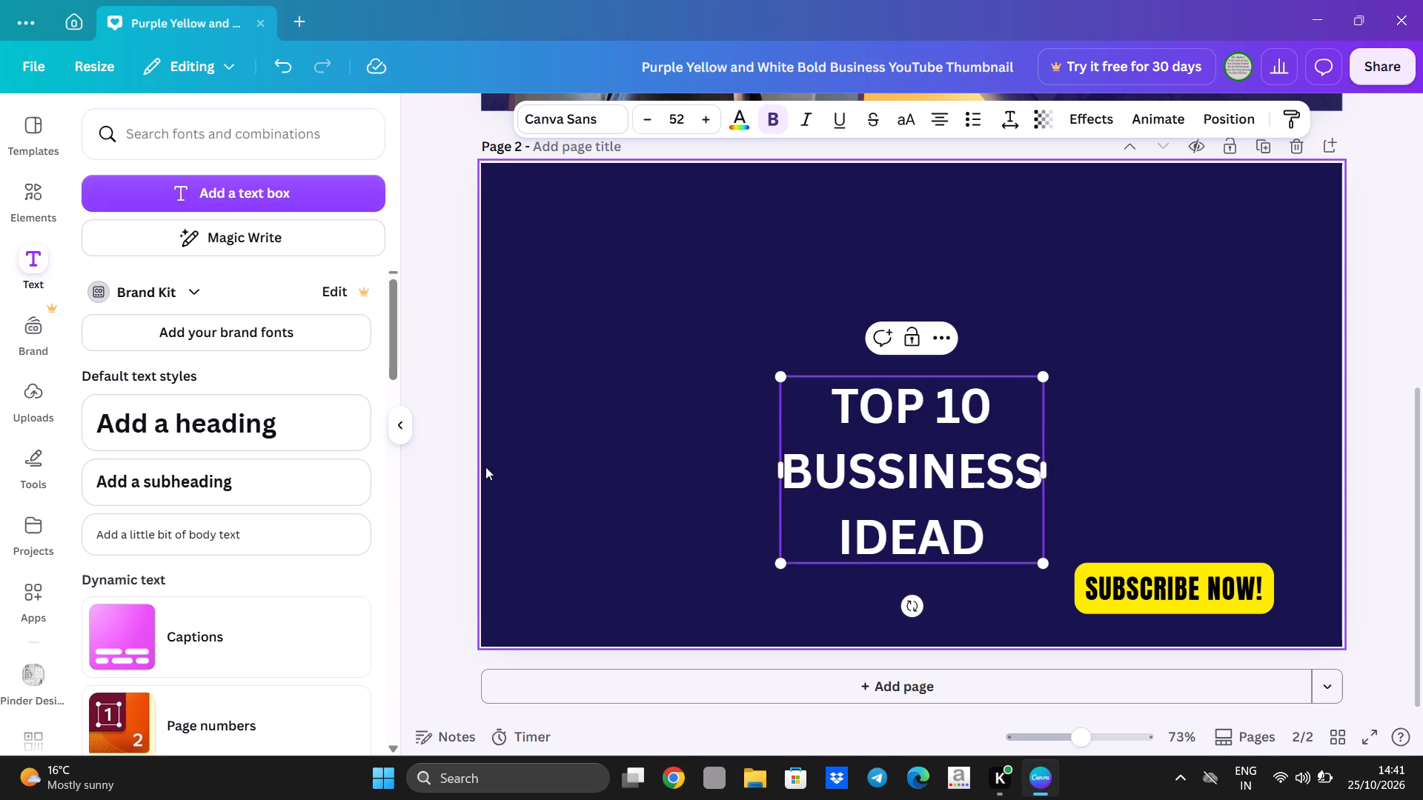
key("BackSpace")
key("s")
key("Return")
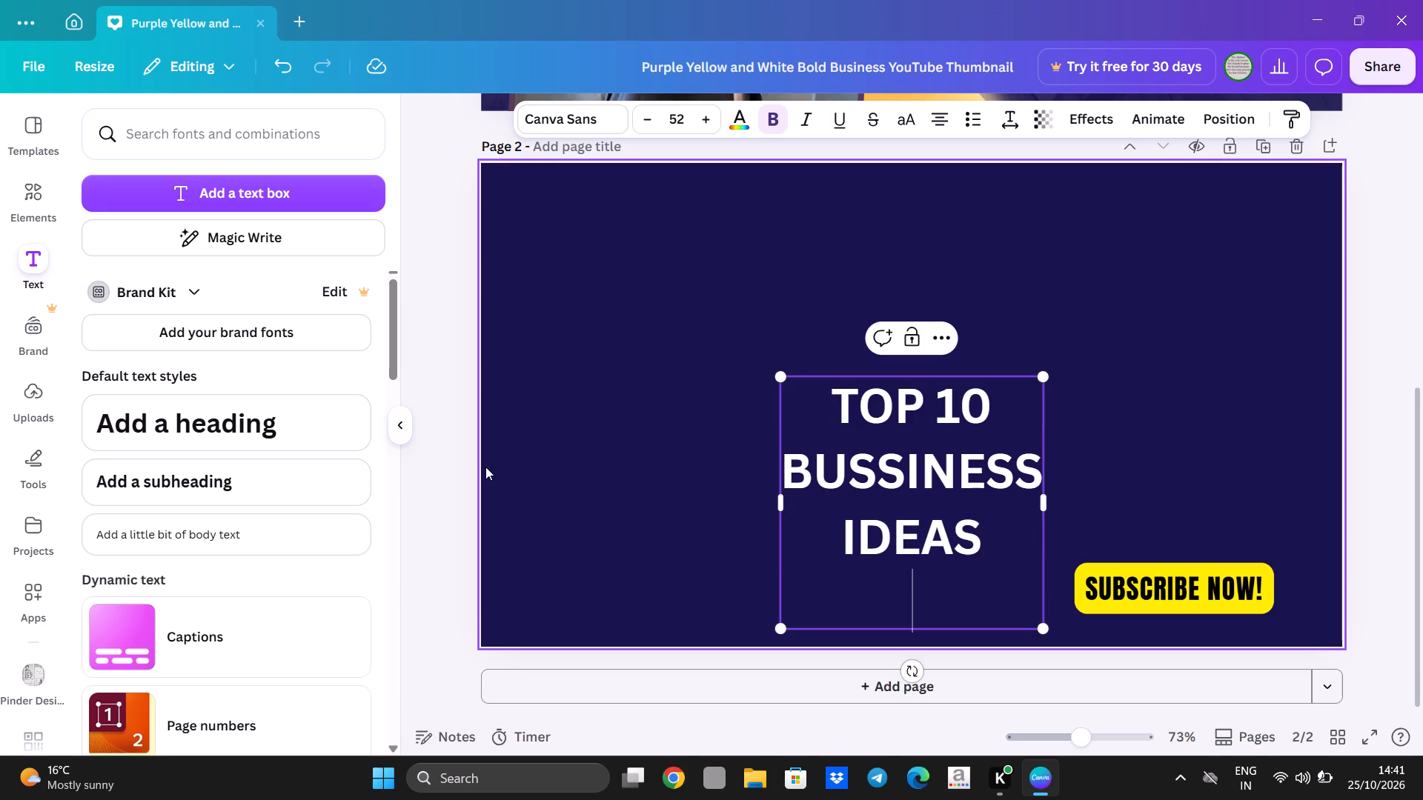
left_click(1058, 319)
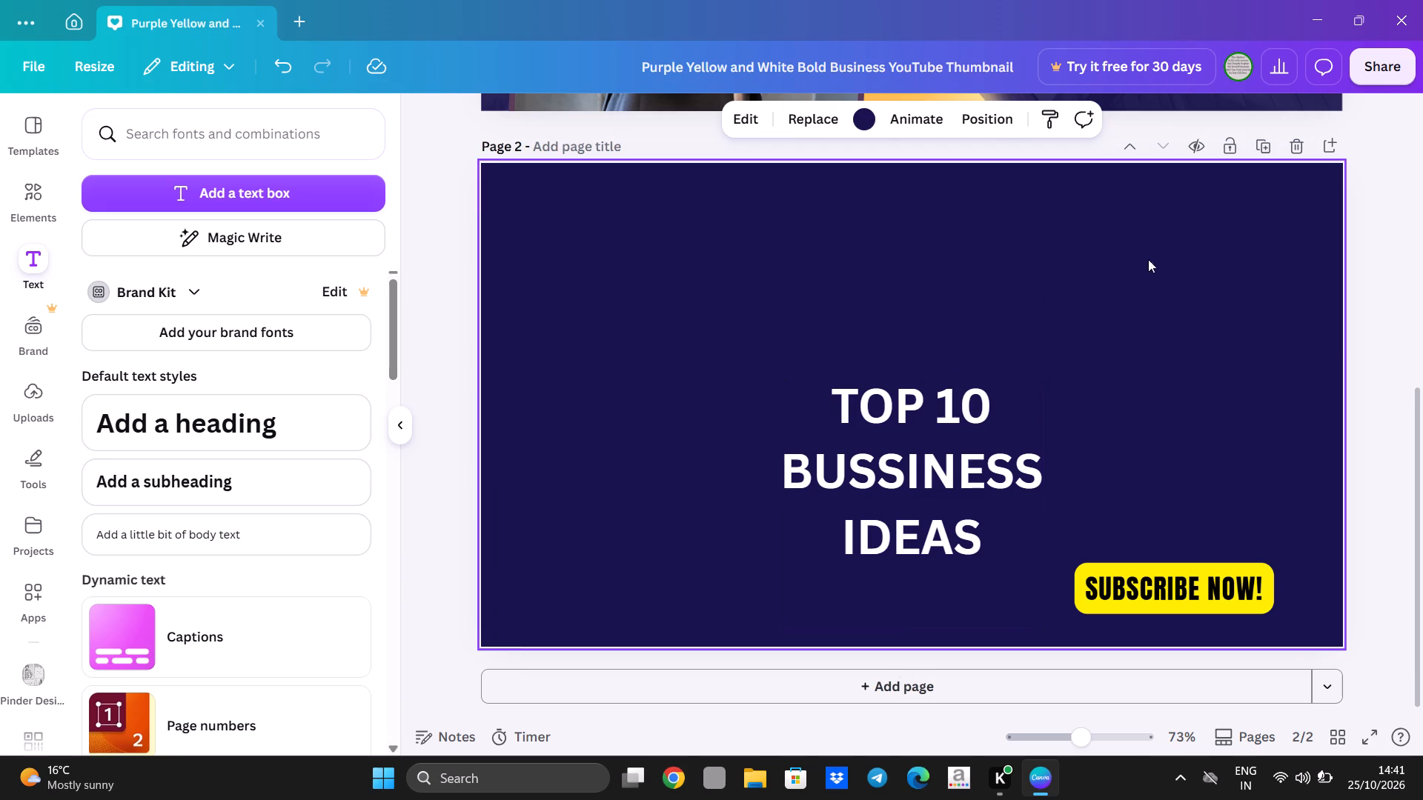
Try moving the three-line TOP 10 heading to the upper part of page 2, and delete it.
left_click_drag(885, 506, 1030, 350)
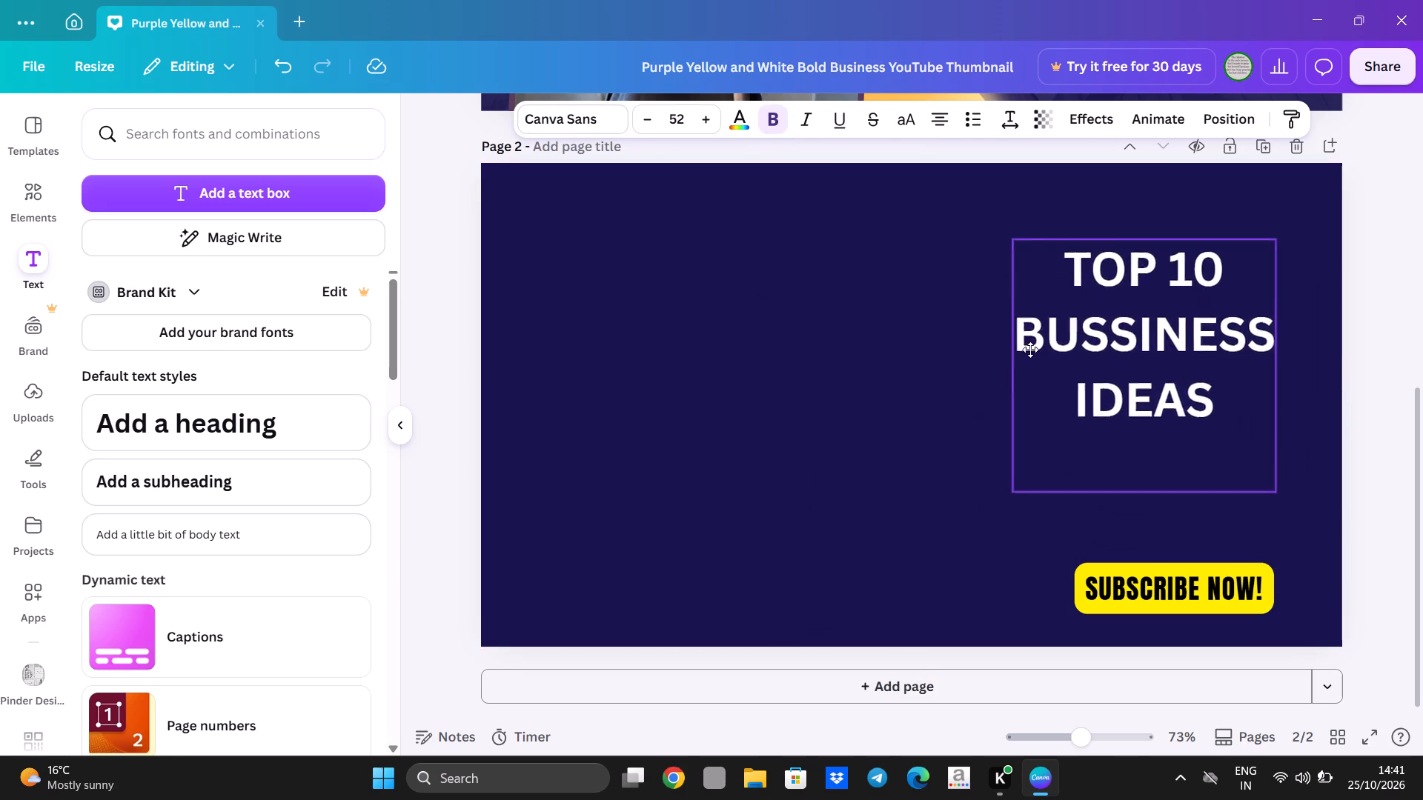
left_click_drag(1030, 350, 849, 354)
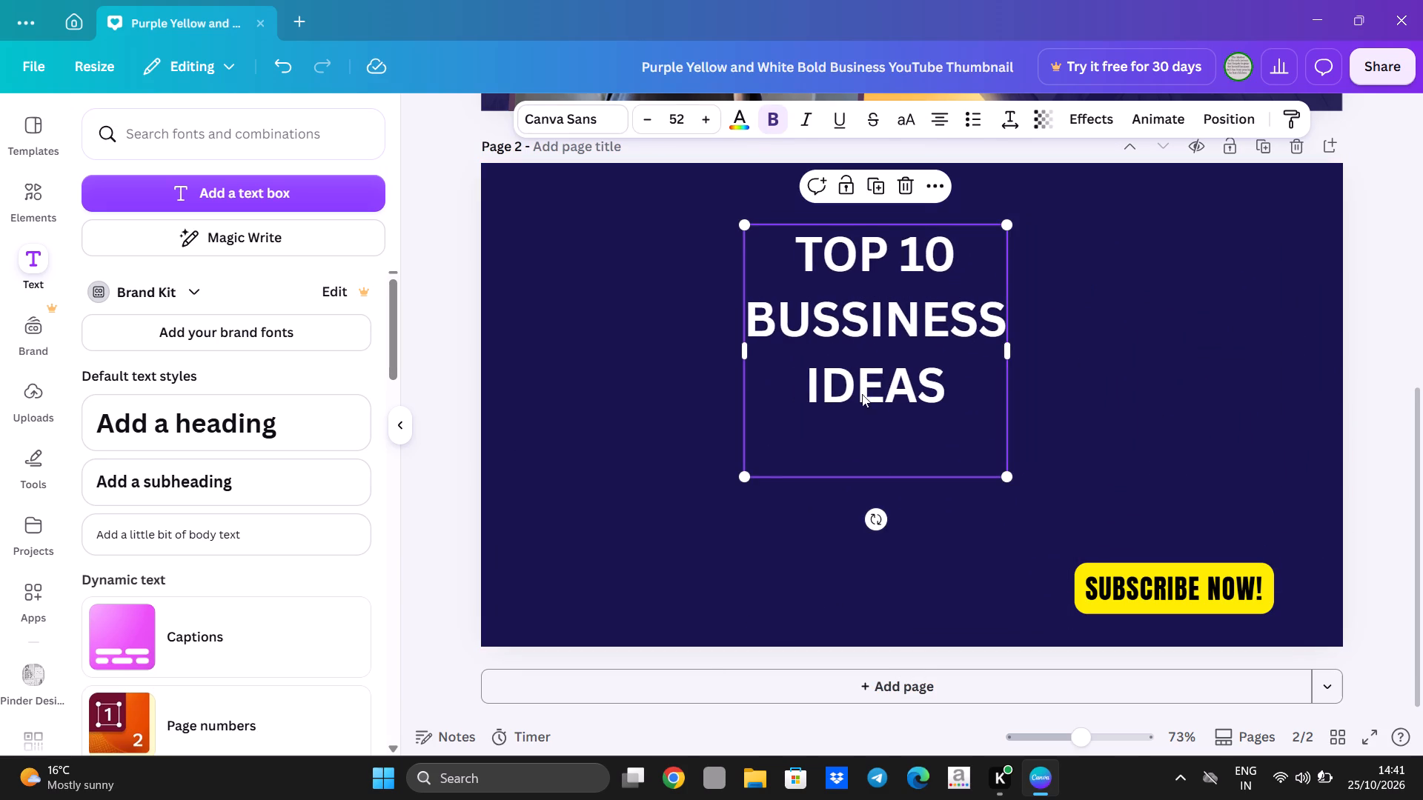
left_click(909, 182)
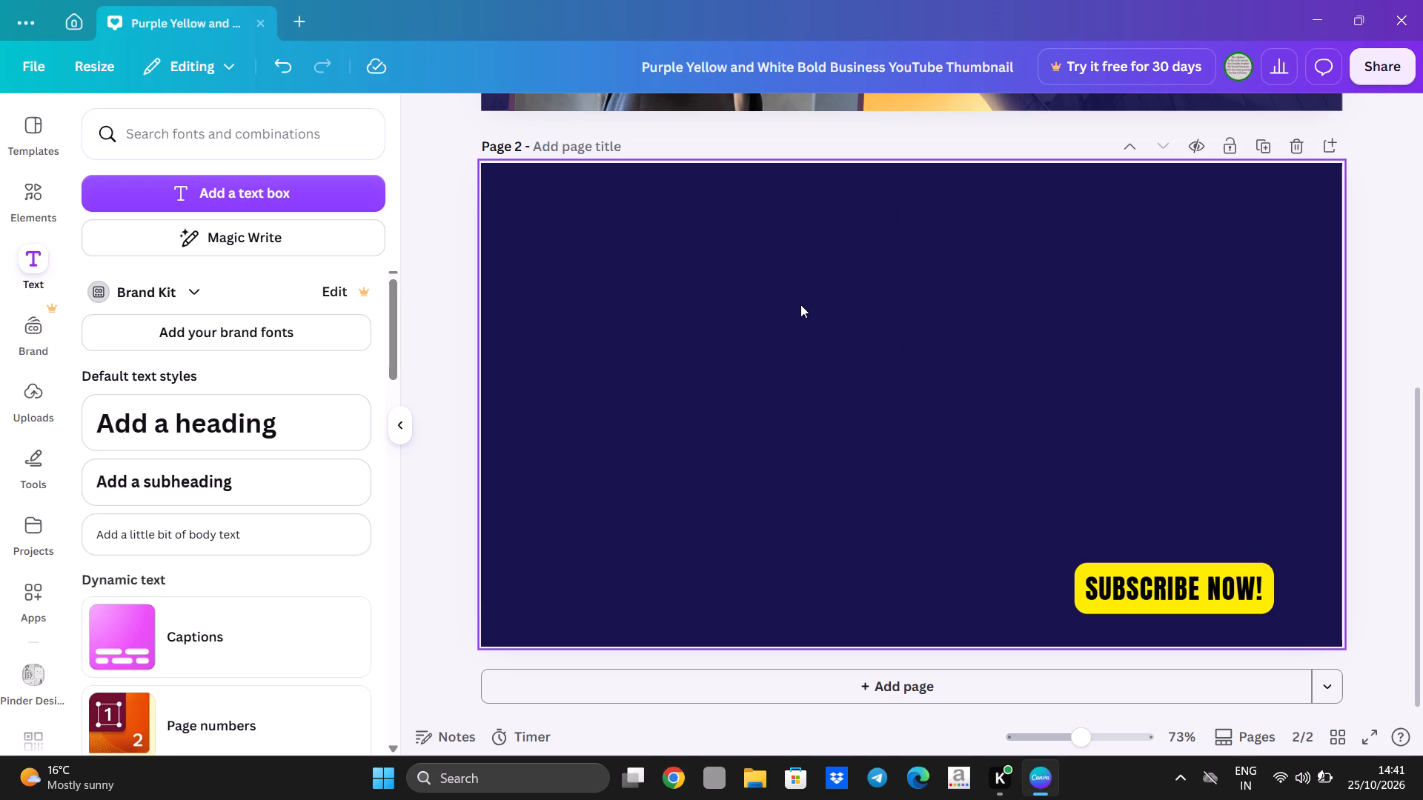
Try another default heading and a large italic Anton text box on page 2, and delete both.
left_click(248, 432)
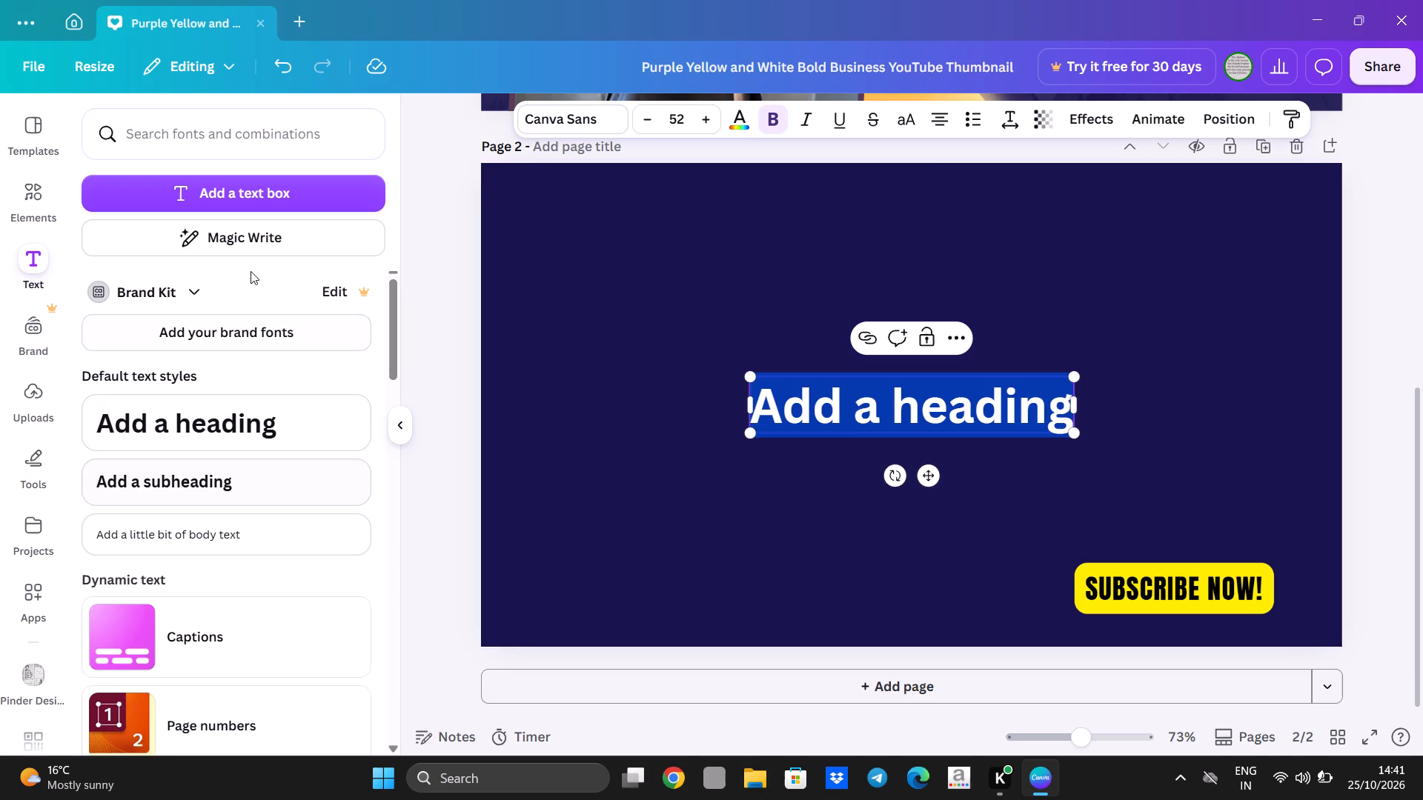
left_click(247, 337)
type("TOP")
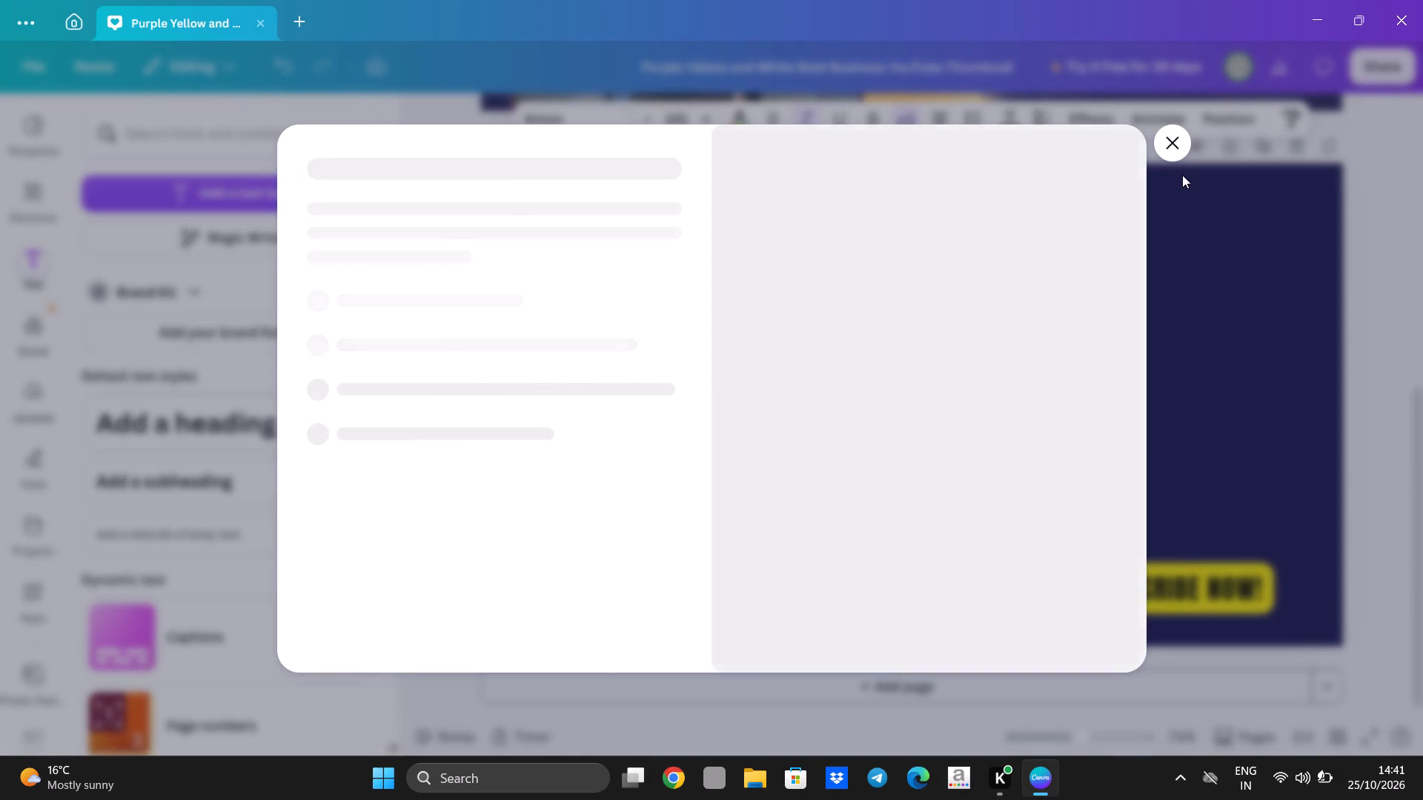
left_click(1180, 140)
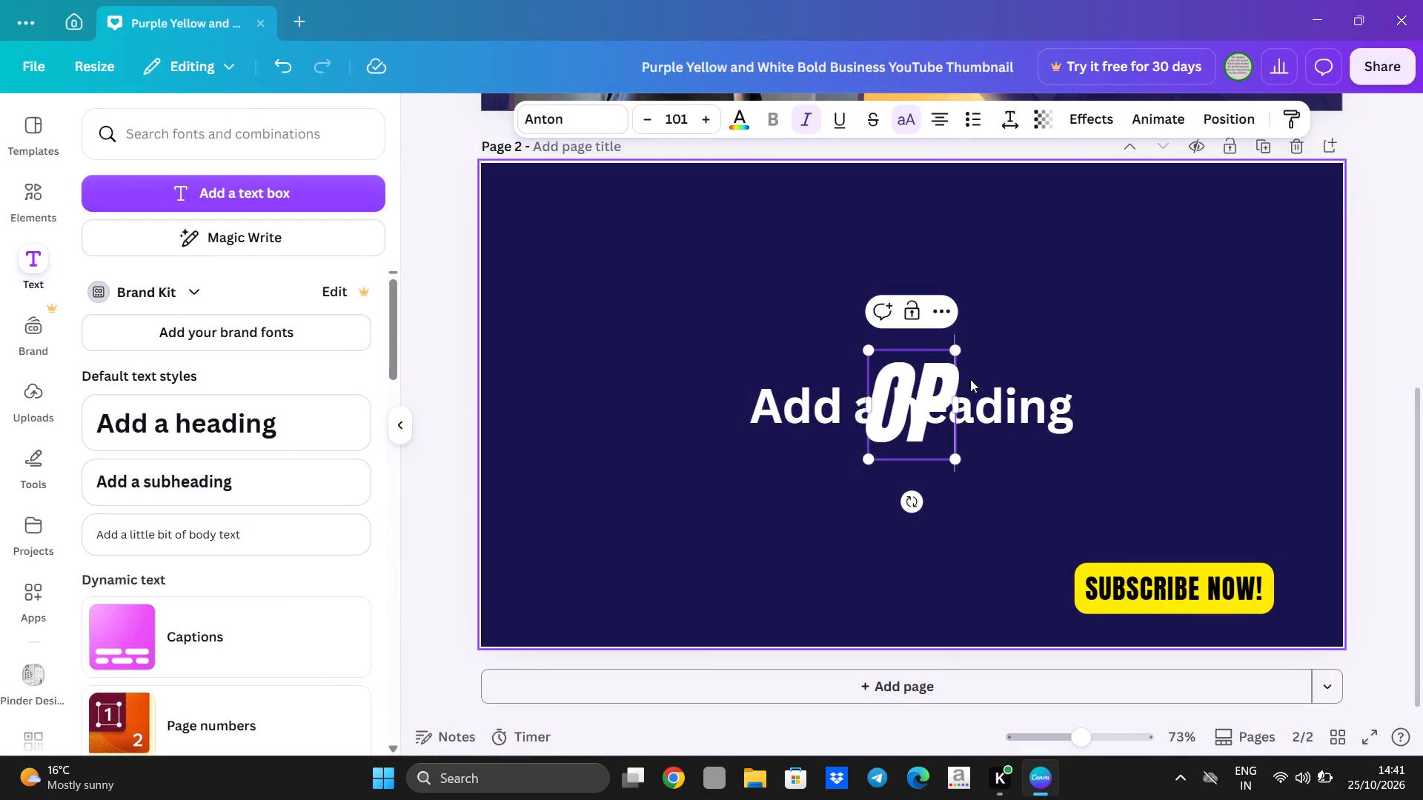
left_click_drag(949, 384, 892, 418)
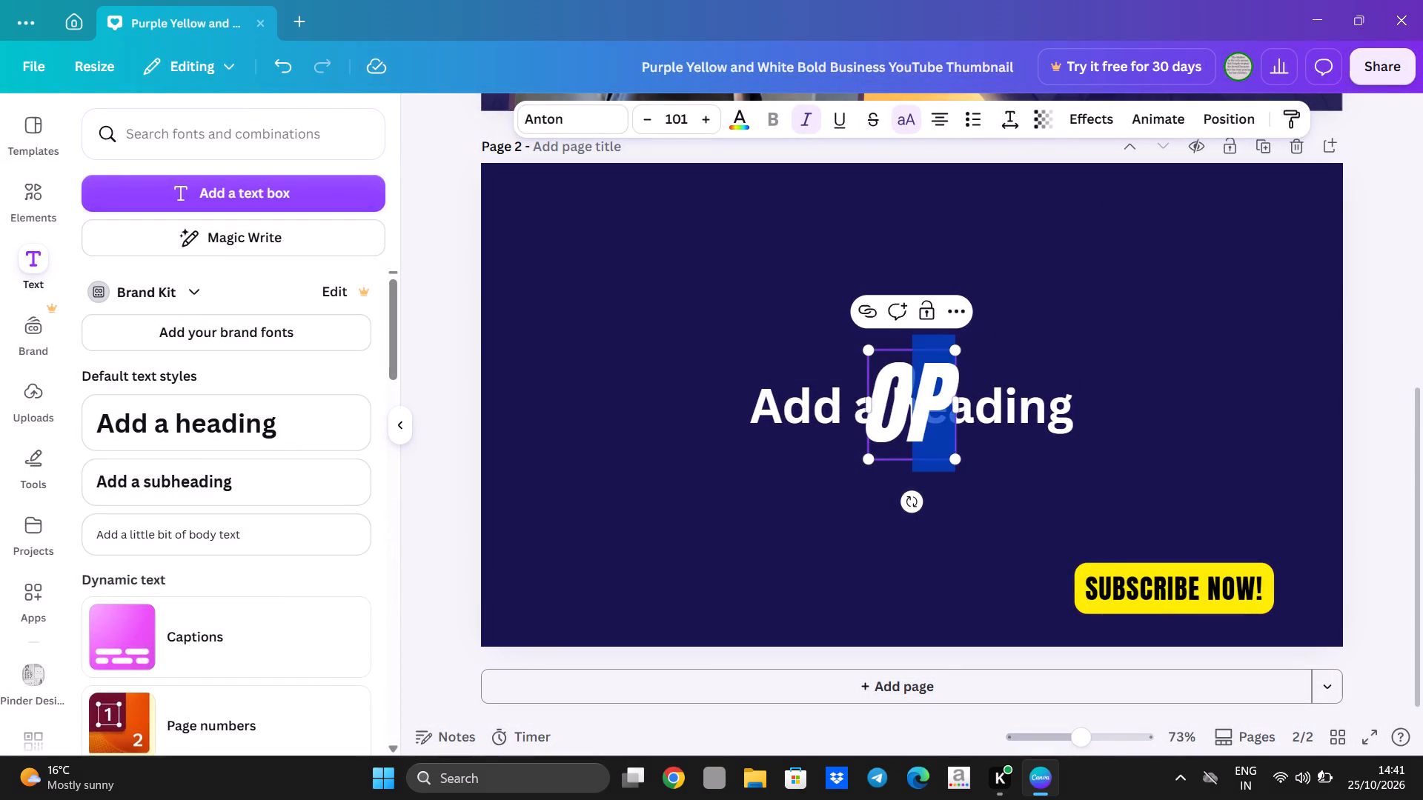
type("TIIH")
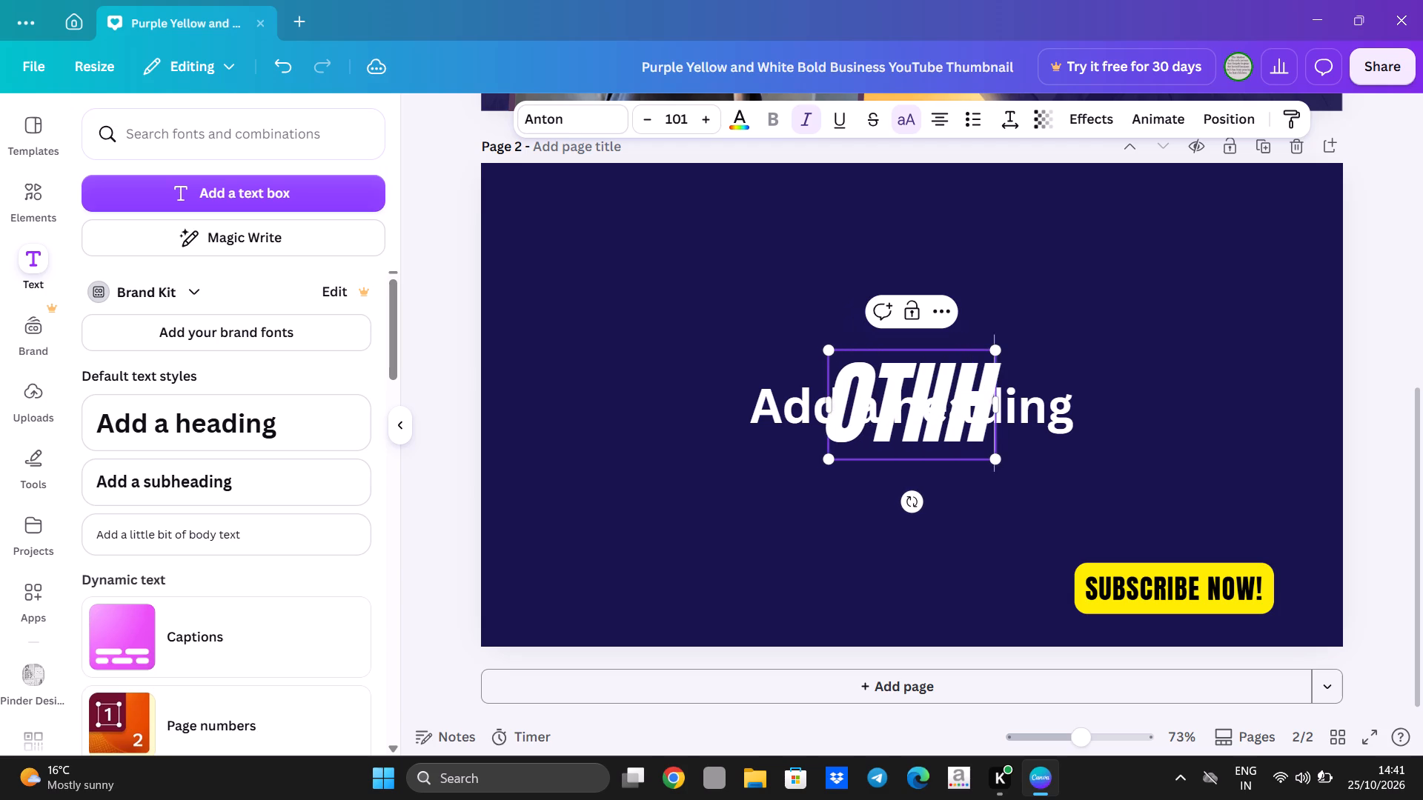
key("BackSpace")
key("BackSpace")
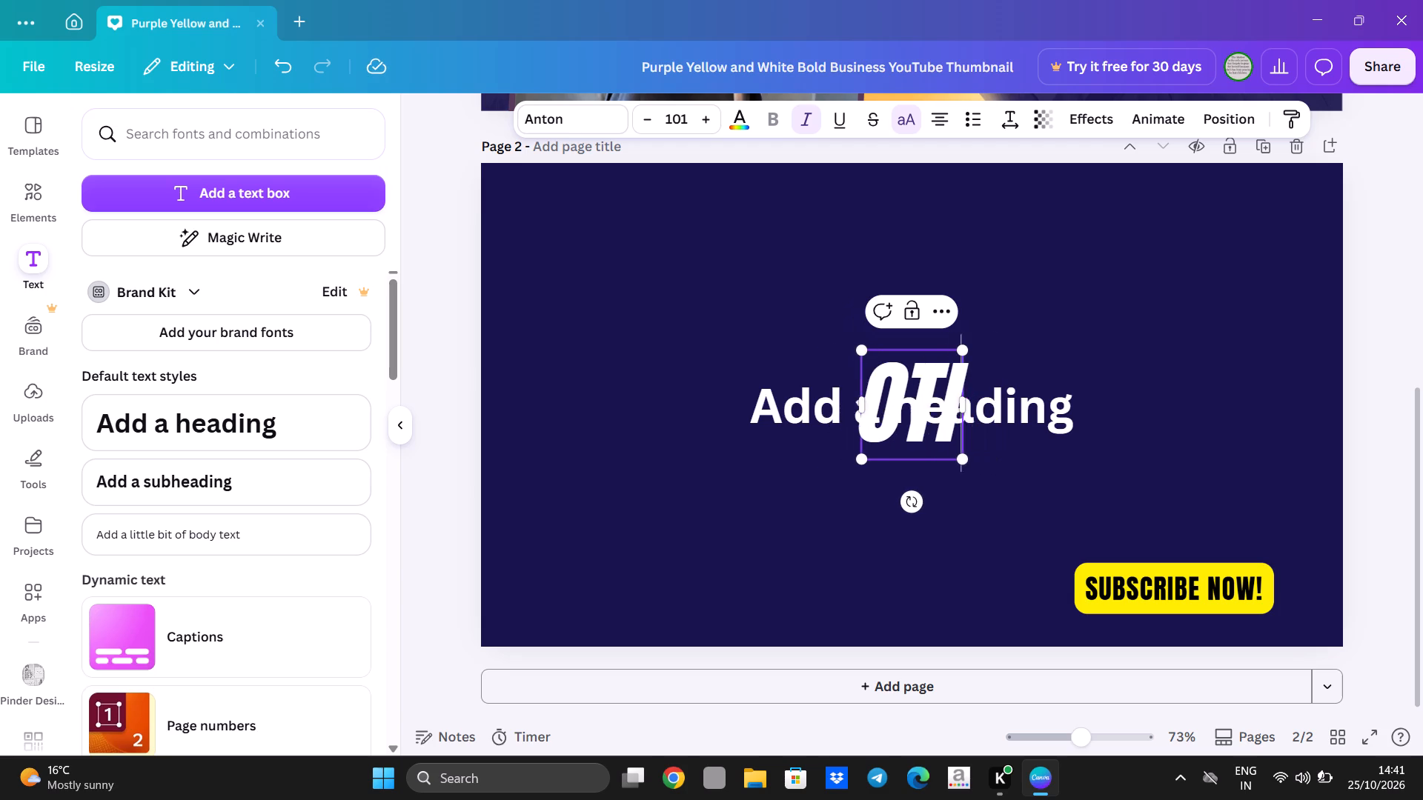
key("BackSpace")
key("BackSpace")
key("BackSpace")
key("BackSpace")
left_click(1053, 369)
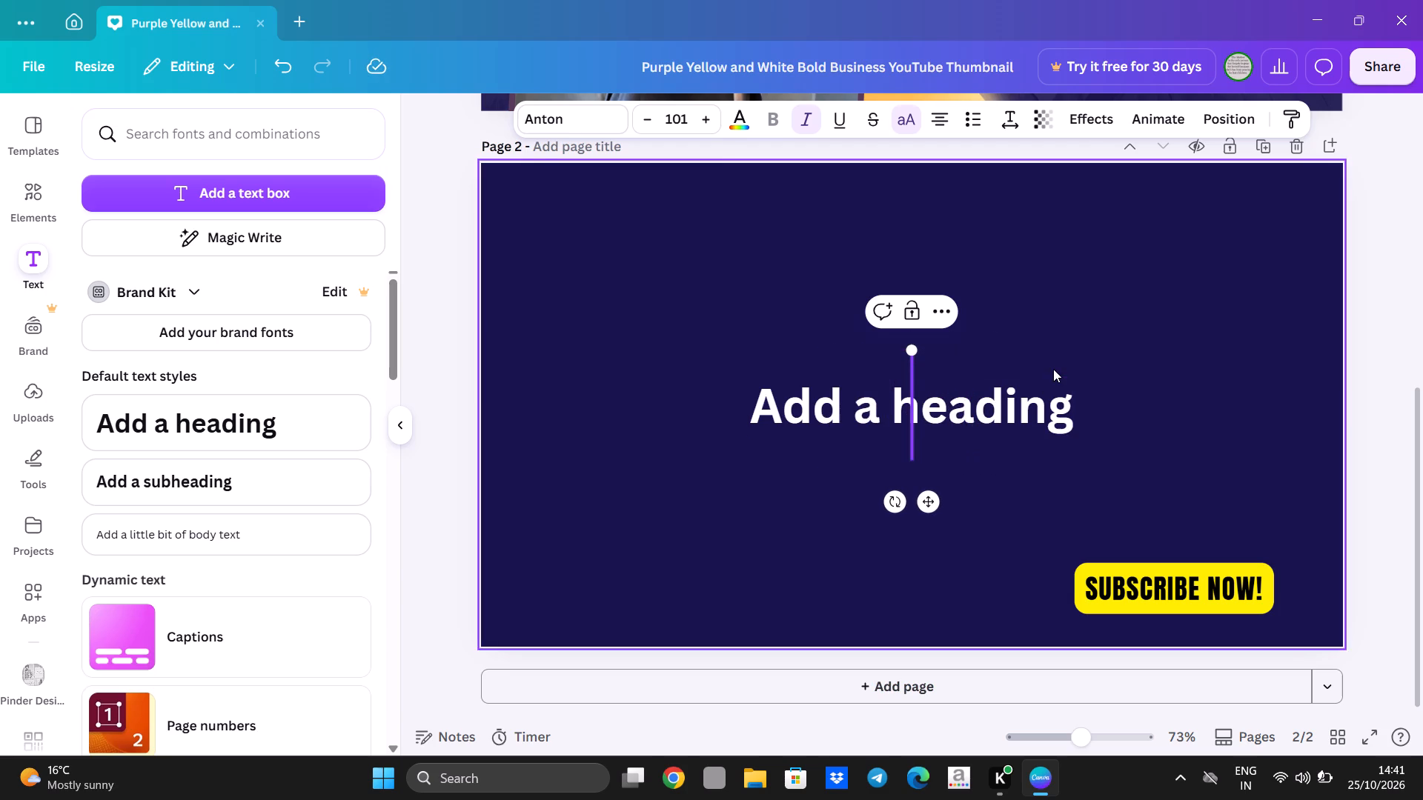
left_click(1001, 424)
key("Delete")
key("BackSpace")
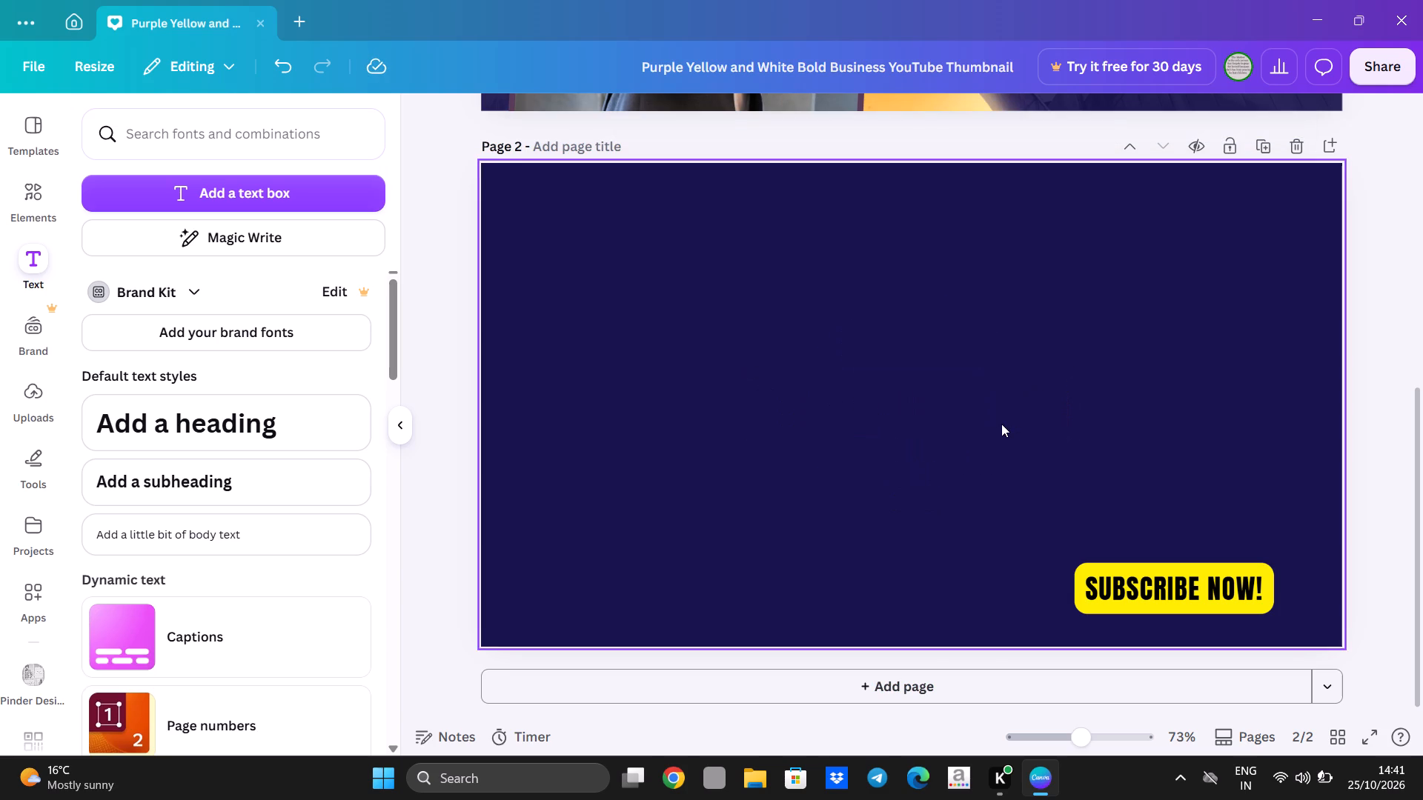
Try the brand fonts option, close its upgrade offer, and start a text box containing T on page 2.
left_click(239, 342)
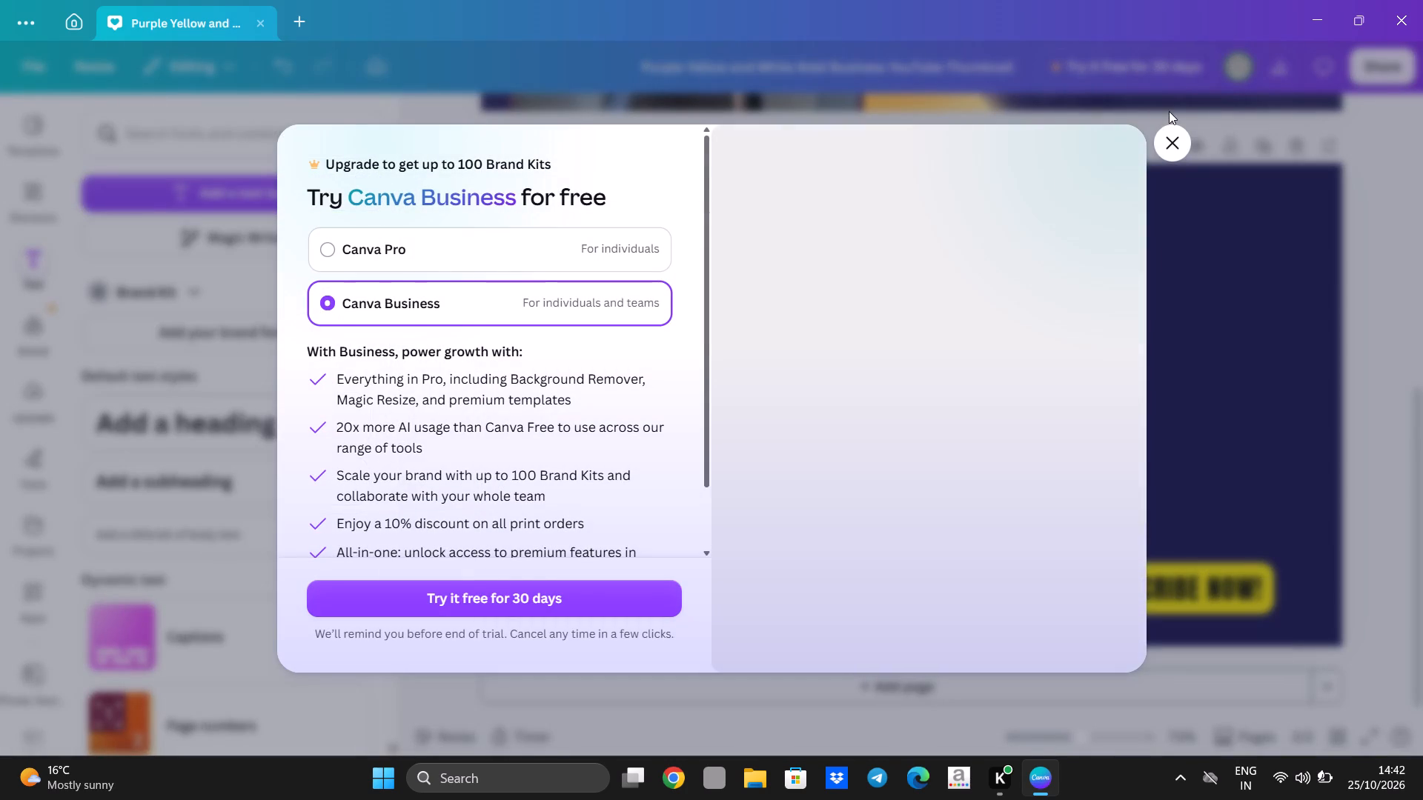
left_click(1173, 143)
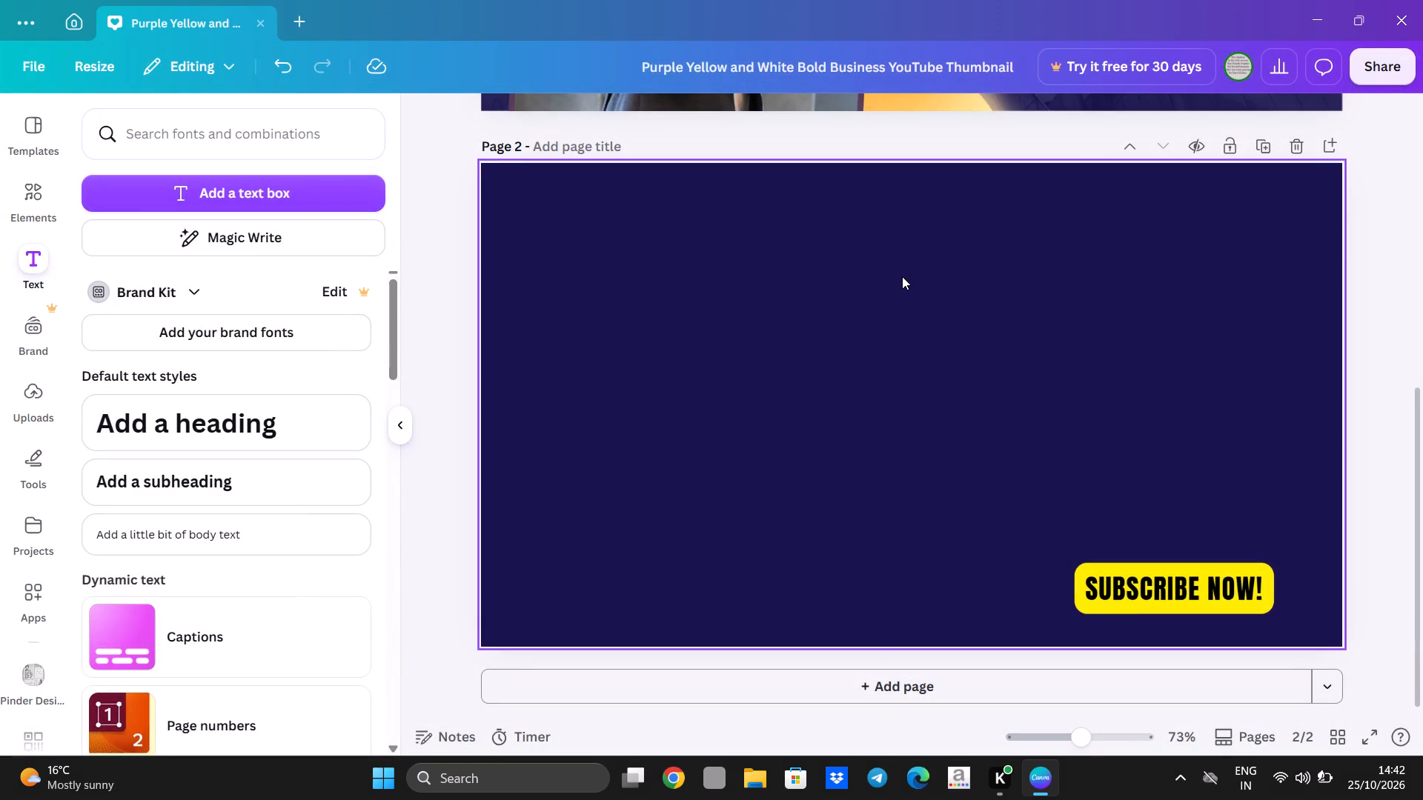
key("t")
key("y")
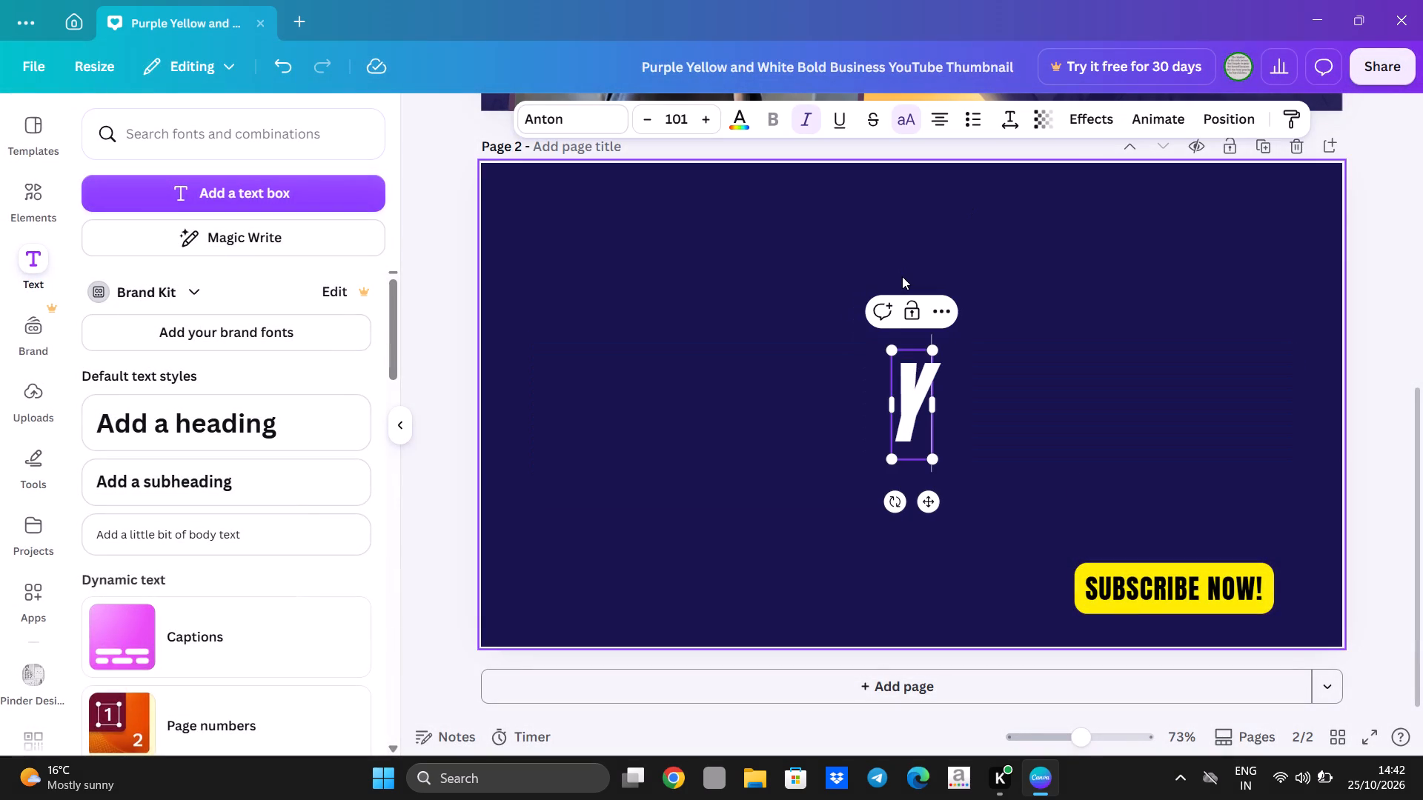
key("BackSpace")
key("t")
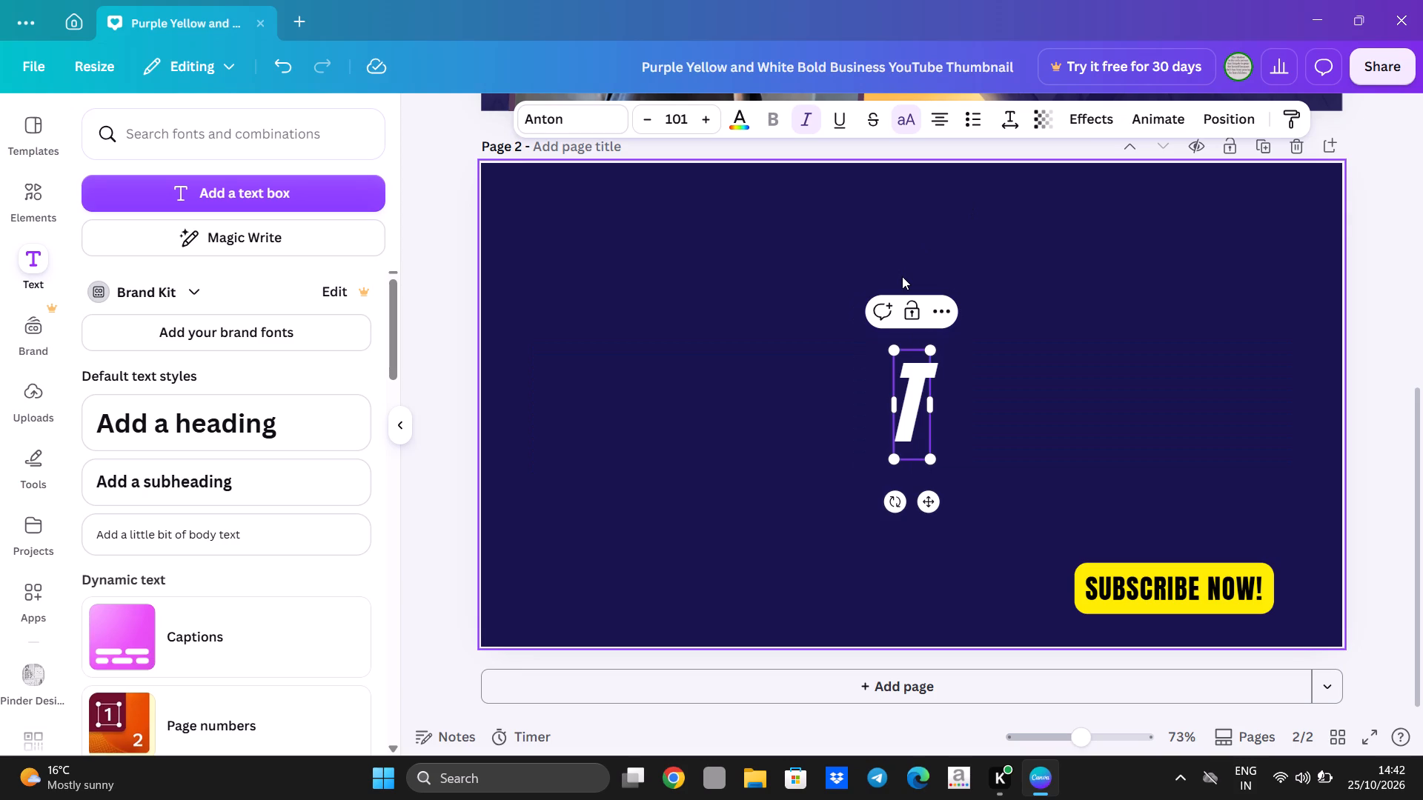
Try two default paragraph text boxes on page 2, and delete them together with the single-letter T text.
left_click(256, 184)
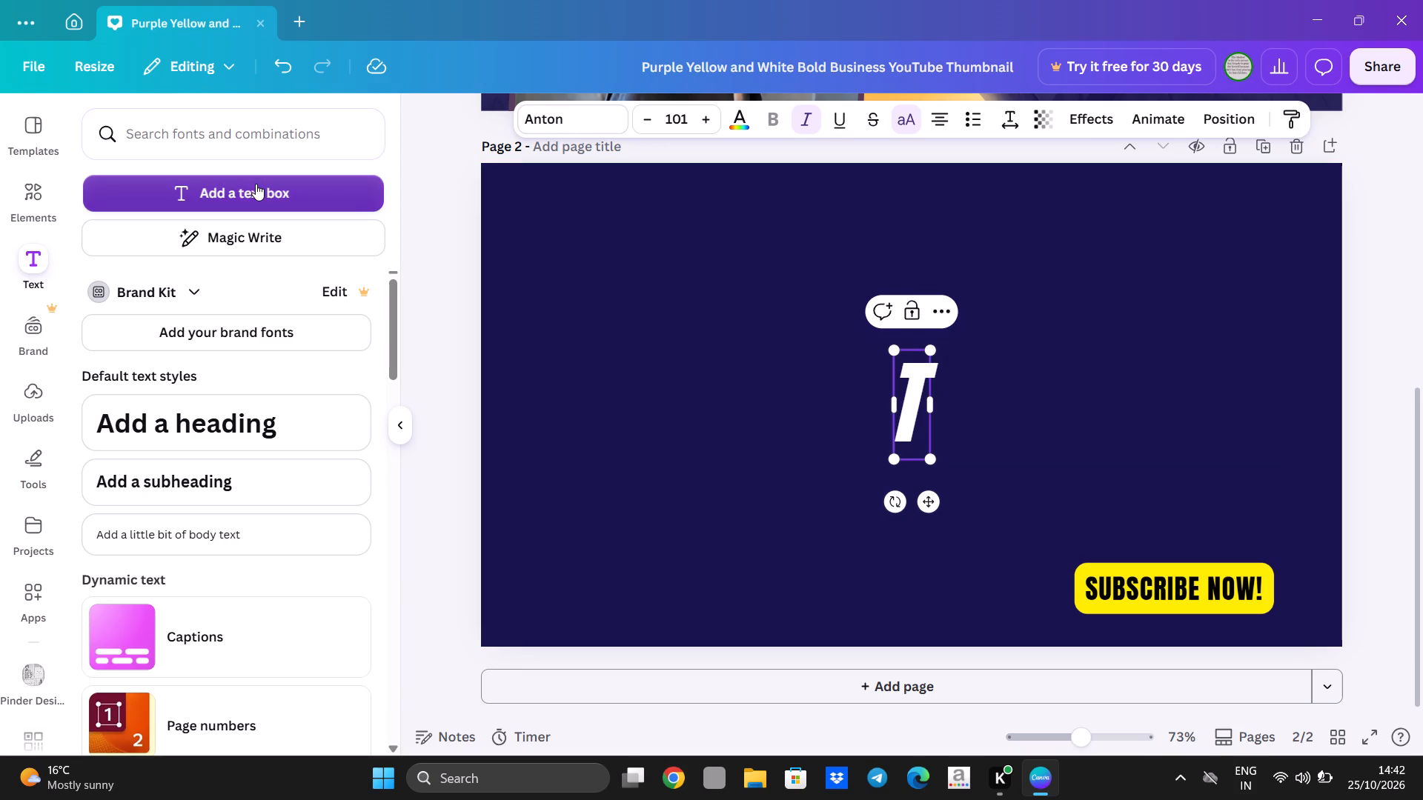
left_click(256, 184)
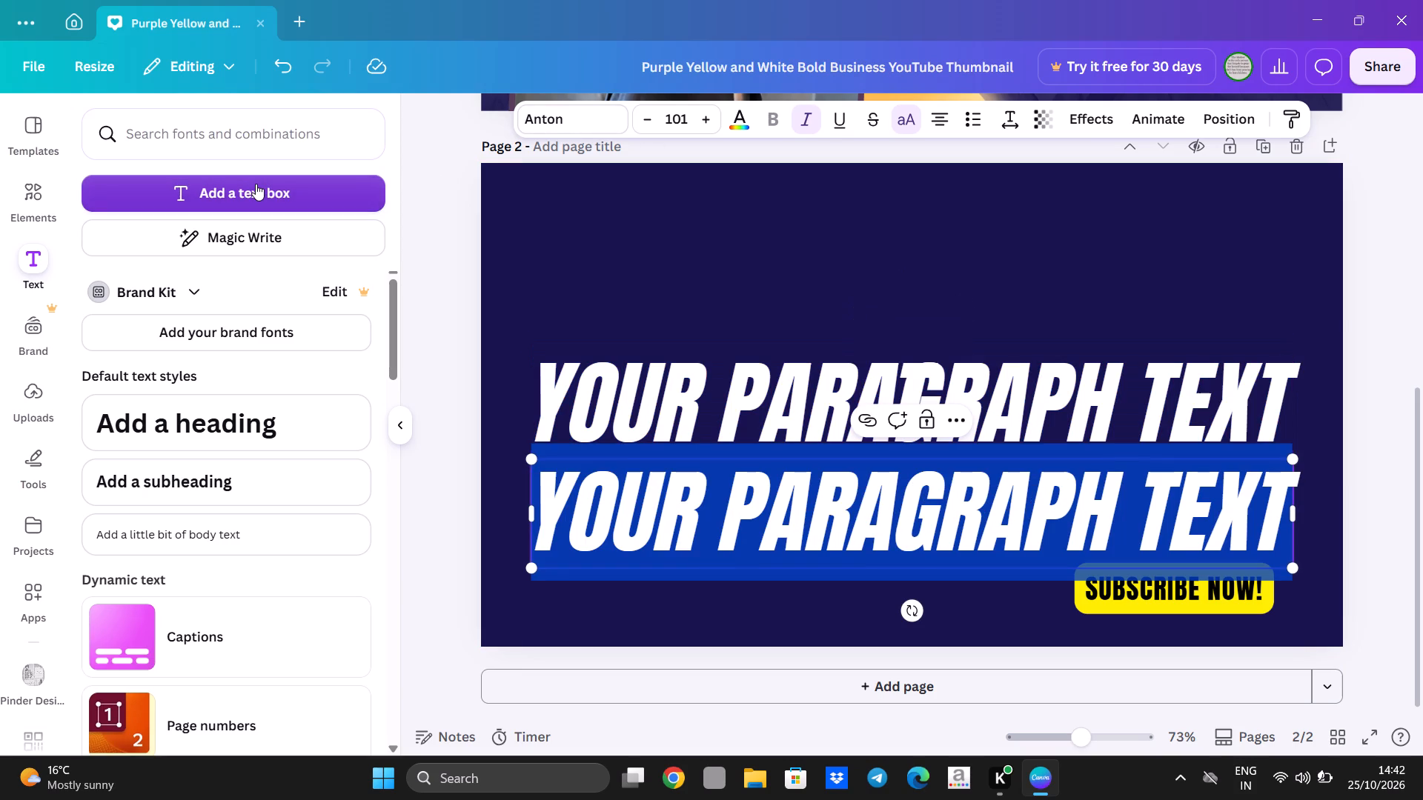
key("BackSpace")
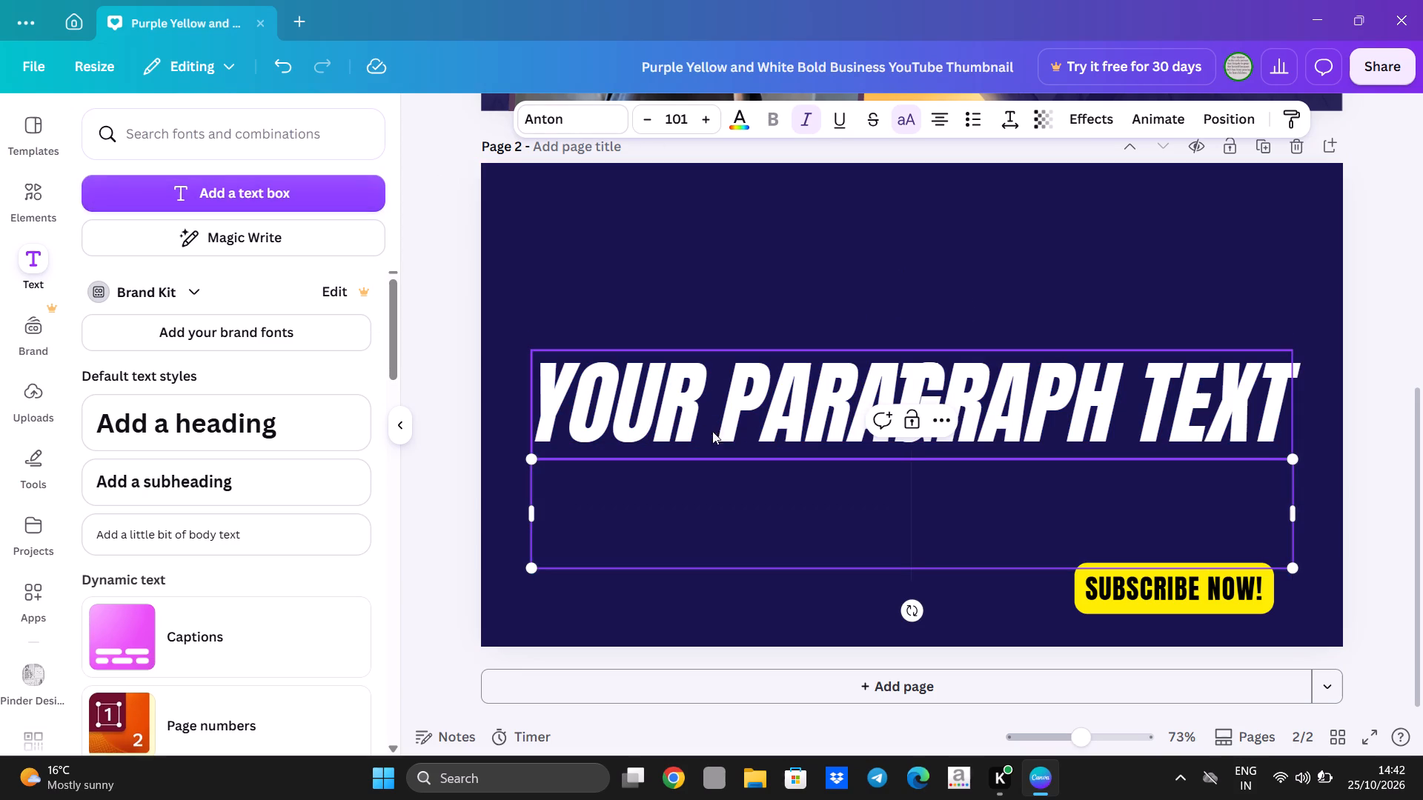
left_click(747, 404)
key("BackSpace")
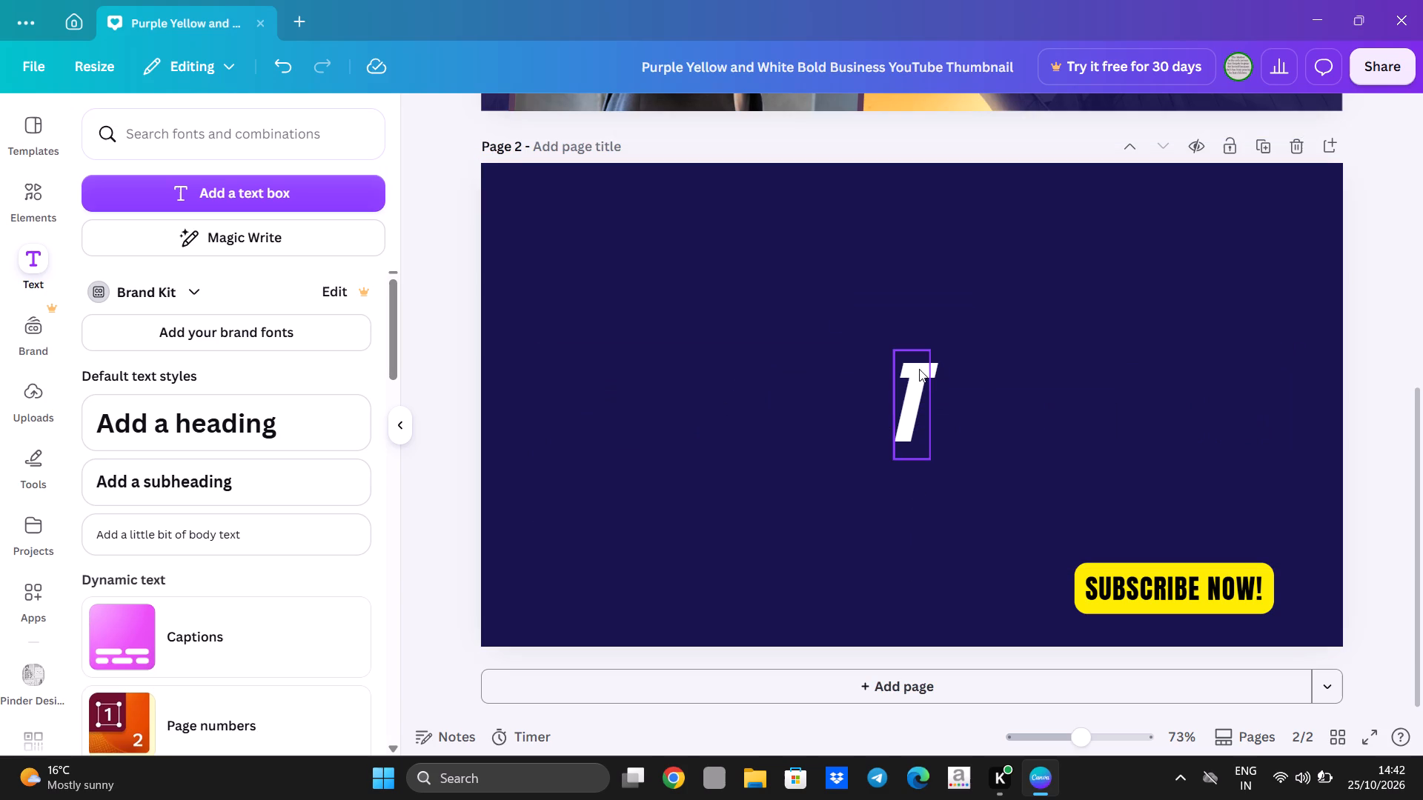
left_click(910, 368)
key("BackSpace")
scroll(217, 493, "down", 4)
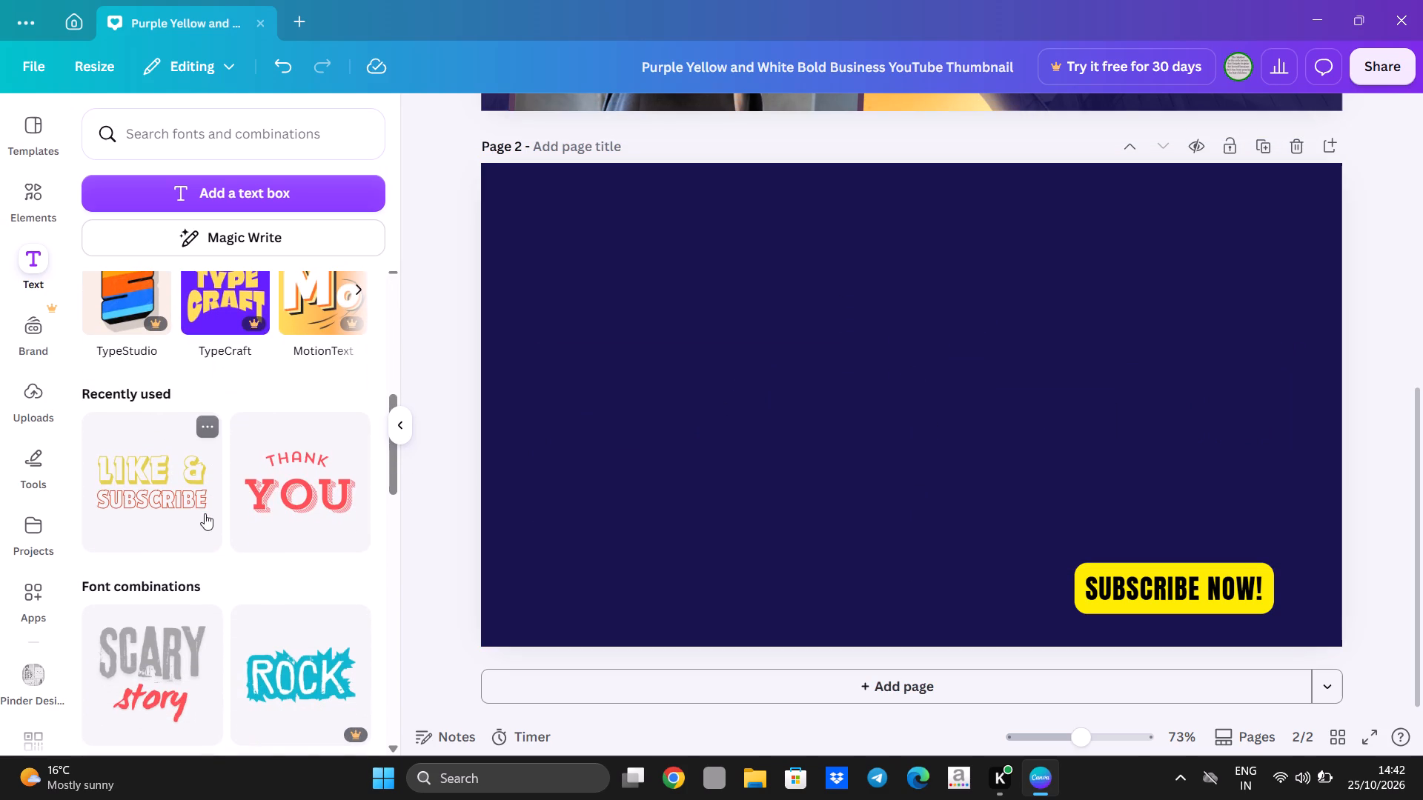
scroll(205, 513, "down", 2)
scroll(205, 513, "up", 2)
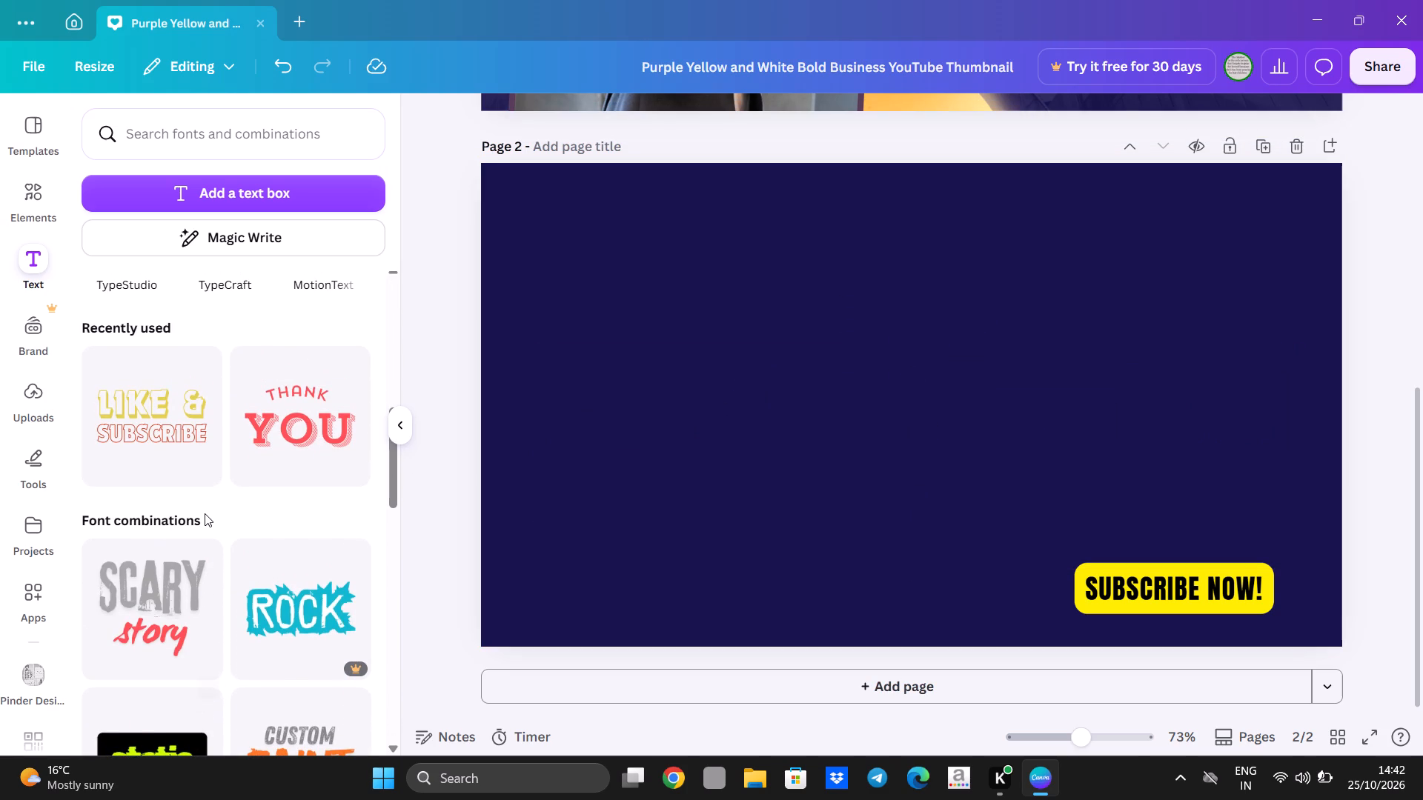
scroll(205, 513, "down", 3)
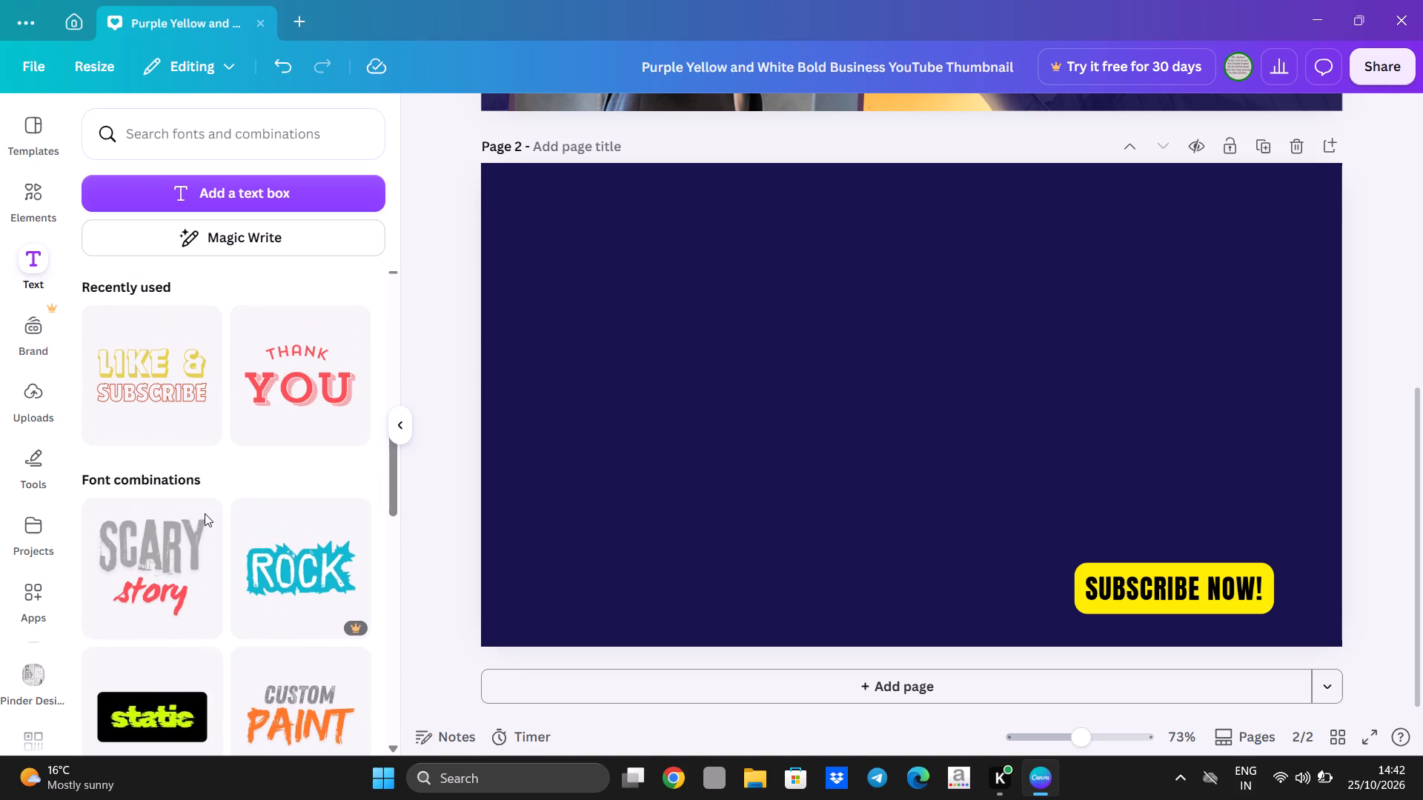
scroll(205, 513, "down", 3)
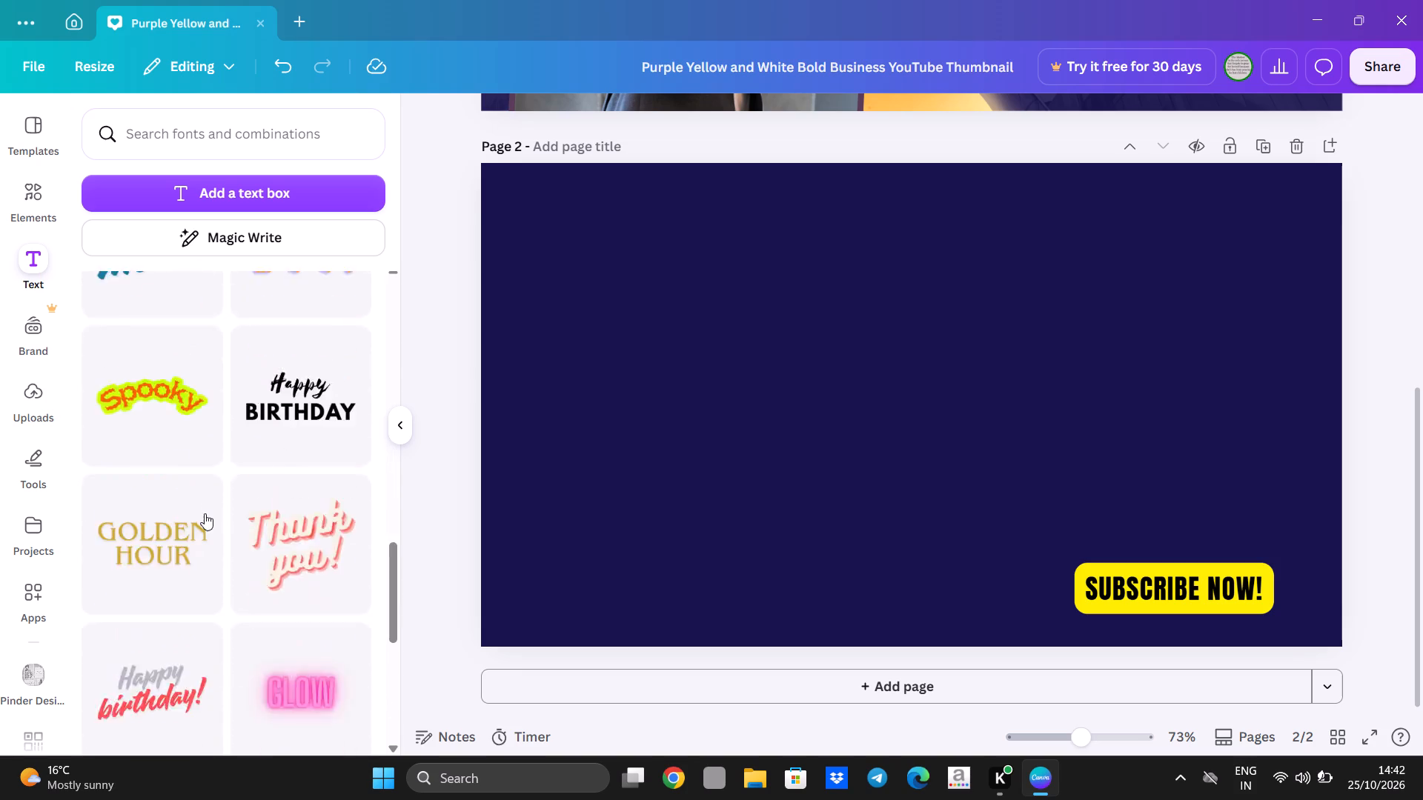
scroll(205, 513, "down", 10)
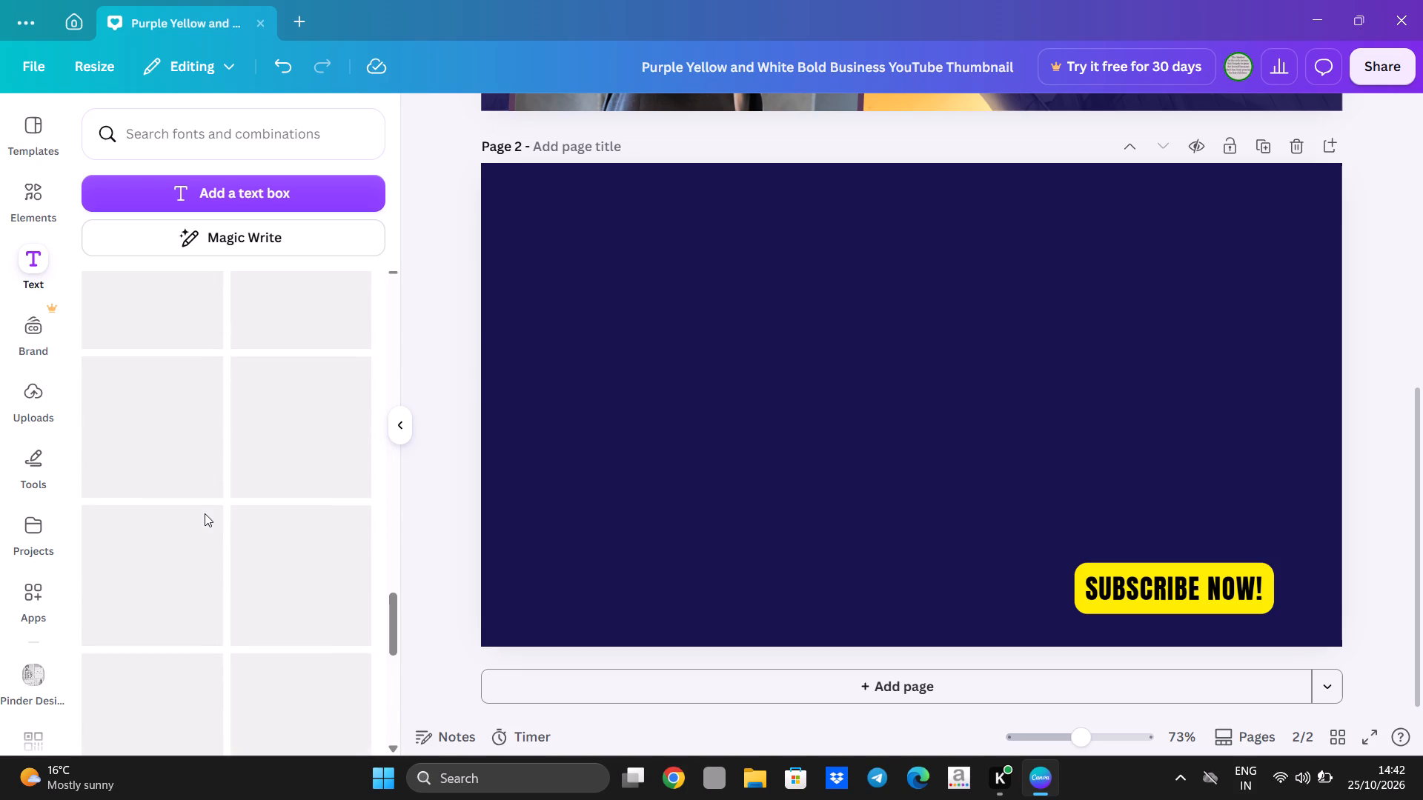
scroll(205, 513, "down", 7)
scroll(205, 513, "up", 6)
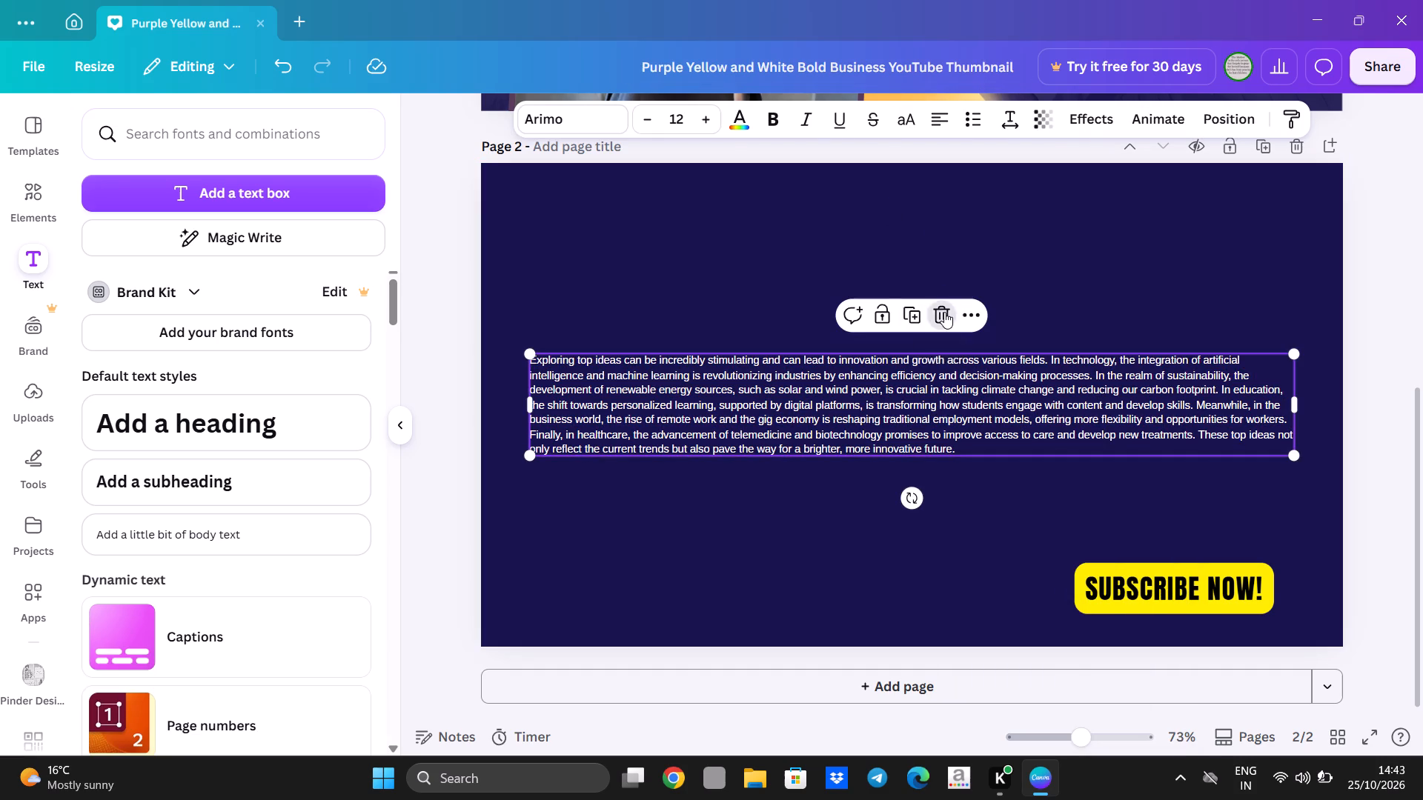
Add a large italic Anton text box on page 2 reading TOP 10, followed by an empty second line.
left_click(242, 195)
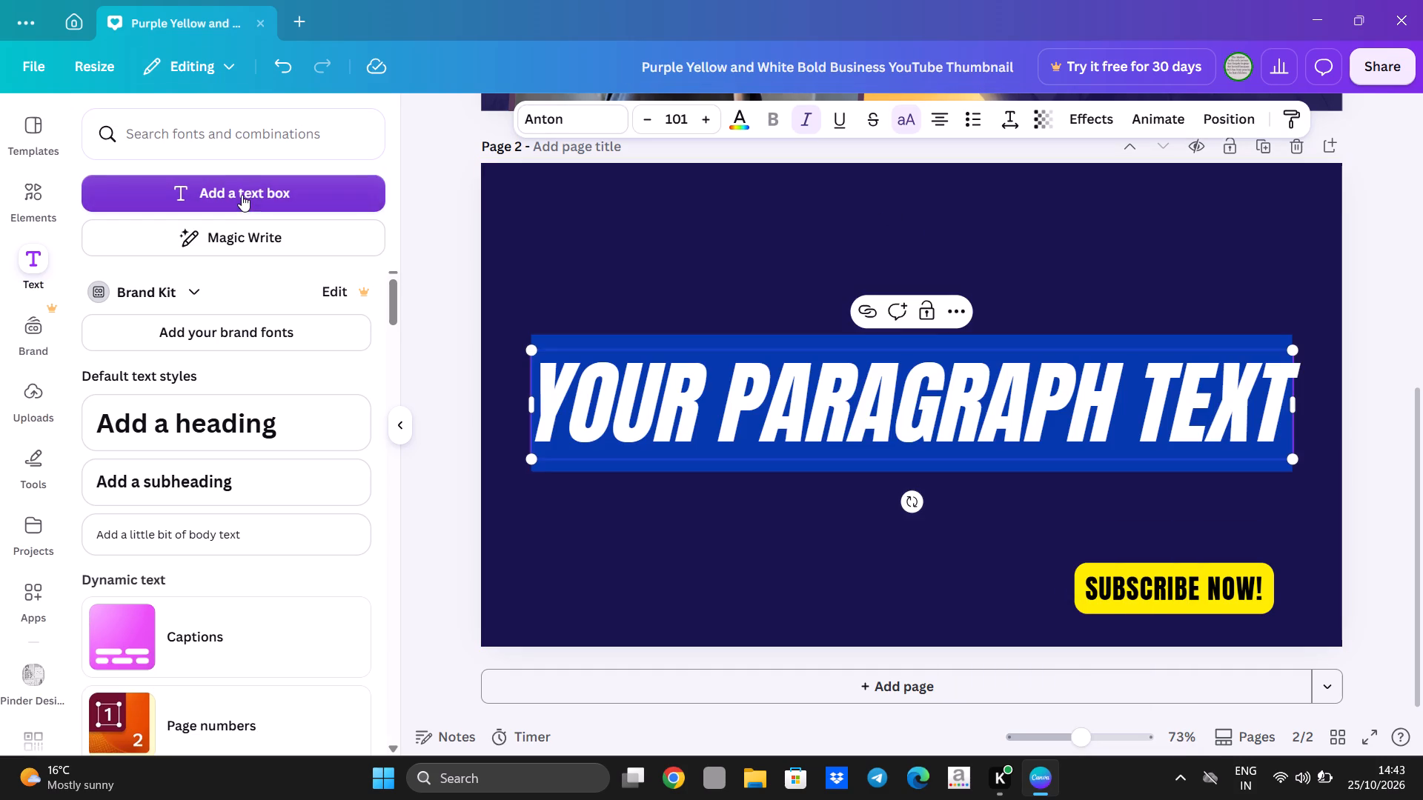
type("TPP")
key("BackSpace")
key("BackSpace")
type("OP")
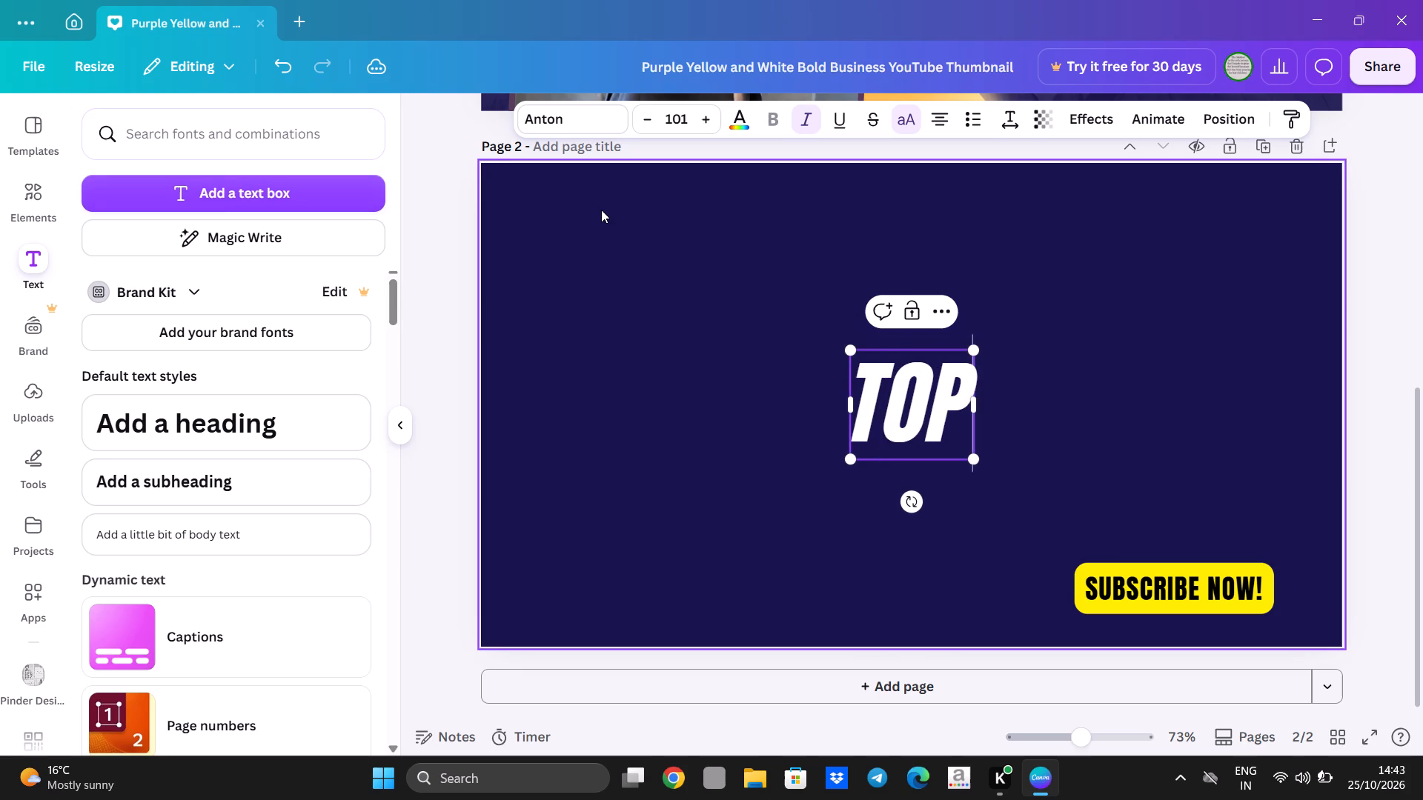
key("space")
type("10")
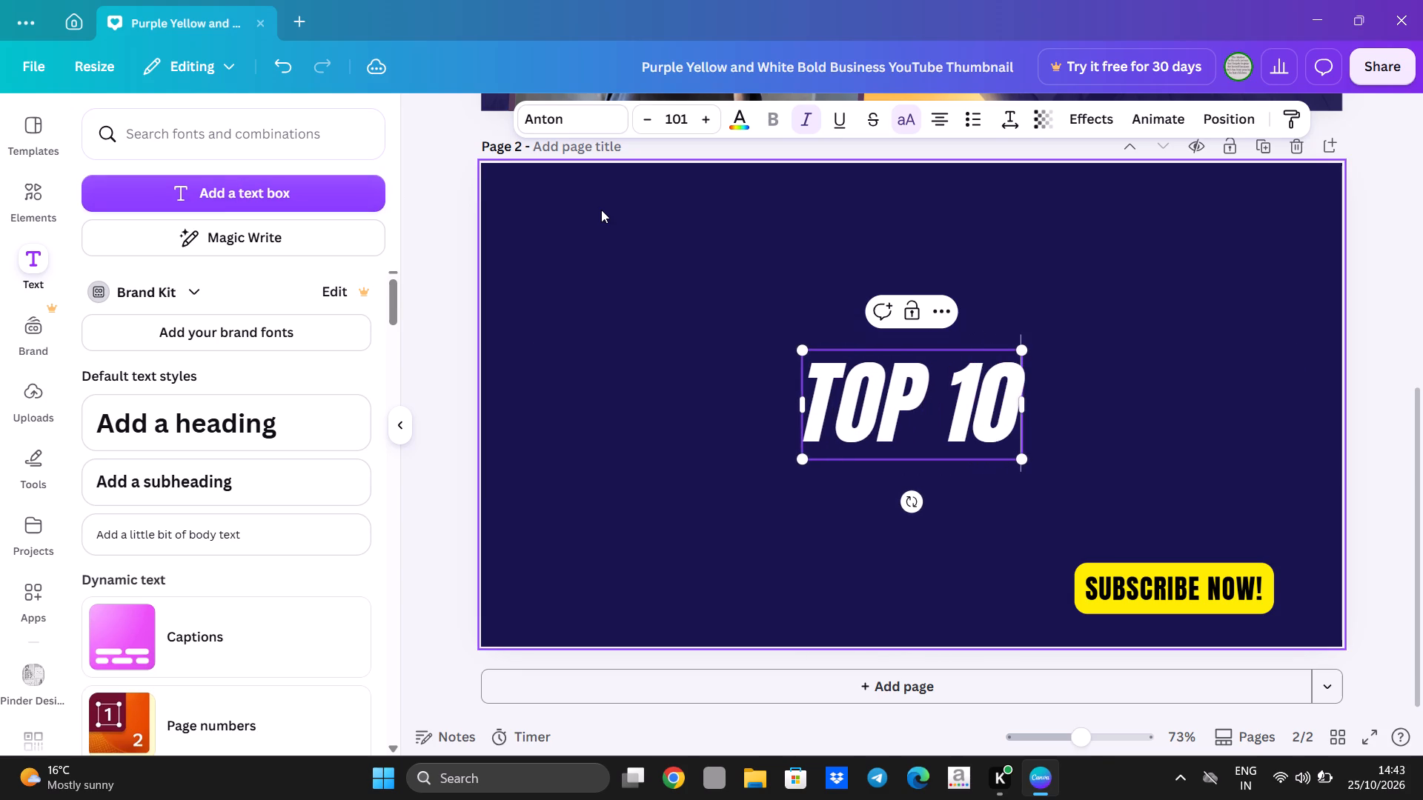
key("Return")
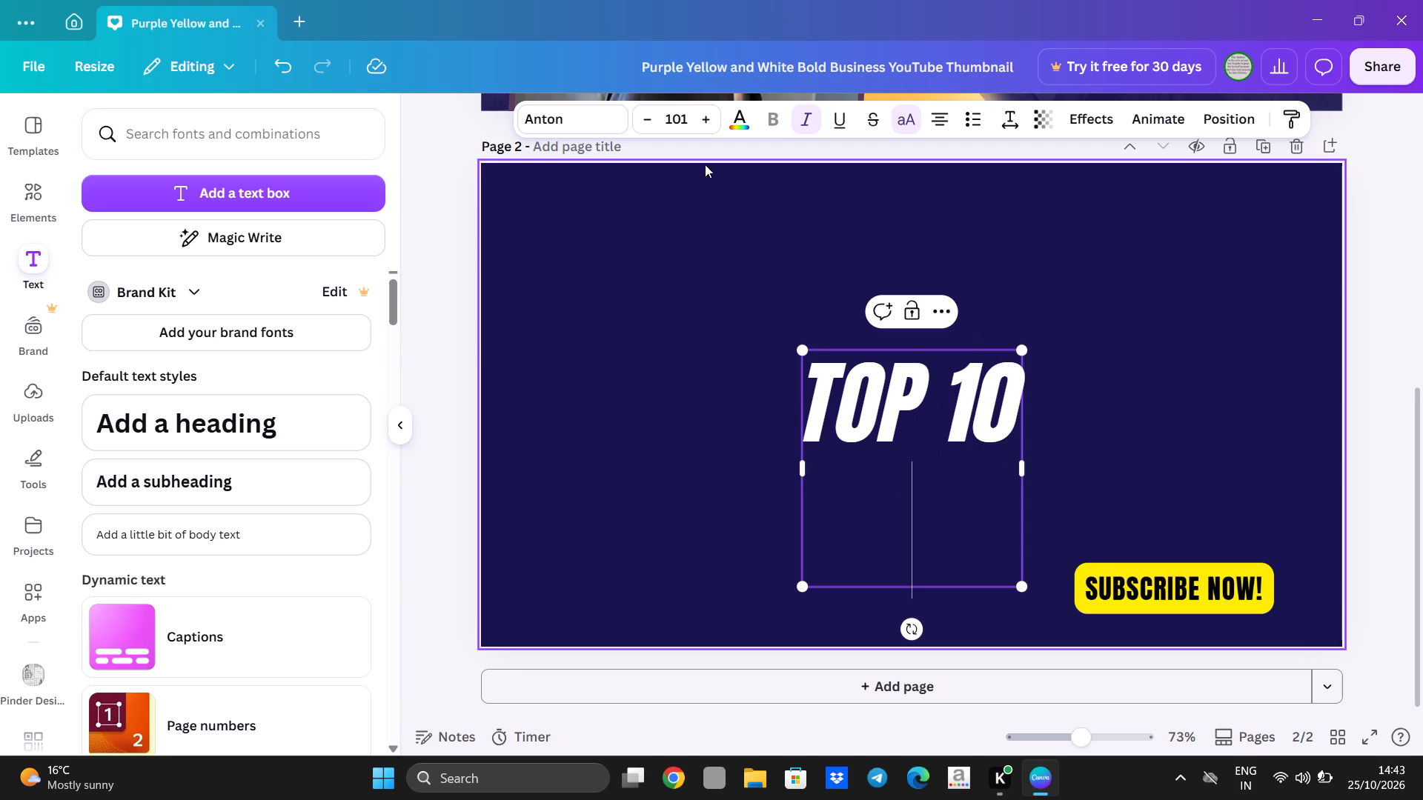
left_click(701, 331)
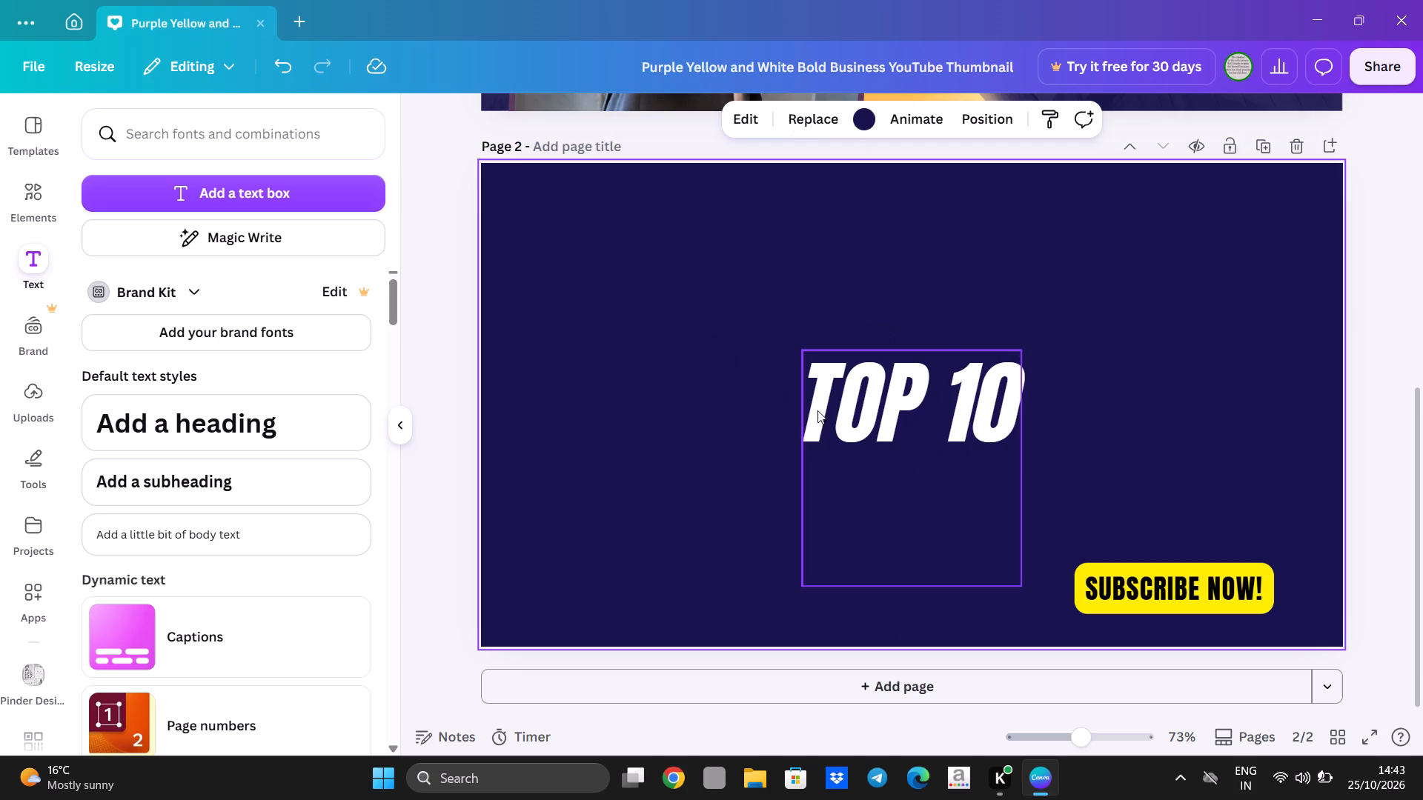
Move the TOP 10 title to the upper-right area of page 2.
left_click_drag(828, 413, 1087, 250)
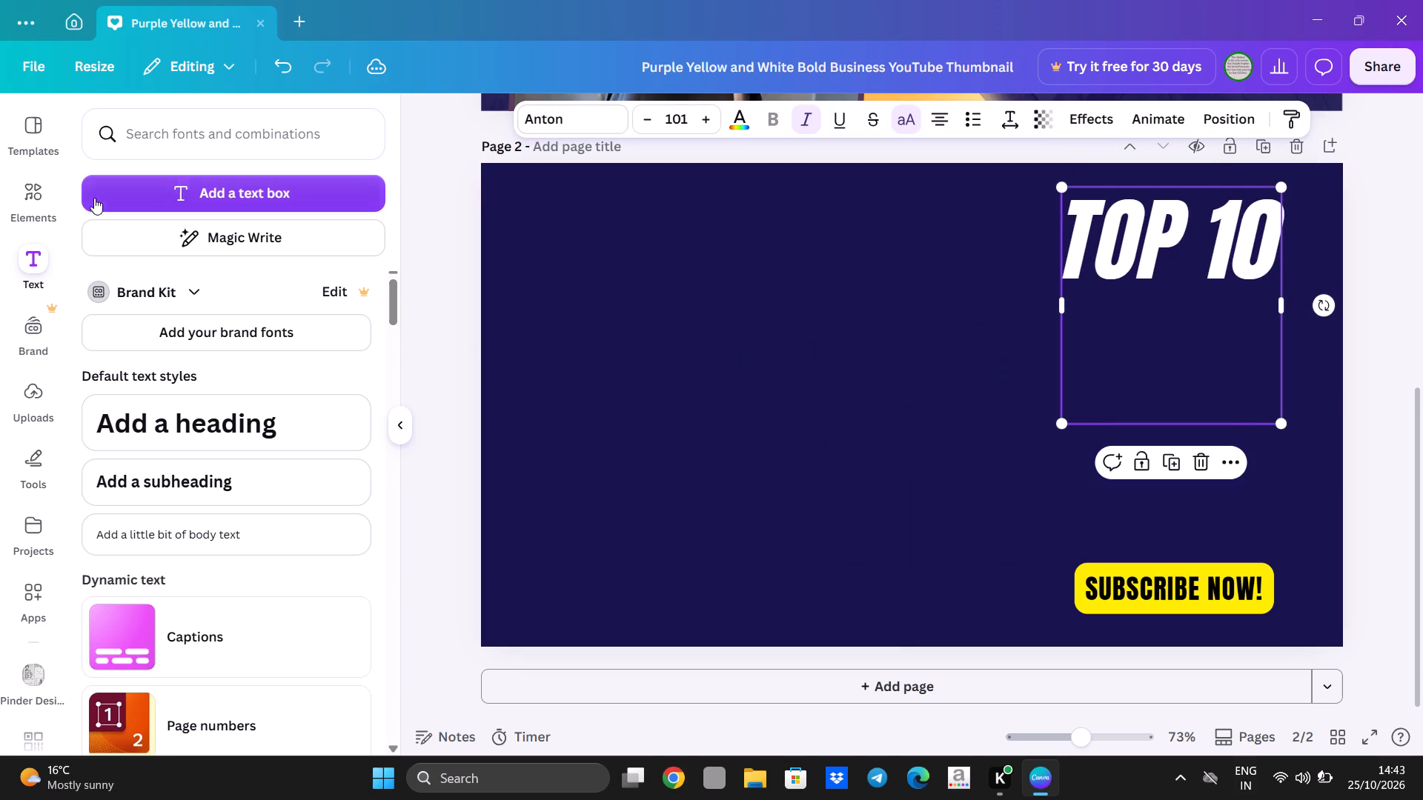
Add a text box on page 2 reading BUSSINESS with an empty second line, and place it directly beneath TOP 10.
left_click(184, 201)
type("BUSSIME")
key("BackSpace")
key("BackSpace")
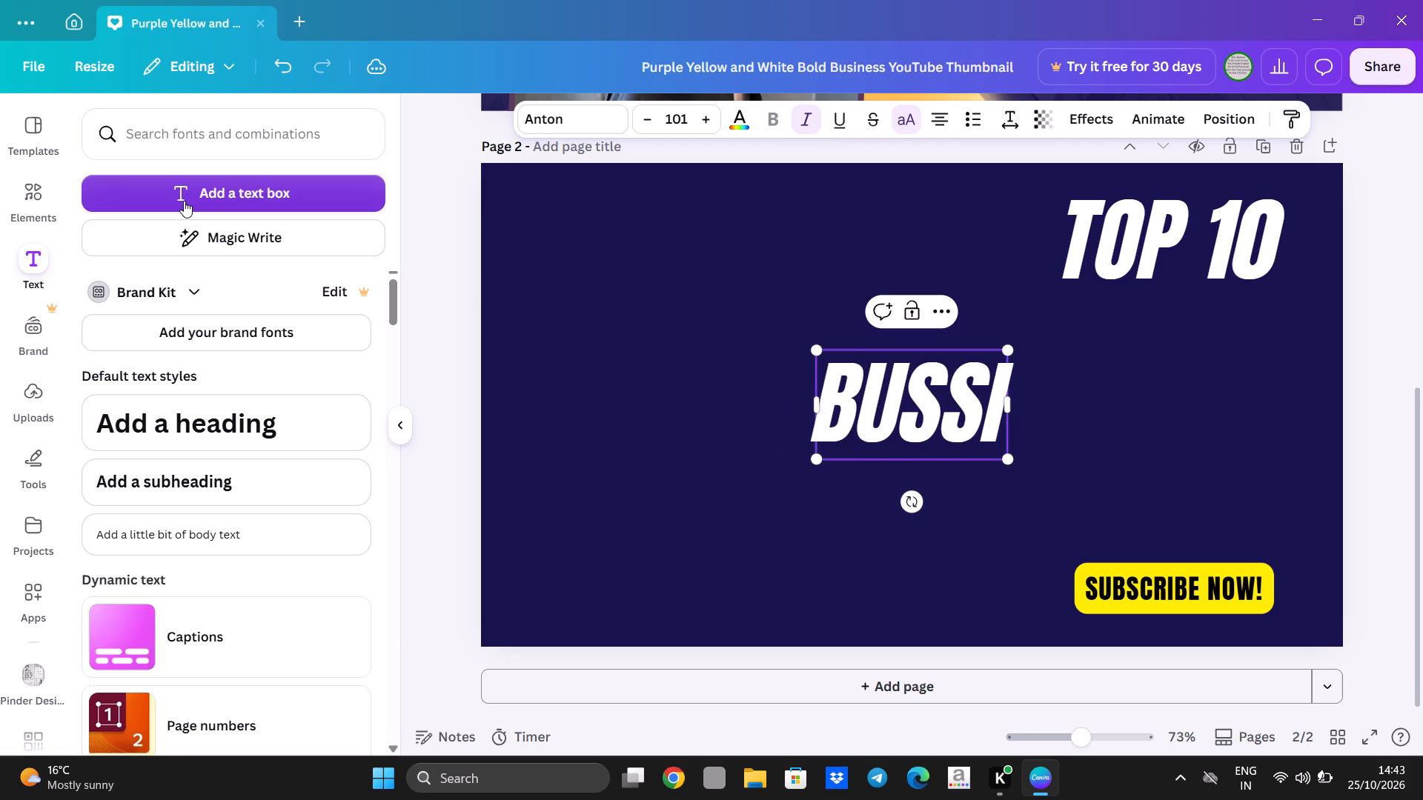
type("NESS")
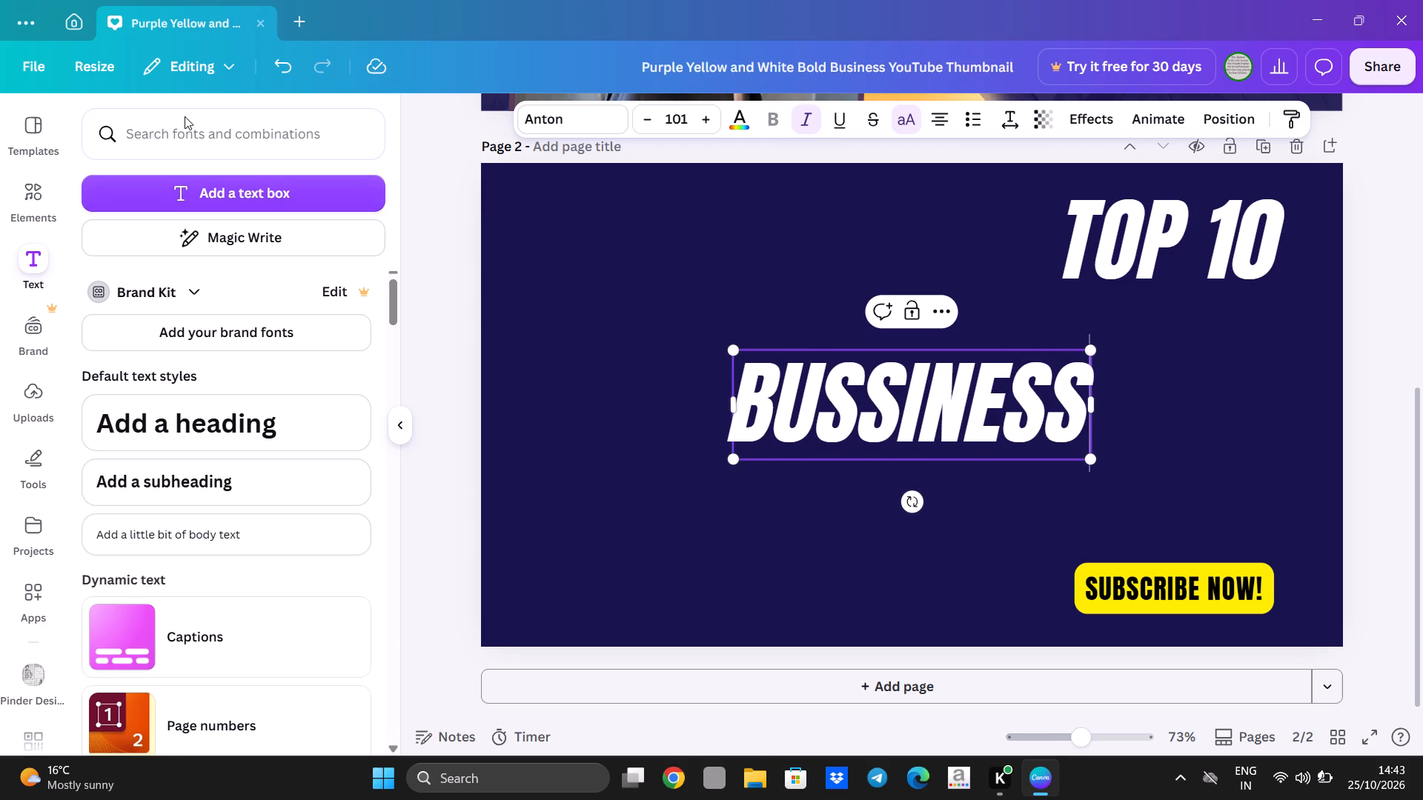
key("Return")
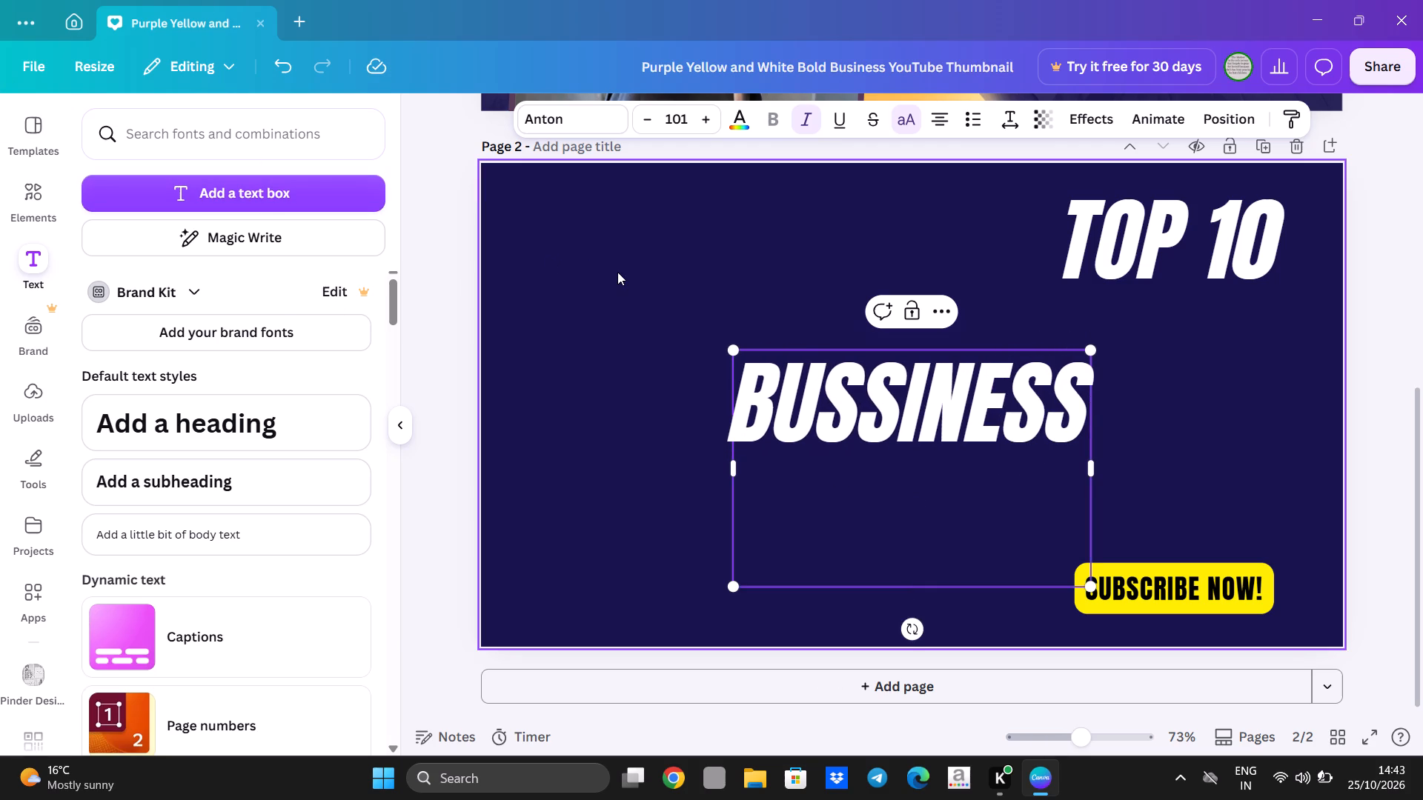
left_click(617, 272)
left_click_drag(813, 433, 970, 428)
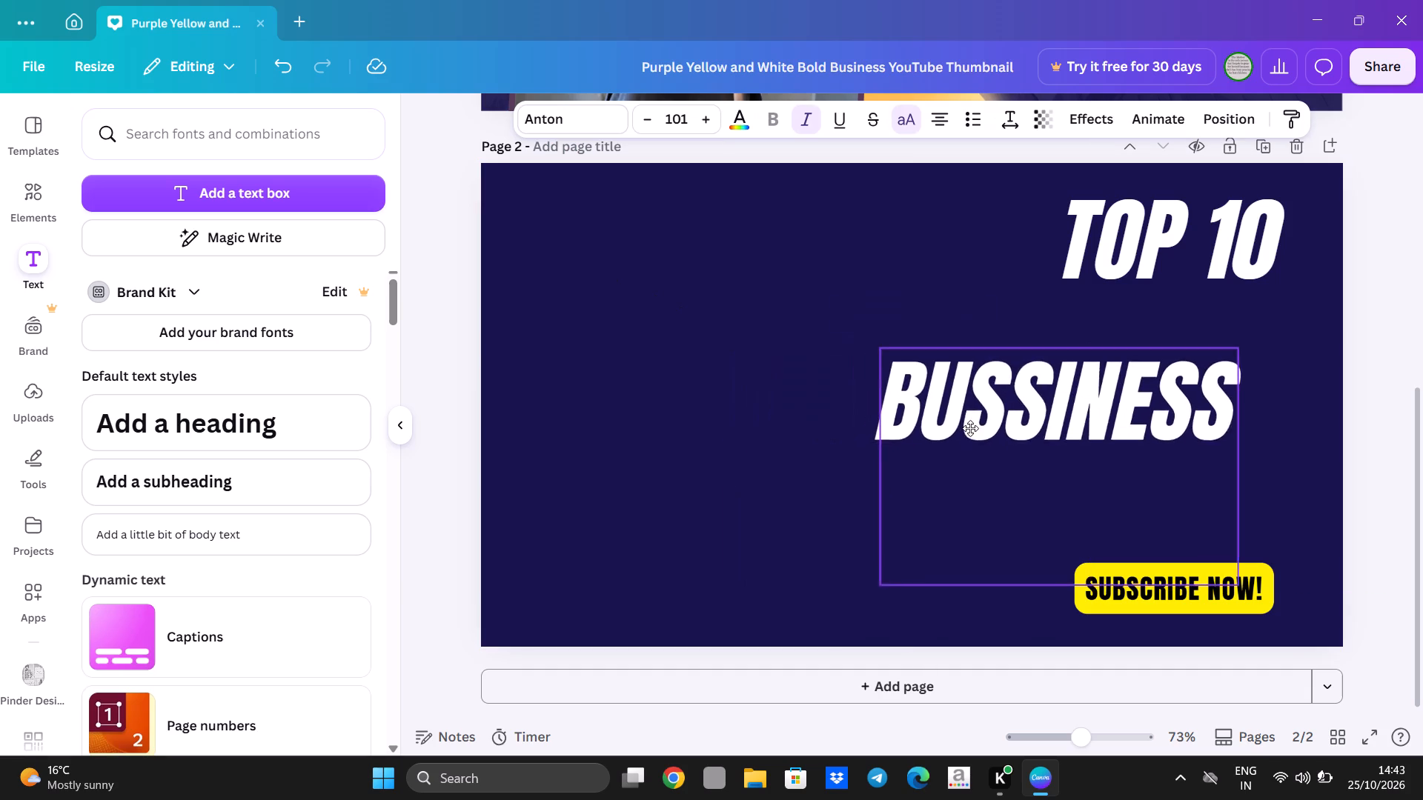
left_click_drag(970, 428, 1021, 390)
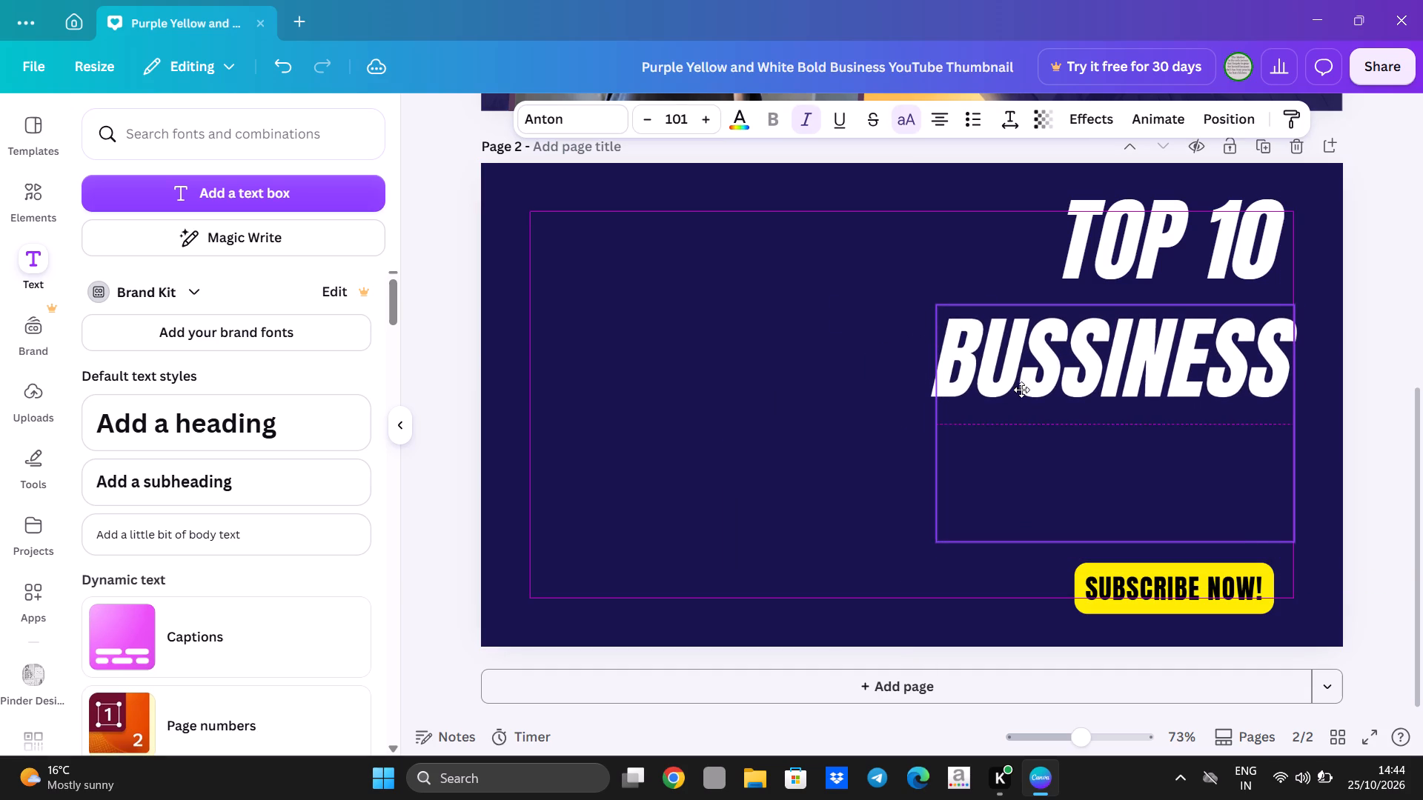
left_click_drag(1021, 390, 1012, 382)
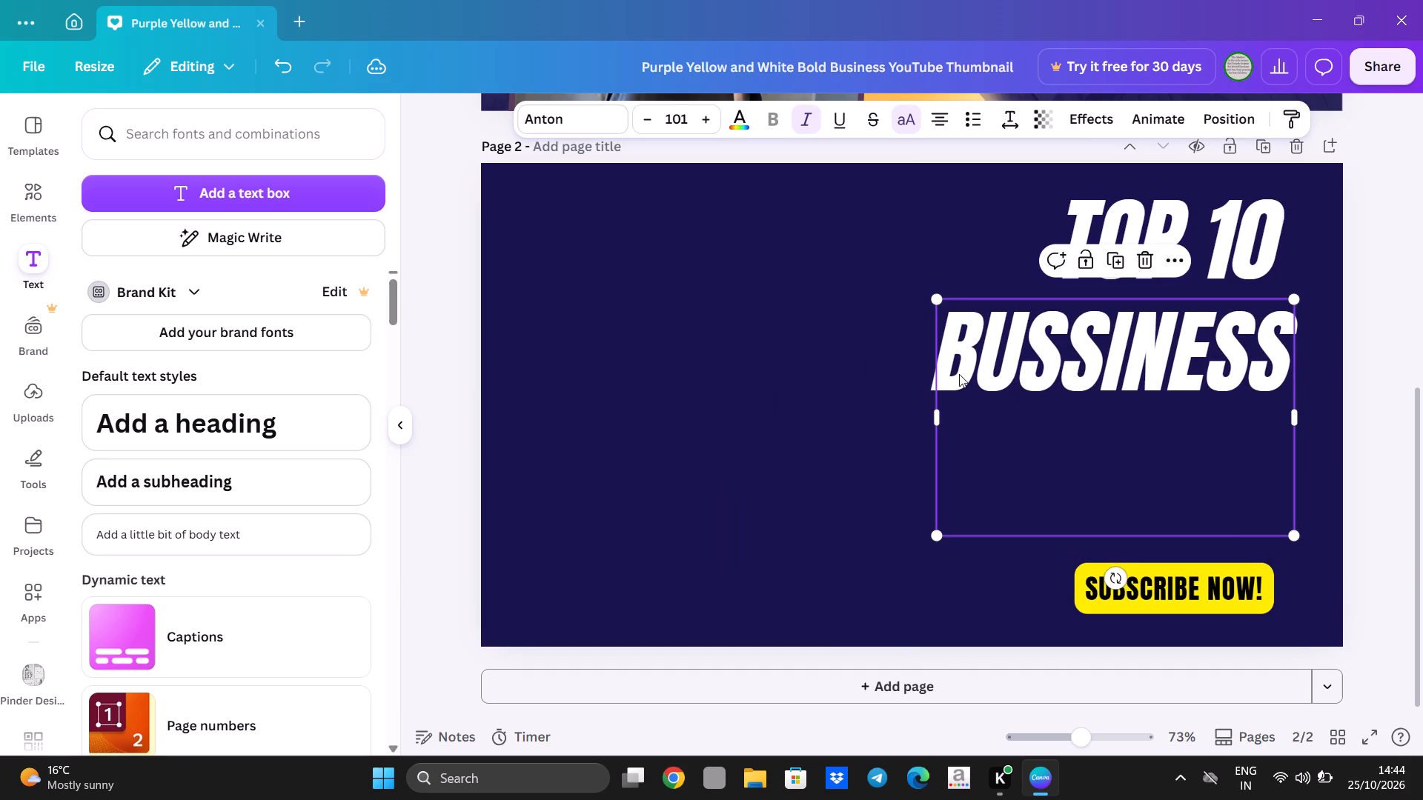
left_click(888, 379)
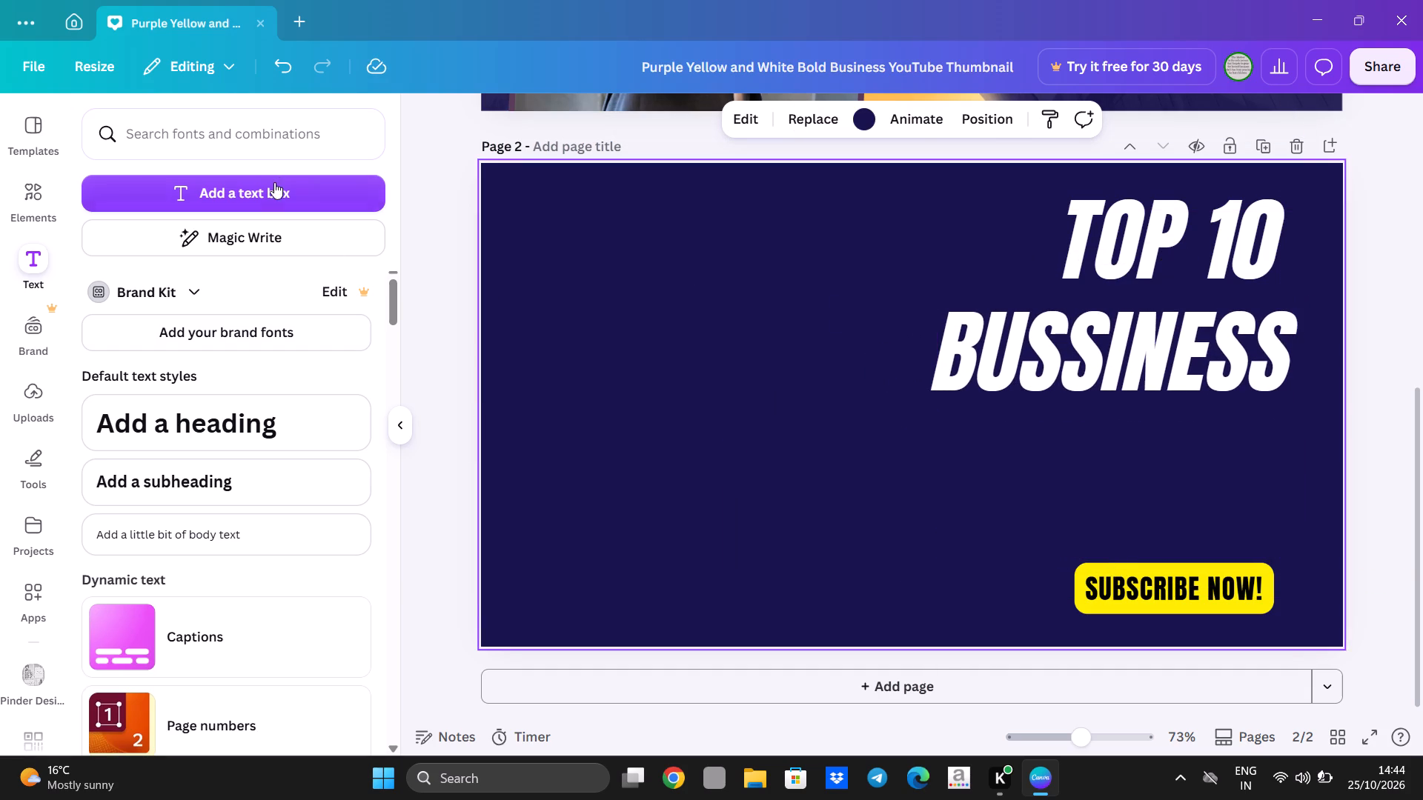
Add a text box reading IDEAS and place it between the BUSSINESS line and the SUBSCRIBE NOW! label.
left_click(285, 175)
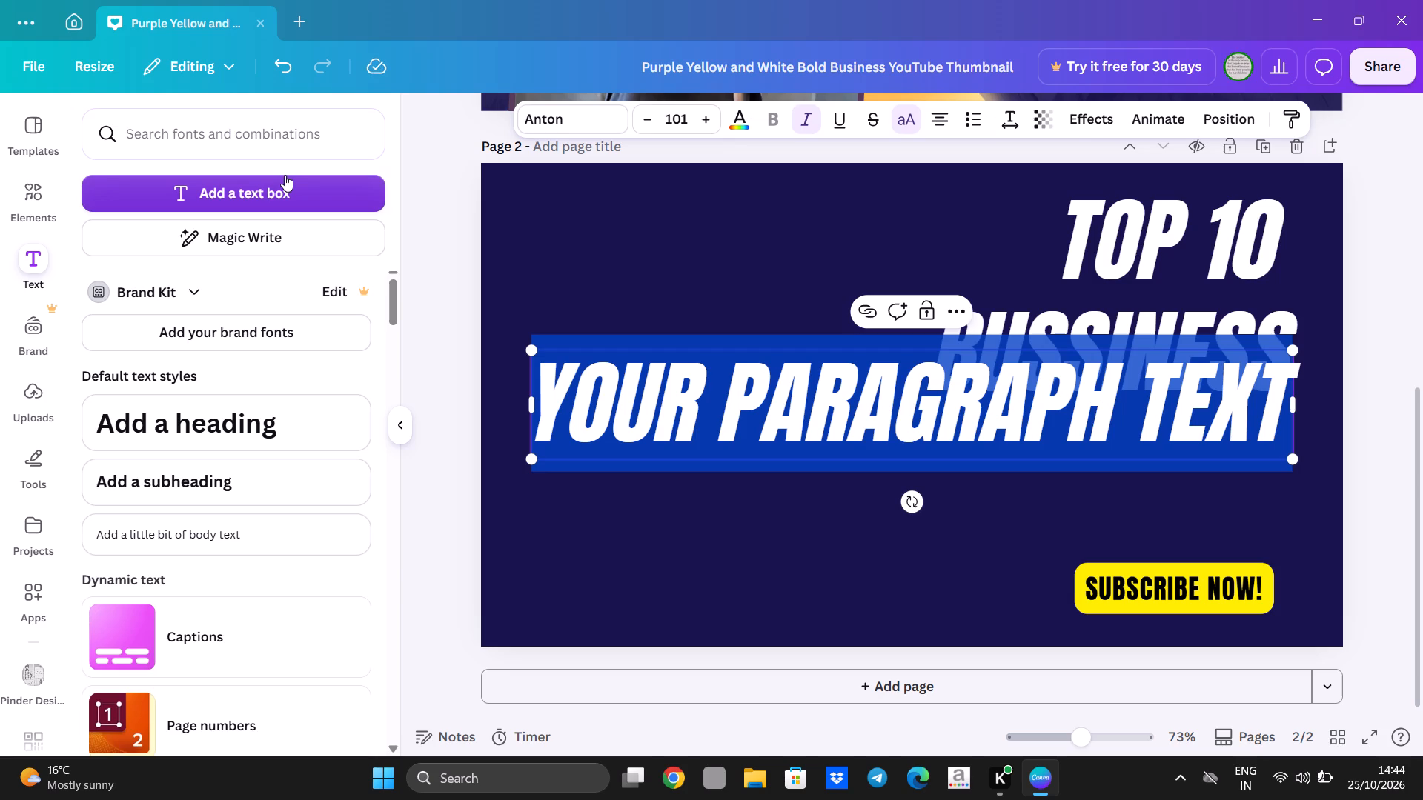
type("IDEAS")
left_click(559, 377)
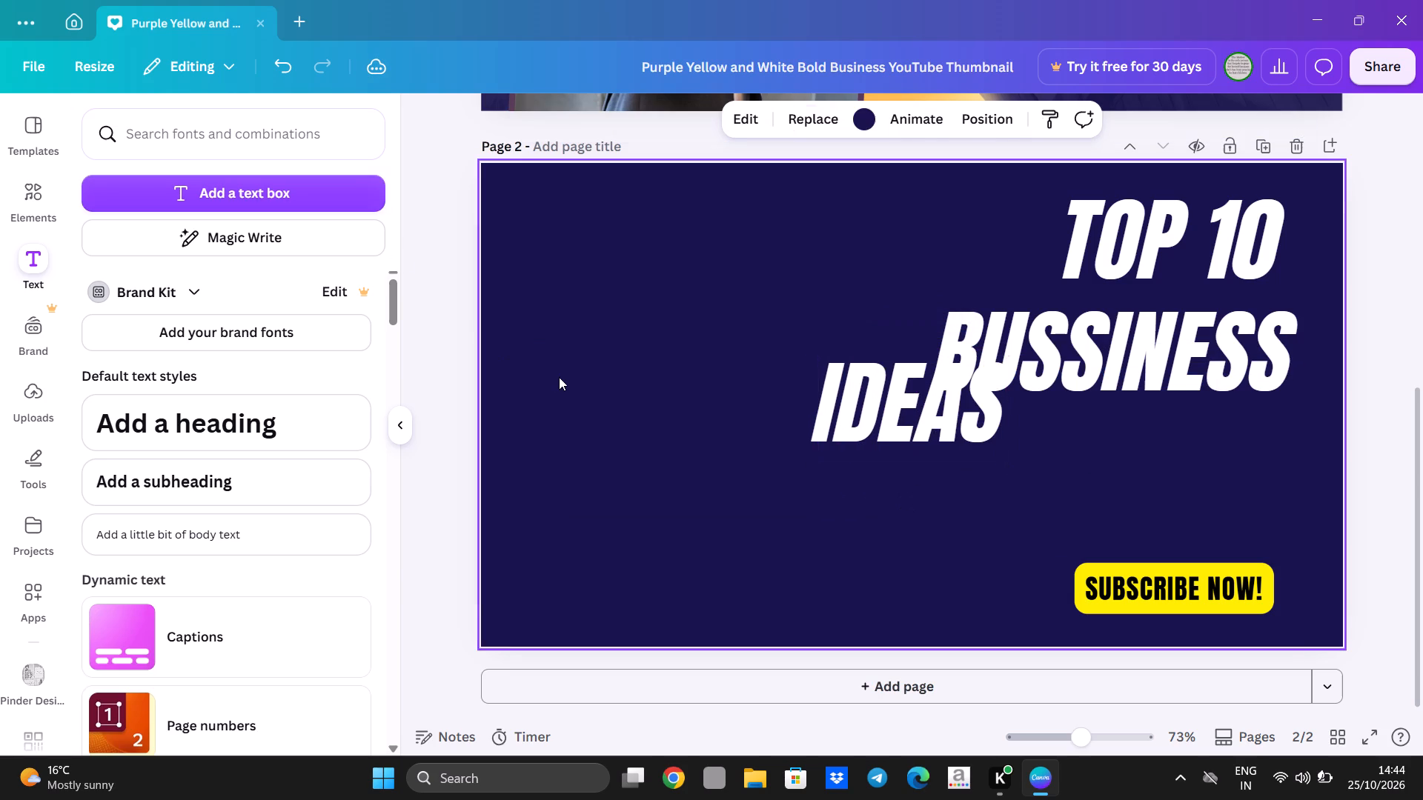
left_click_drag(831, 423, 1055, 513)
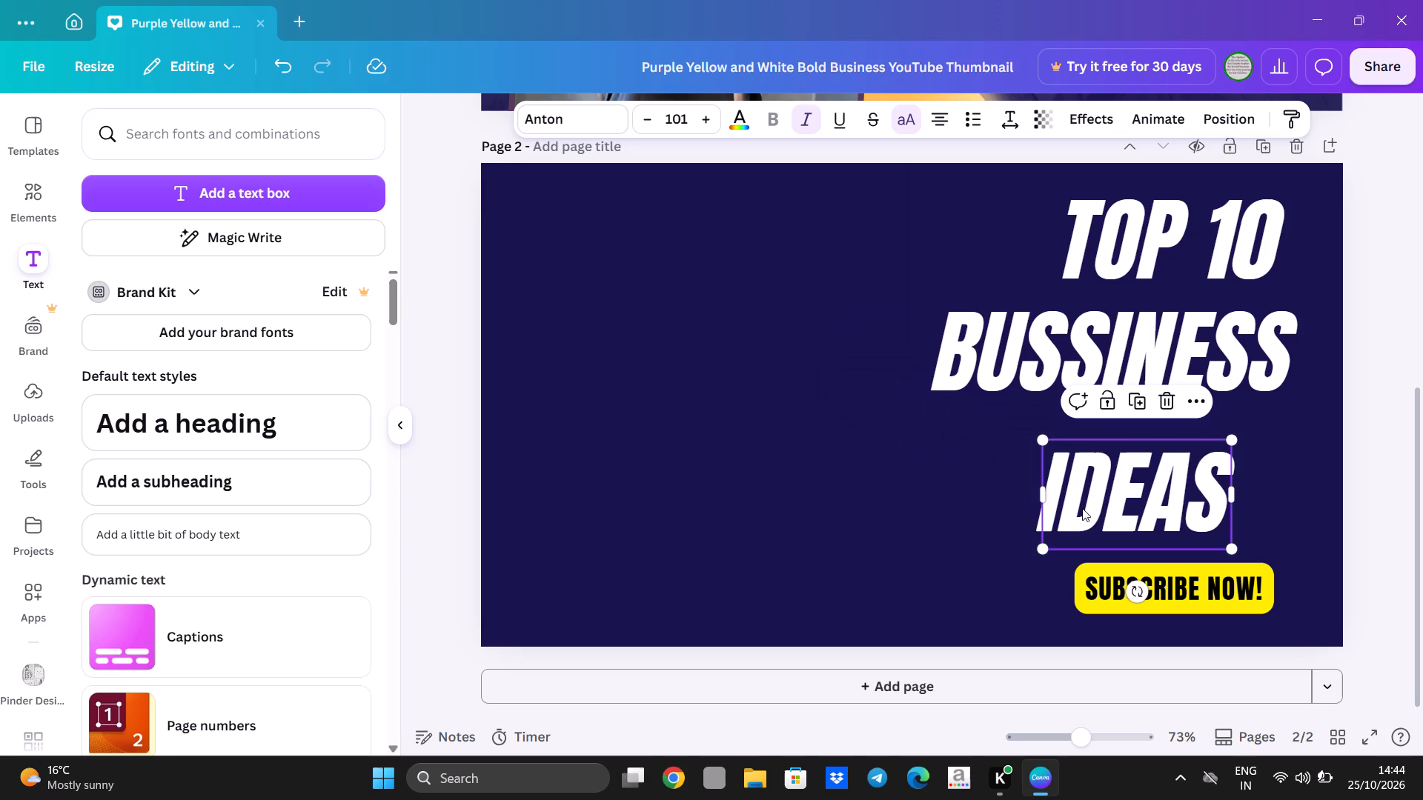
left_click_drag(1073, 504, 1121, 473)
left_click(686, 507)
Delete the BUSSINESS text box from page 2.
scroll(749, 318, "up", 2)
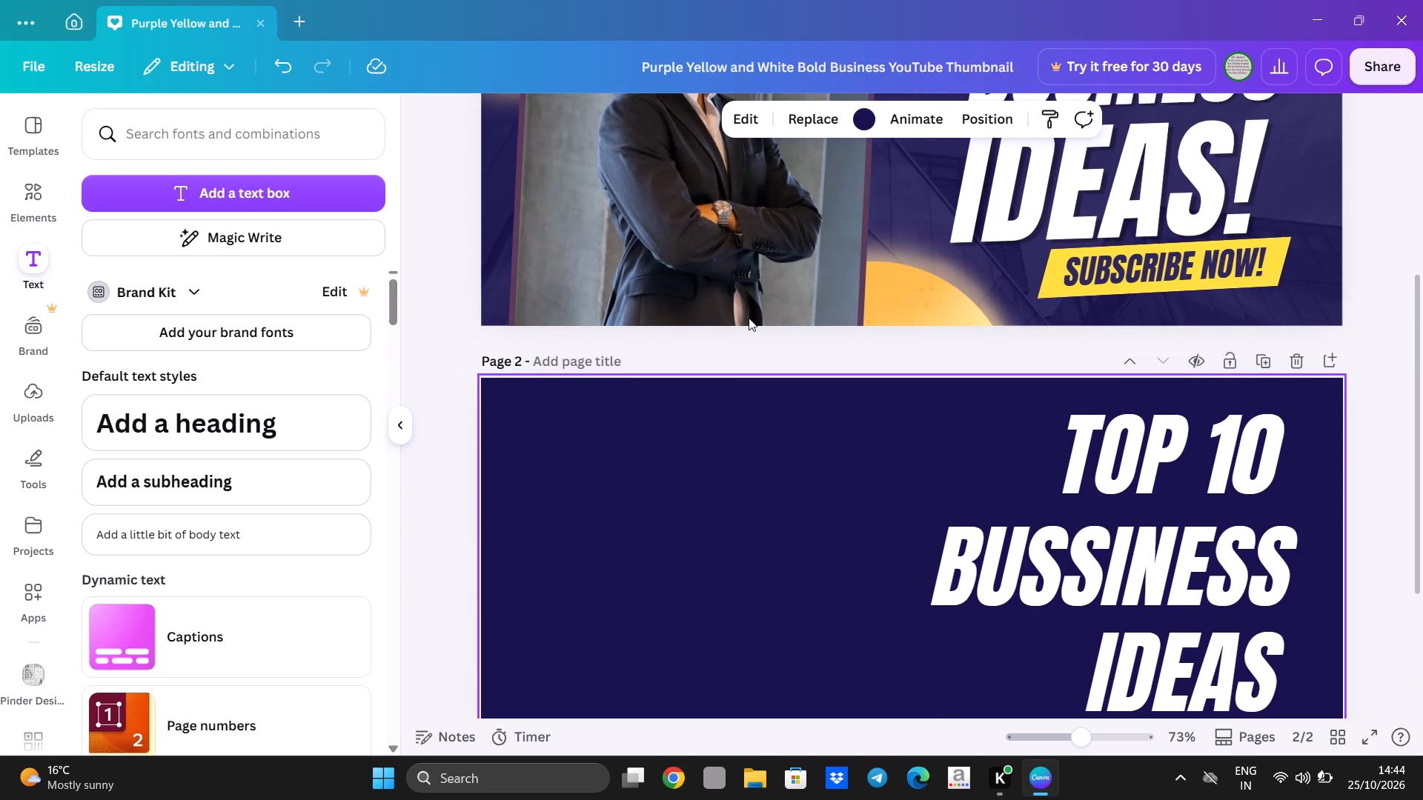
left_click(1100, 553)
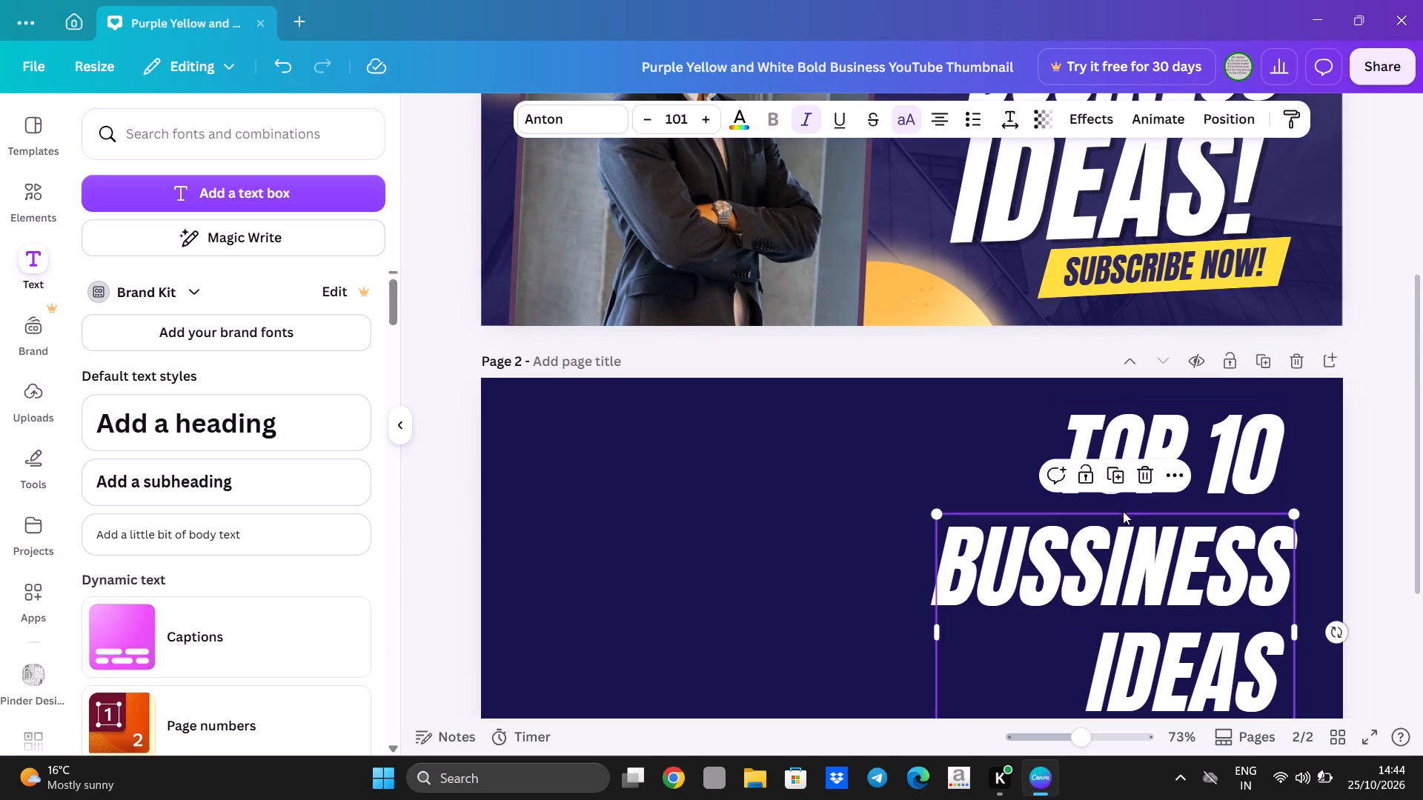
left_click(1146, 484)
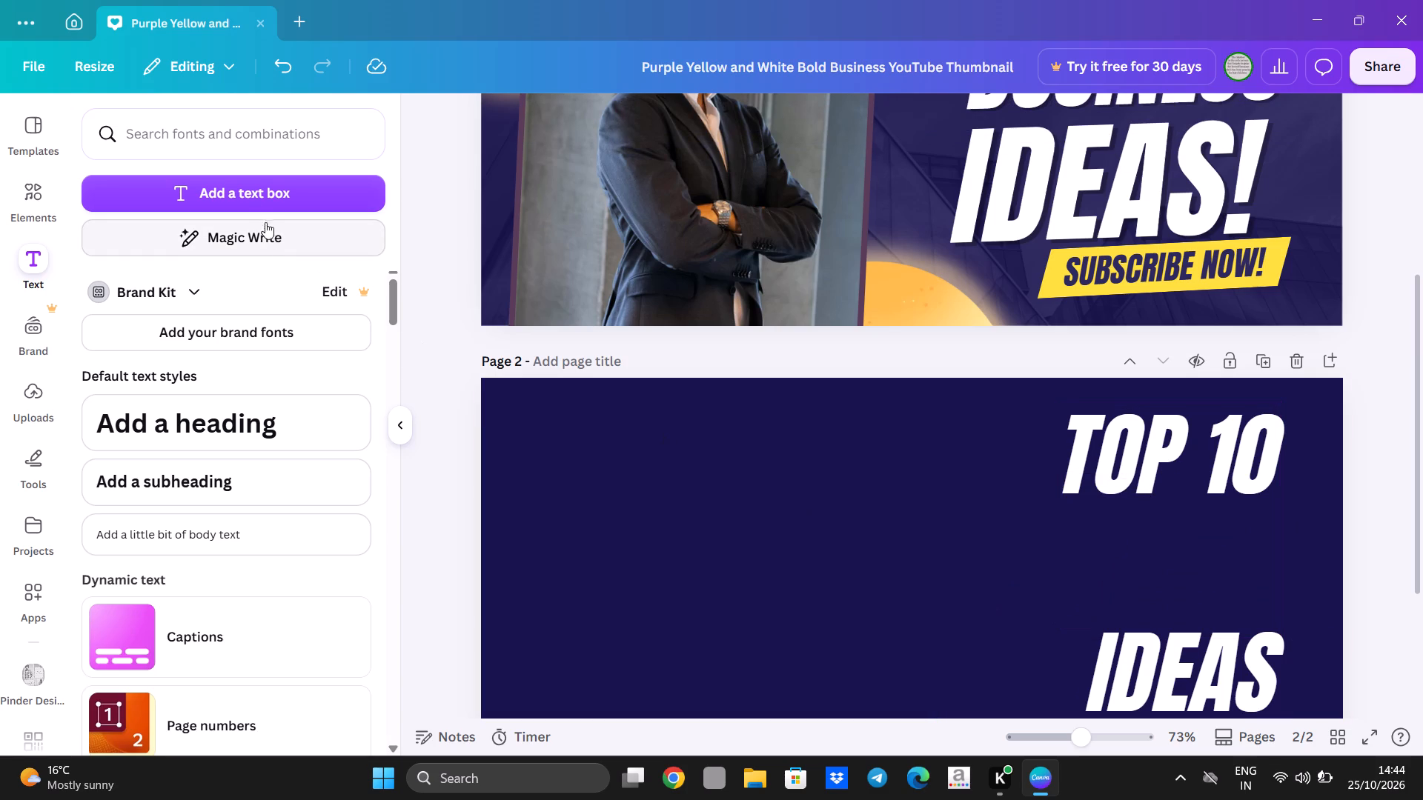
Add a new text box on page 2 reading SECRETS.
left_click(248, 200)
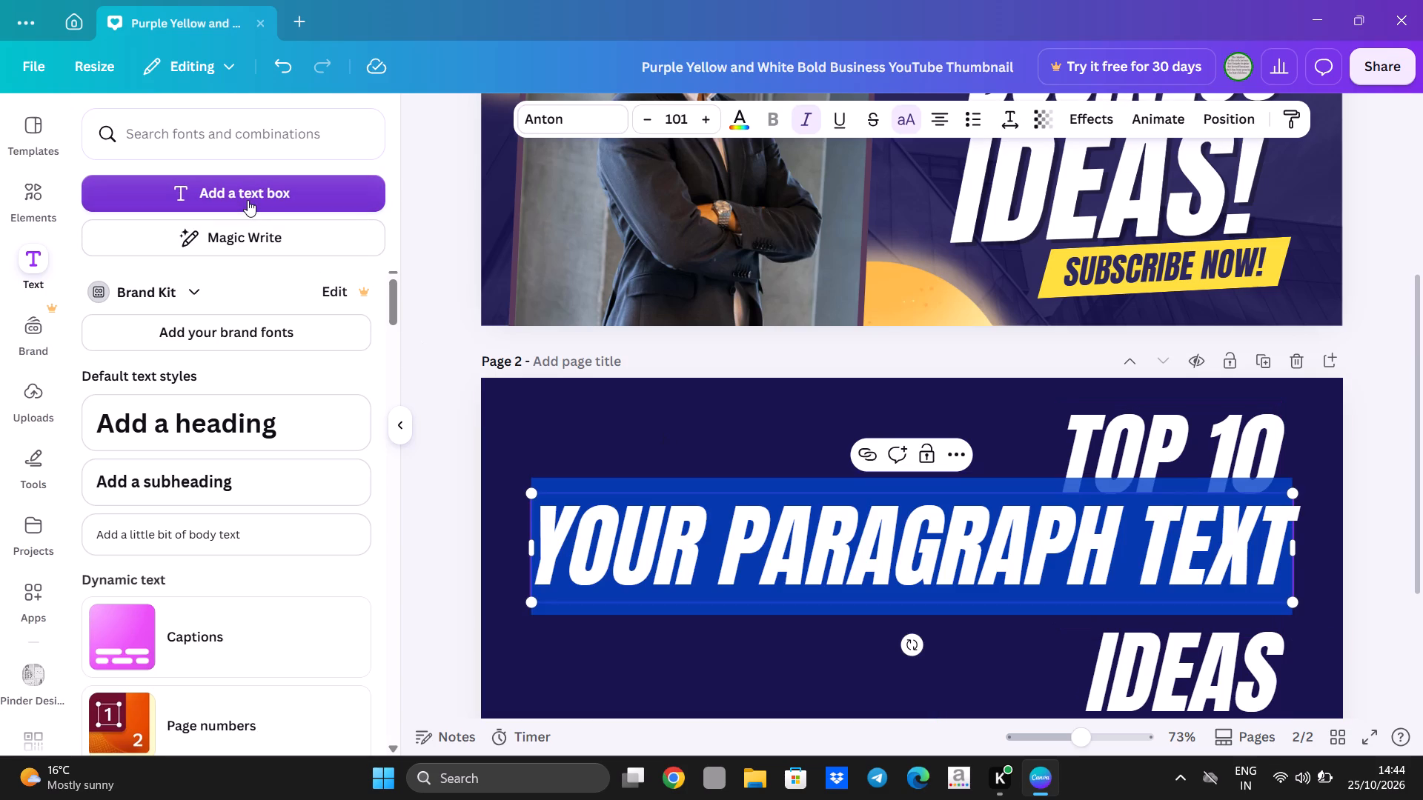
type("SEC")
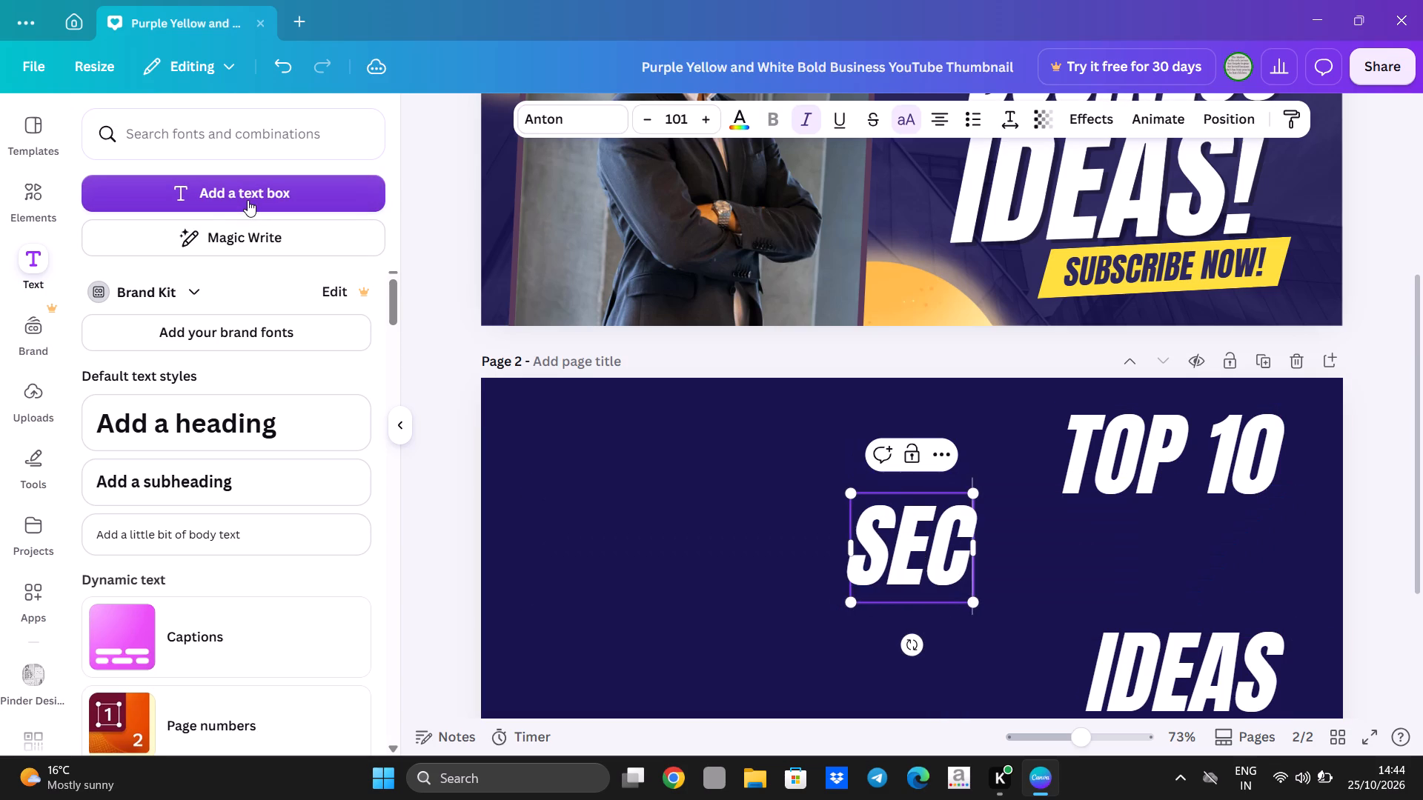
type("FRFE")
key("BackSpace")
key("BackSpace")
key("BackSpace")
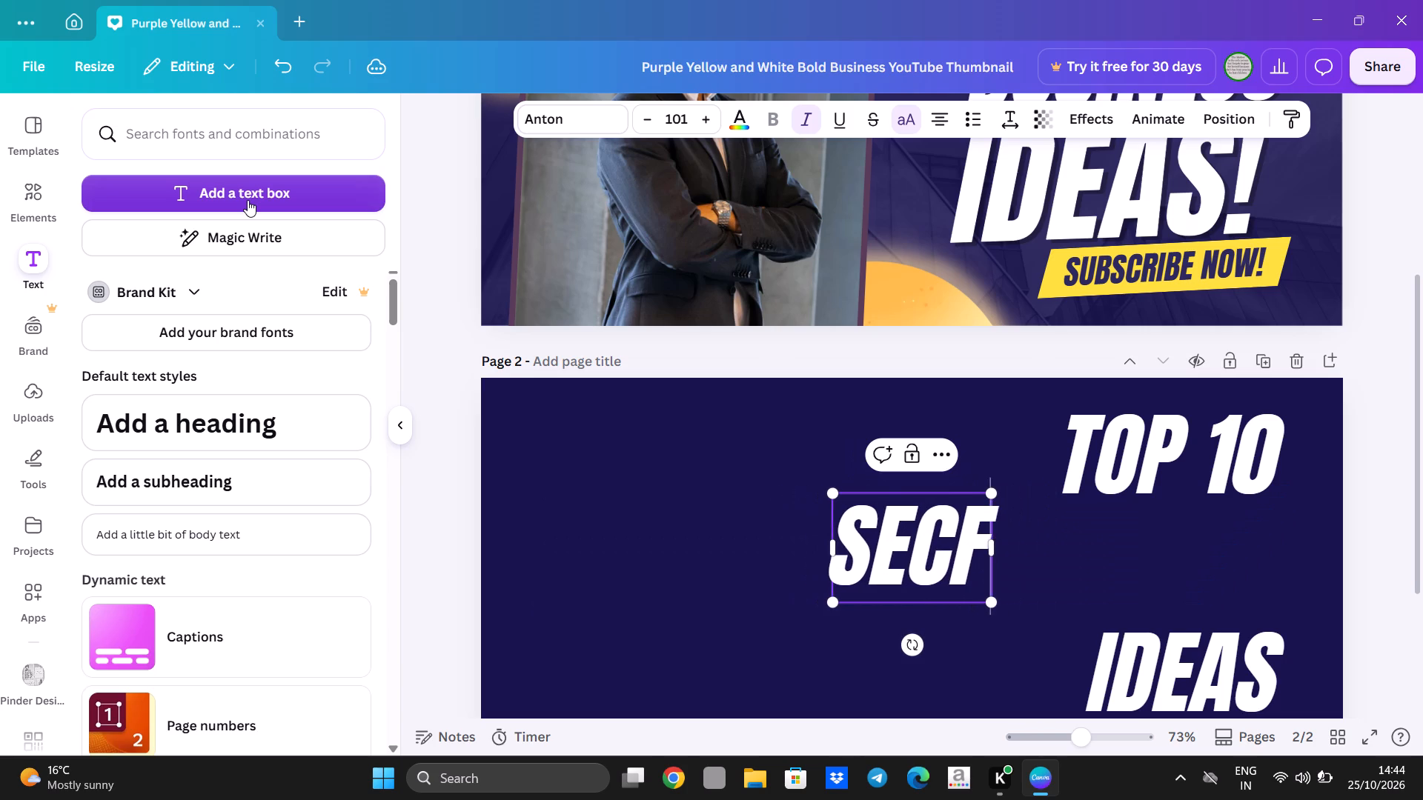
key("BackSpace")
type("RETS")
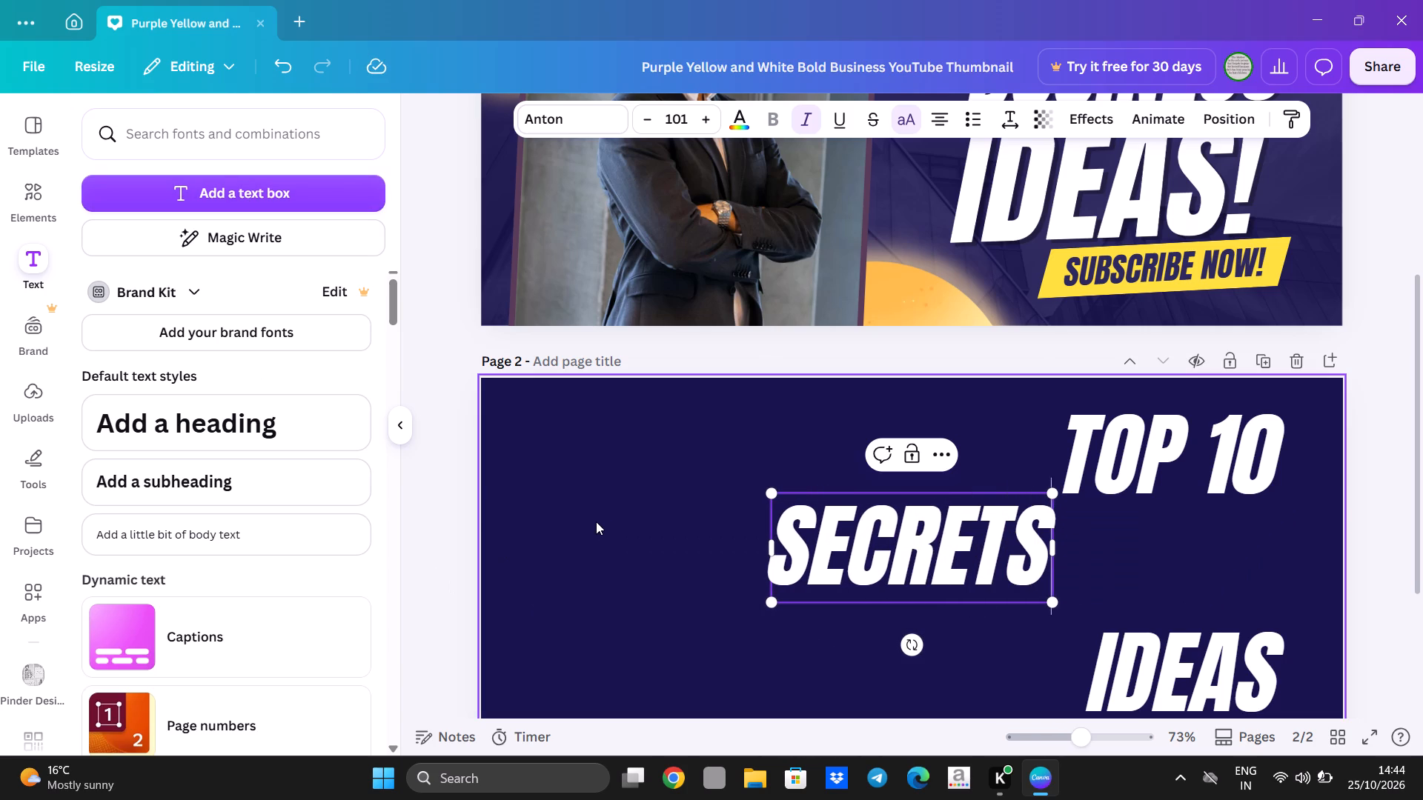
left_click(601, 520)
Move the SECRETS text into the gap between TOP 10 and IDEAS on the right side of the page.
left_click(1135, 688)
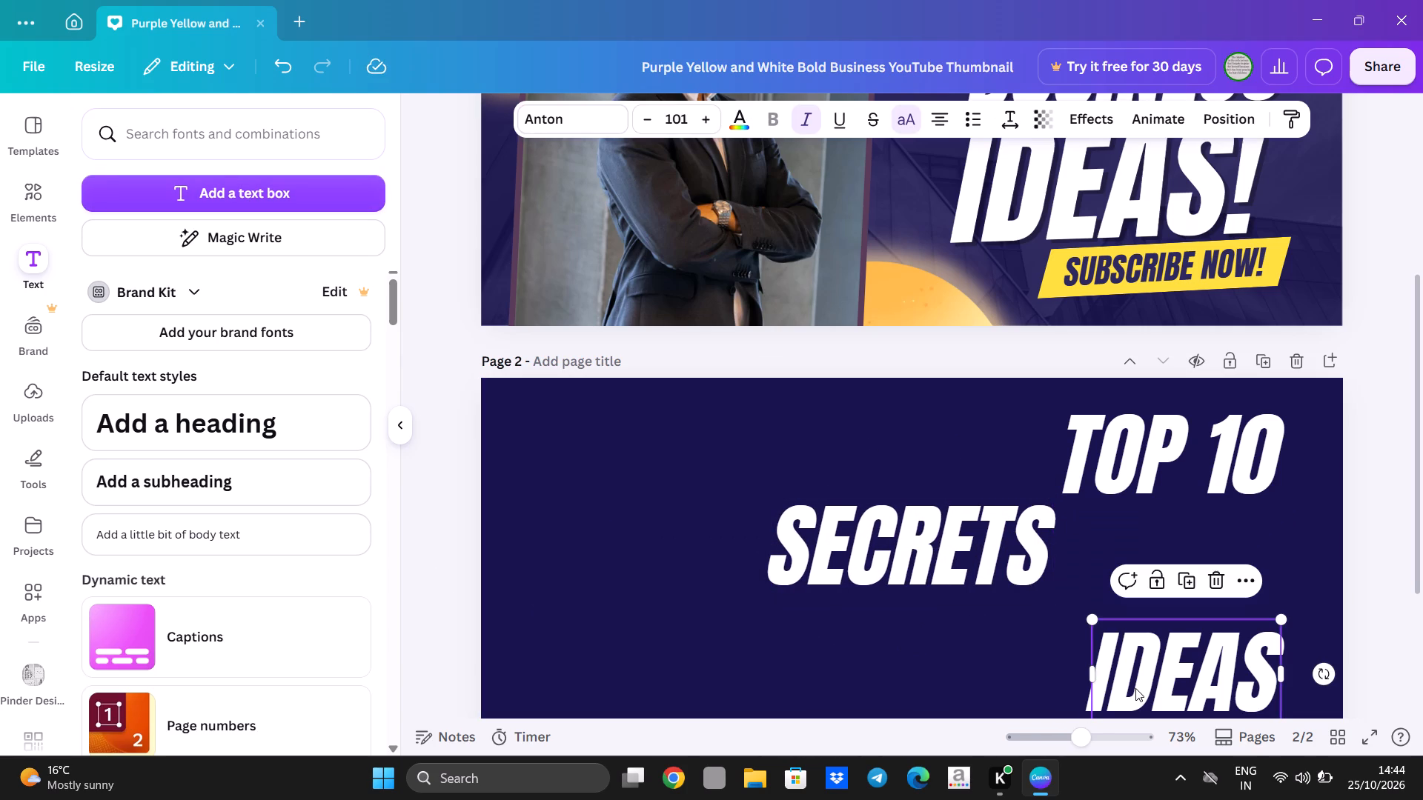
left_click_drag(962, 676, 926, 579)
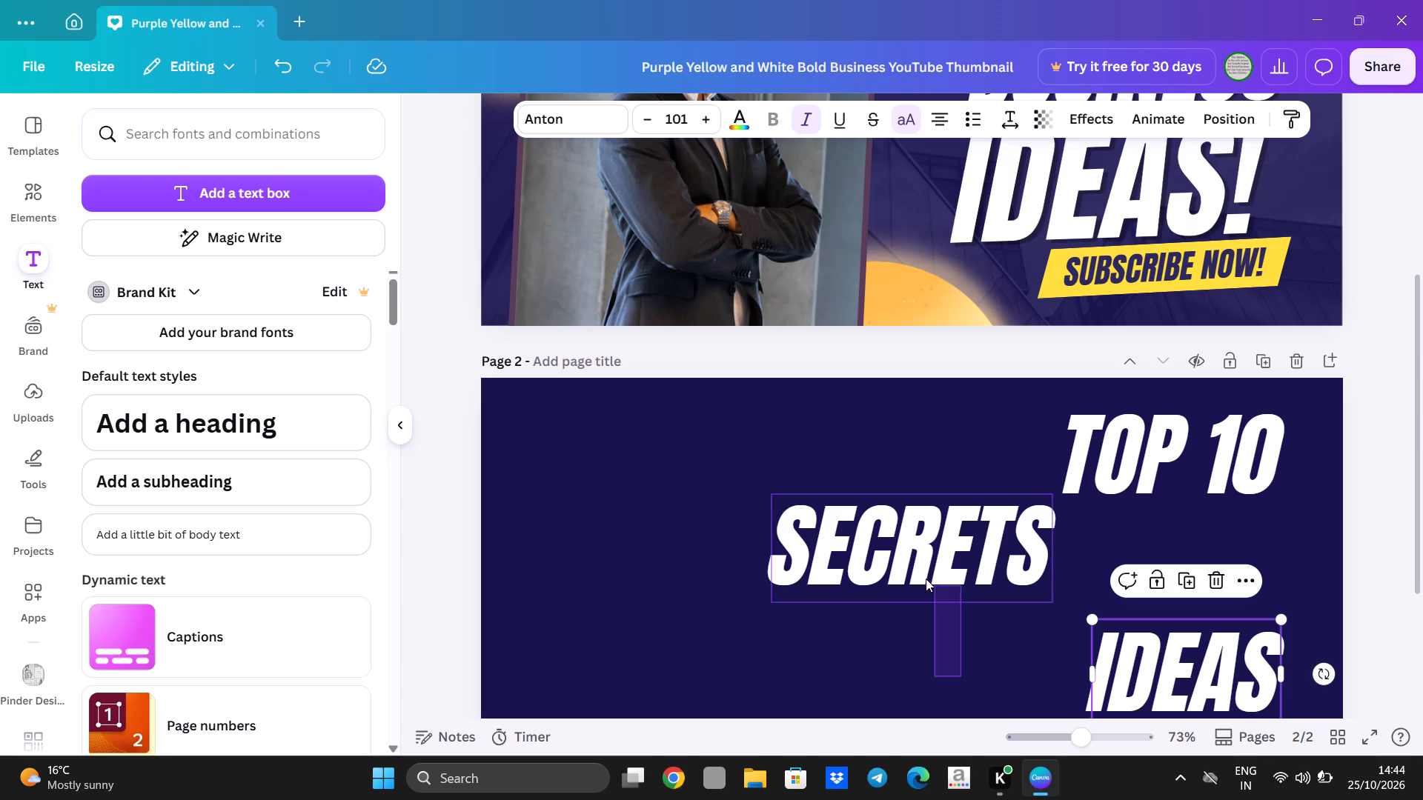
left_click_drag(926, 579, 908, 555)
left_click(908, 555)
left_click_drag(908, 555, 1117, 592)
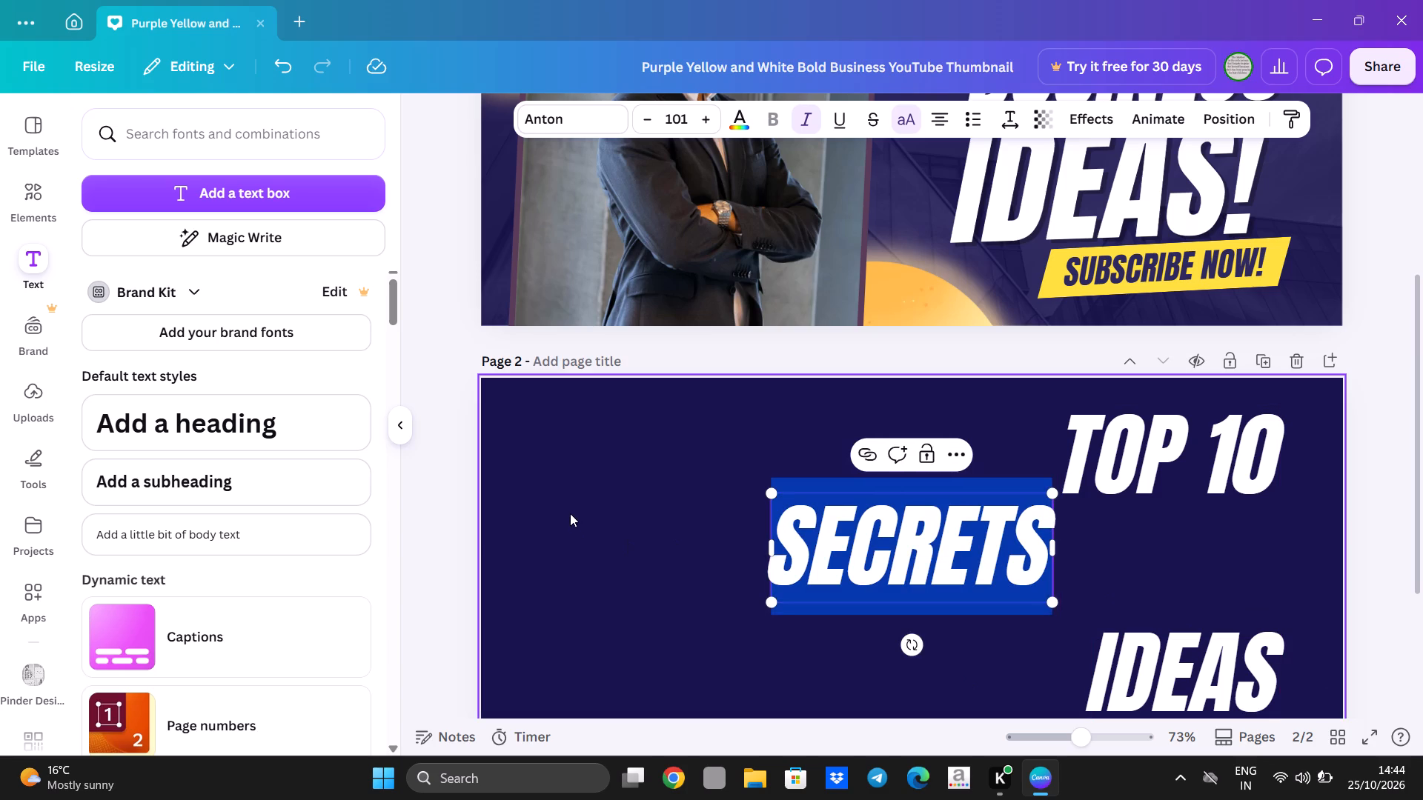
left_click(570, 513)
left_click_drag(969, 586, 1184, 599)
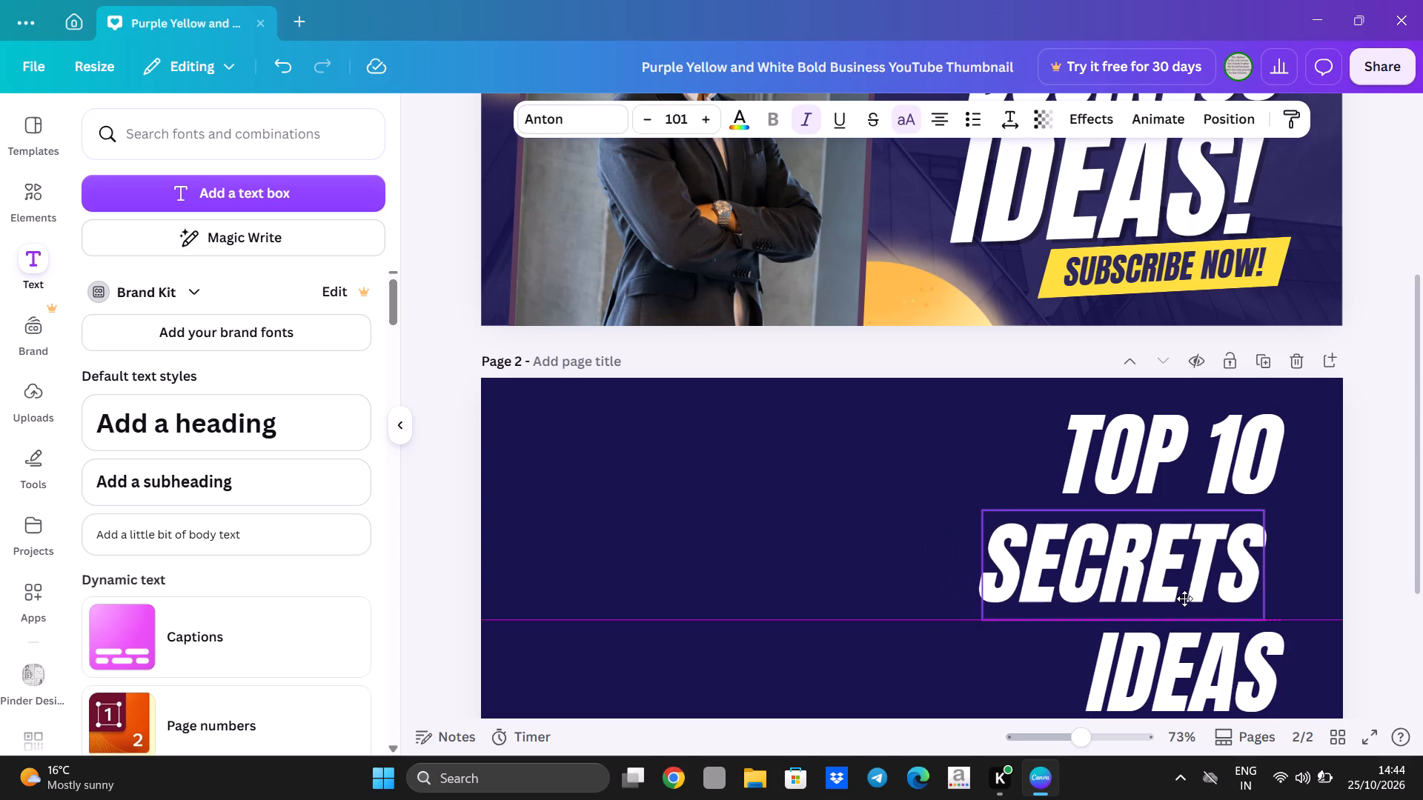
left_click_drag(1184, 599, 1188, 594)
Adjust the SECRETS and IDEAS positions so the three title lines are evenly spaced and share TOP 10's right edge.
scroll(906, 553, "down", 4)
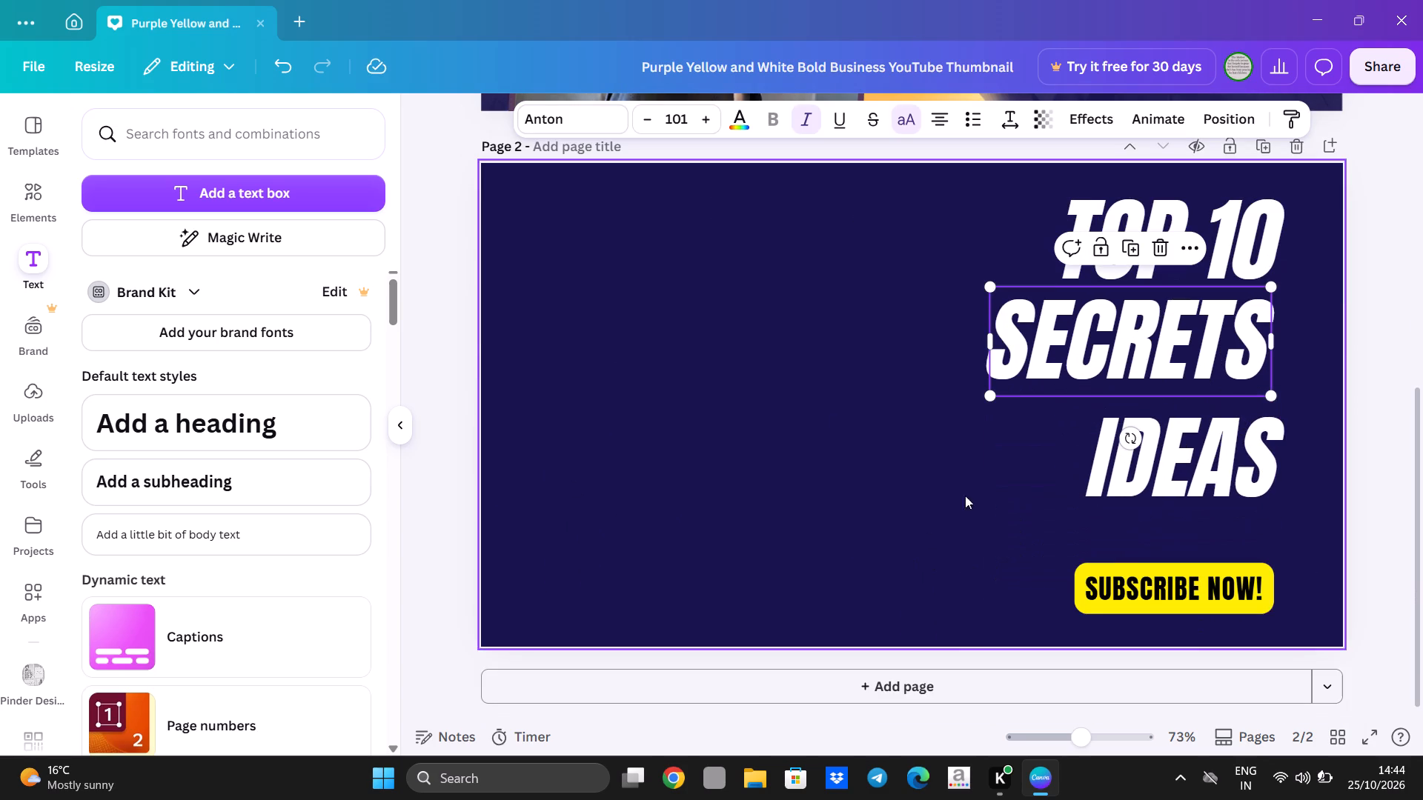
left_click_drag(1155, 439, 1138, 453)
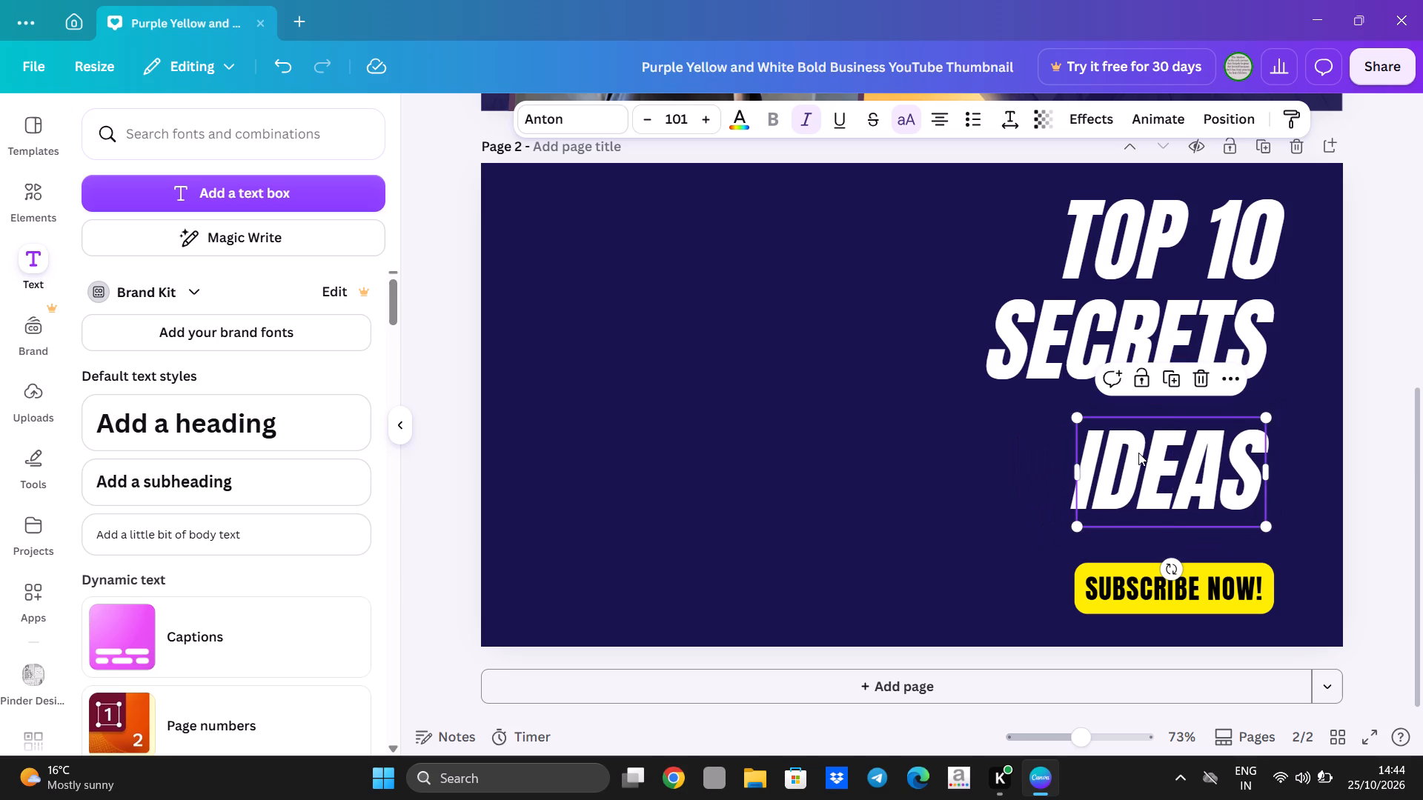
left_click_drag(1122, 329, 1121, 344)
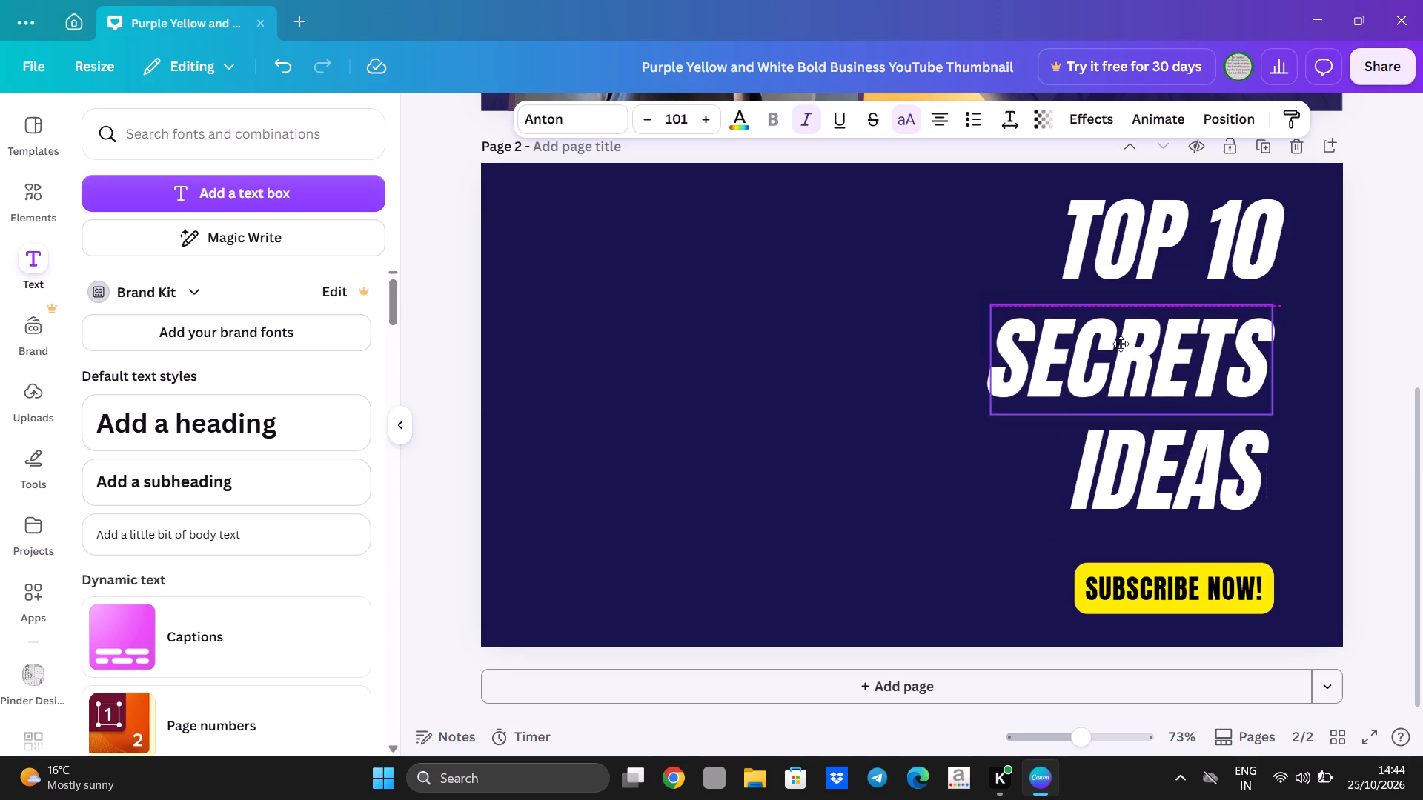
left_click_drag(1121, 344, 1135, 338)
left_click(915, 266)
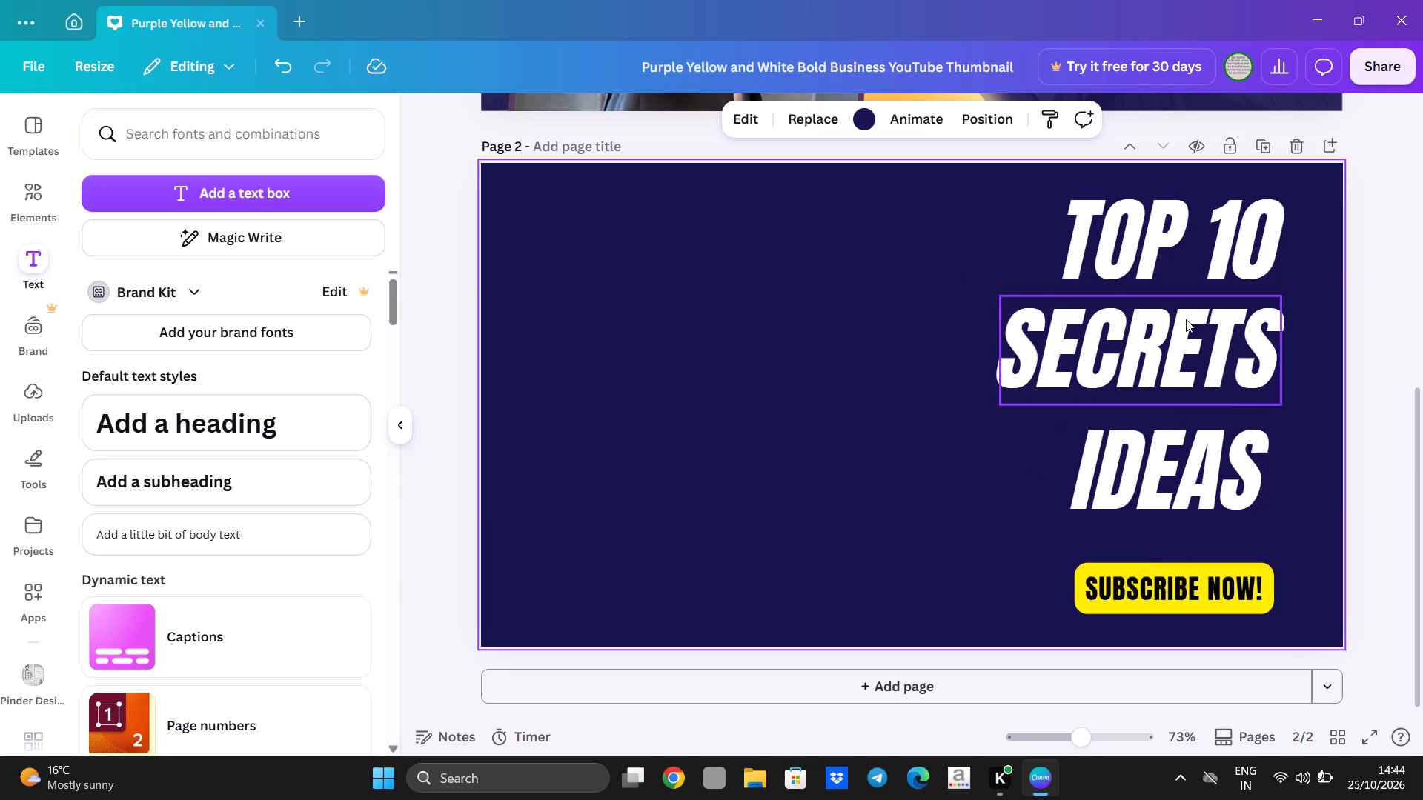
left_click_drag(1162, 479, 1170, 471)
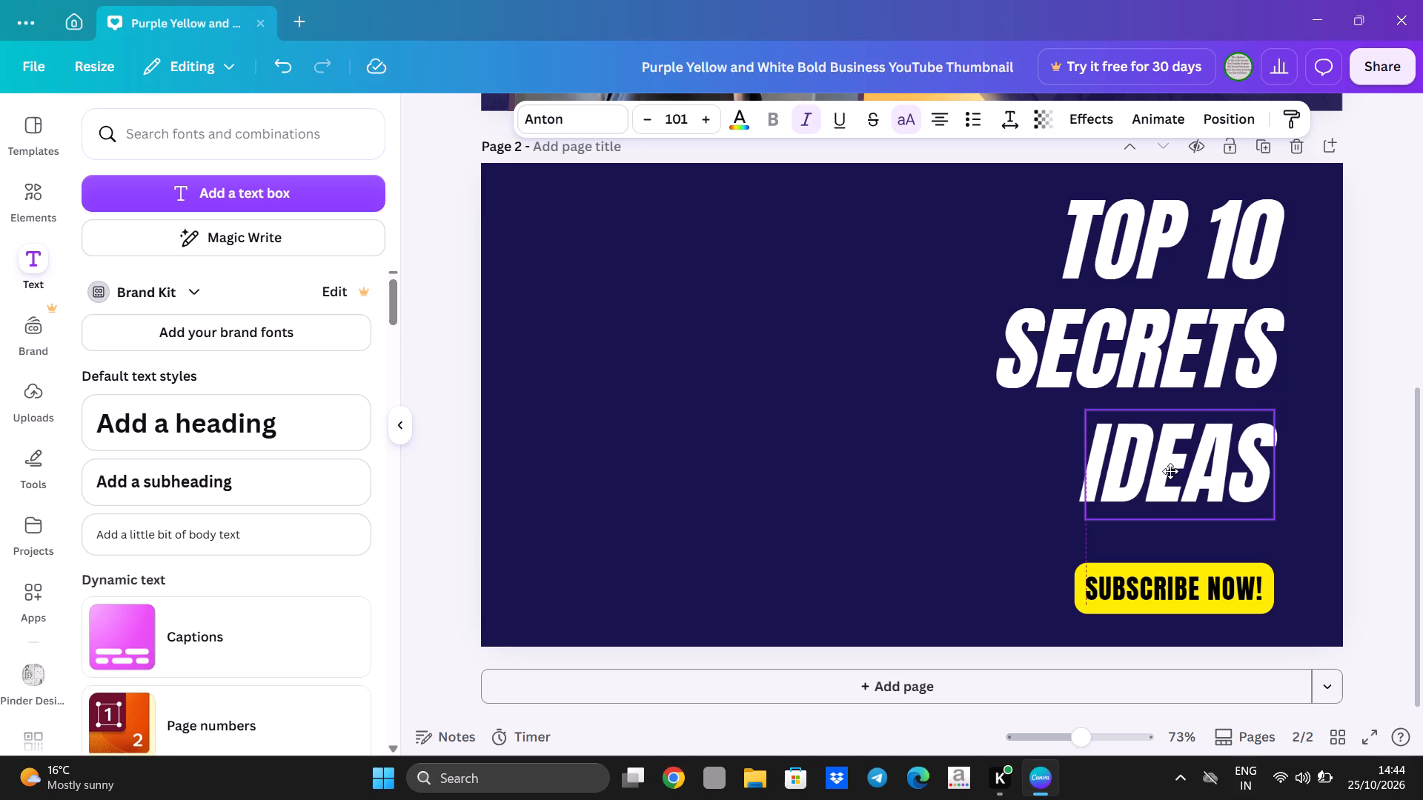
left_click_drag(1170, 471, 1178, 471)
left_click(766, 370)
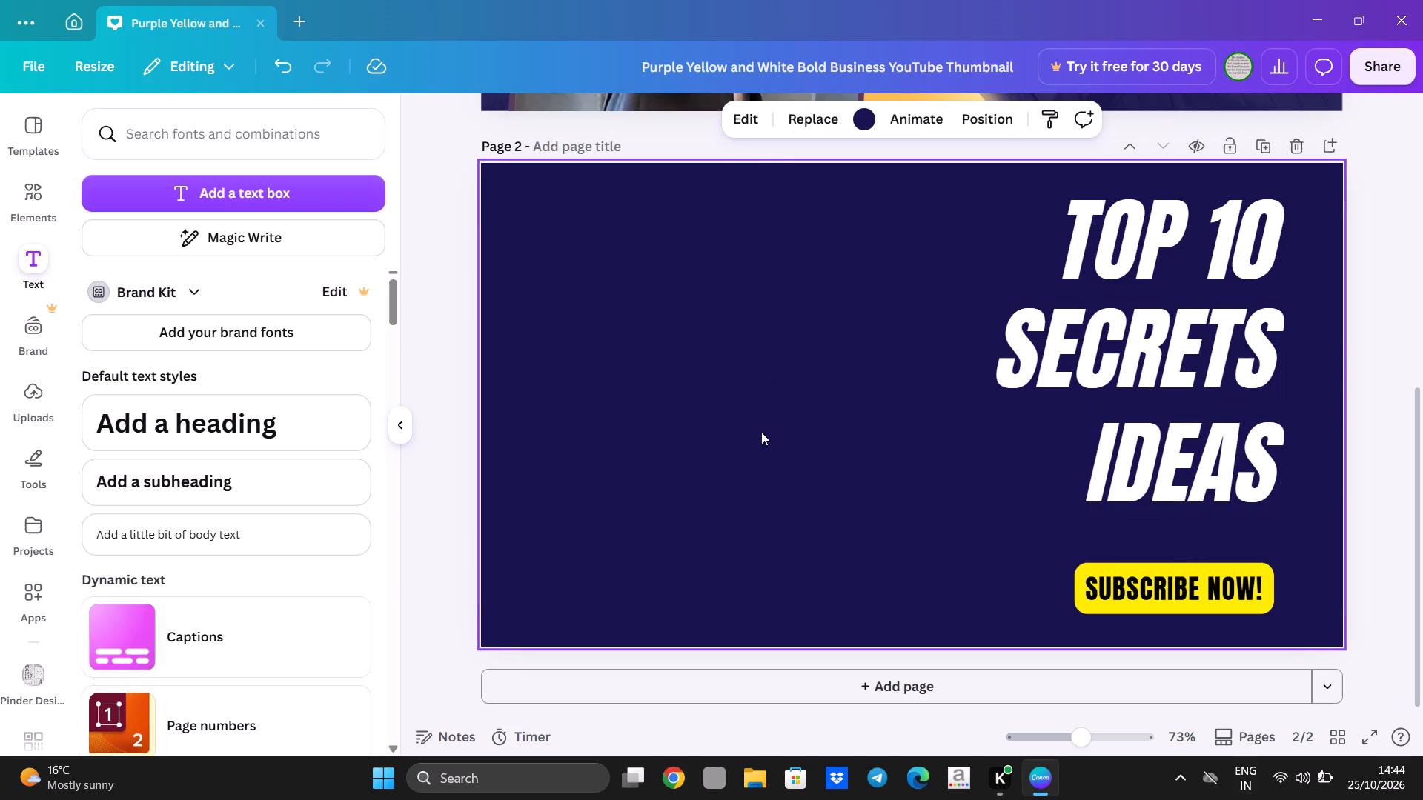
Enlarge the IDEAS text to size 131 and position it between SECRETS and the SUBSCRIBE NOW! label.
scroll(829, 337, "up", 6)
scroll(829, 337, "down", 2)
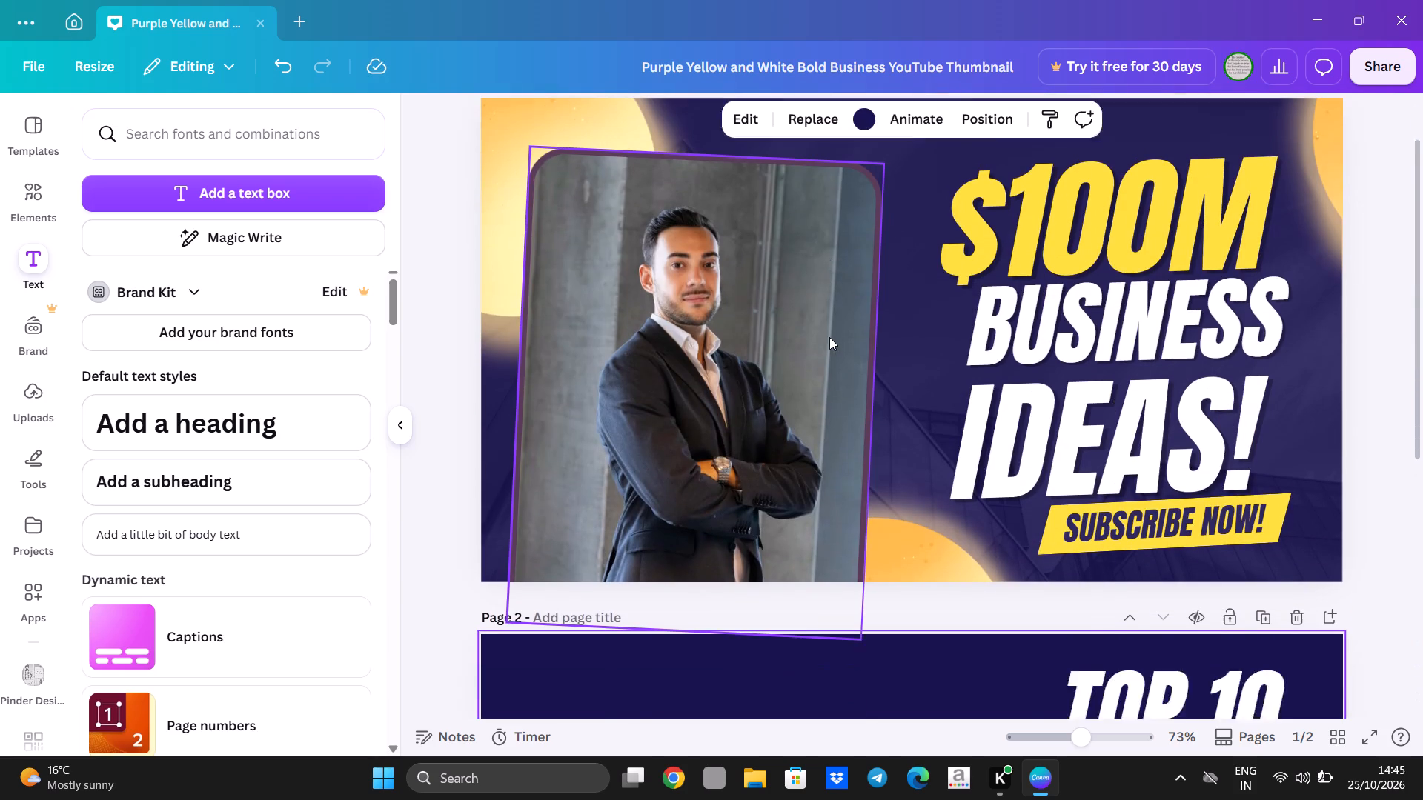
scroll(829, 337, "down", 3)
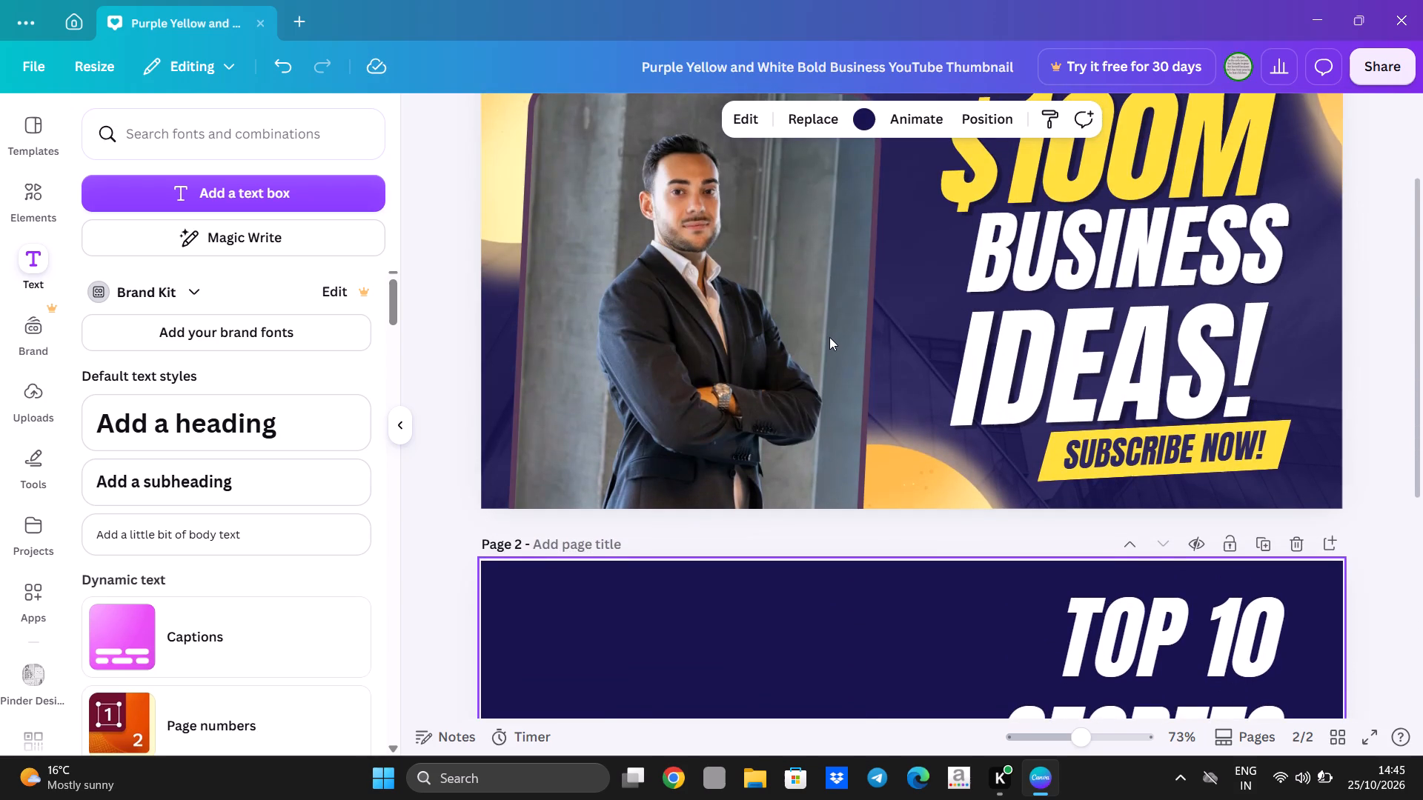
scroll(829, 337, "down", 1)
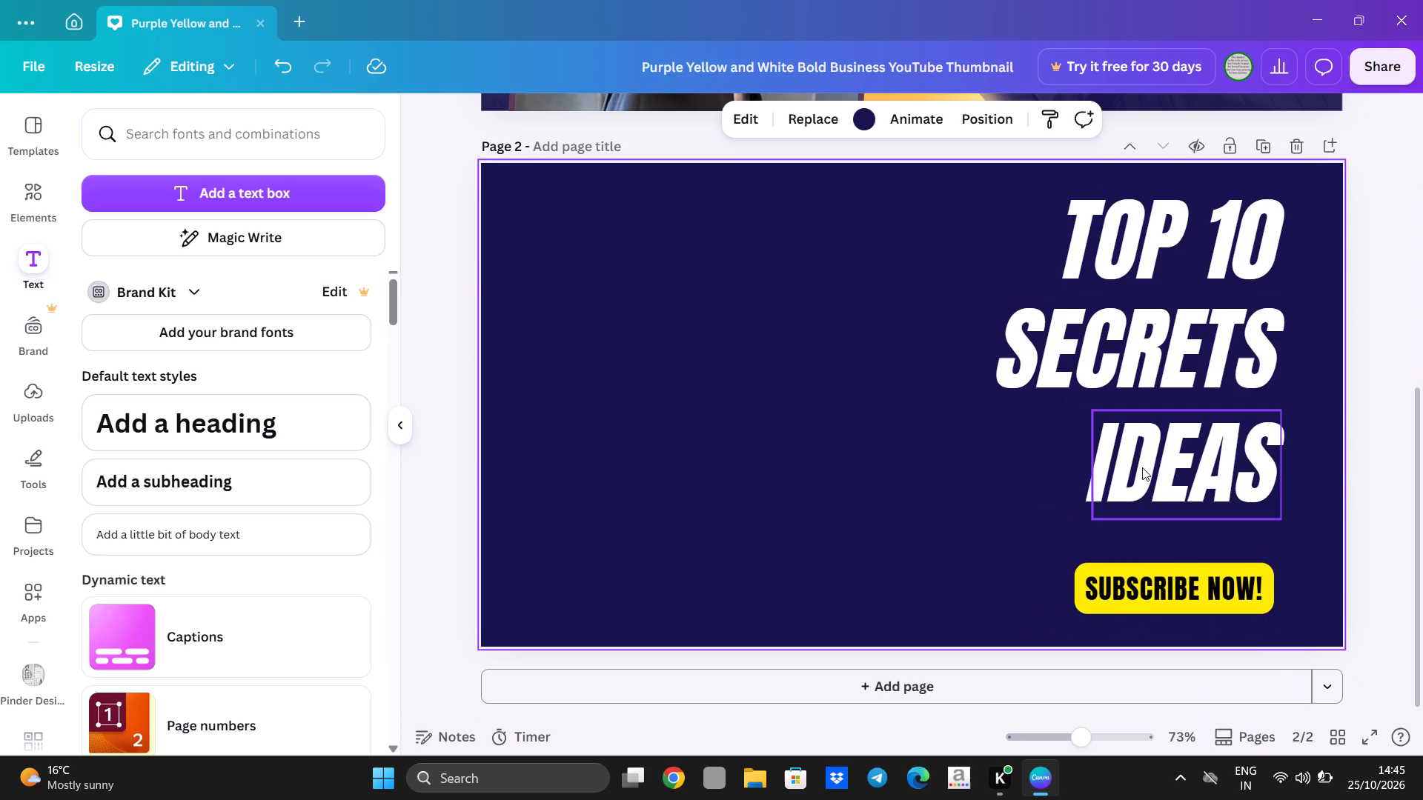
left_click(1142, 467)
left_click_drag(1284, 516, 1273, 666)
left_click_drag(1191, 479, 1109, 490)
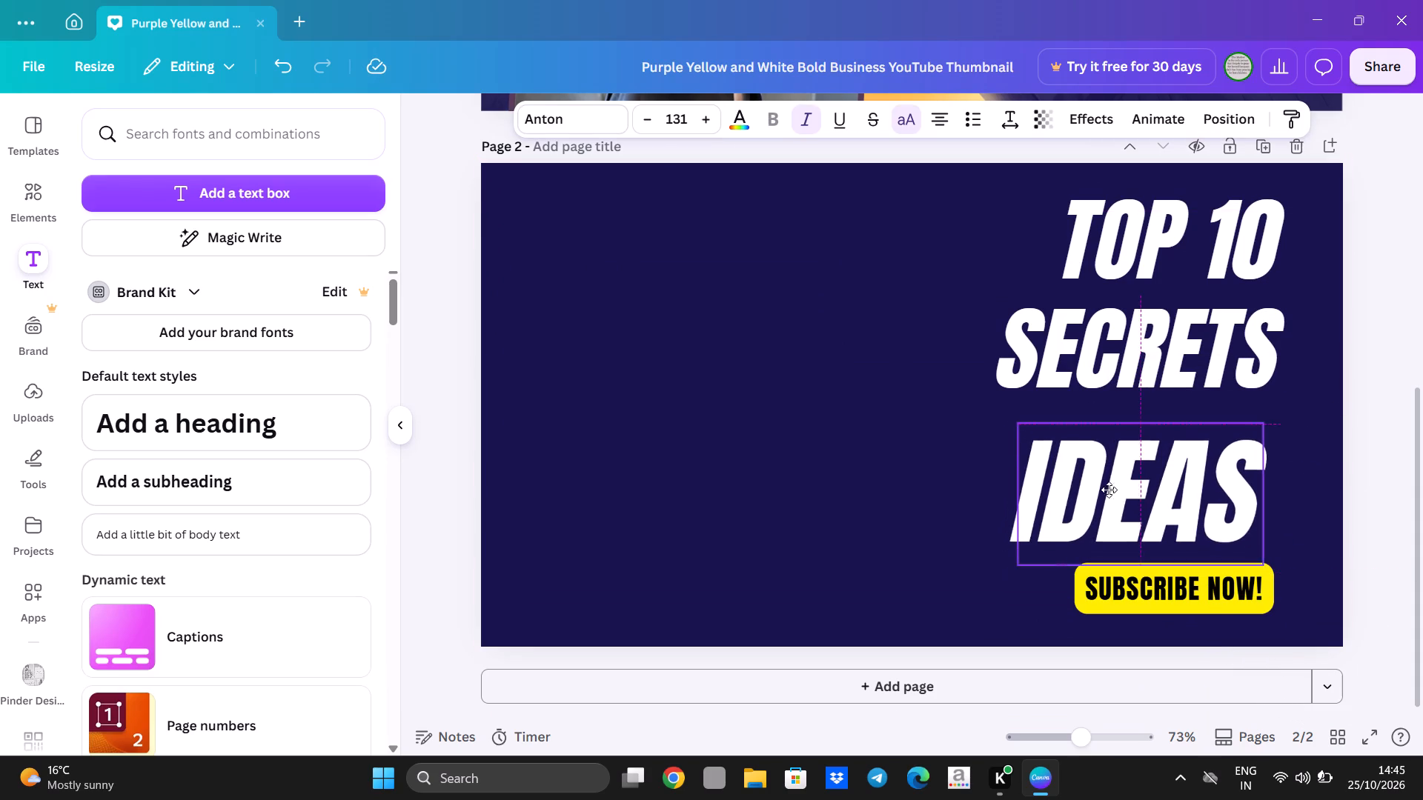
left_click_drag(1109, 490, 1104, 486)
Add an exclamation mark to the end of the IDEAS line so it reads IDEAS!
left_click(1242, 512)
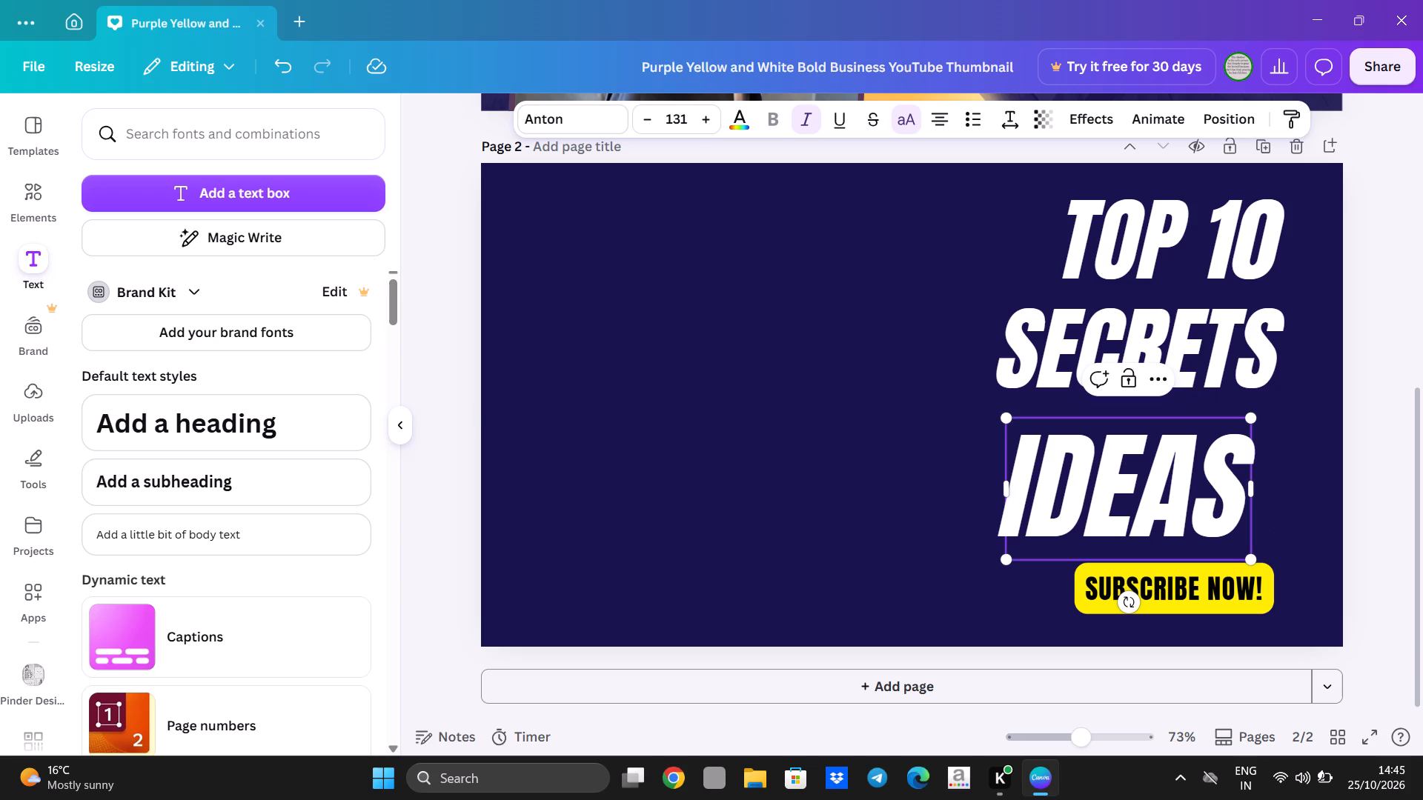
key("shift+exclam")
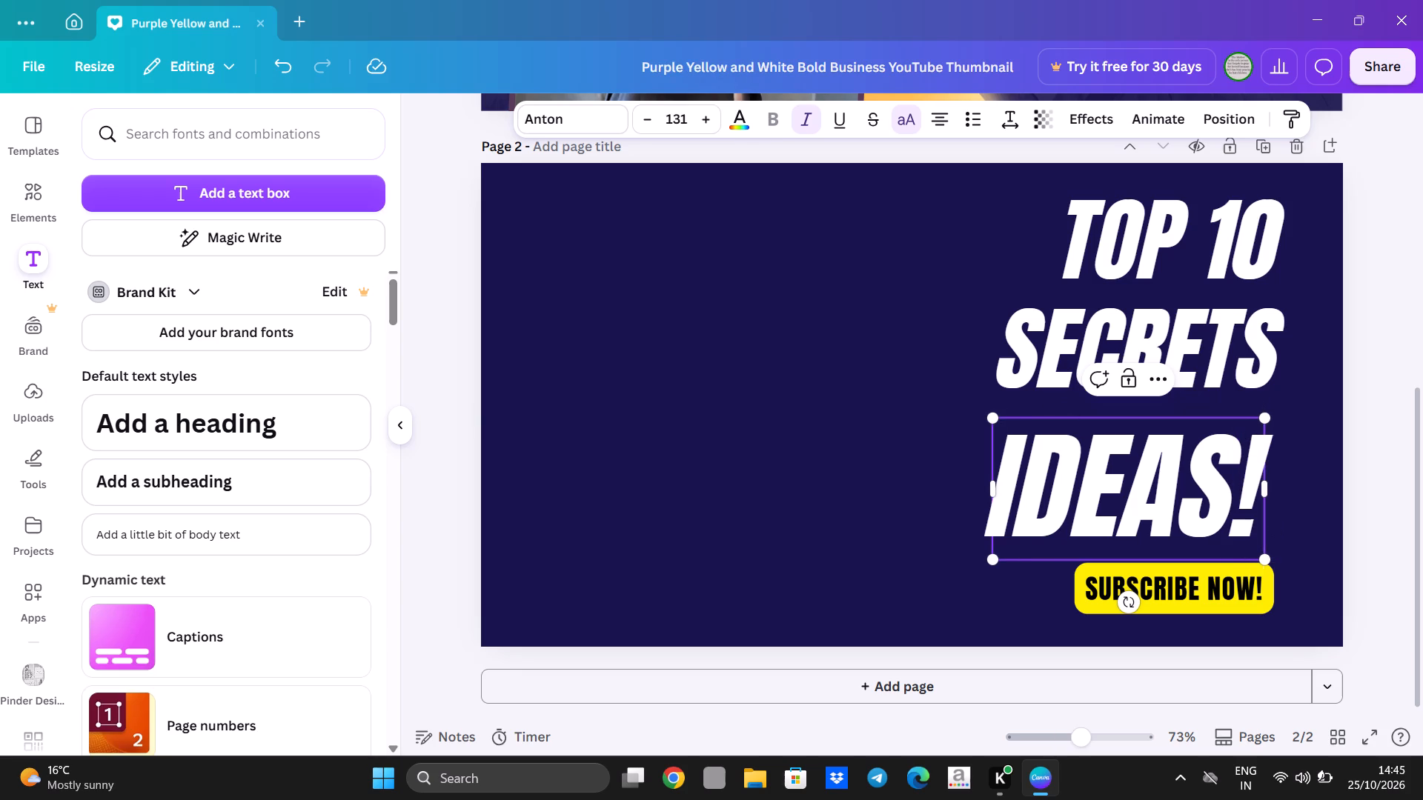
left_click(883, 380)
Shift SECRETS slightly down and left, centring it above the enlarged IDEAS! line.
left_click_drag(1170, 321, 1156, 328)
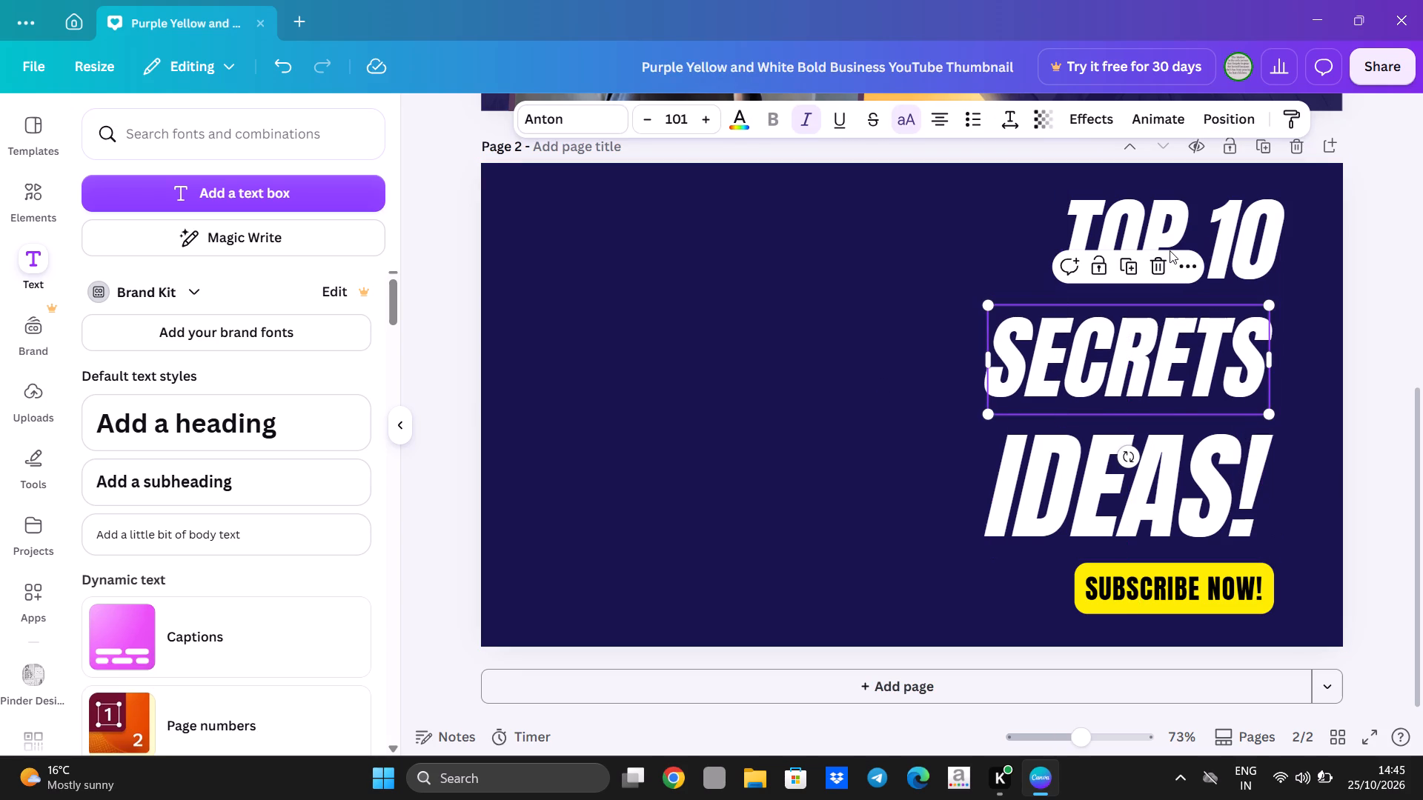
Shift TOP 10 slightly up and left, aligning its right edge with the SECRETS text box.
left_click(1170, 226)
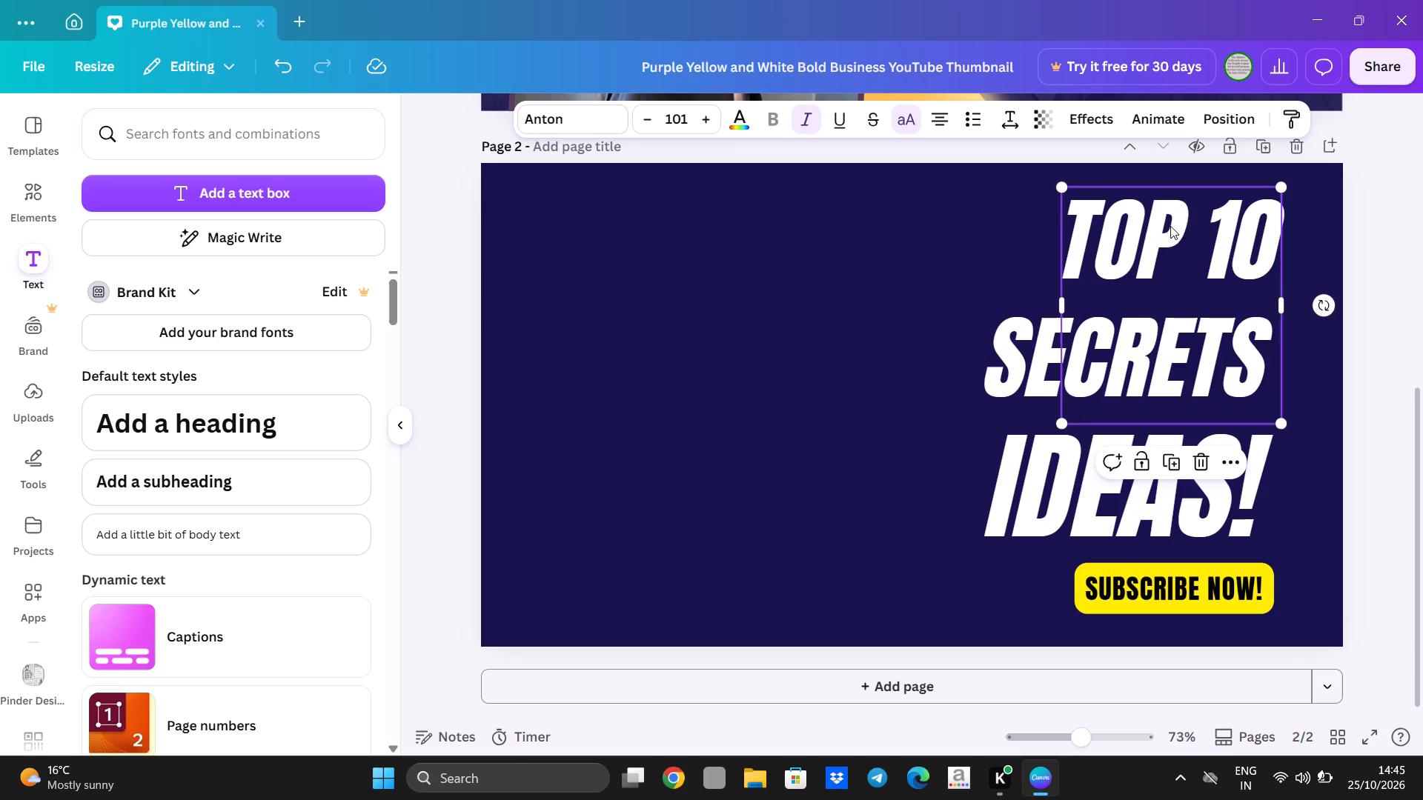
left_click_drag(1170, 226, 1161, 229)
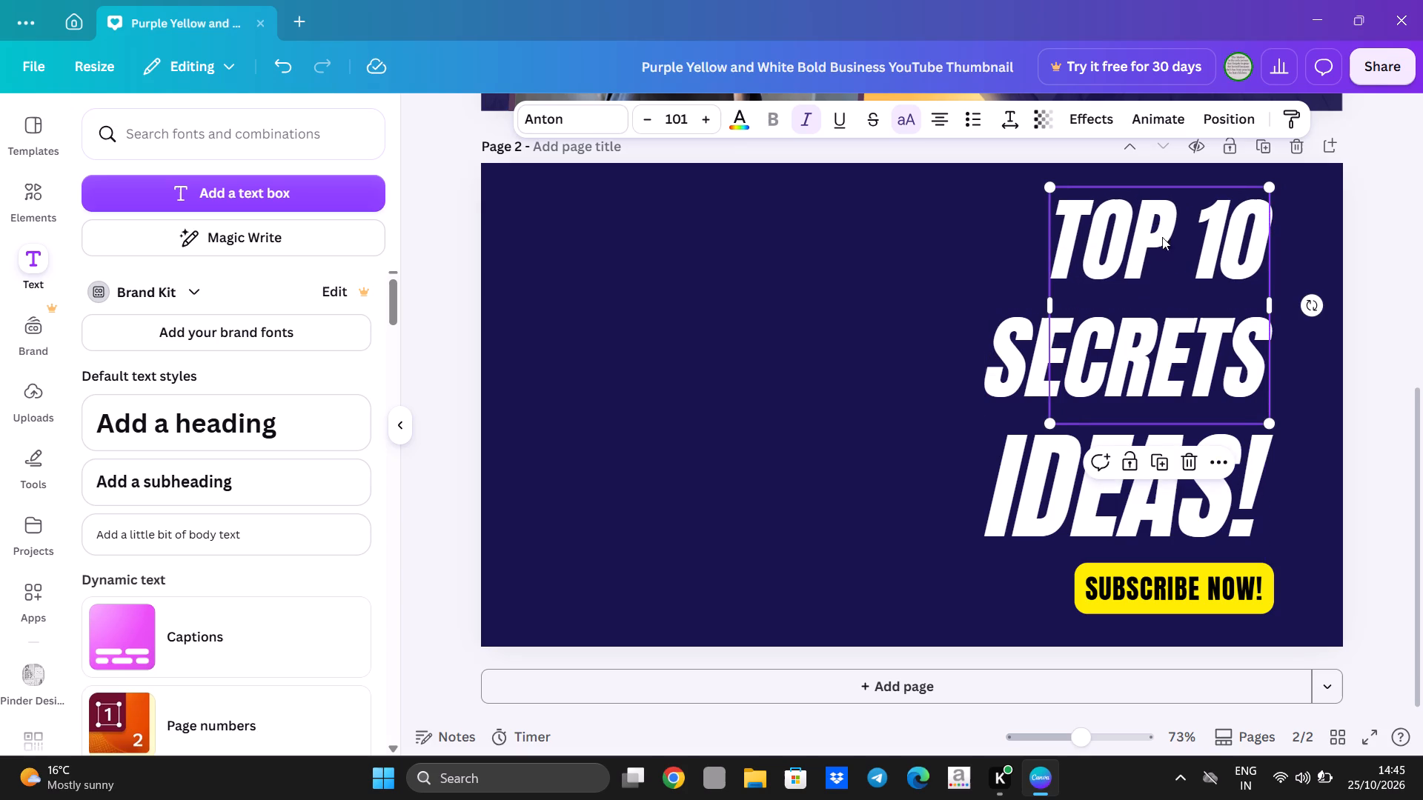
left_click_drag(1154, 340, 1147, 339)
left_click_drag(1127, 370, 1139, 362)
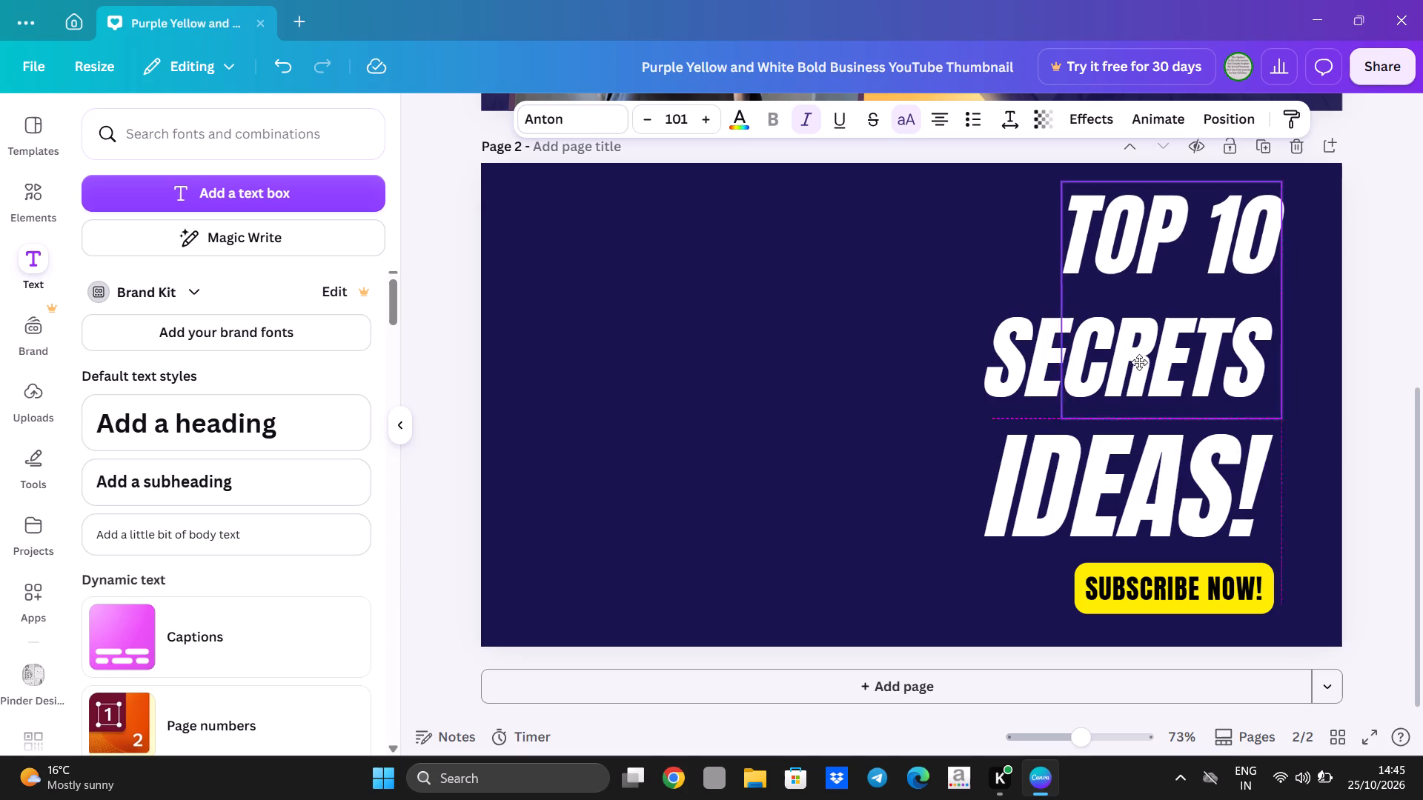
left_click_drag(1139, 362, 1133, 360)
left_click(834, 300)
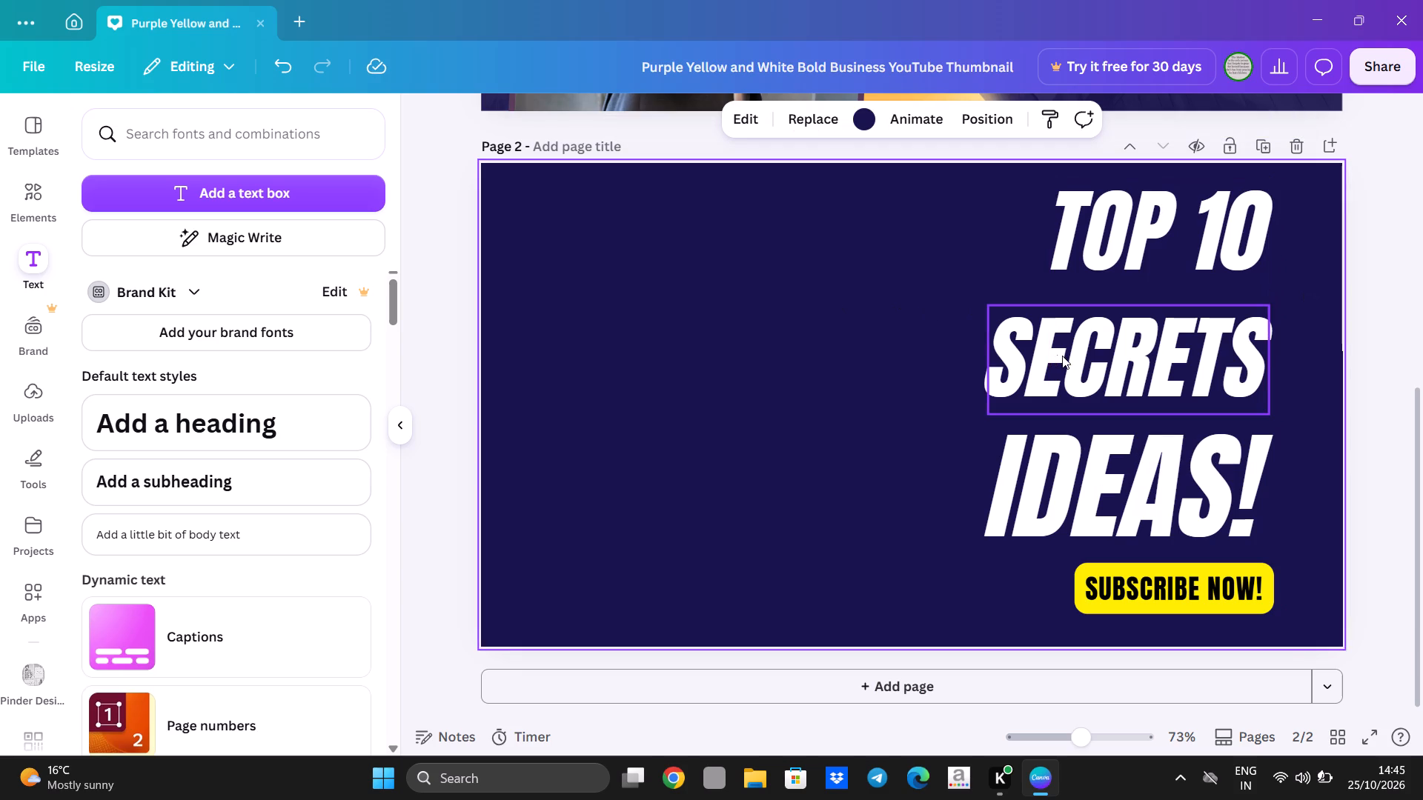
Nudge IDEAS! slightly up and right so its text box lines up with the right edge of SECRETS.
left_click(1062, 356)
left_click(1062, 356)
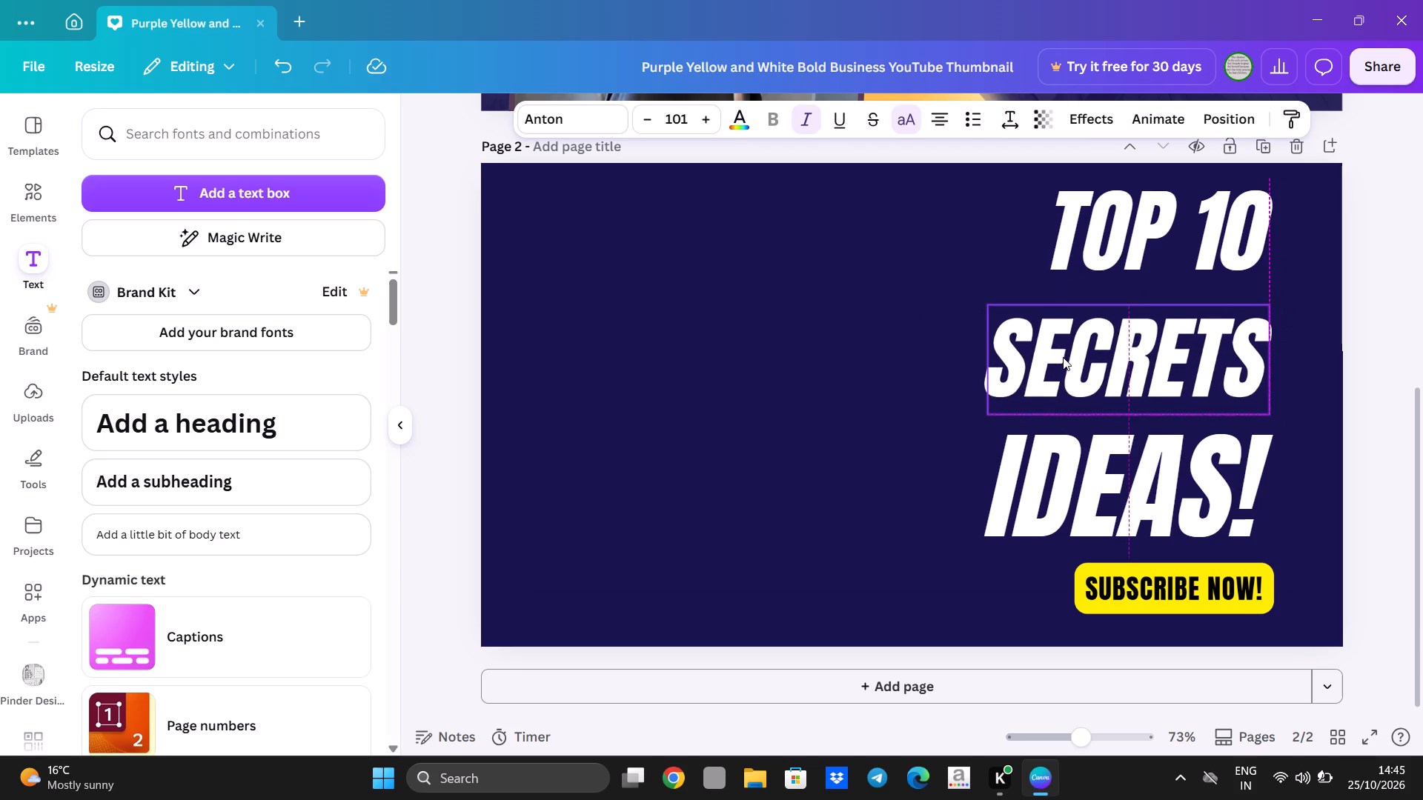
left_click(741, 353)
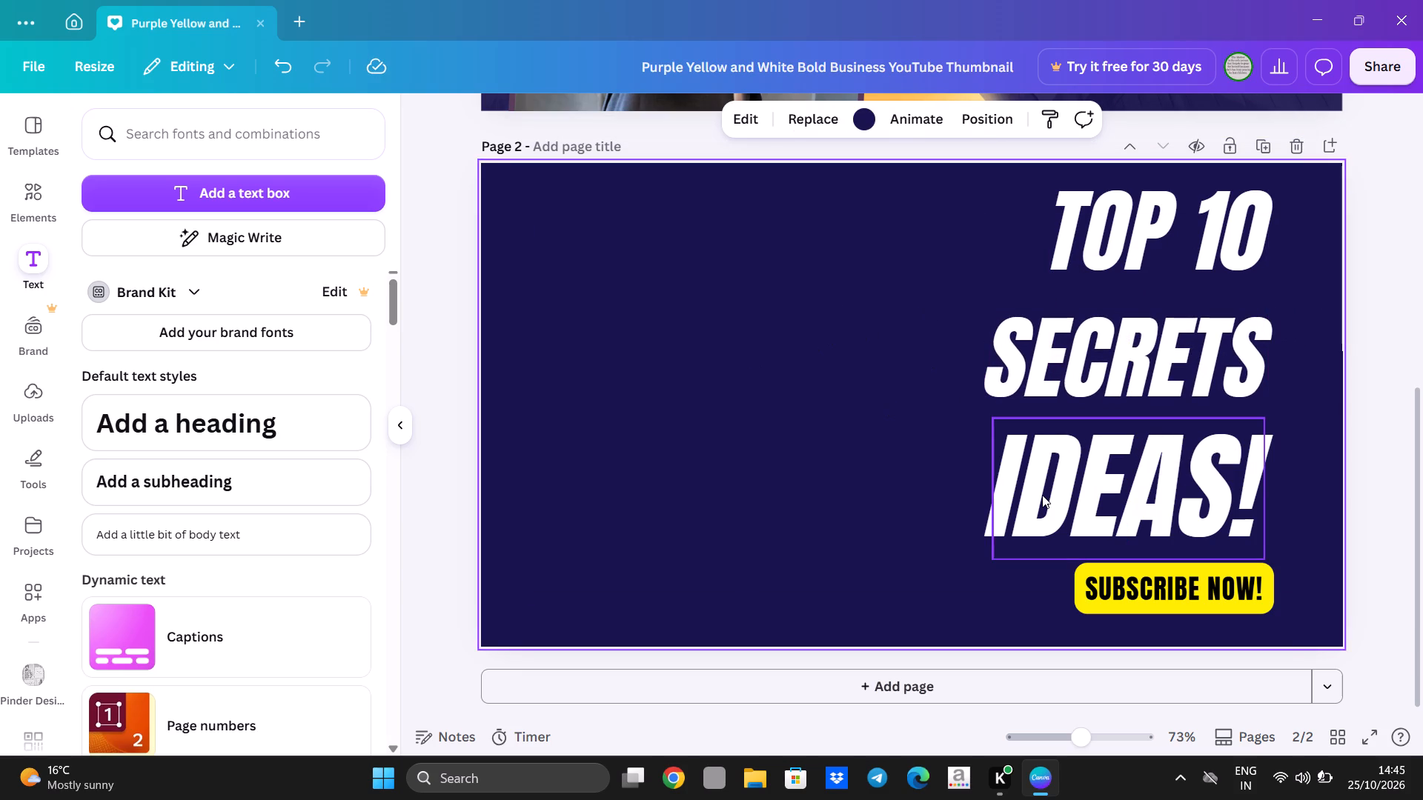
left_click(1042, 495)
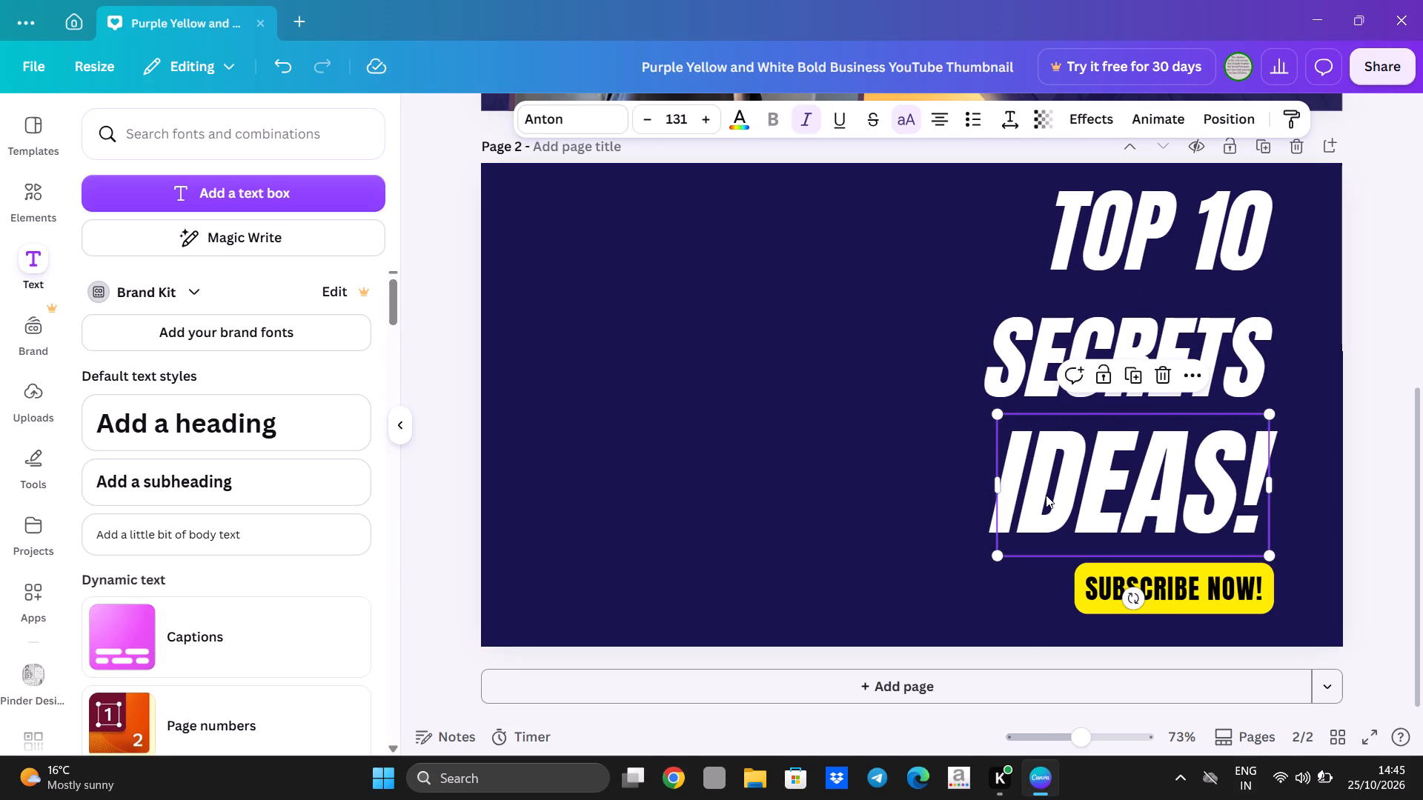
left_click(706, 351)
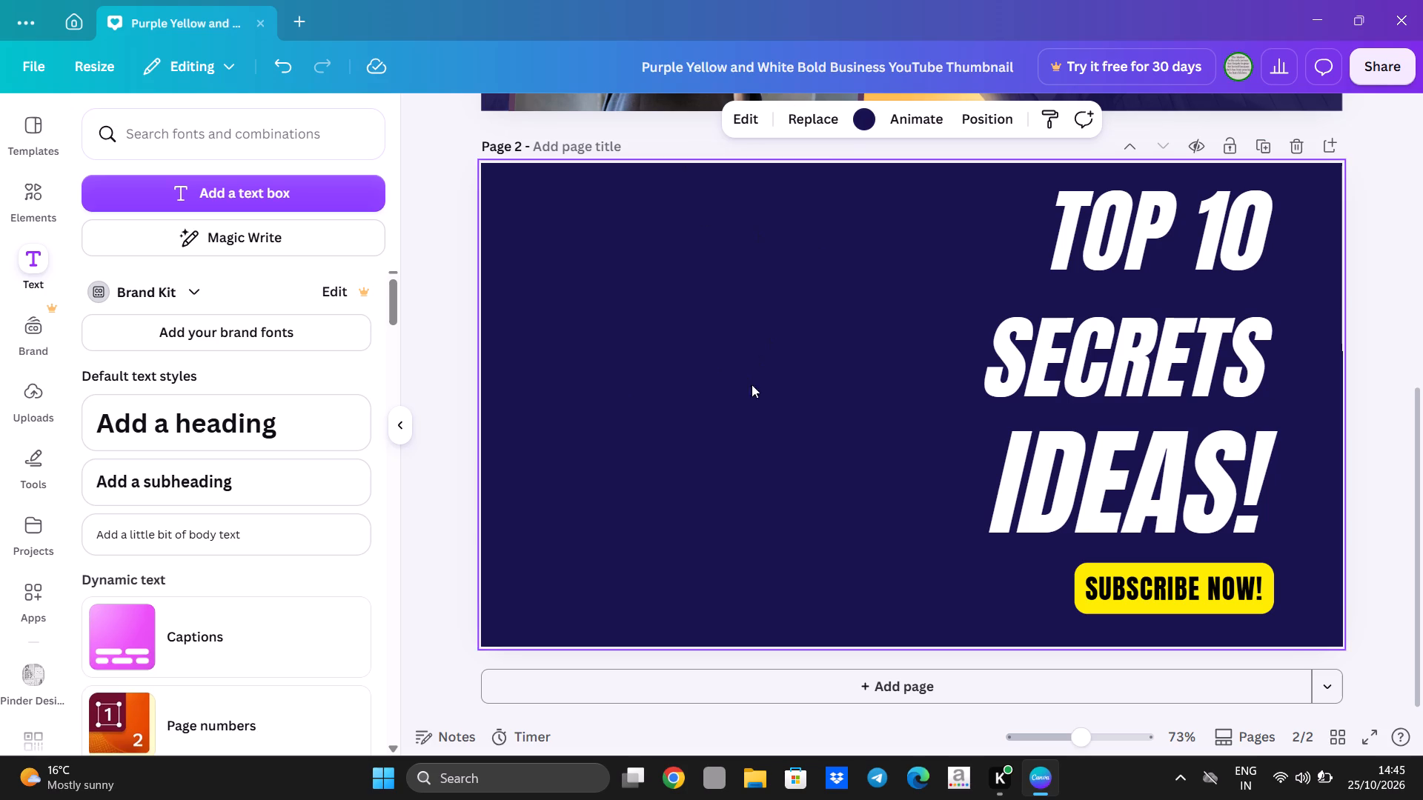
Move SECRETS up closer to TOP 10, keeping a 25 gap above IDEAS! and its right edge aligned with the title.
left_click_drag(1000, 361, 1001, 346)
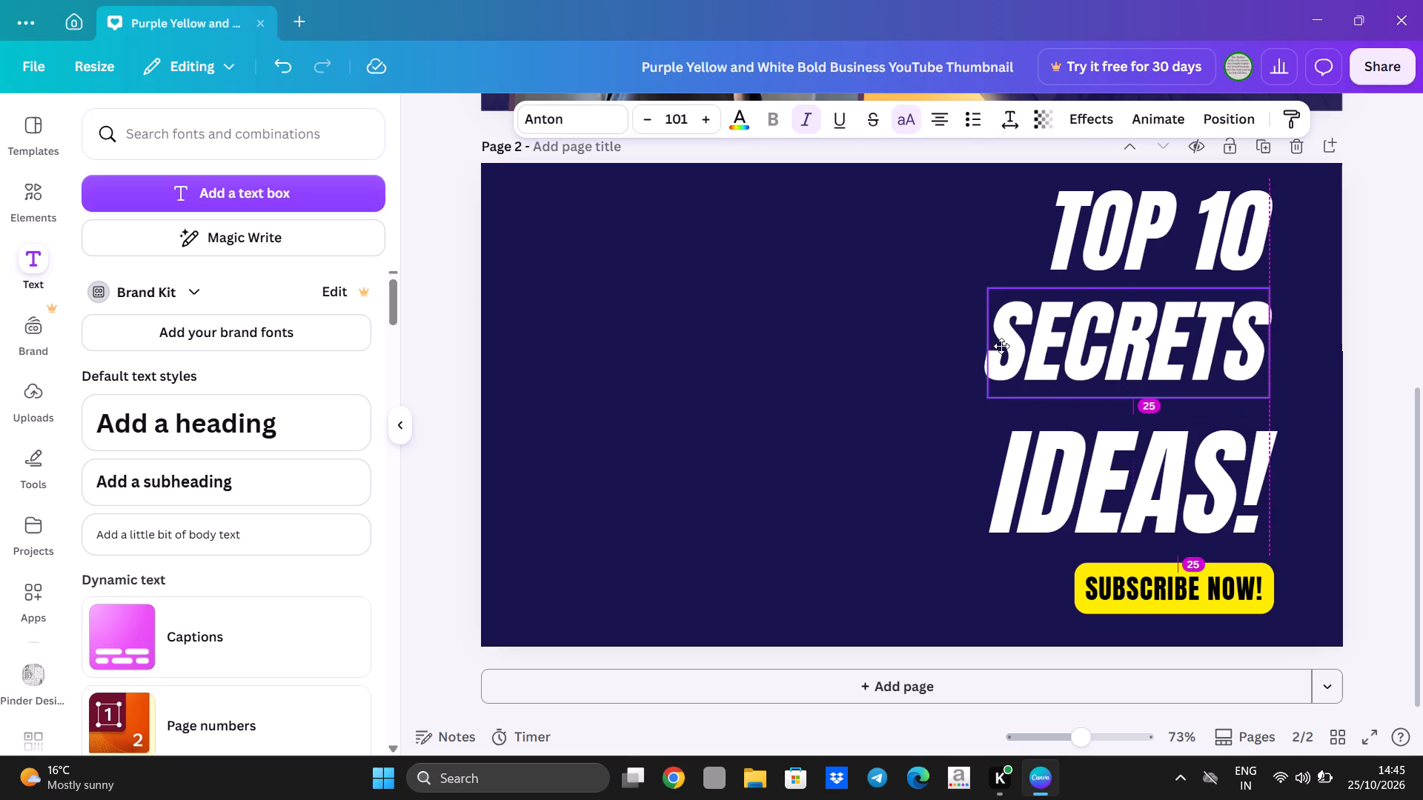
left_click_drag(1001, 346, 990, 346)
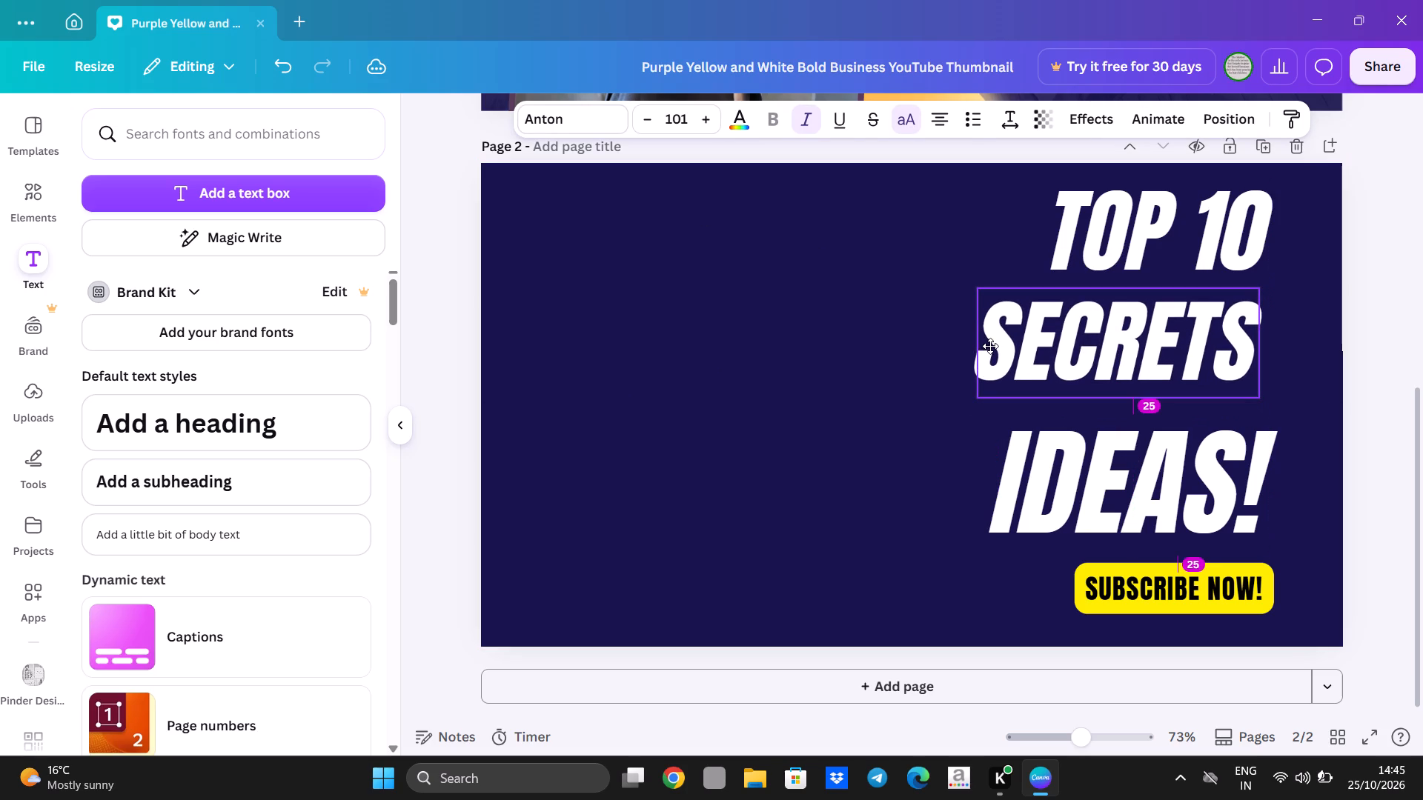
left_click_drag(990, 346, 994, 322)
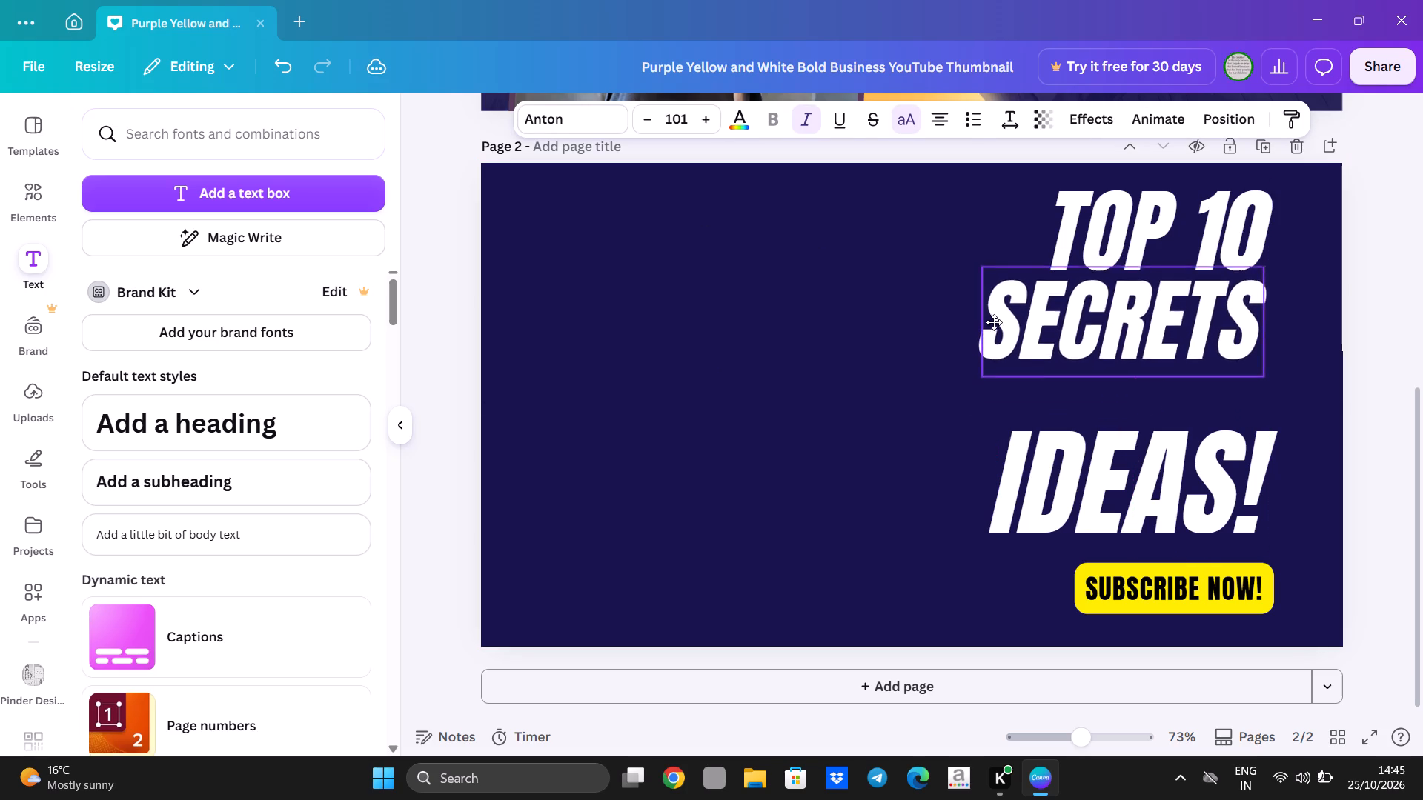
left_click_drag(994, 322, 993, 344)
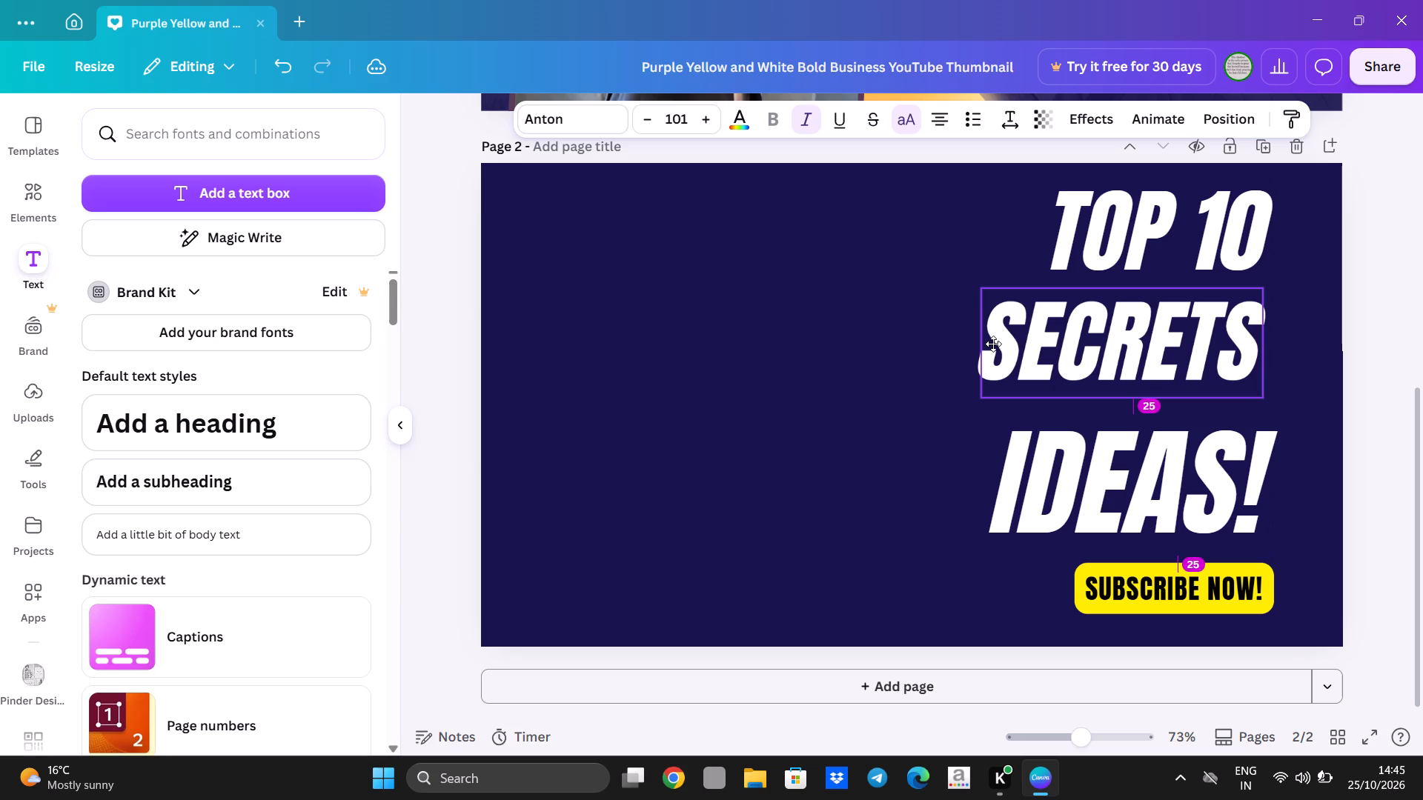
left_click_drag(993, 344, 998, 343)
left_click(806, 301)
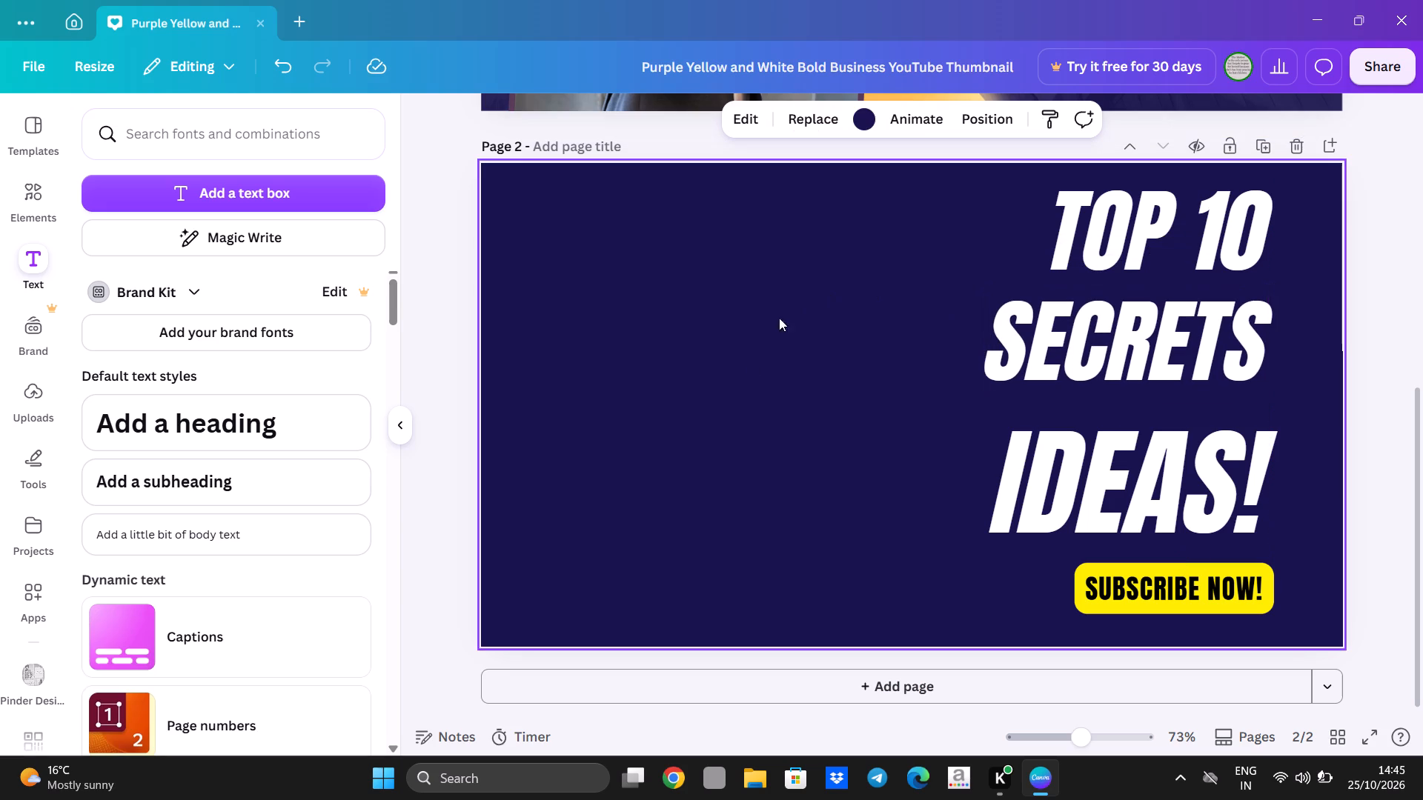
Enlarge the SECRETS text to size 108 by extending it towards the lower left.
double_click(1013, 384)
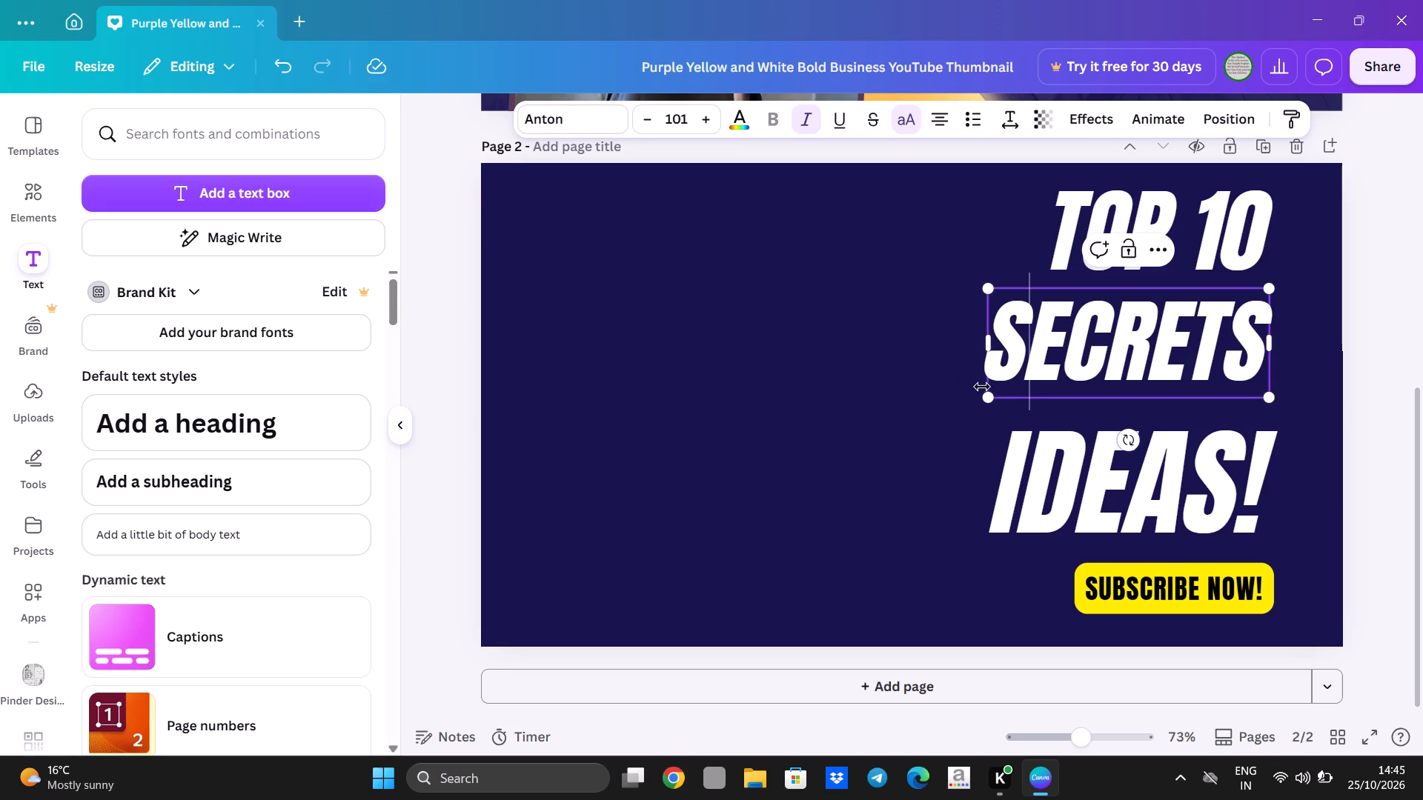
left_click_drag(986, 394, 973, 417)
left_click(721, 341)
Compare the title with the page 1 design, try the Splice effect on TOP 10, and apply a black Background effect instead.
scroll(735, 384, "up", 1)
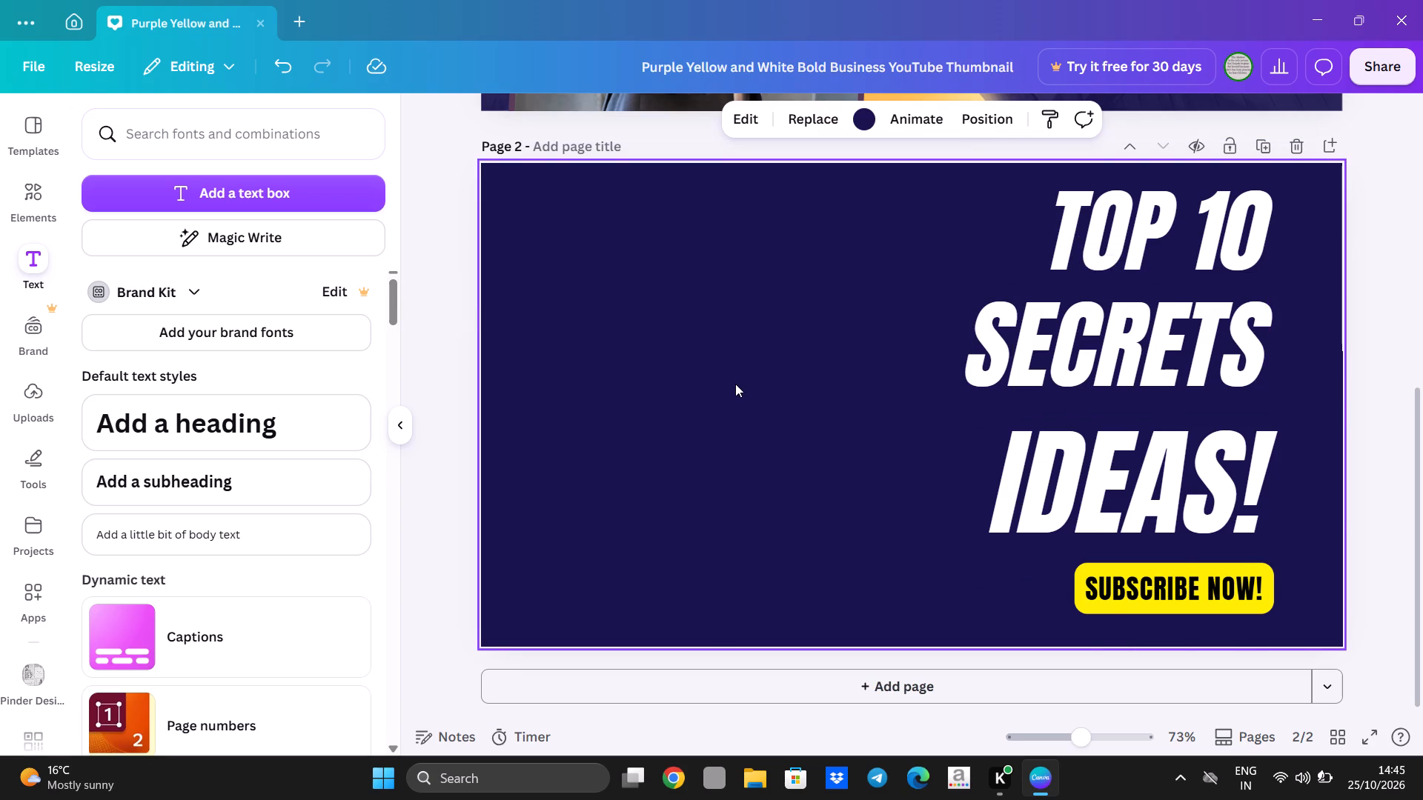
scroll(735, 384, "up", 4)
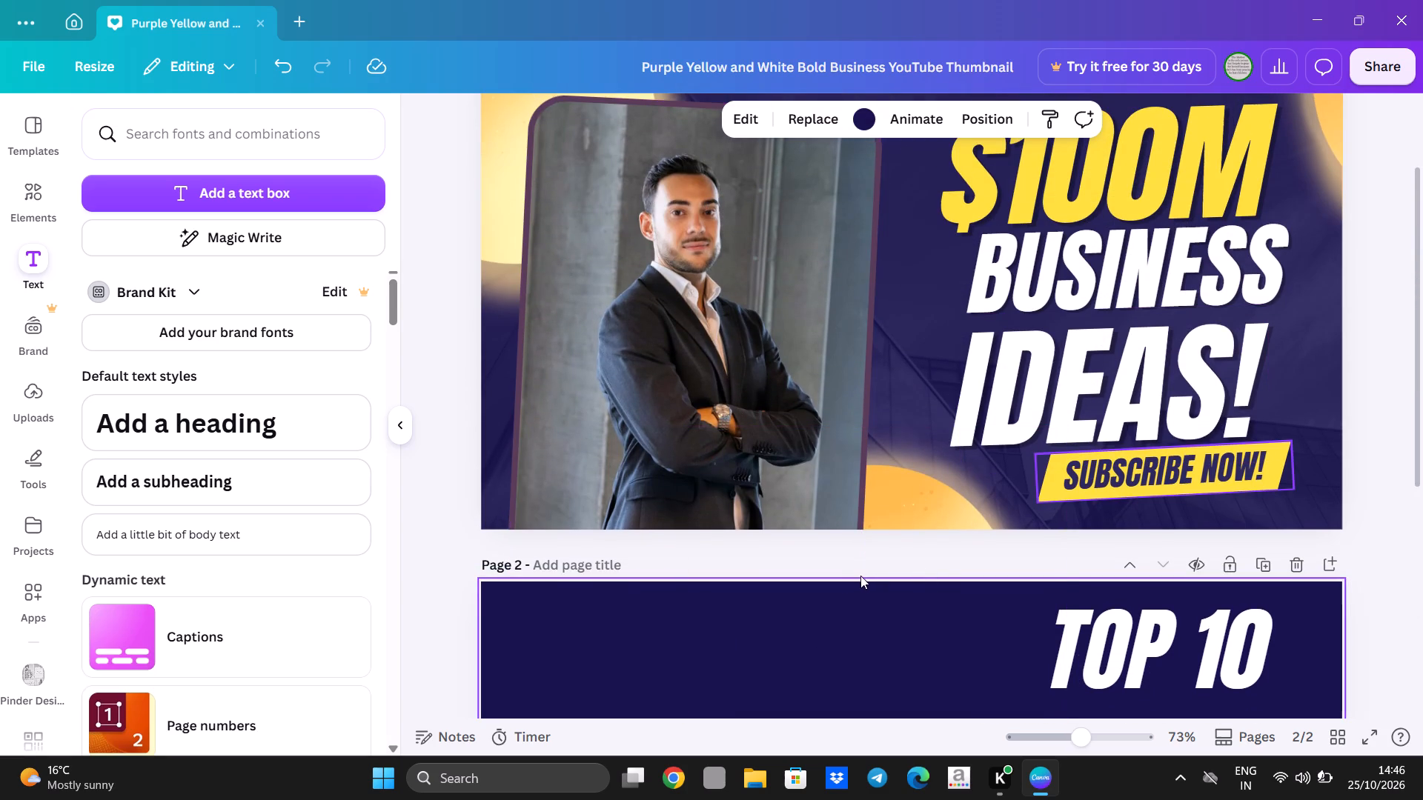
scroll(825, 656, "down", 4)
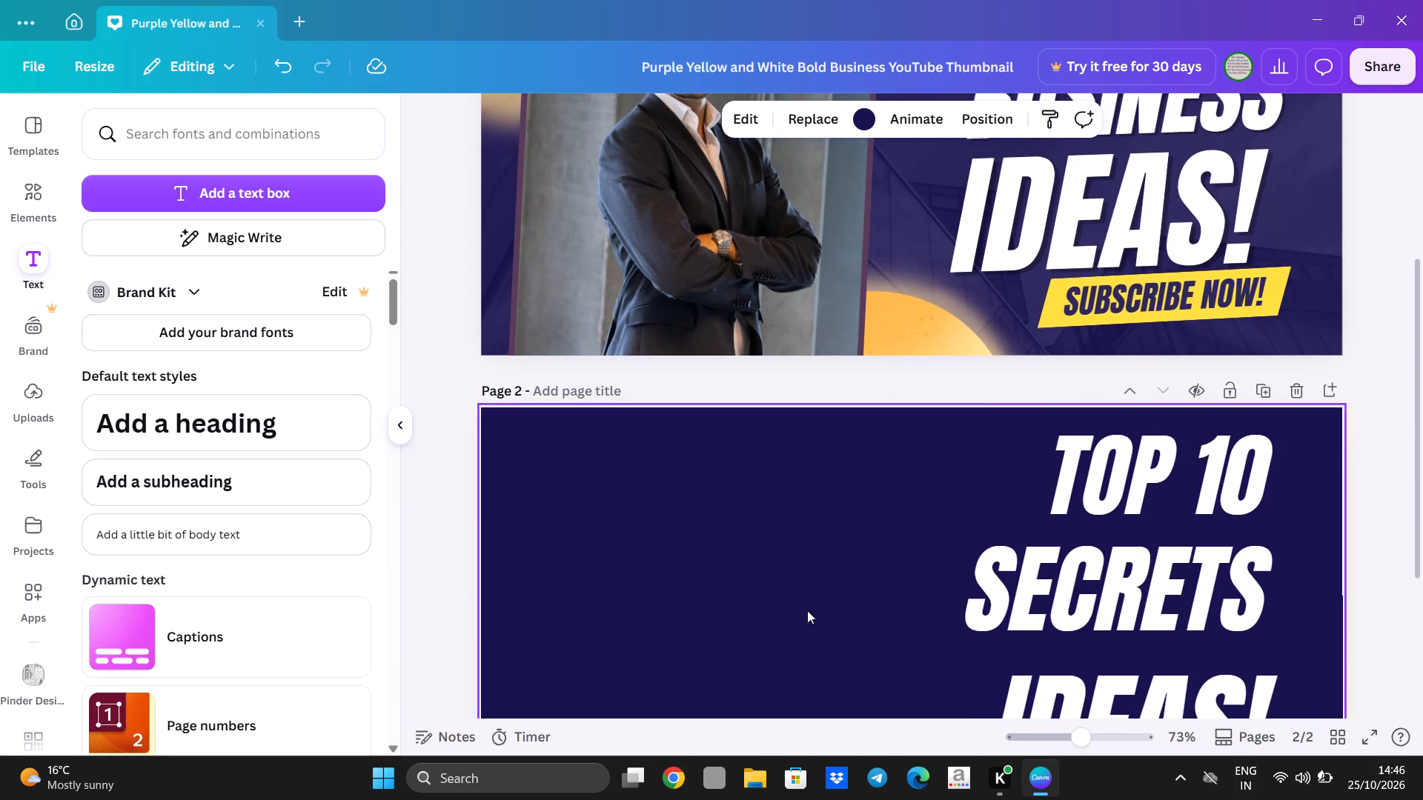
scroll(807, 610, "down", 1)
left_click_drag(1150, 145, 1140, 239)
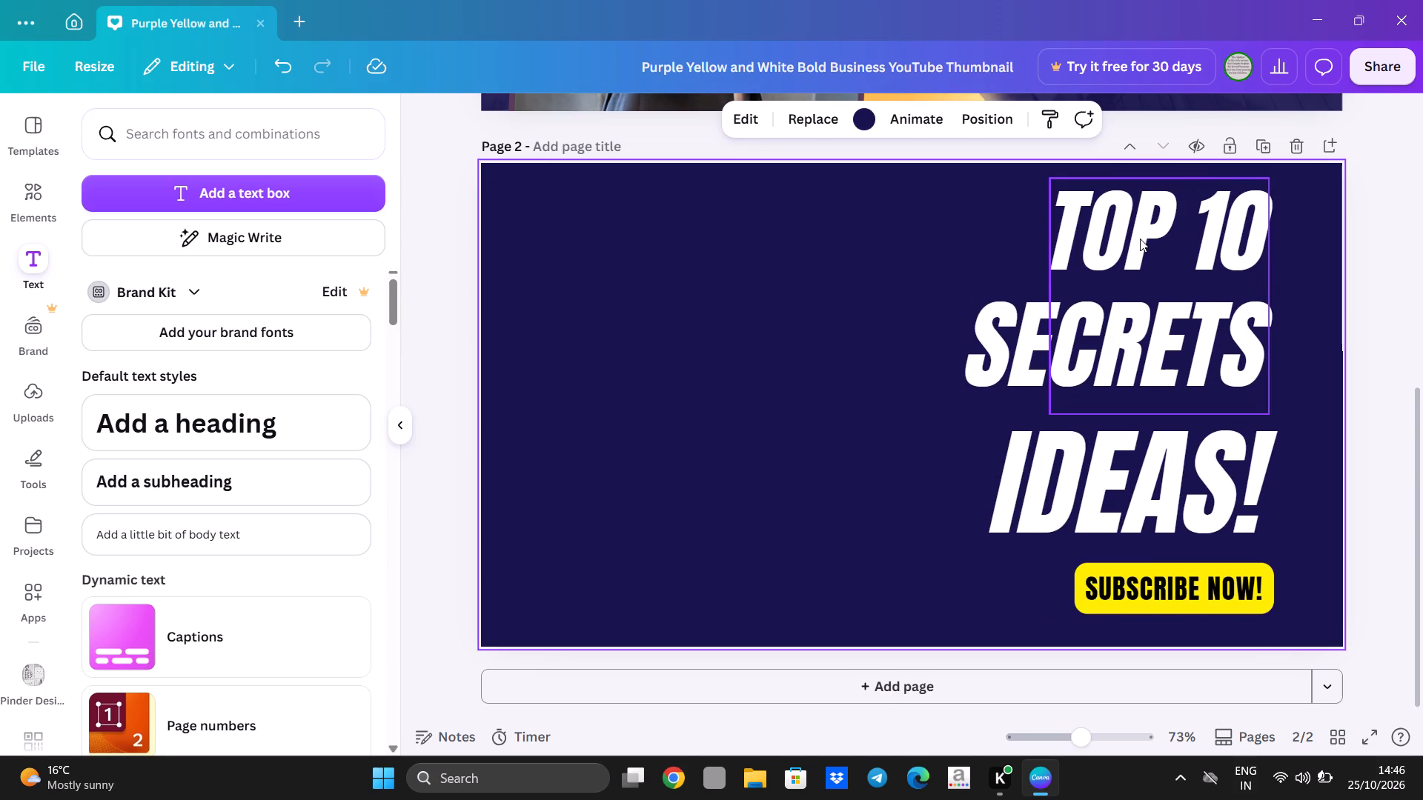
left_click(1140, 239)
left_click(735, 116)
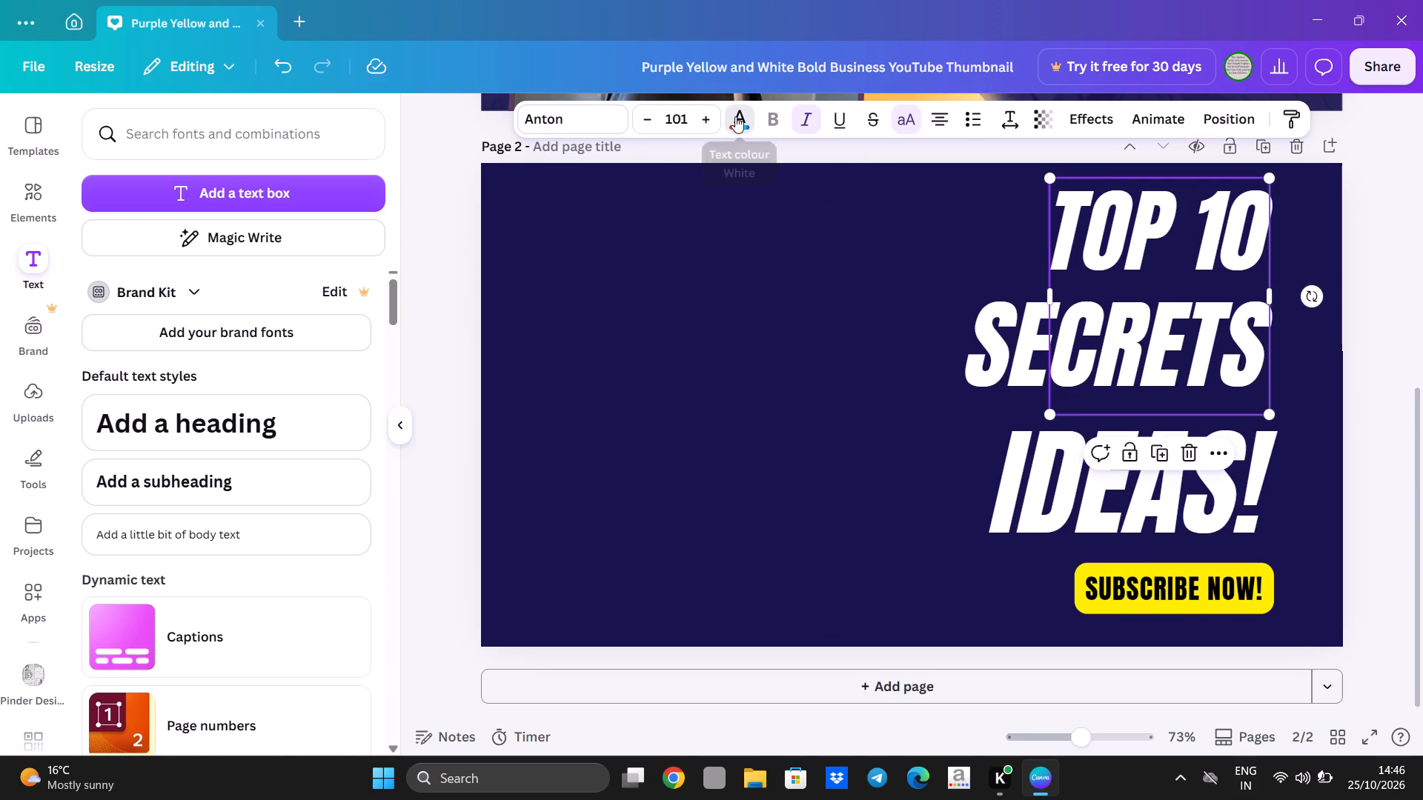
left_click(1083, 110)
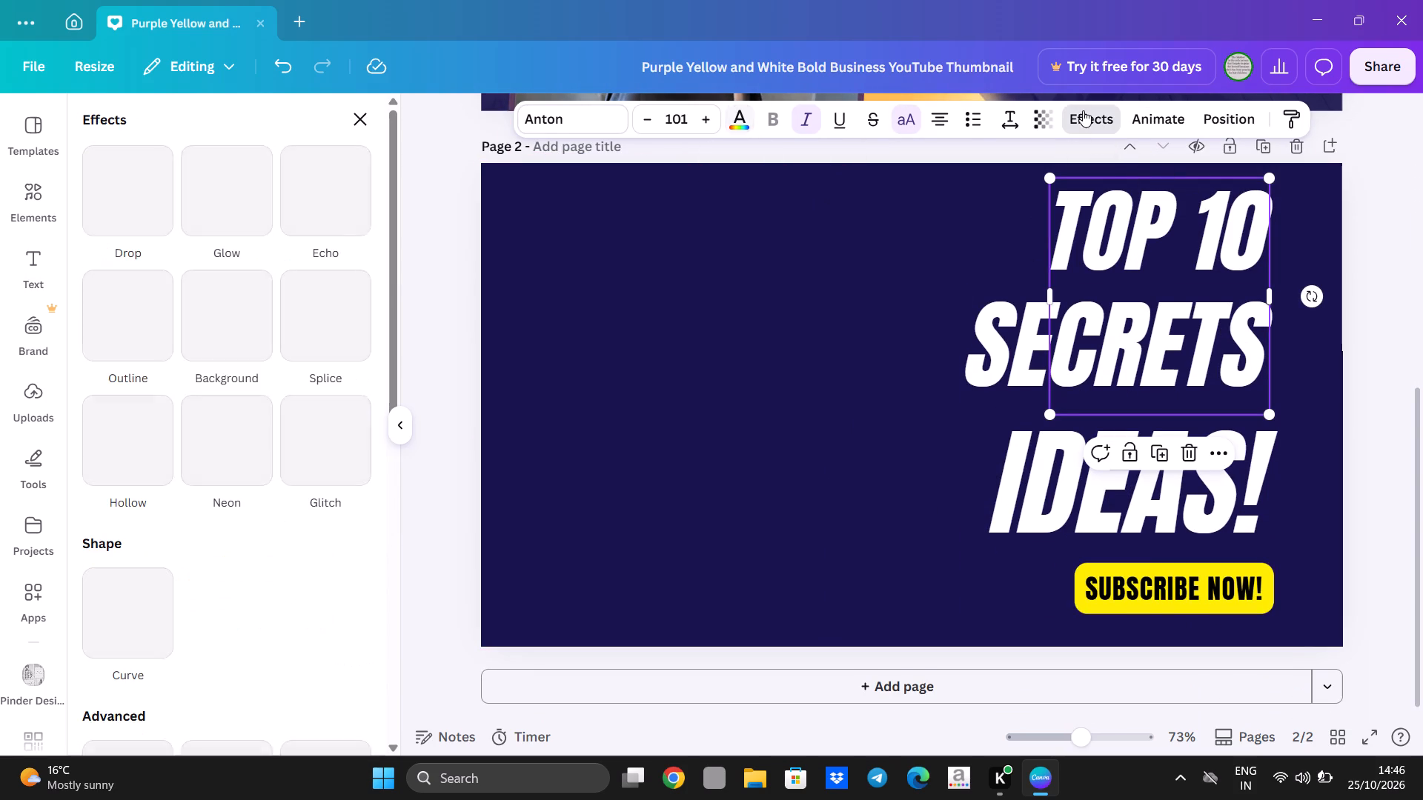
left_click(299, 347)
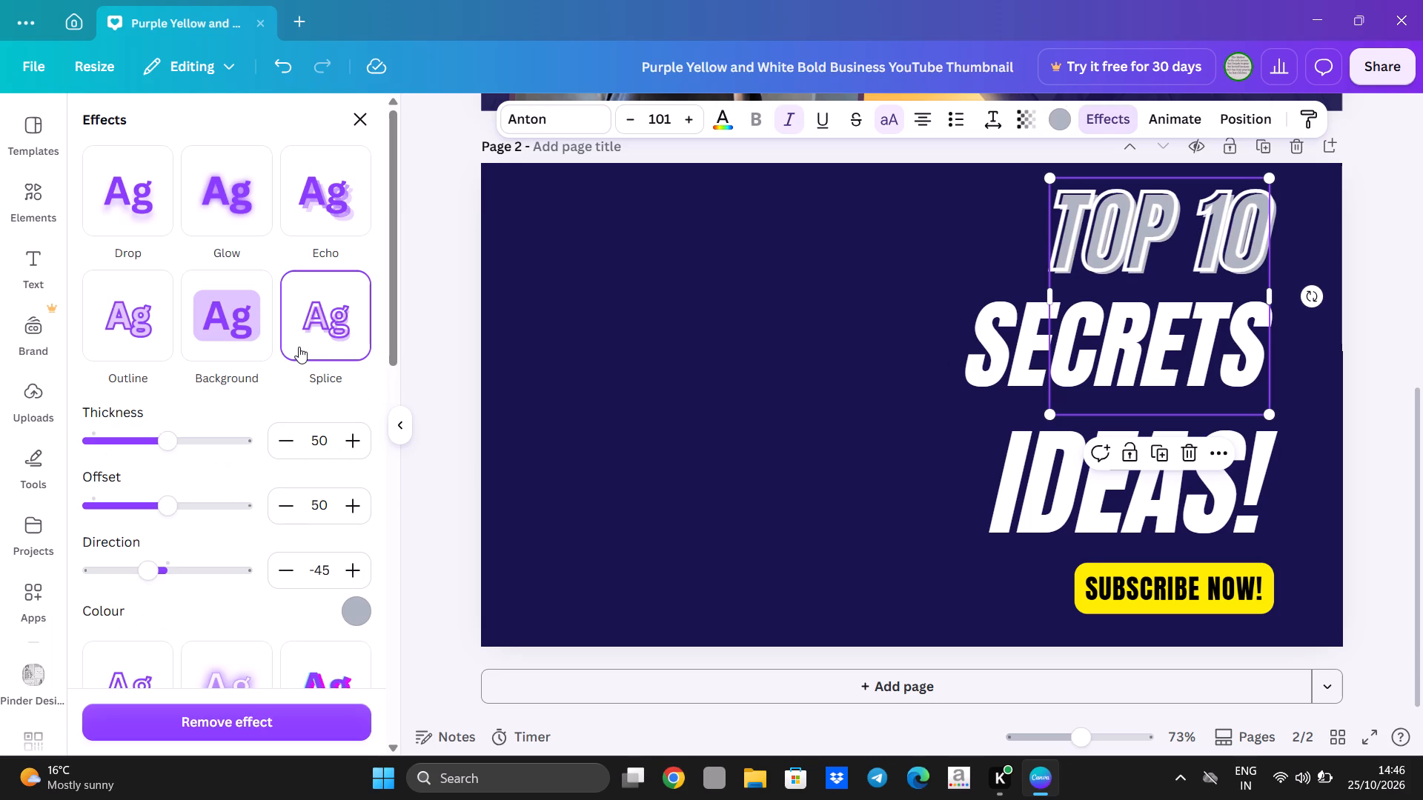
left_click(234, 290)
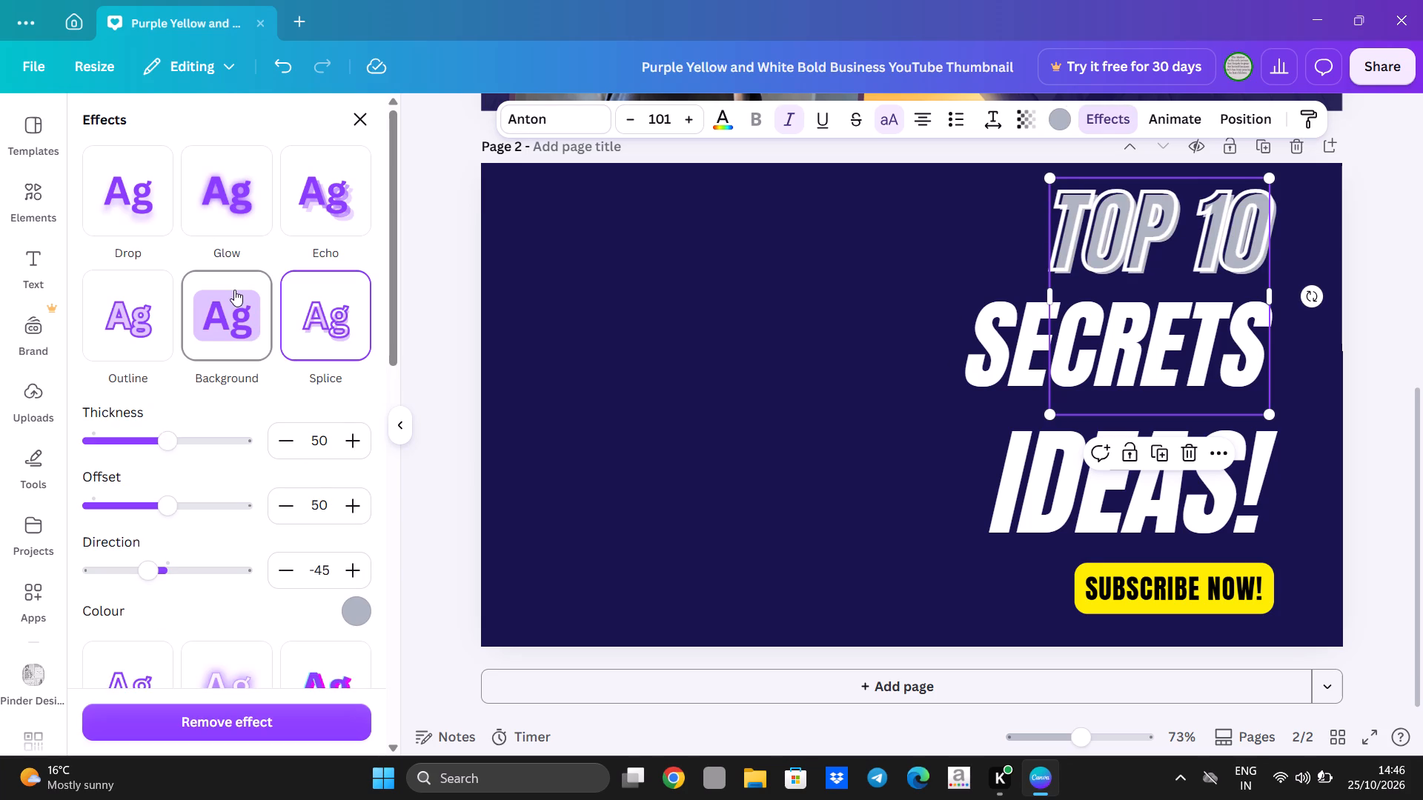
left_click(606, 464)
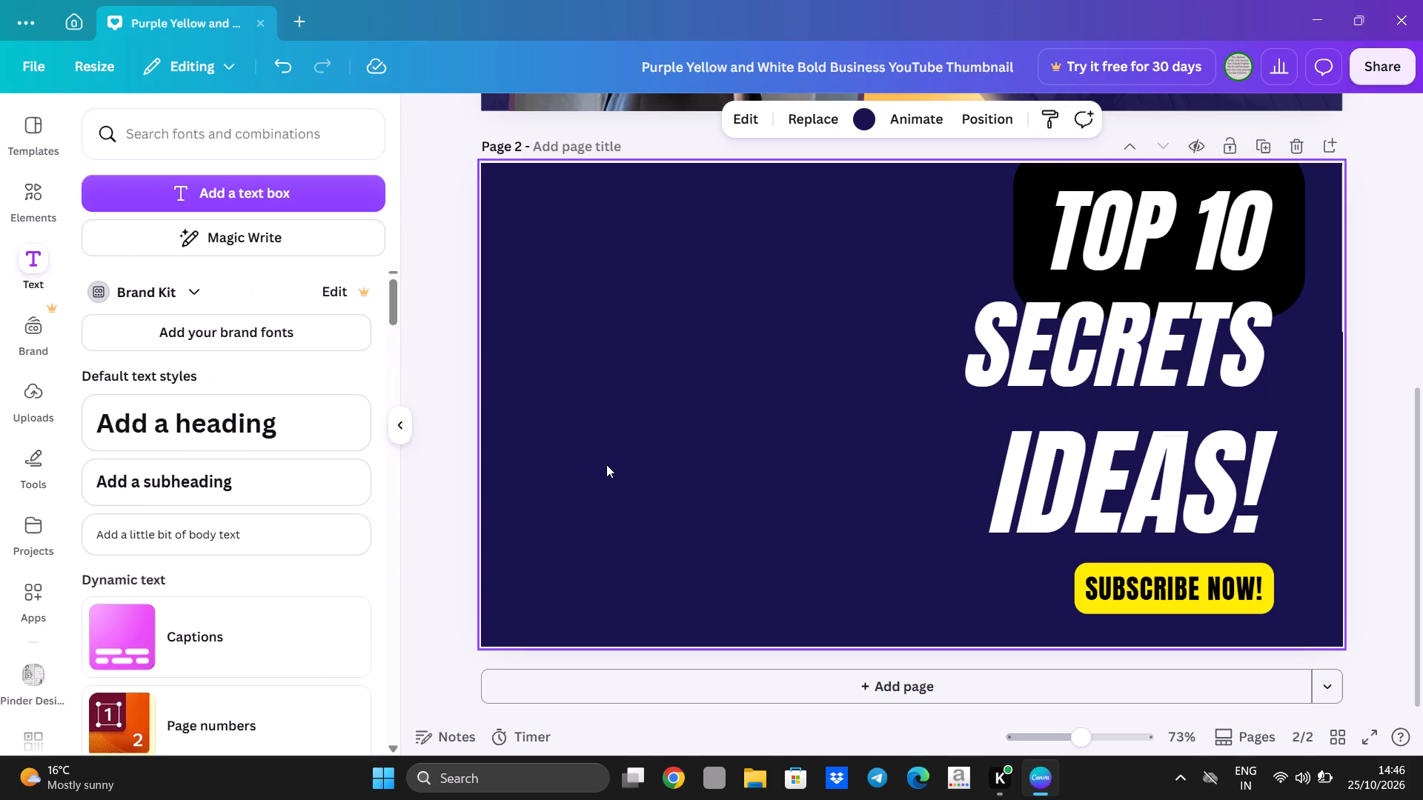
Apply the Background text effect to the SECRETS line with roundness 50, spread 50 and transparency 100.
left_click(1104, 270)
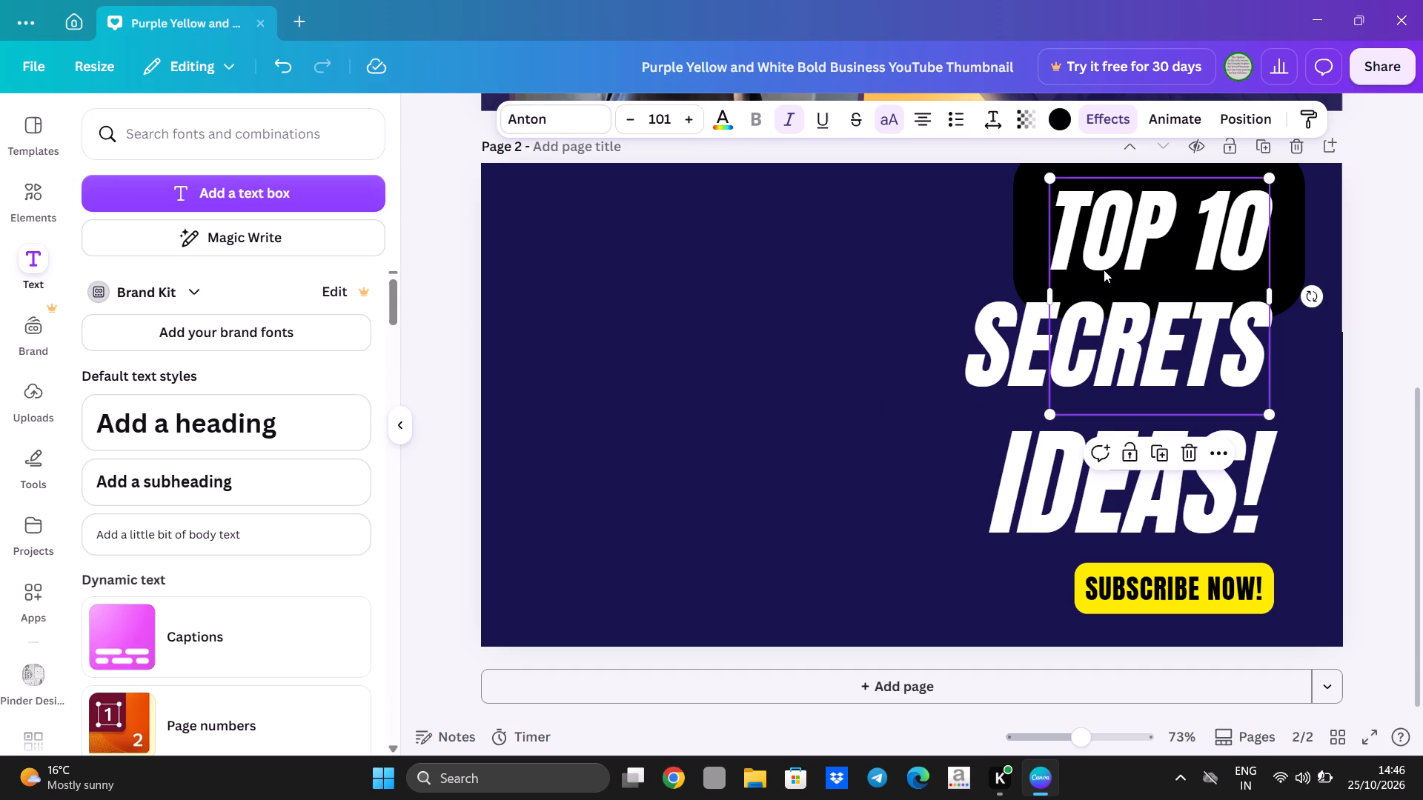
left_click(1193, 250)
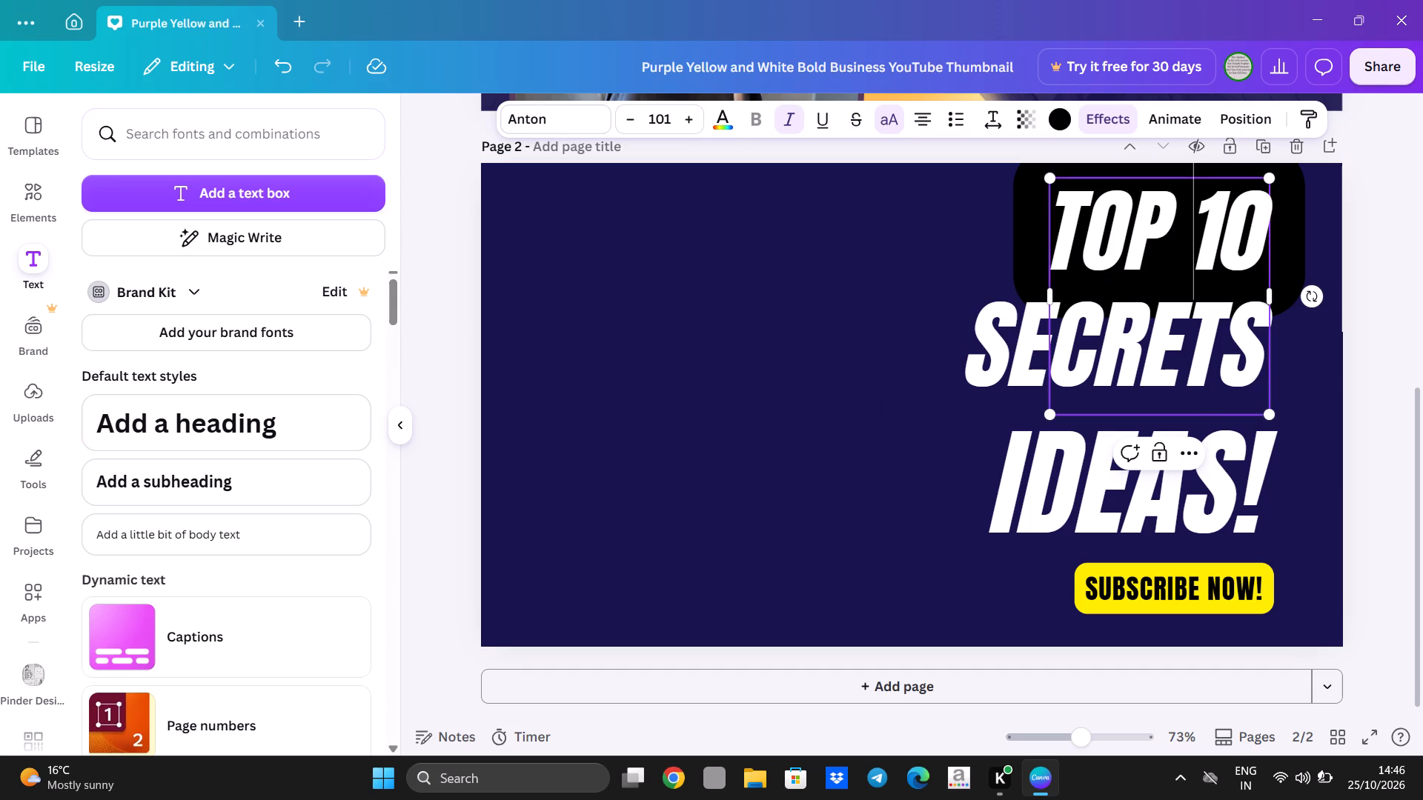
left_click(1169, 244)
left_click(1091, 338)
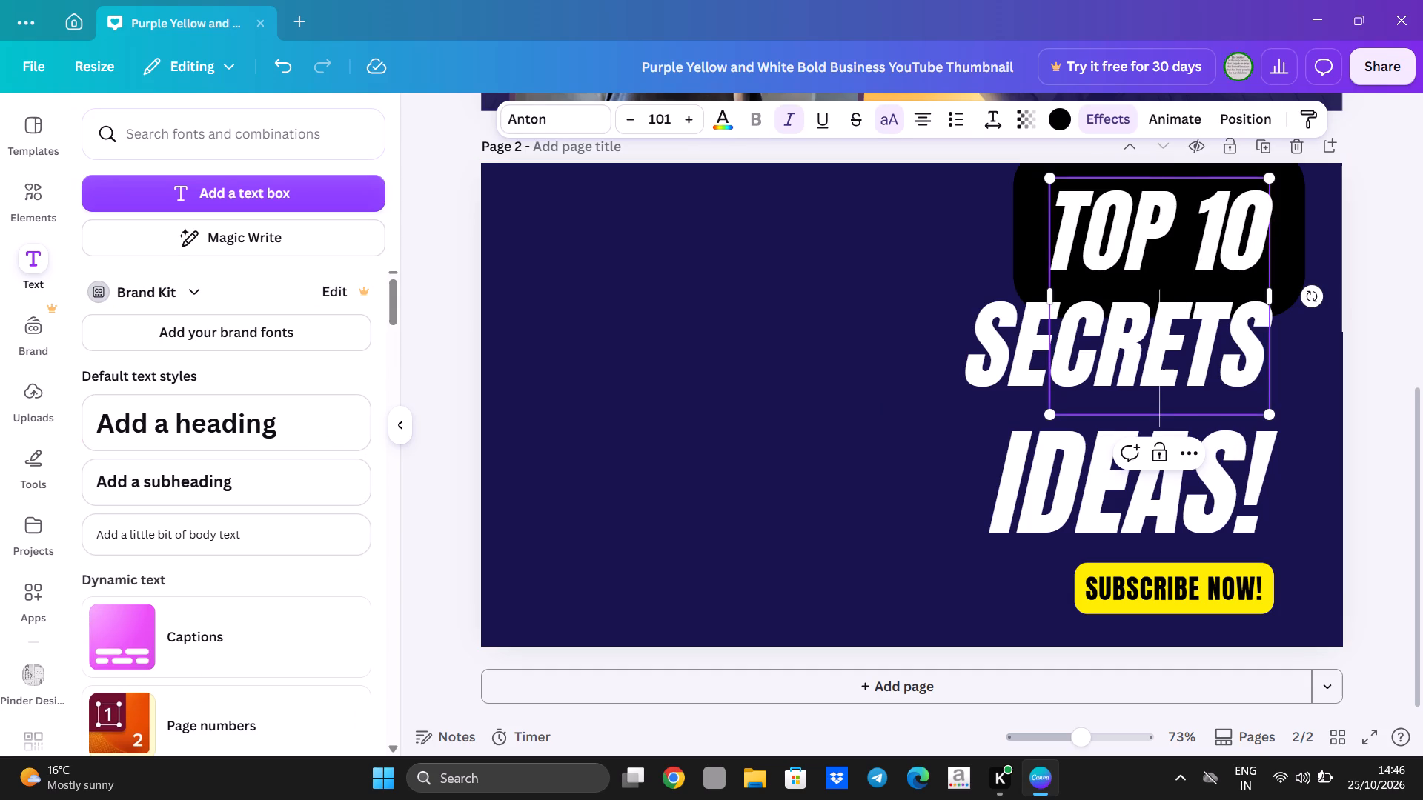
left_click(1091, 338)
left_click(826, 354)
left_click(1010, 341)
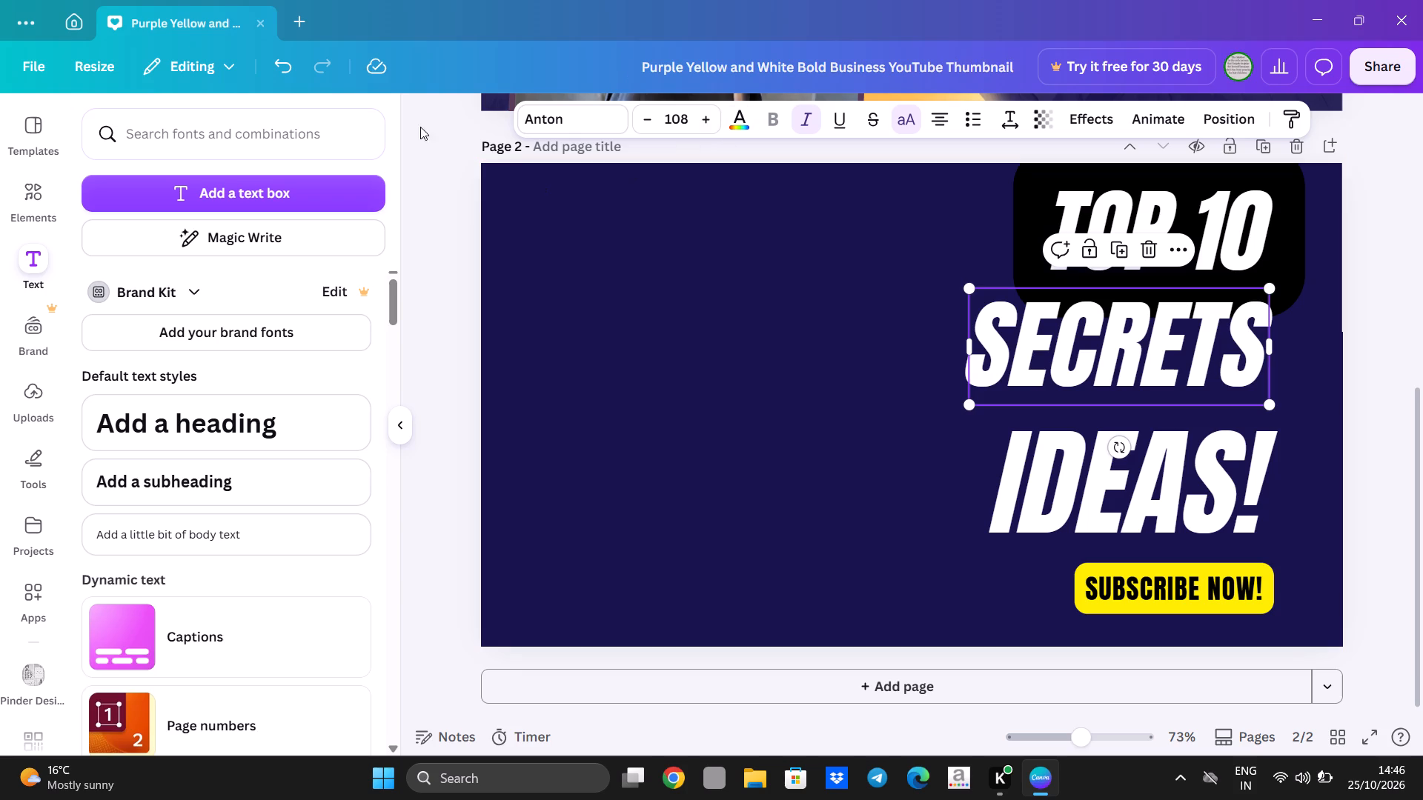
left_click(1078, 106)
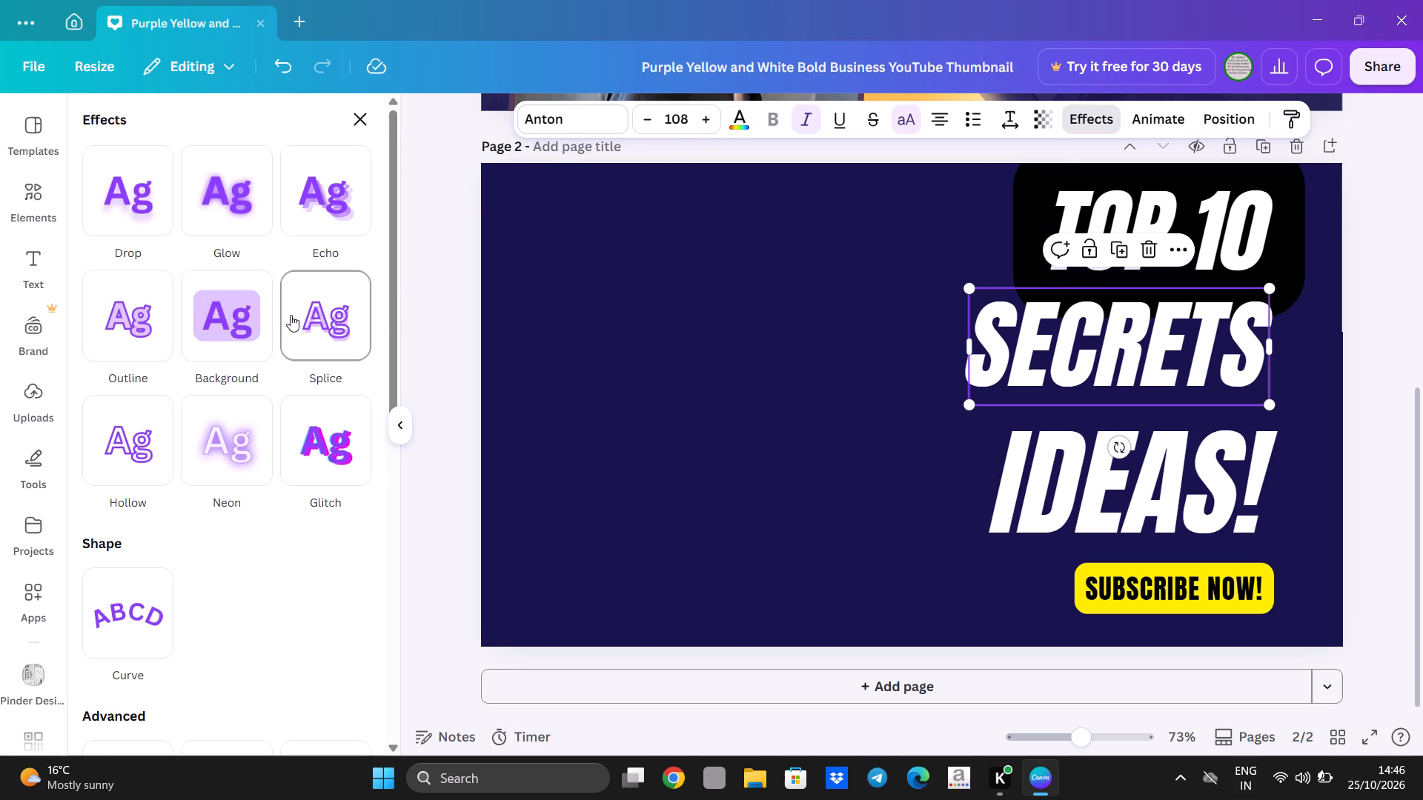
left_click(234, 304)
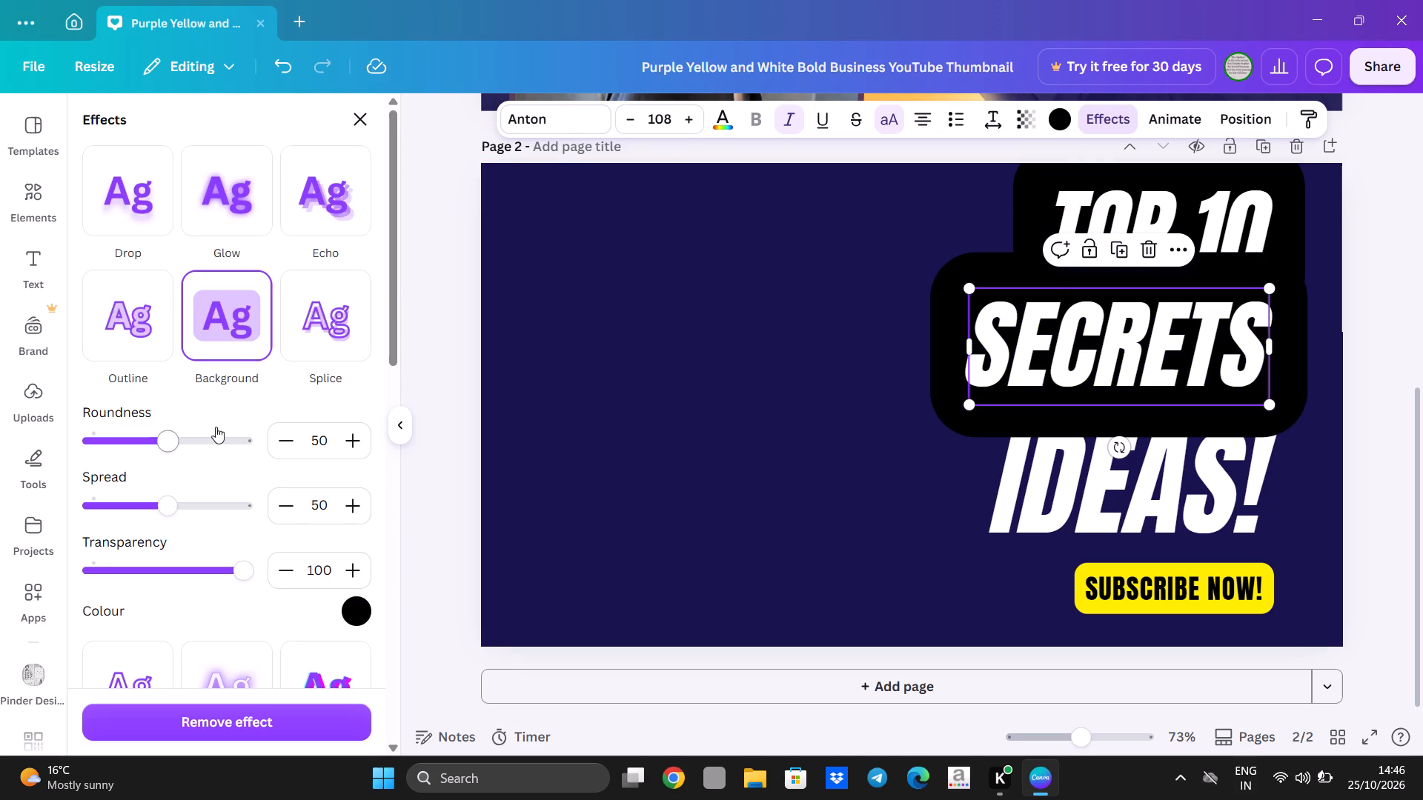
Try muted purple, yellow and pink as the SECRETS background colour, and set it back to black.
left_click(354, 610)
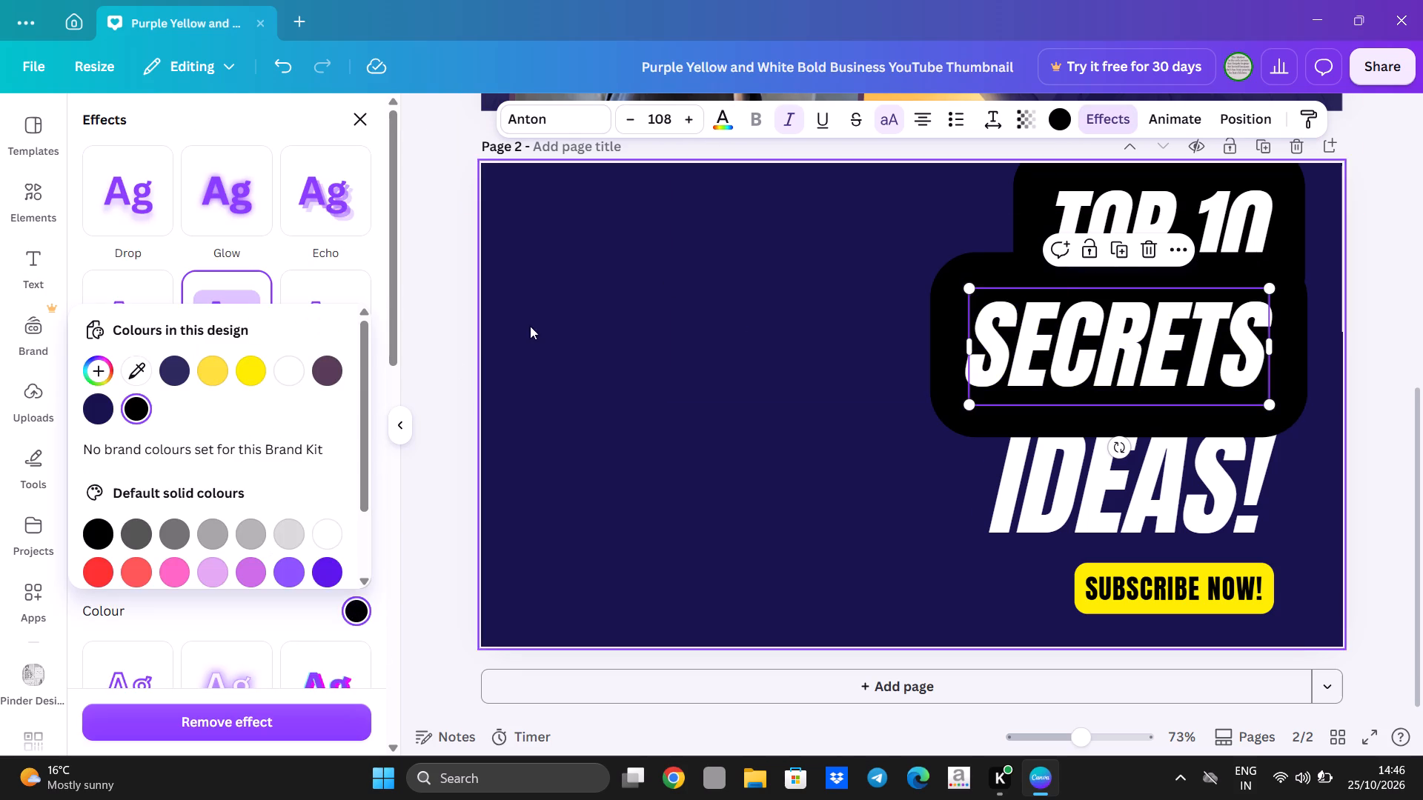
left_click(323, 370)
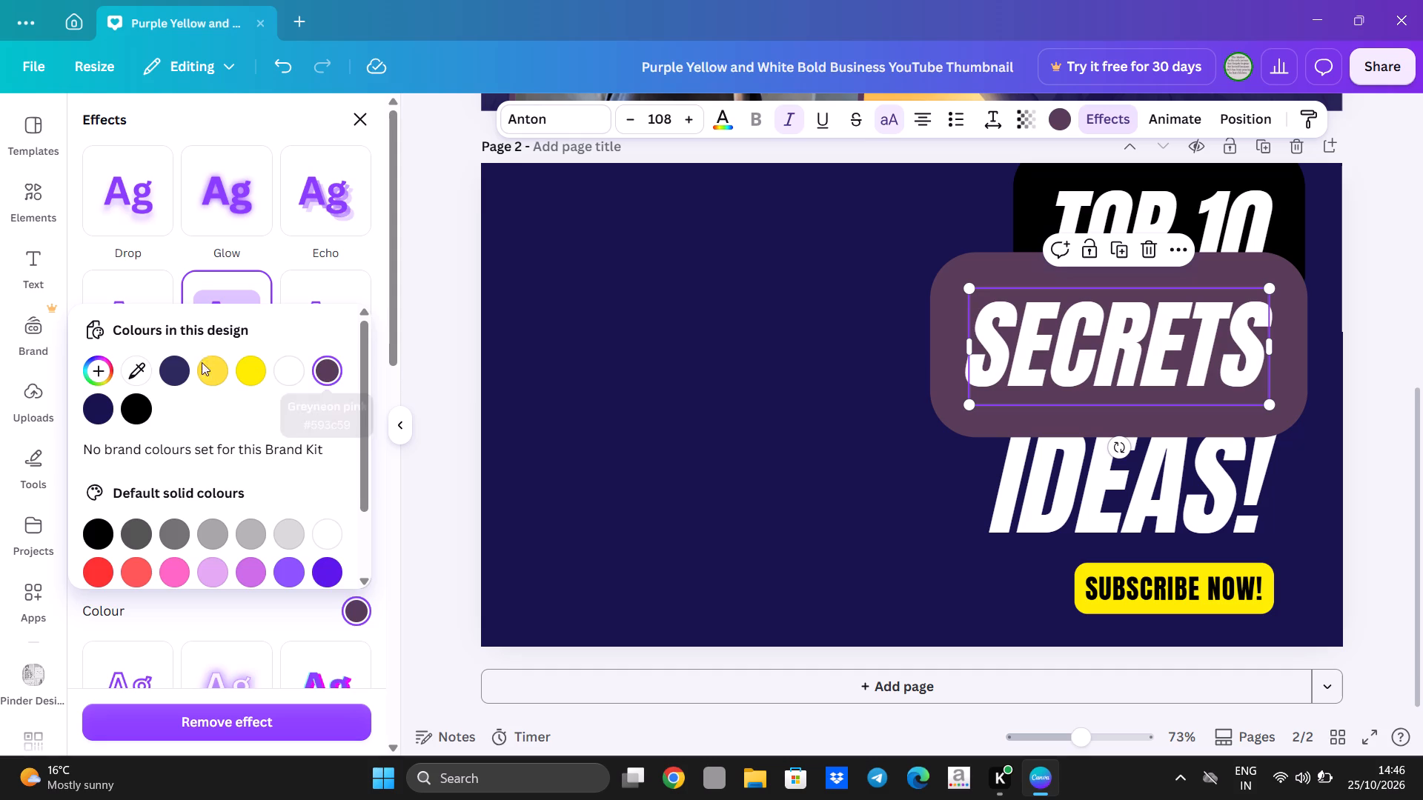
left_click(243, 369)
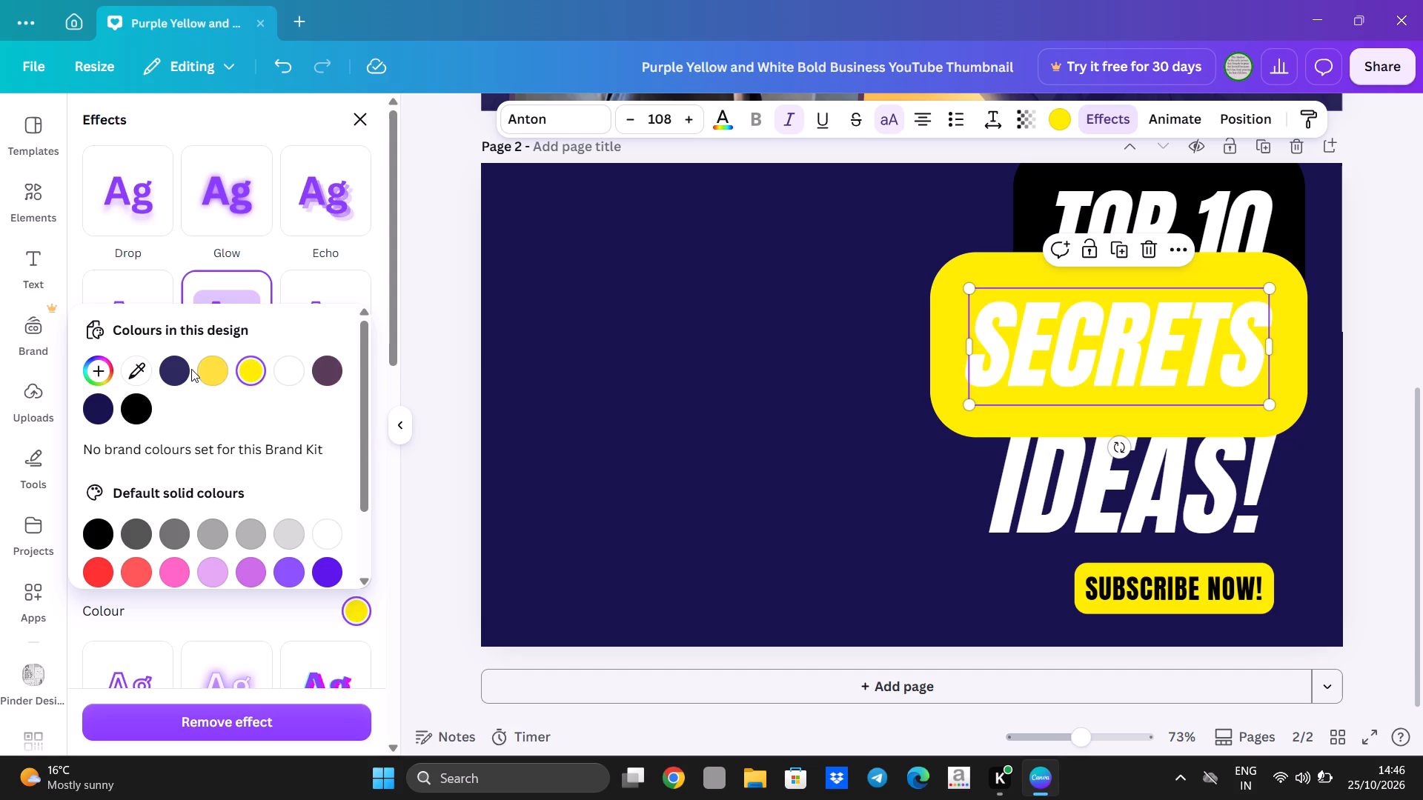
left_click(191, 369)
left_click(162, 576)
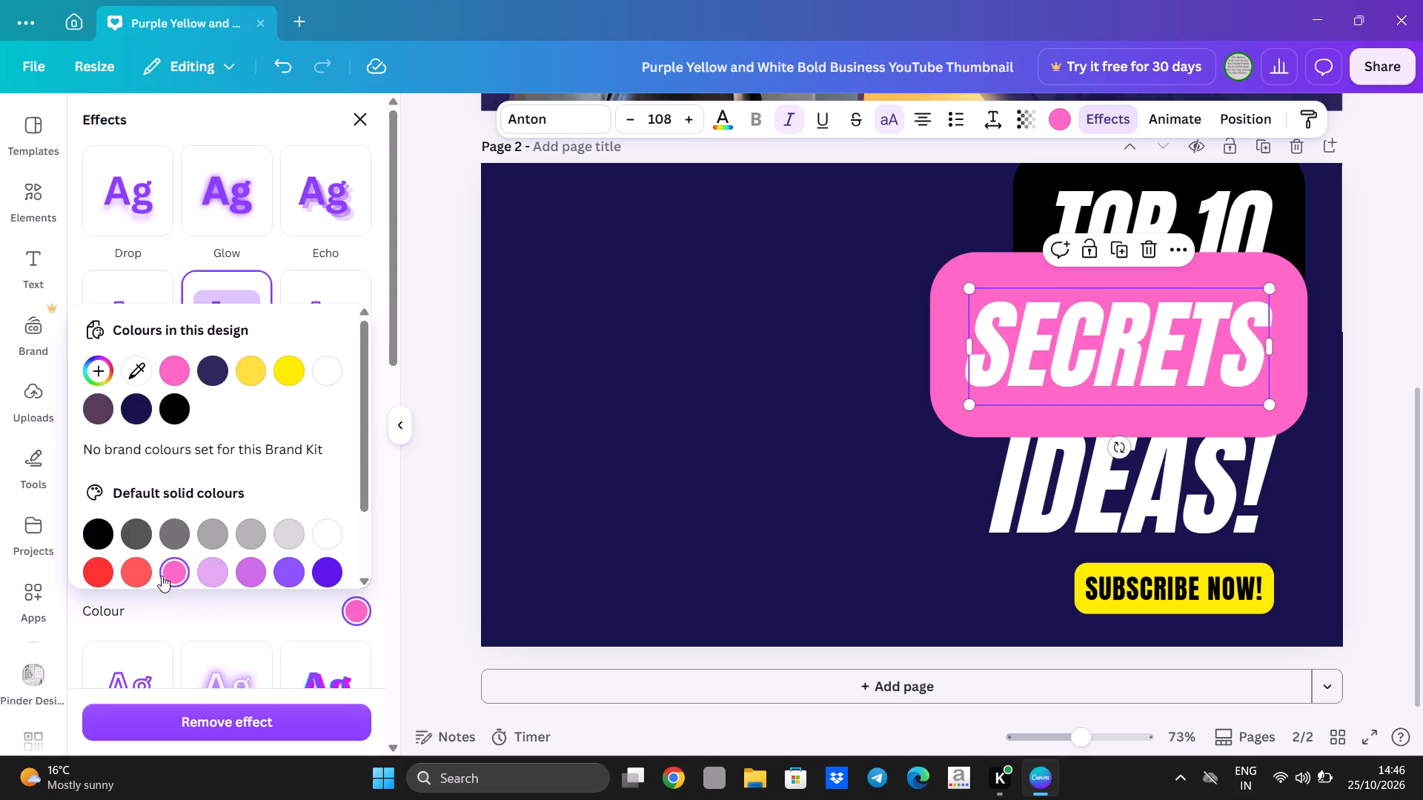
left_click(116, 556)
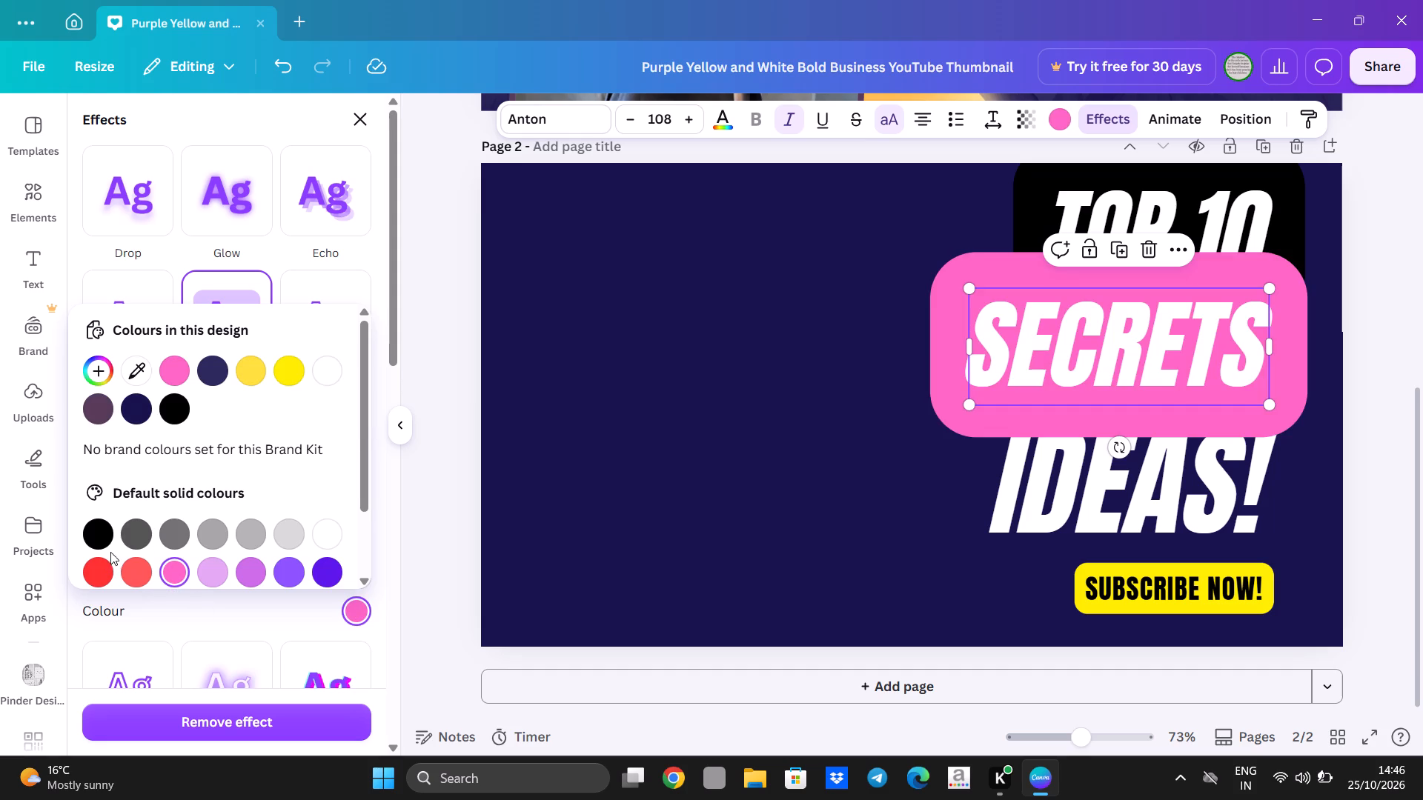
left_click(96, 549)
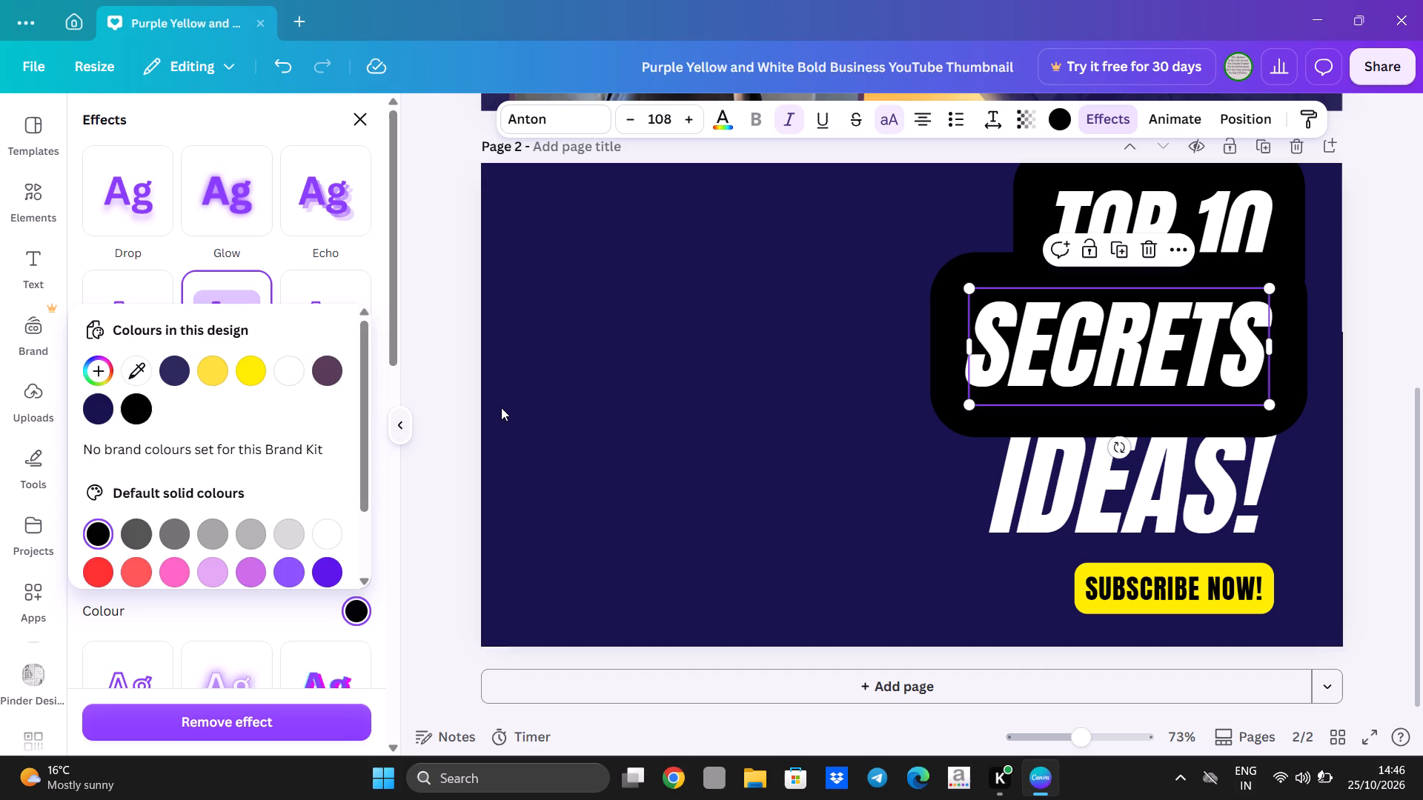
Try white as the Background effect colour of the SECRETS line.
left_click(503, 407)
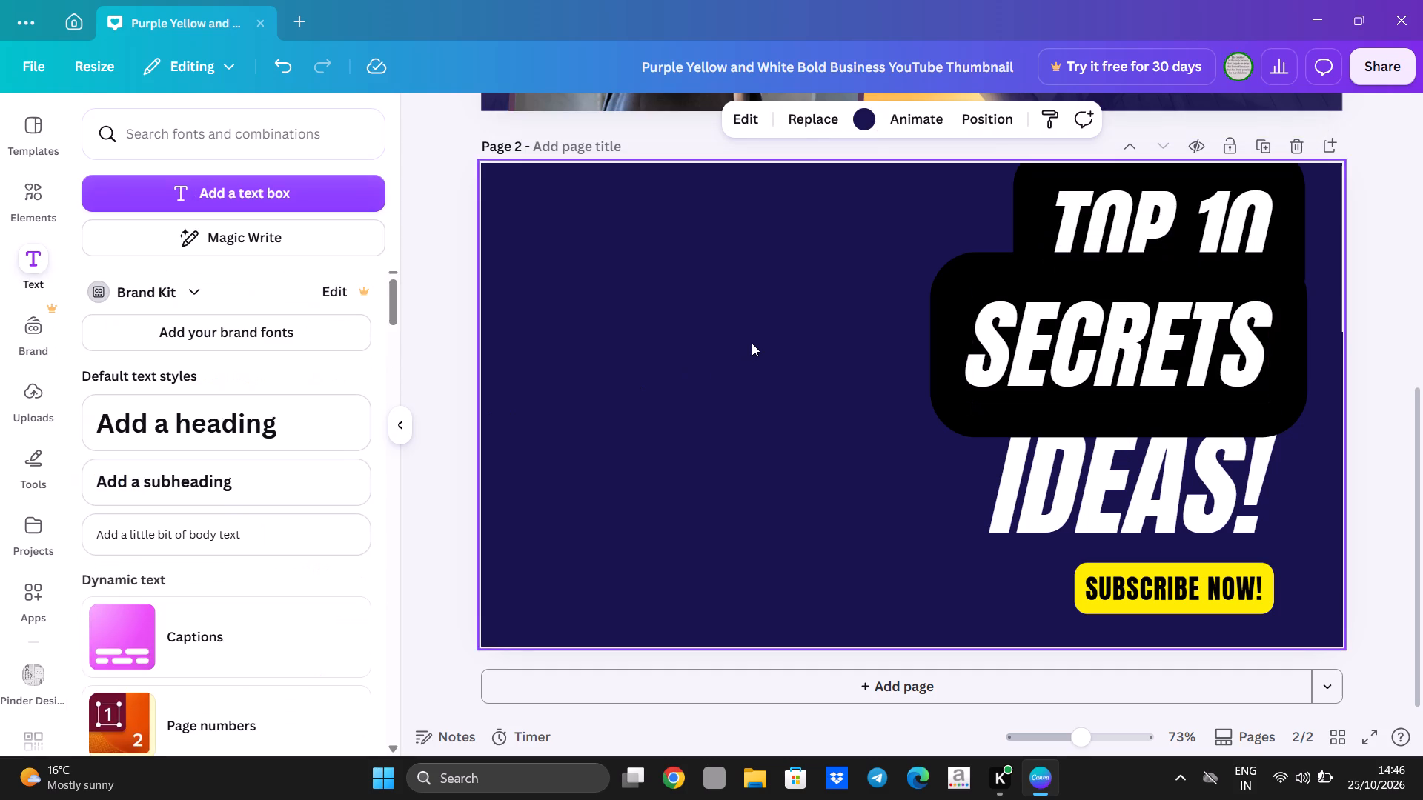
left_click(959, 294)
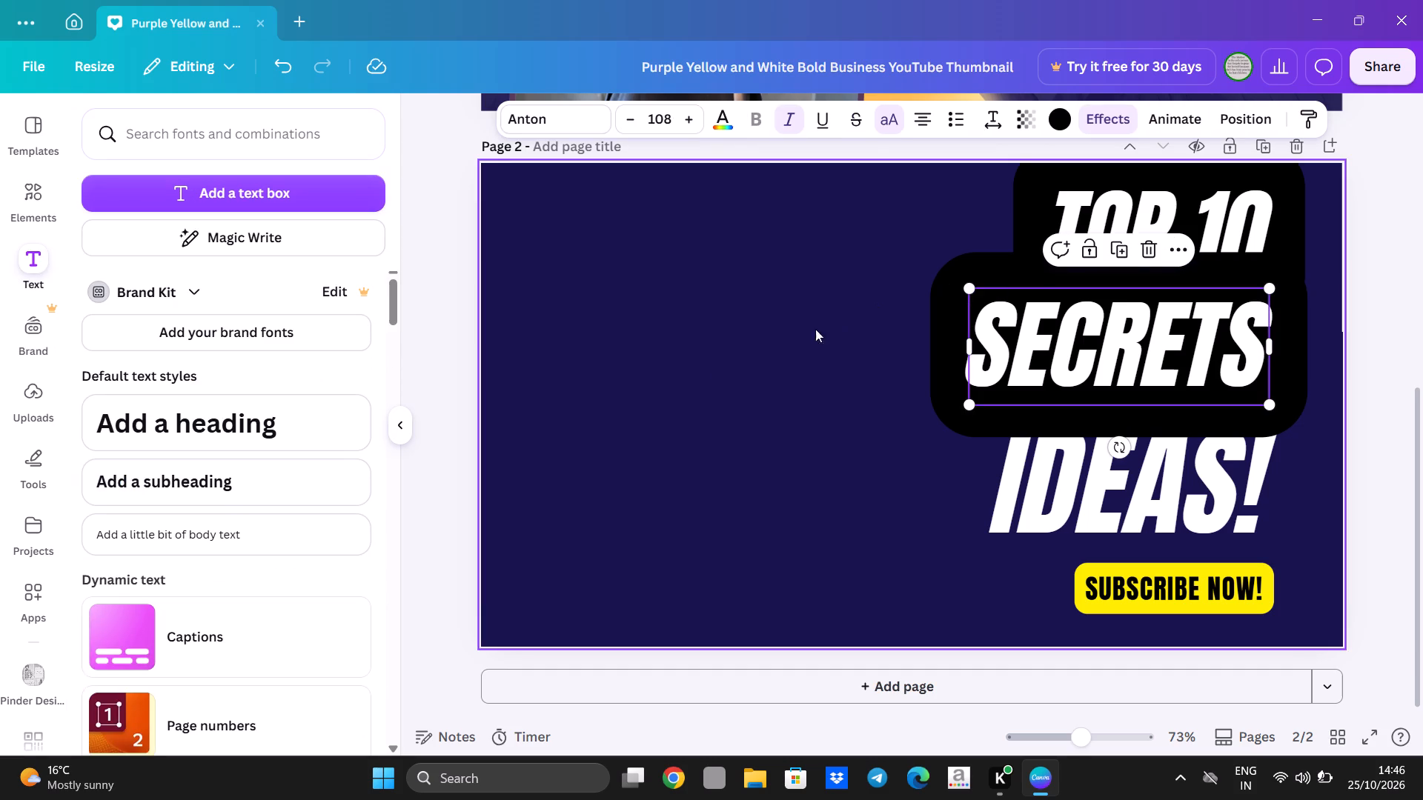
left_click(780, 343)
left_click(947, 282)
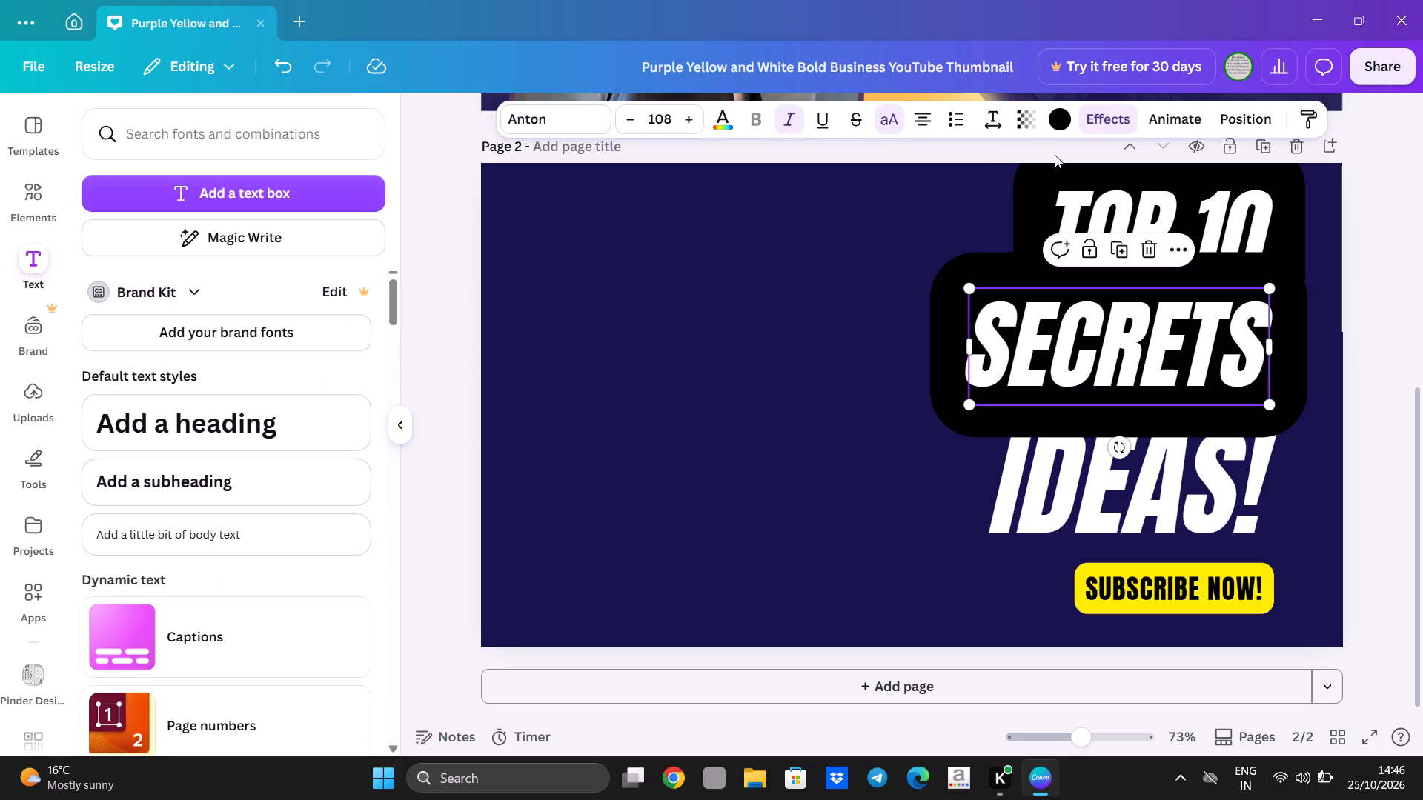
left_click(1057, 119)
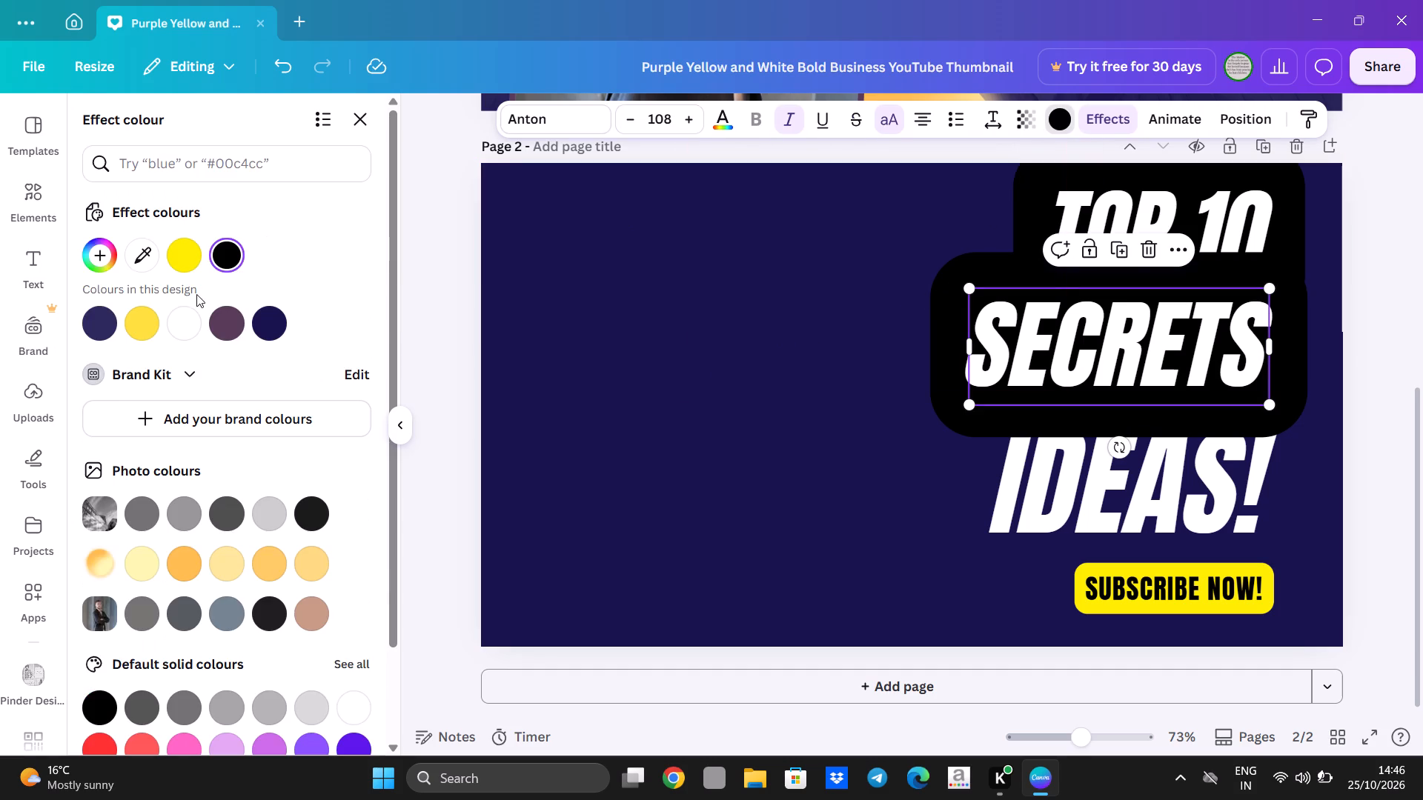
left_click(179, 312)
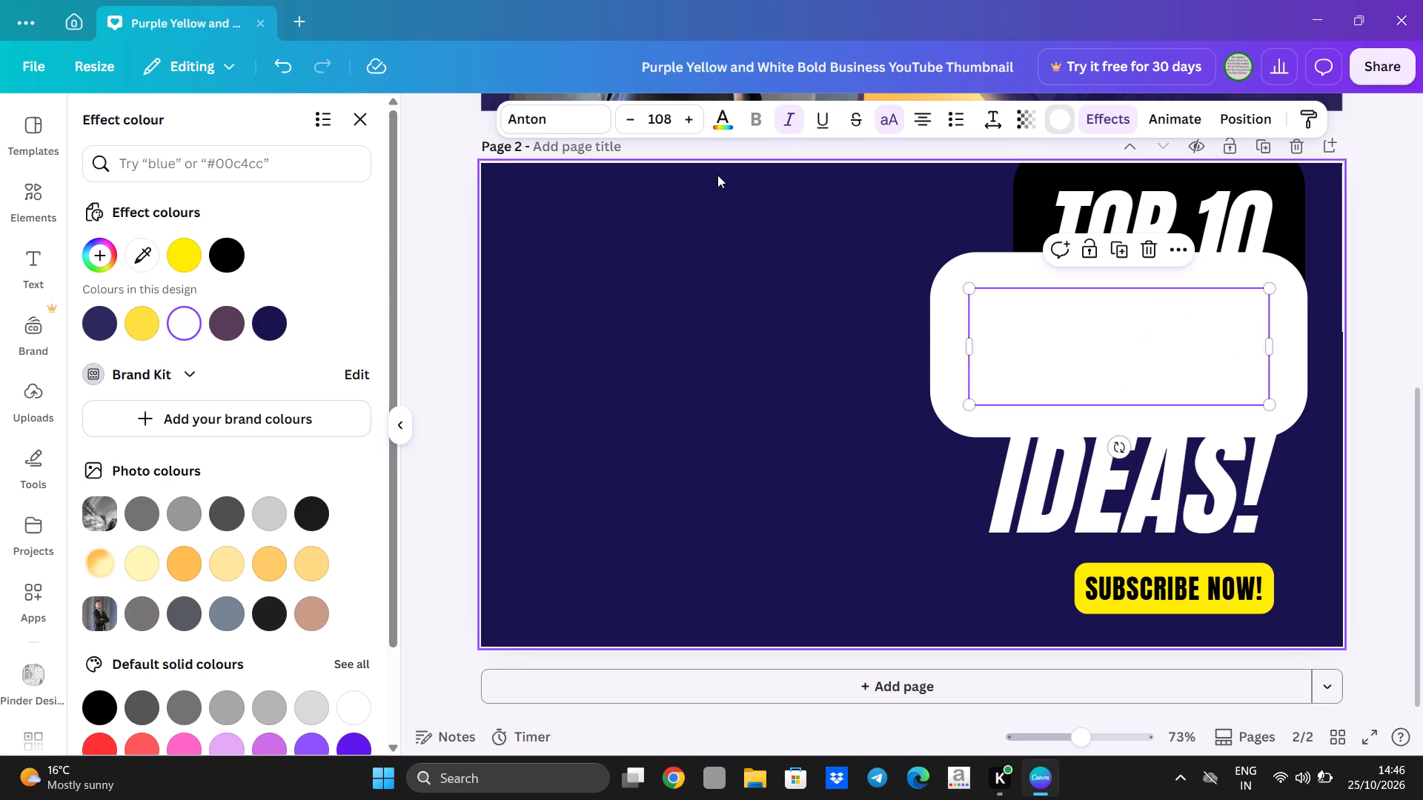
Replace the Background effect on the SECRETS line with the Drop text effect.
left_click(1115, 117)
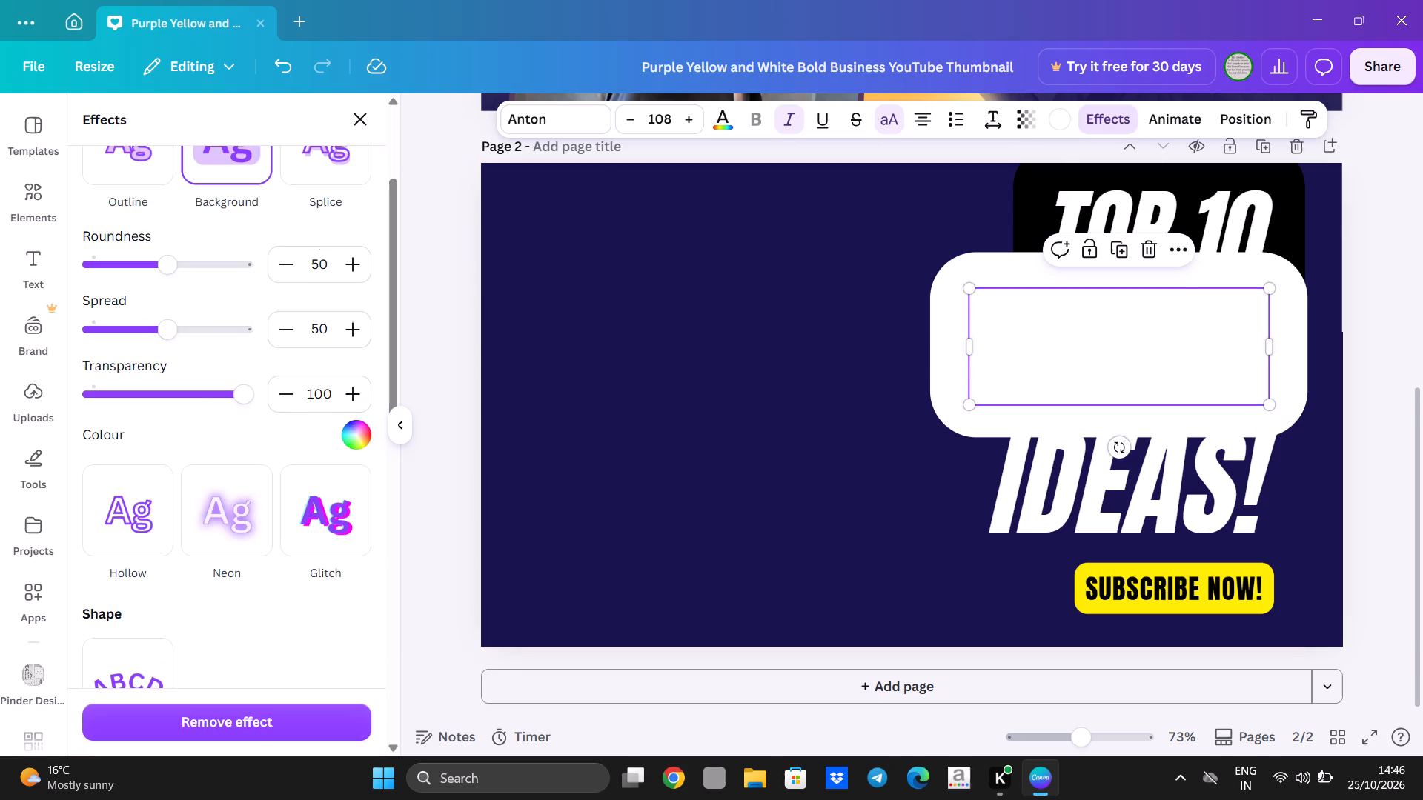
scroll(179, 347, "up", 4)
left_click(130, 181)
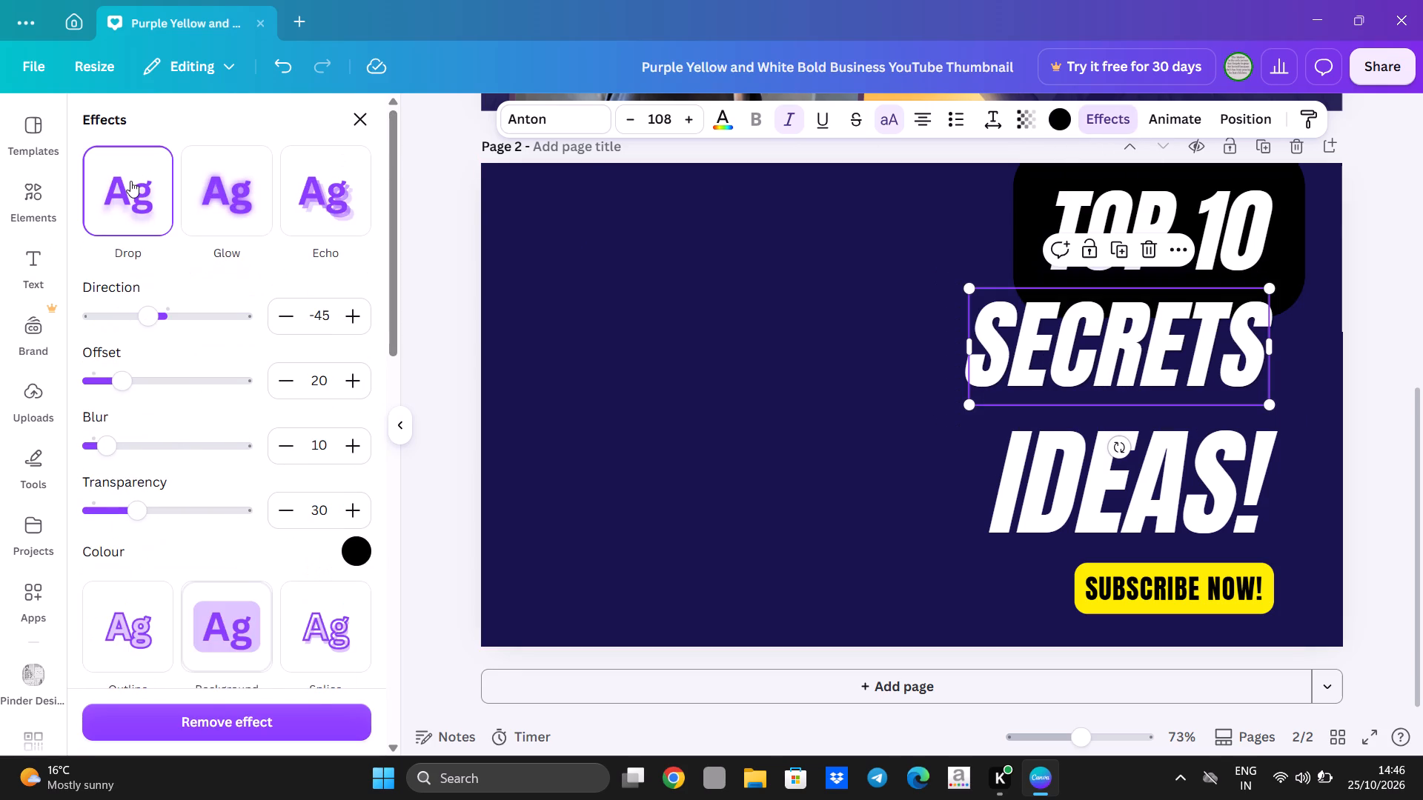
Try the Splice effect on the TOP 10 line, and apply the Neon Lights text effect instead.
left_click_drag(1044, 202, 1107, 147)
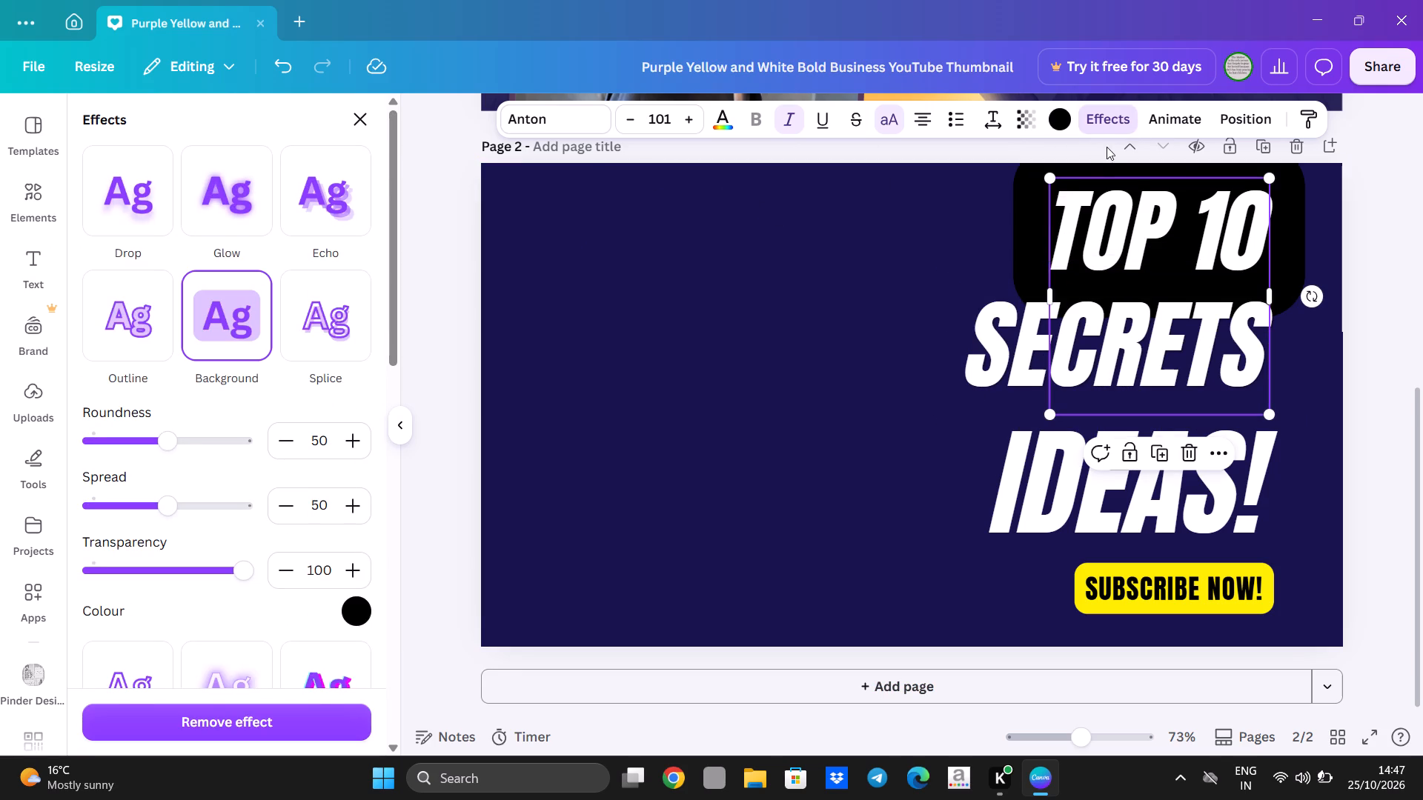
left_click_drag(1107, 147, 1090, 121)
left_click(1090, 121)
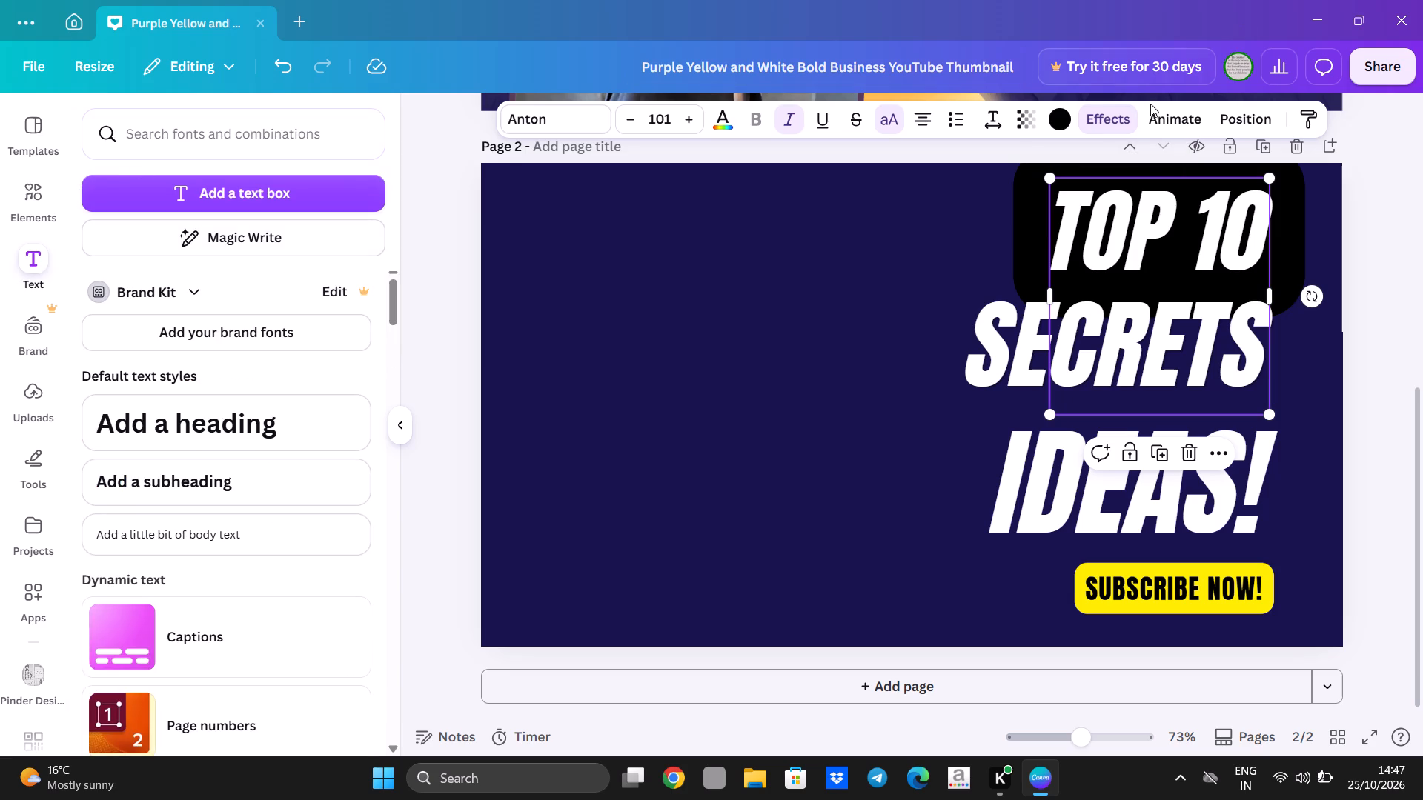
left_click(1112, 110)
scroll(258, 206, "up", 5)
left_click(305, 314)
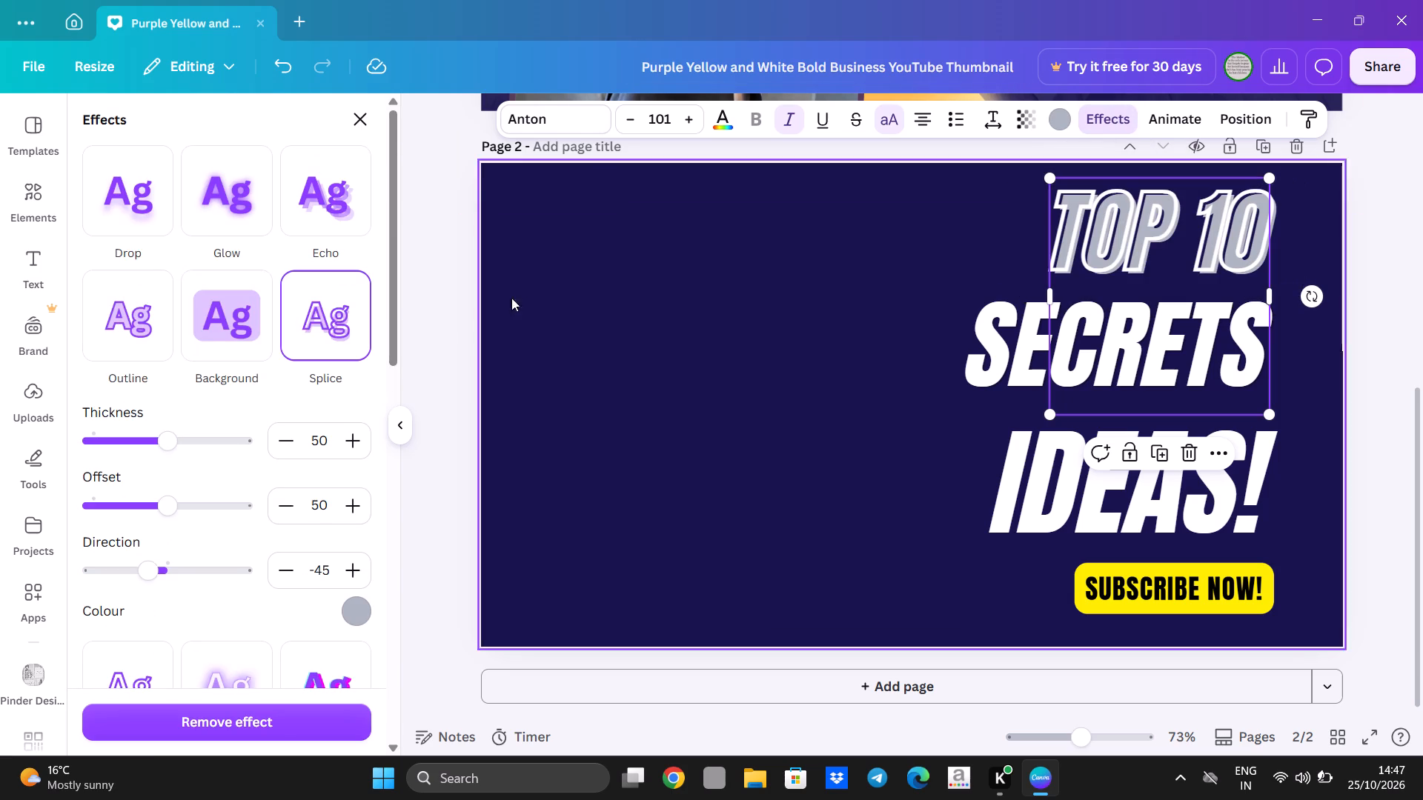
scroll(285, 492, "down", 4)
left_click(221, 436)
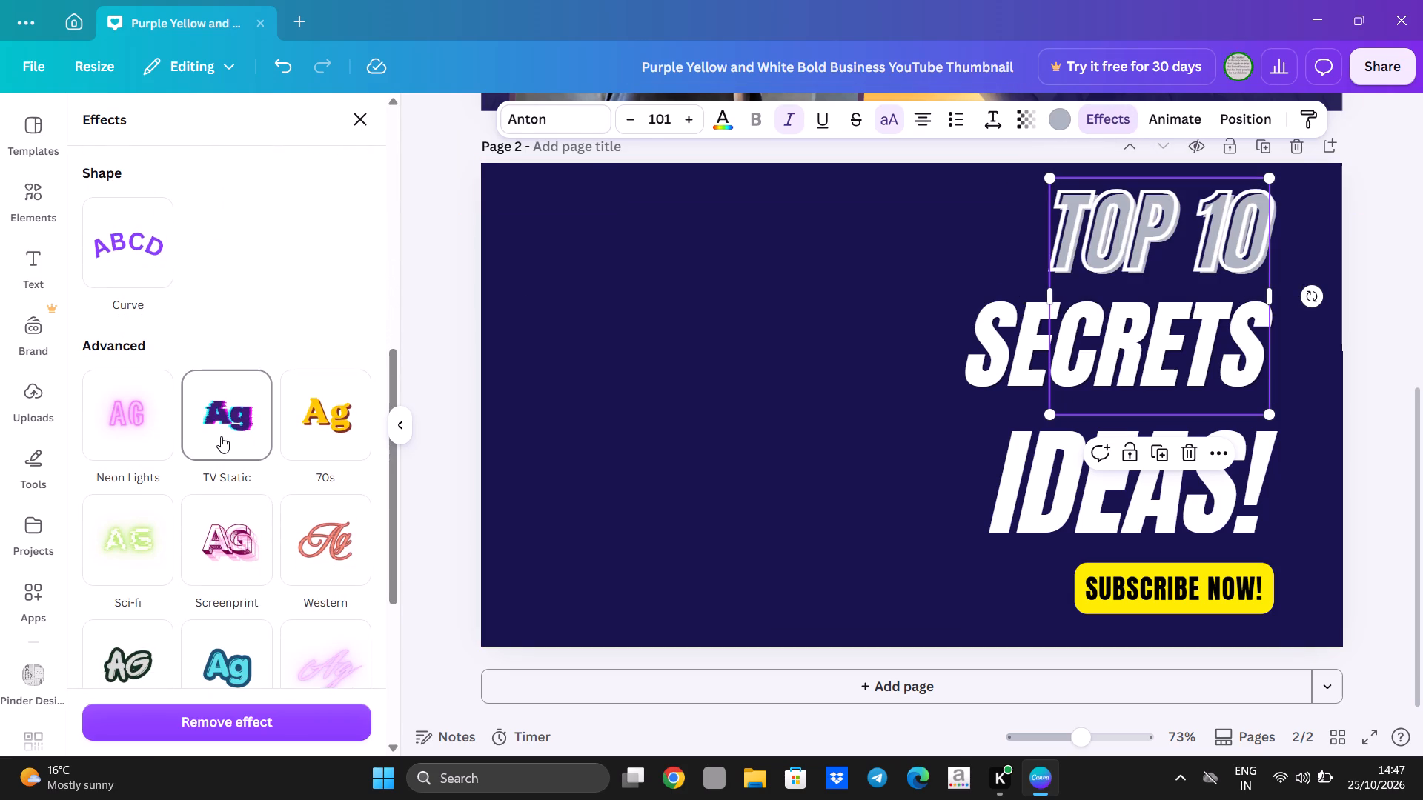
left_click(131, 419)
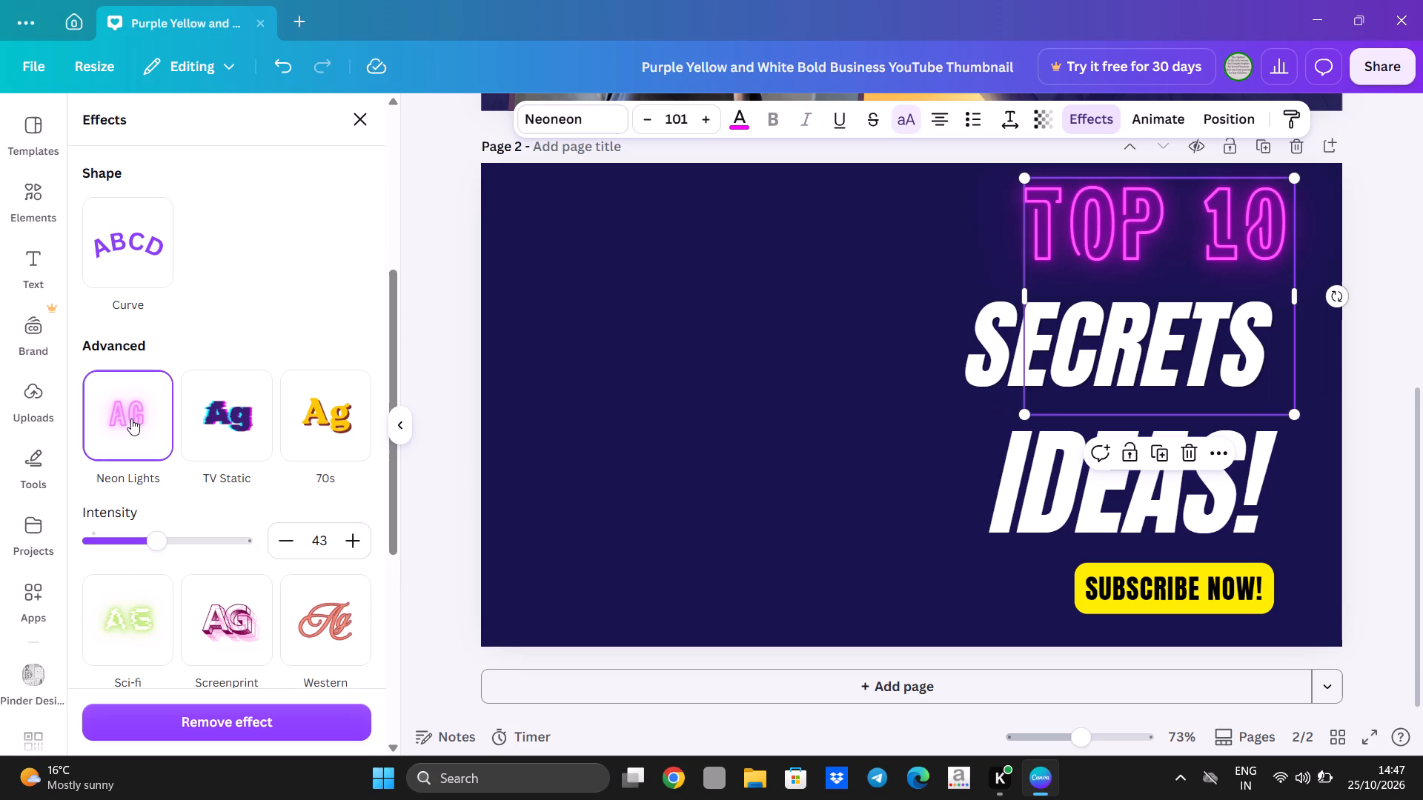
left_click(706, 290)
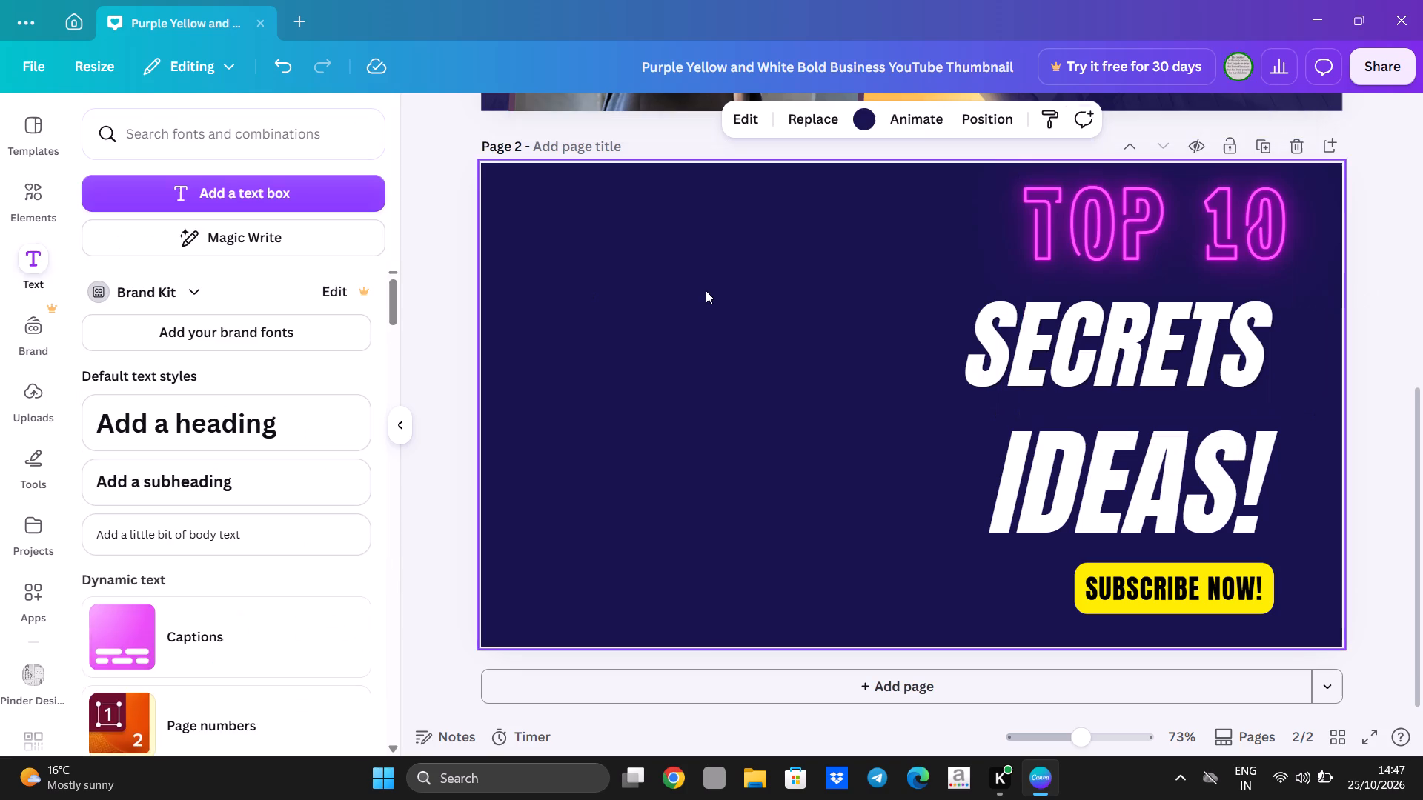
Shift the neon TOP 10 line slightly left and down, nearer to SECRETS.
left_click(1068, 247)
left_click_drag(1069, 239, 1054, 242)
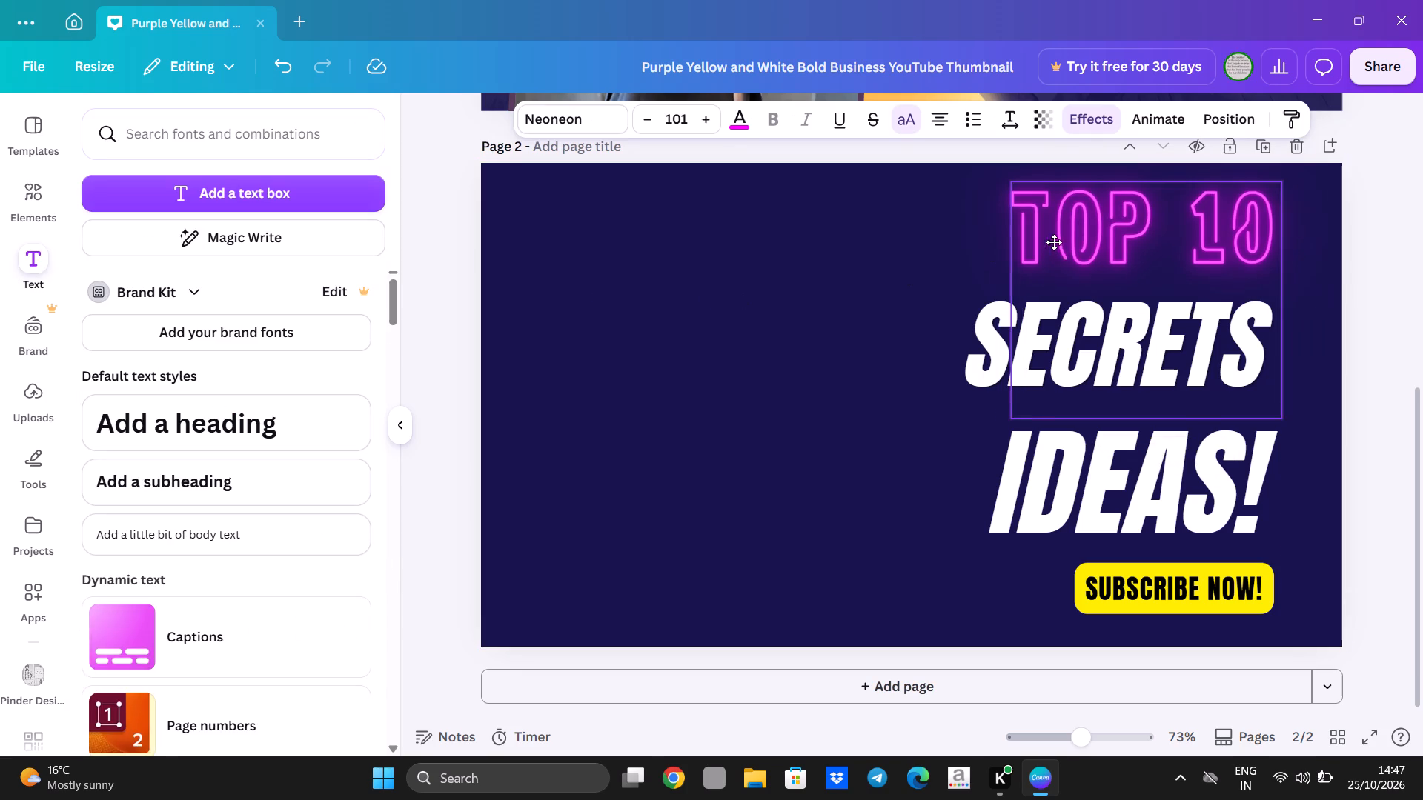
left_click_drag(1054, 242, 1059, 244)
left_click(775, 279)
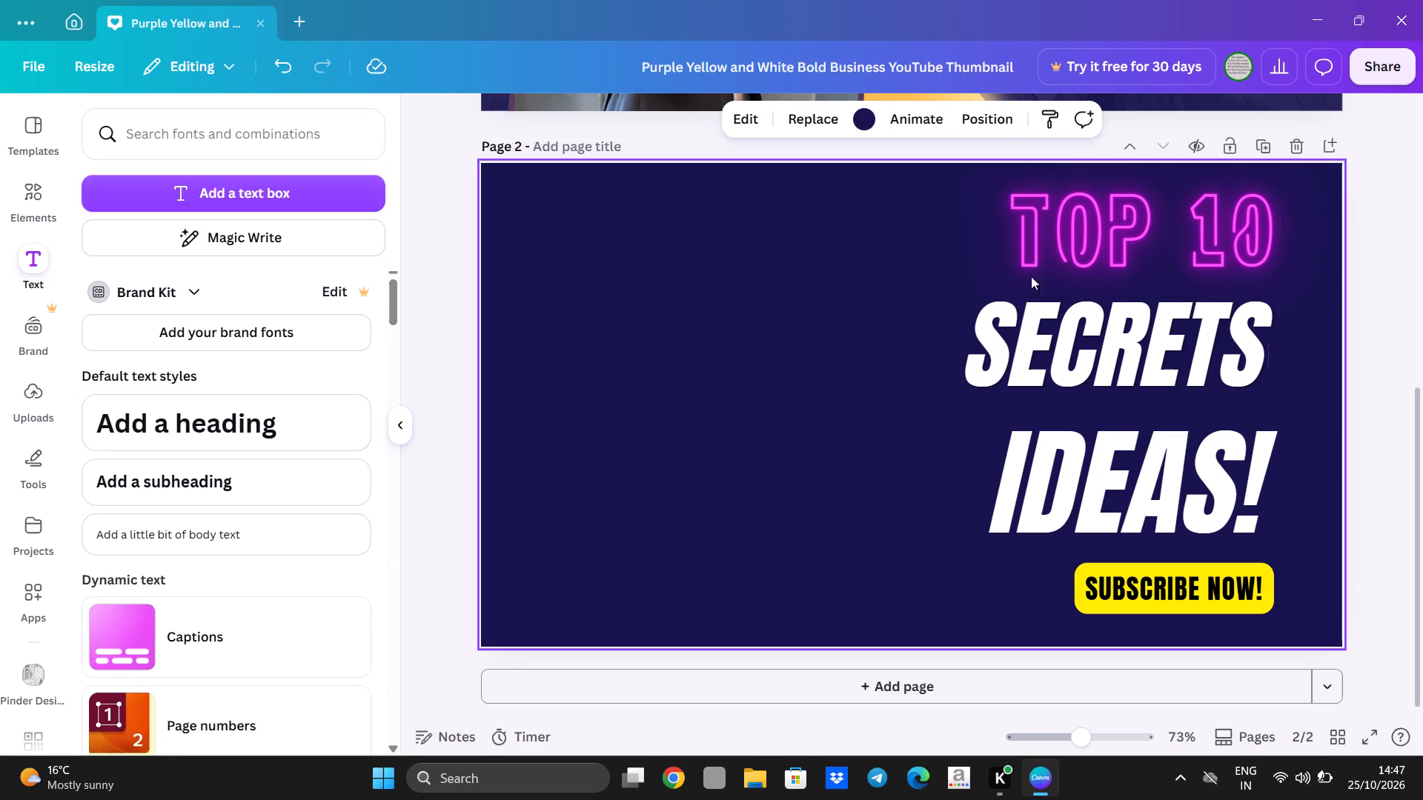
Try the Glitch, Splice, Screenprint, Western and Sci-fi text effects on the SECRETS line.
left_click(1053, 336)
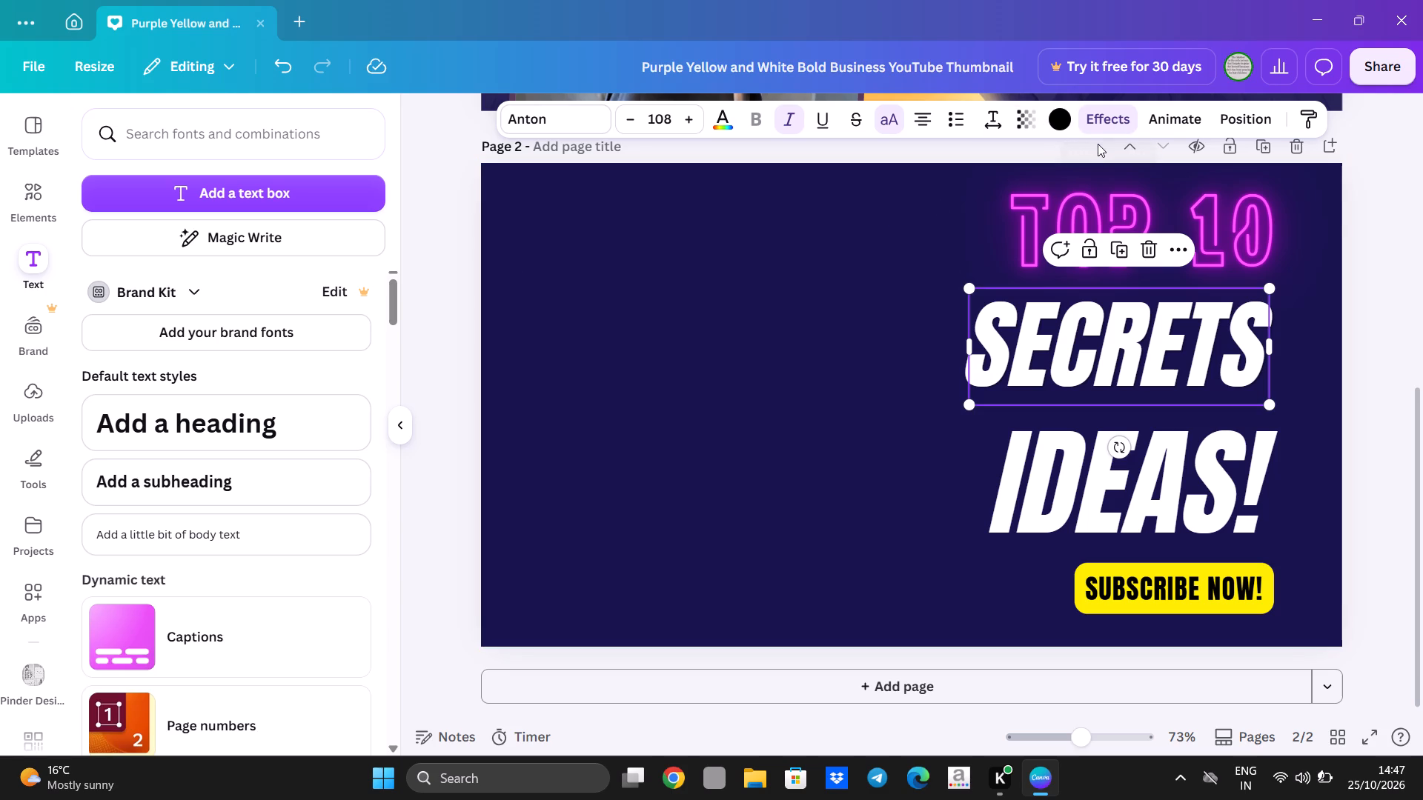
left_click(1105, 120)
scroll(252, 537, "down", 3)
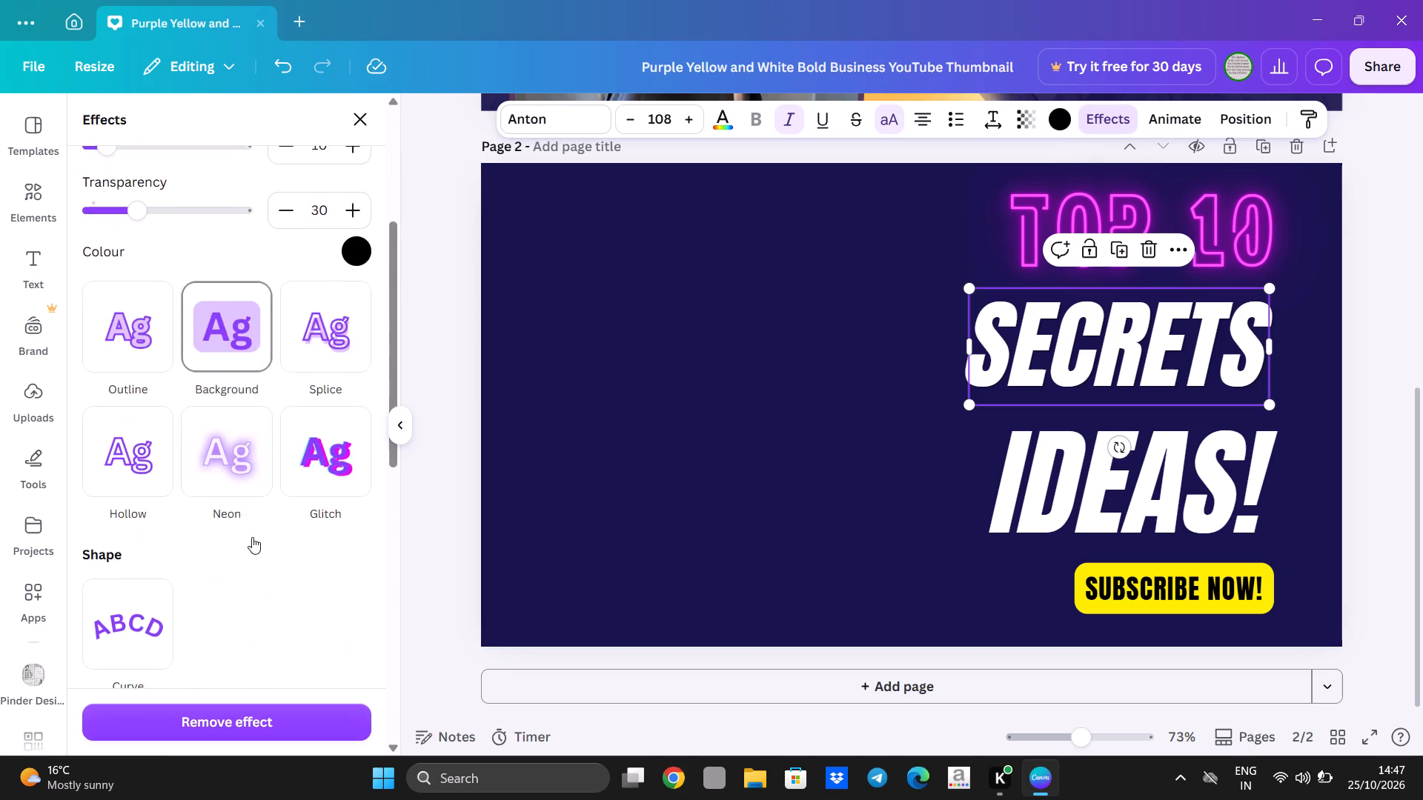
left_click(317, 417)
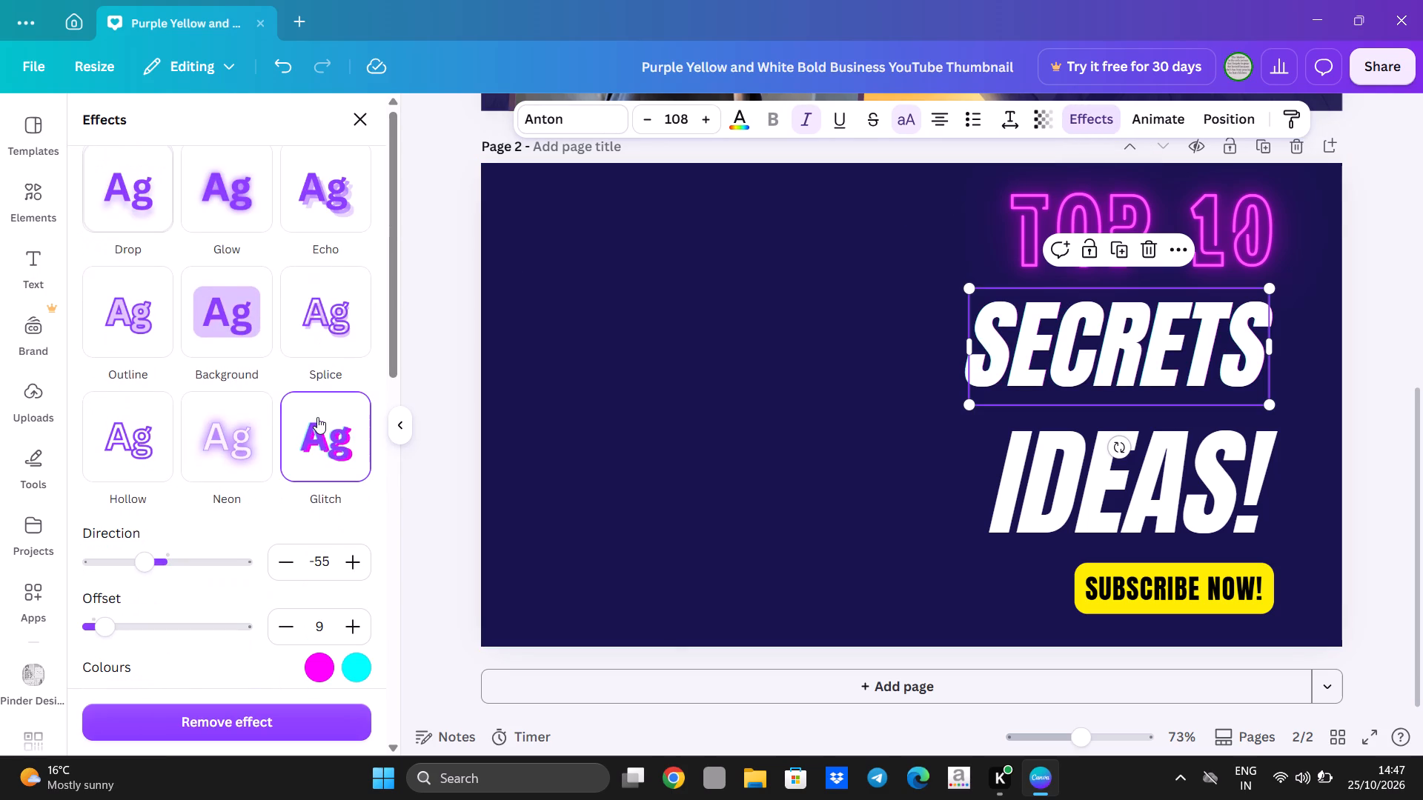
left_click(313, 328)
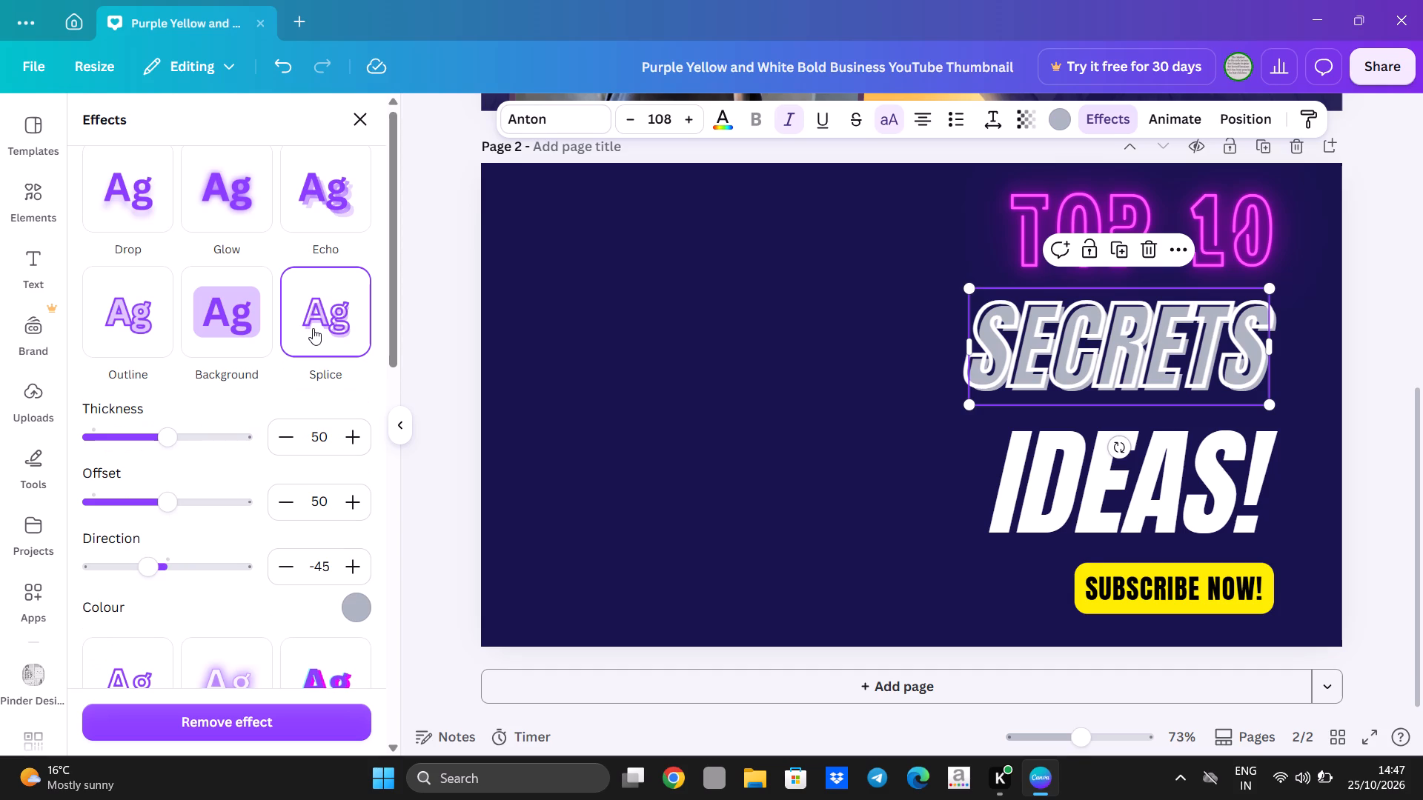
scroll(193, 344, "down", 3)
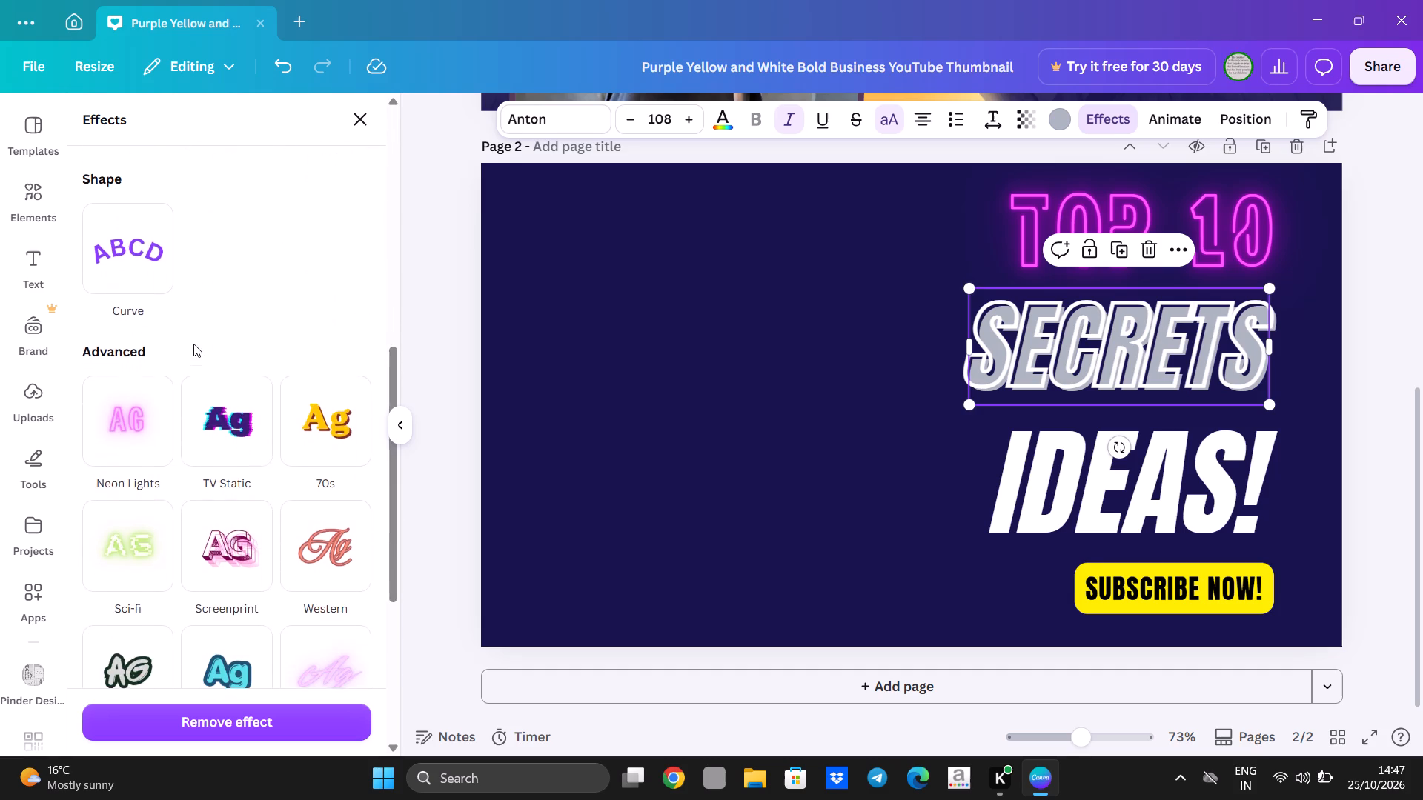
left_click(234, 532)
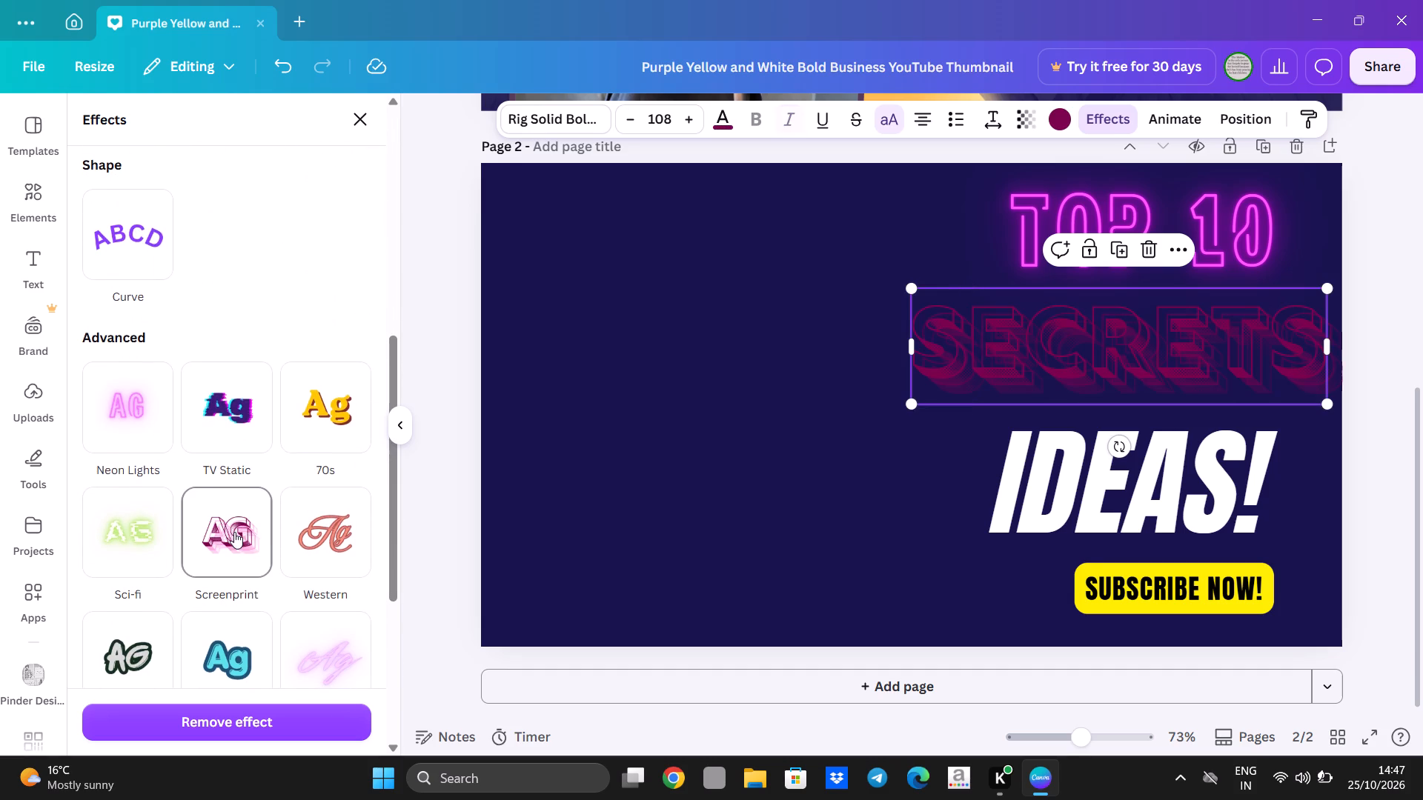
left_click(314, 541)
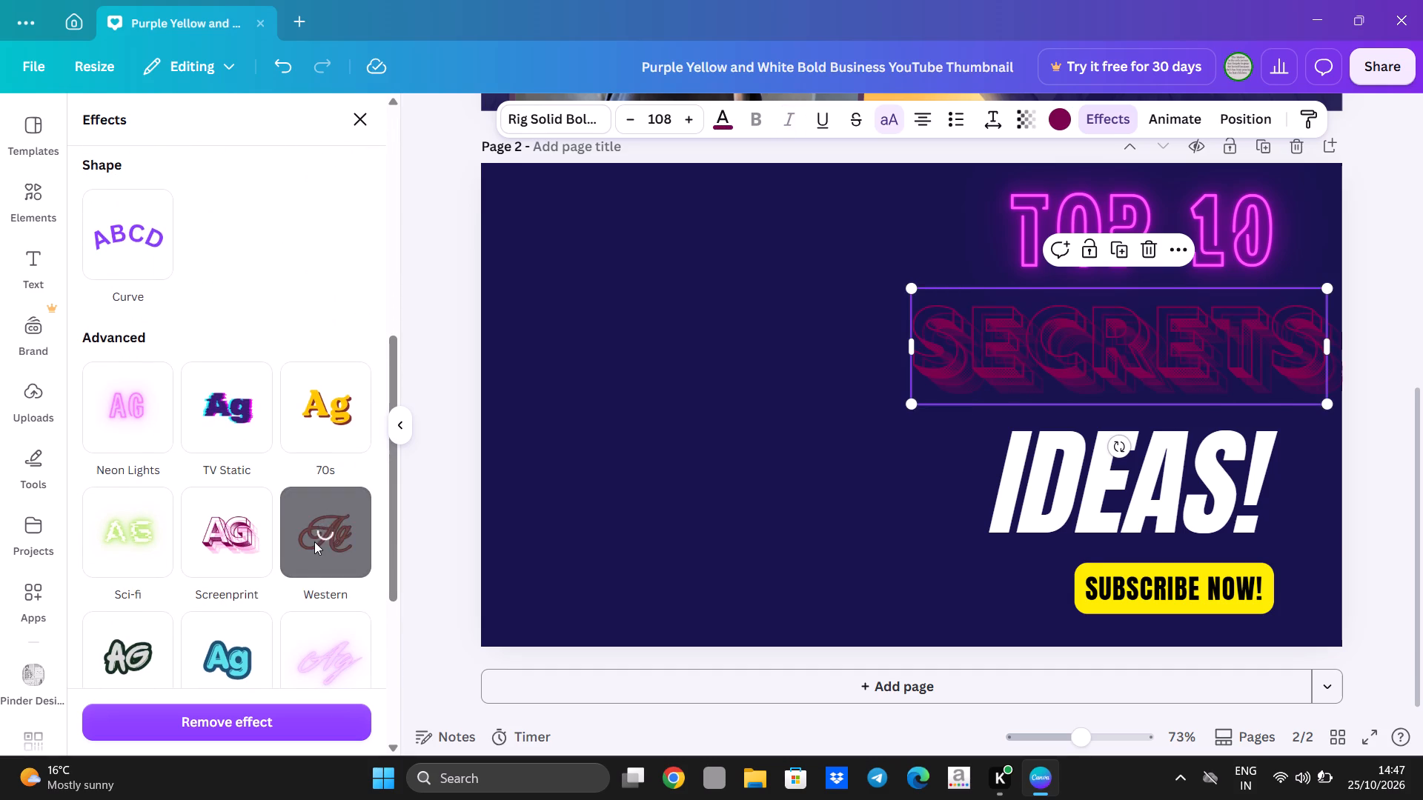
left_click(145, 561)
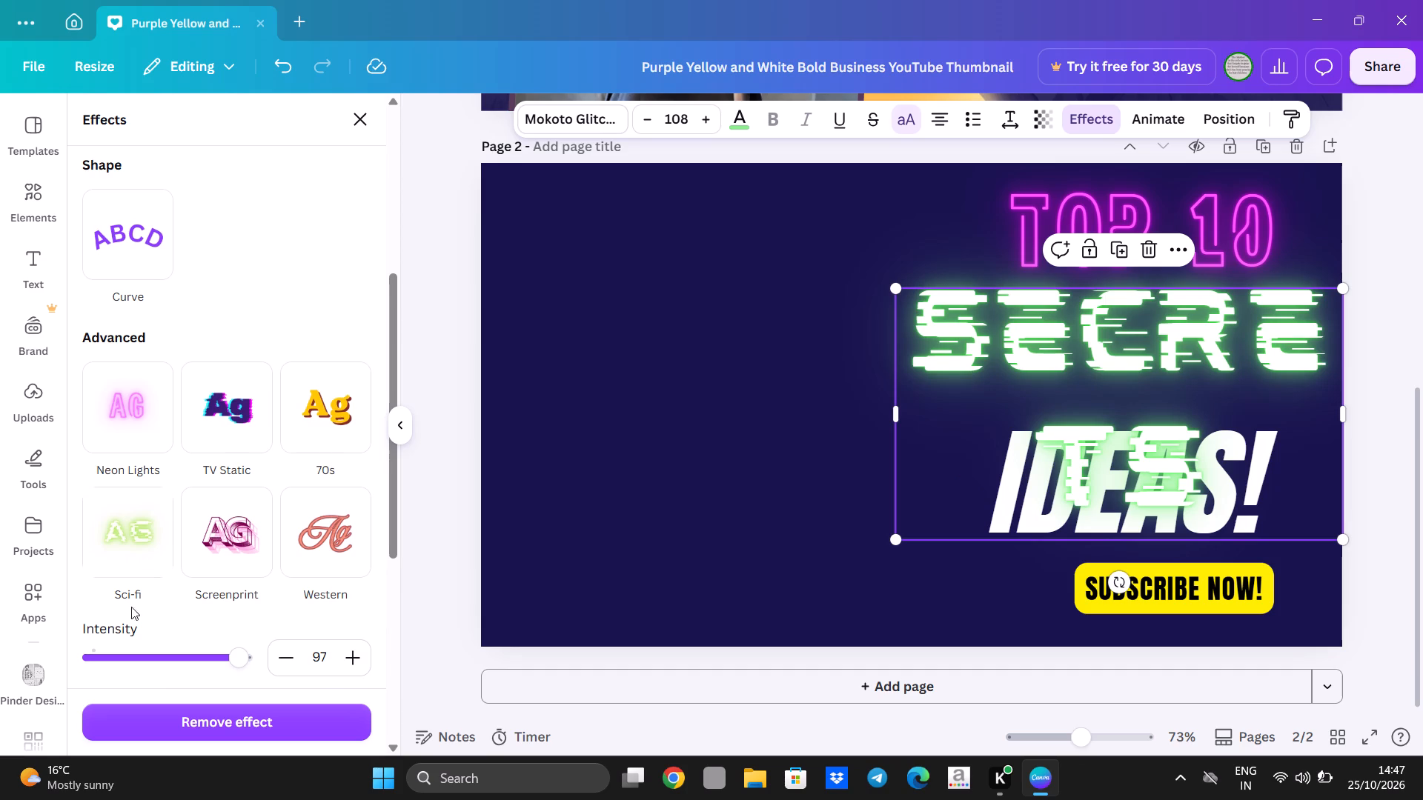
Apply the Neon Lights text effect to the SECRETS line to match TOP 10.
scroll(162, 516, "down", 2)
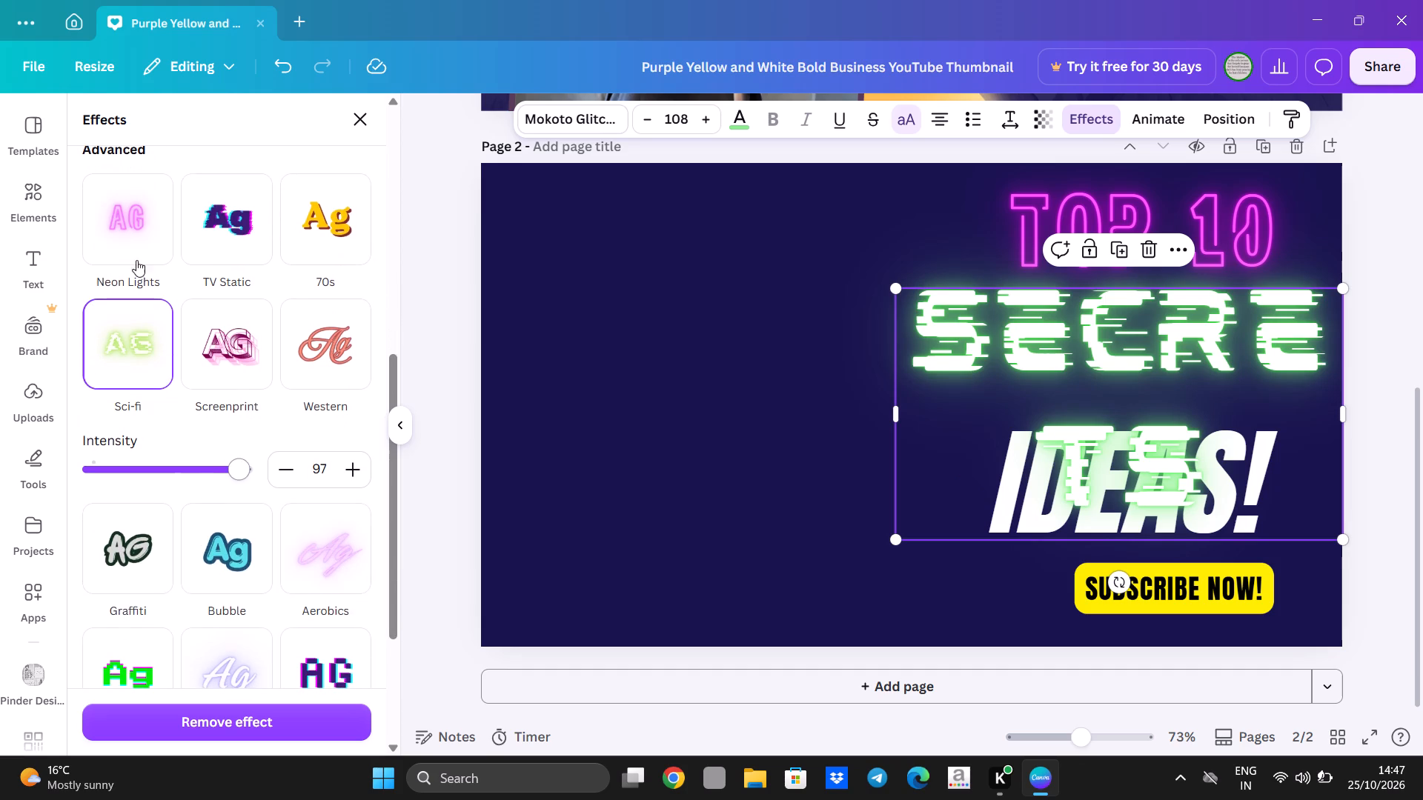
left_click(127, 239)
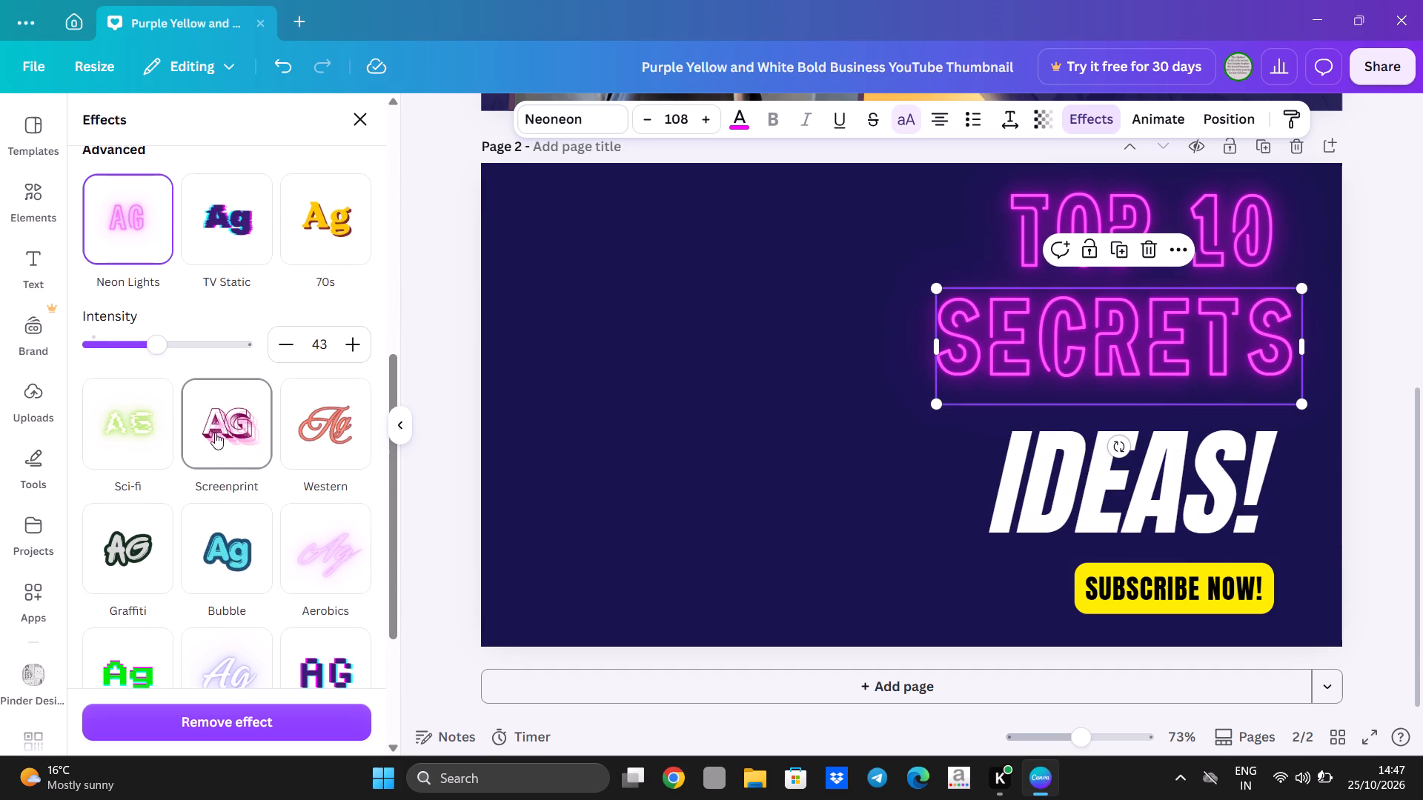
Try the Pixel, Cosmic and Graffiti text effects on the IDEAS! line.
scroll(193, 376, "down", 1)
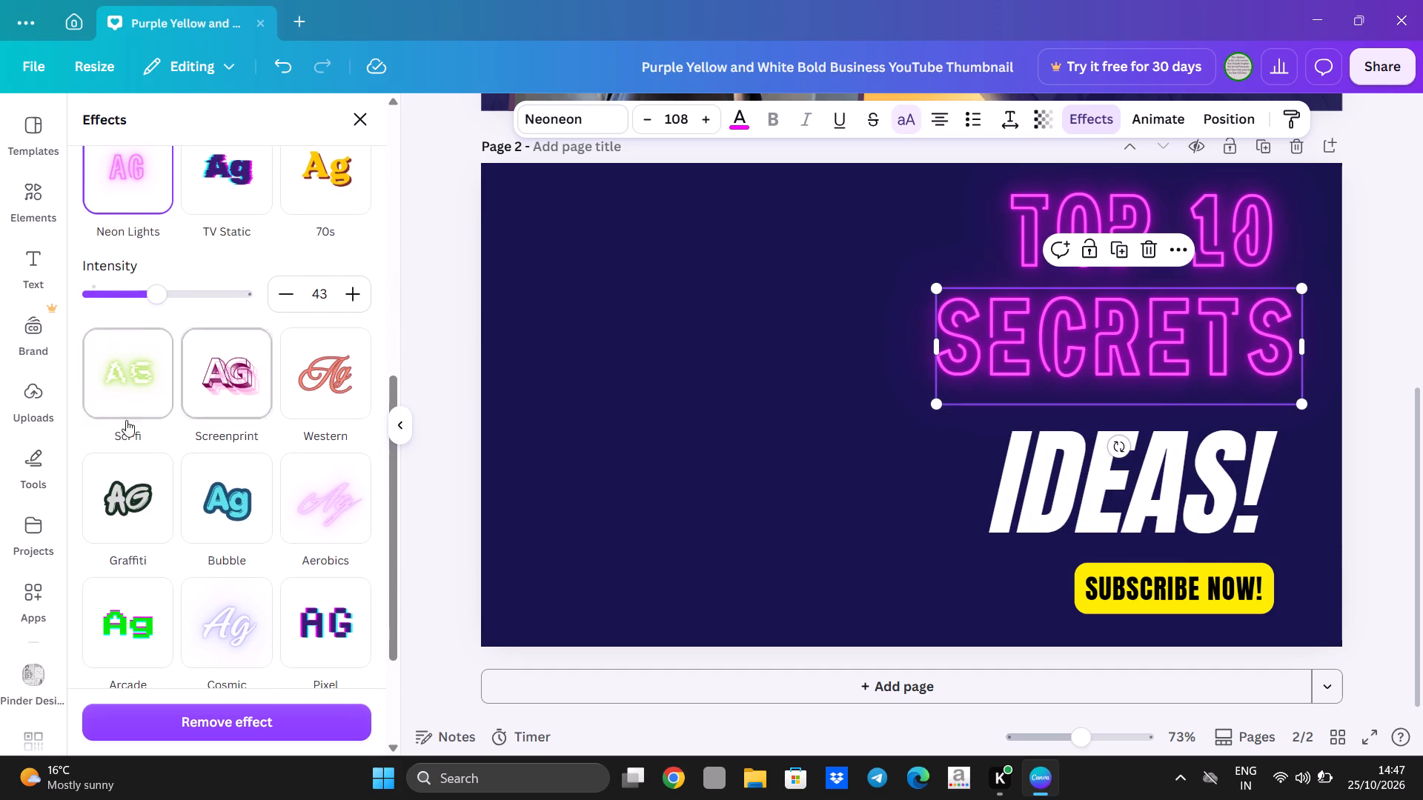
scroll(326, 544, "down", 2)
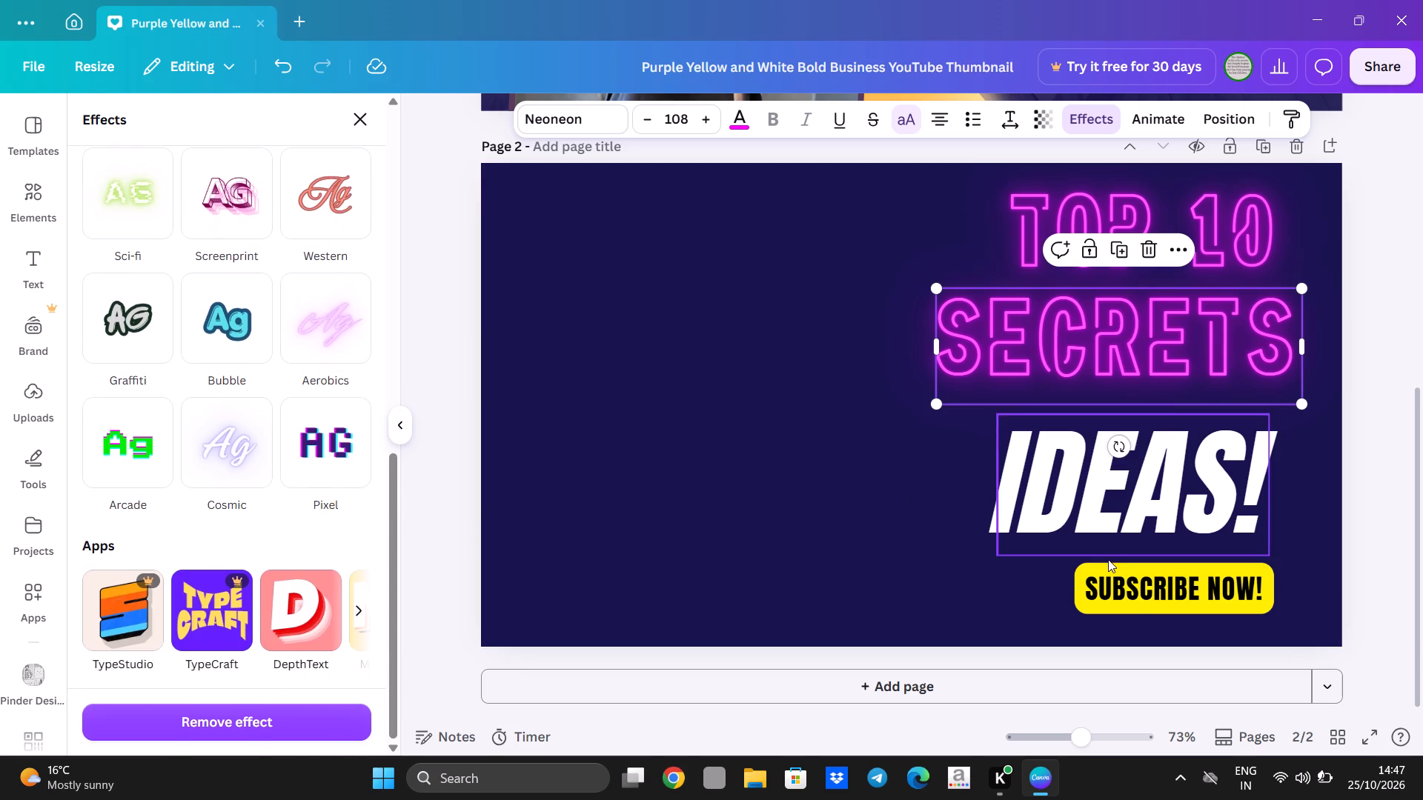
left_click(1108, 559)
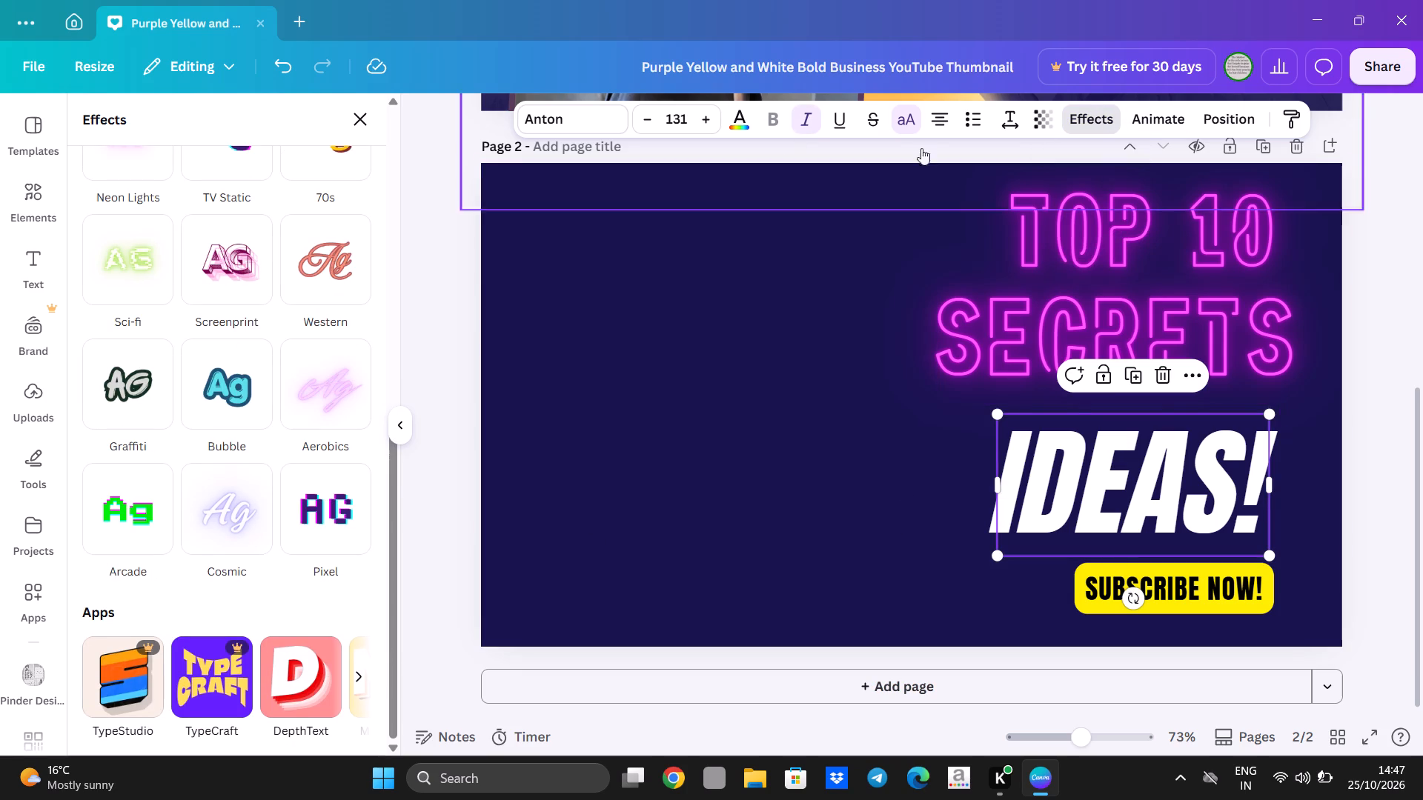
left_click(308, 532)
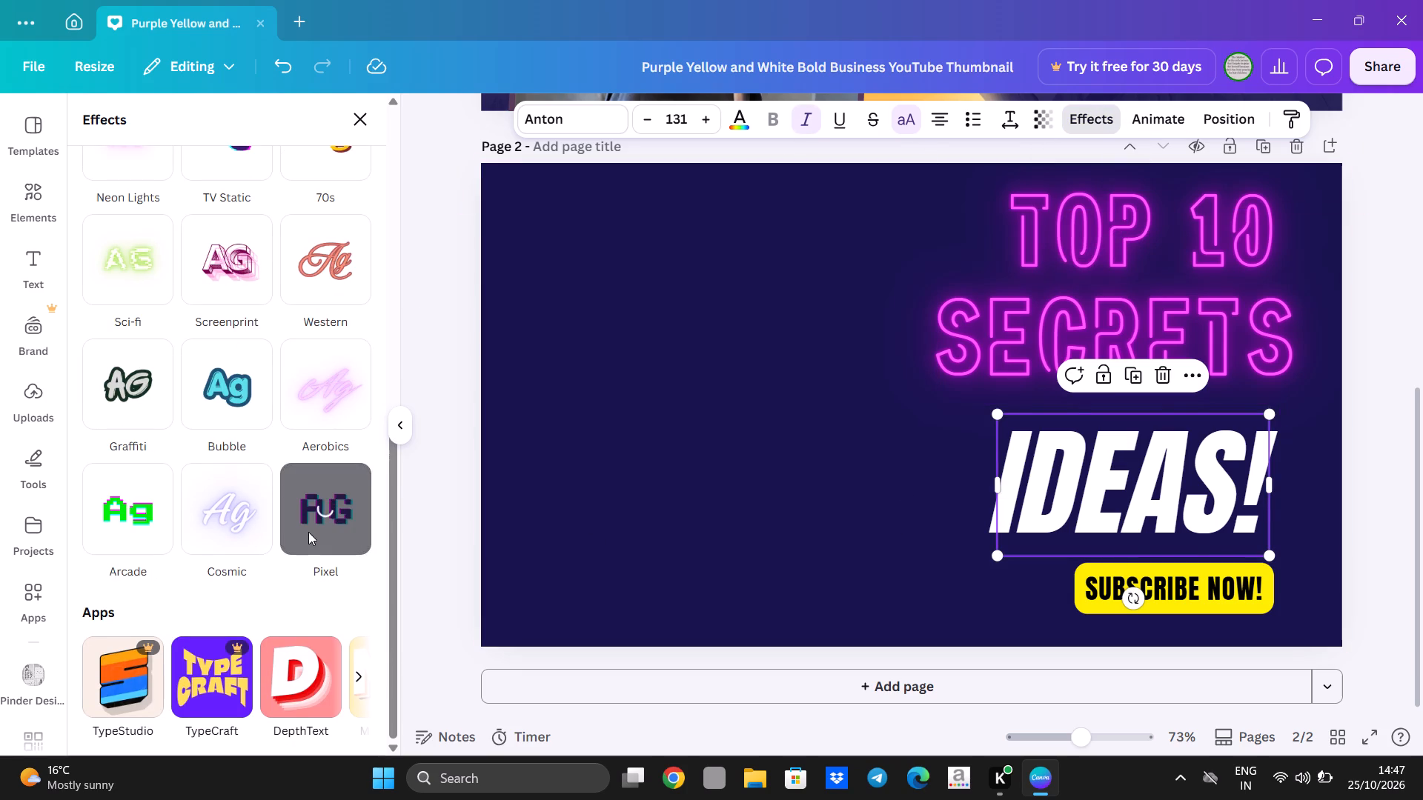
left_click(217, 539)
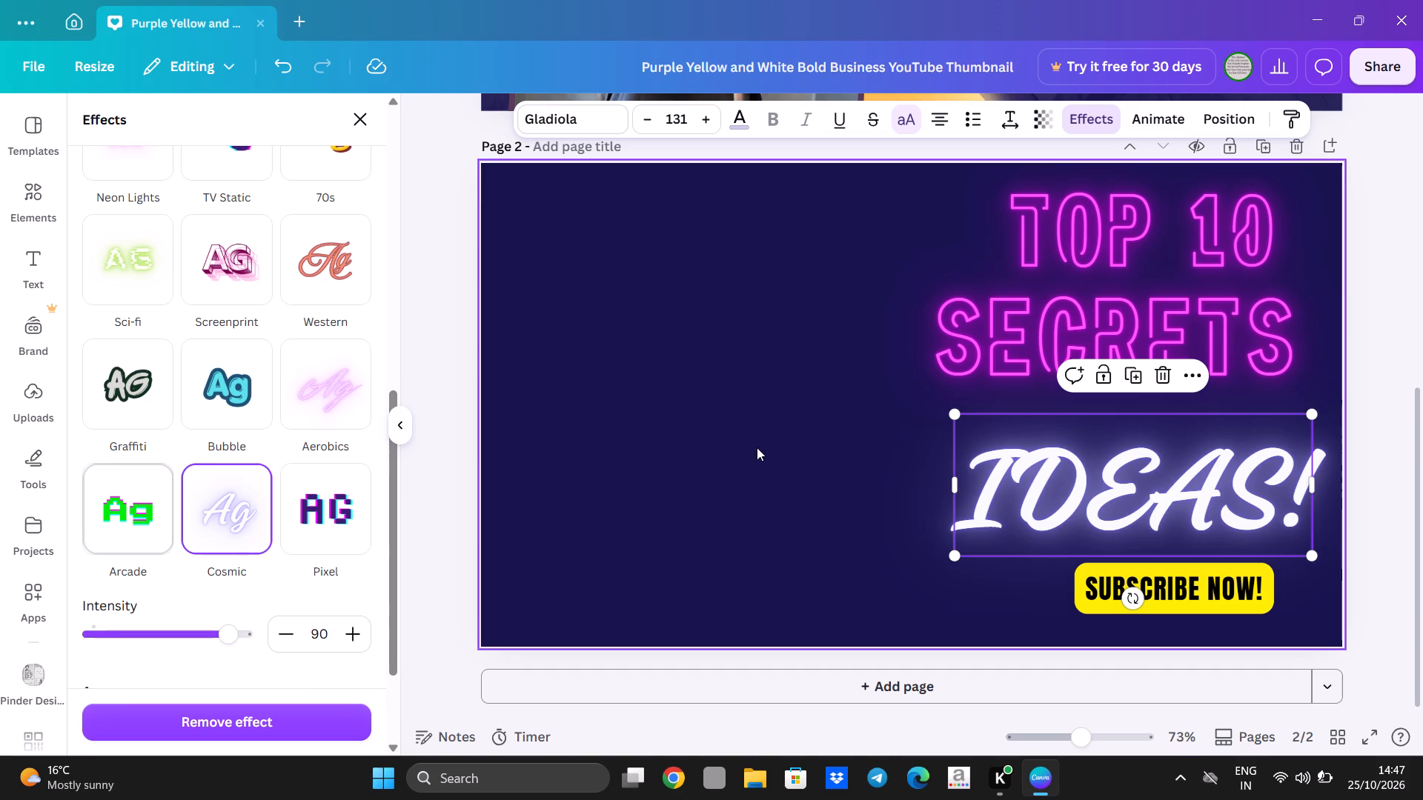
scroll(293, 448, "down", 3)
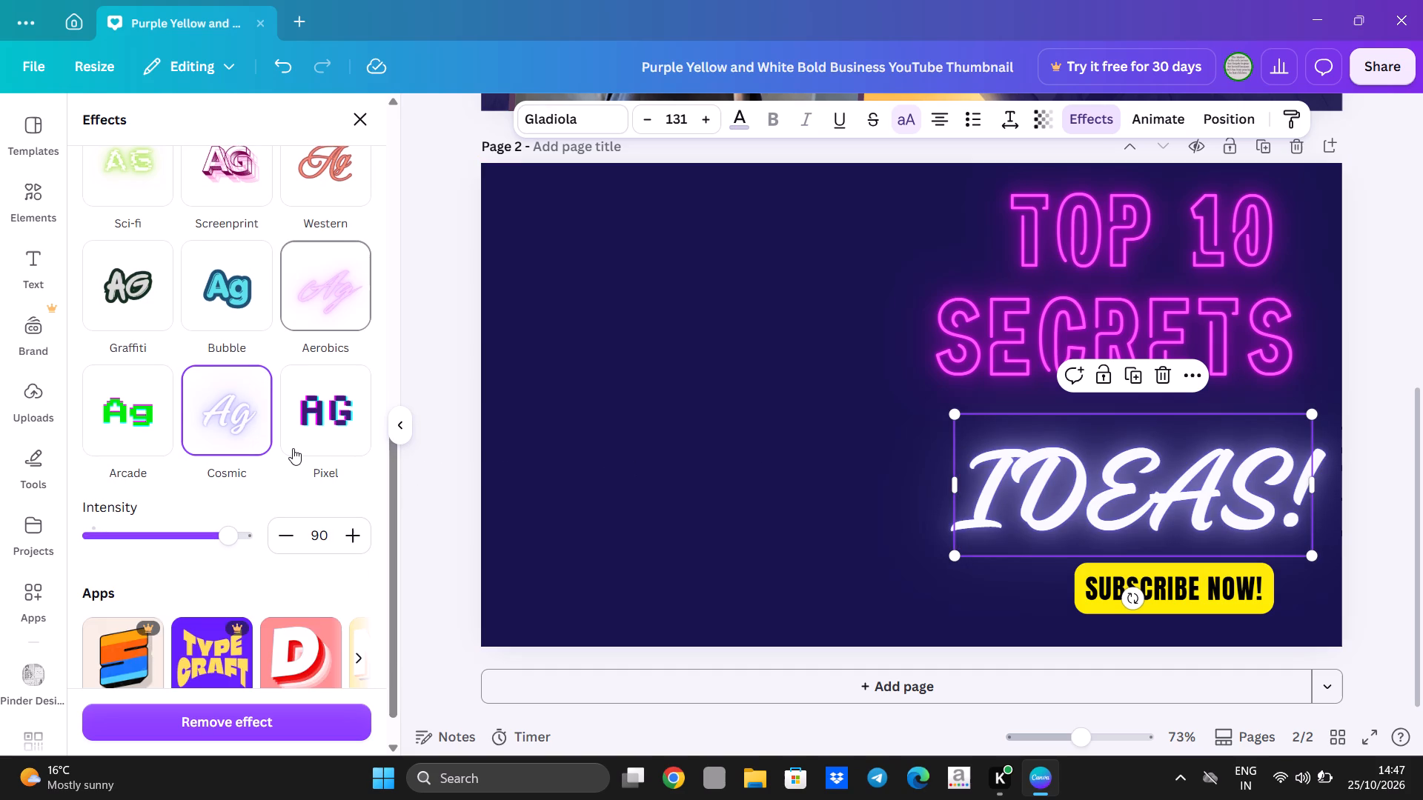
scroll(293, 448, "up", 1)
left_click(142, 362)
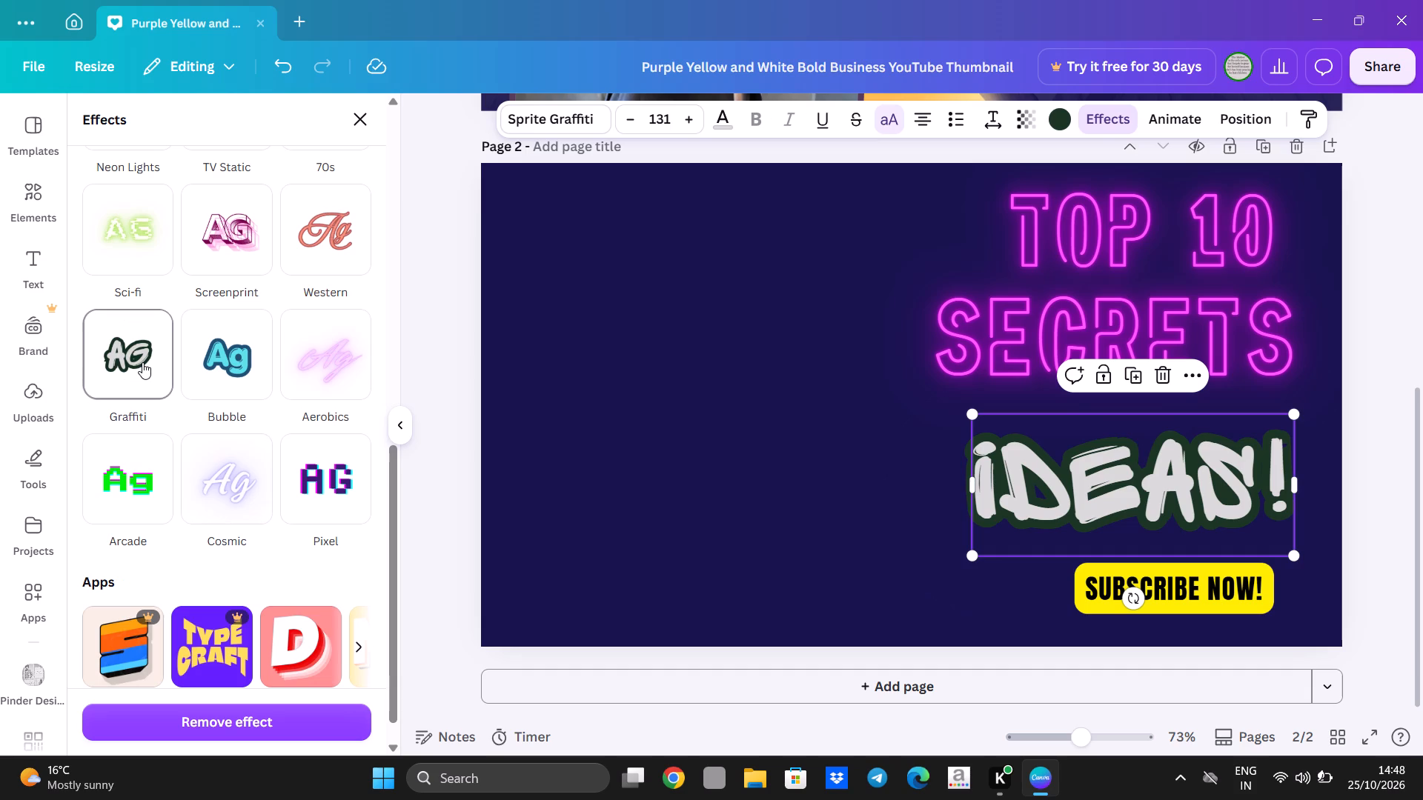
Apply the Neon Lights text effect to the IDEAS! line to match the other title lines.
scroll(126, 390, "up", 1)
left_click(122, 207)
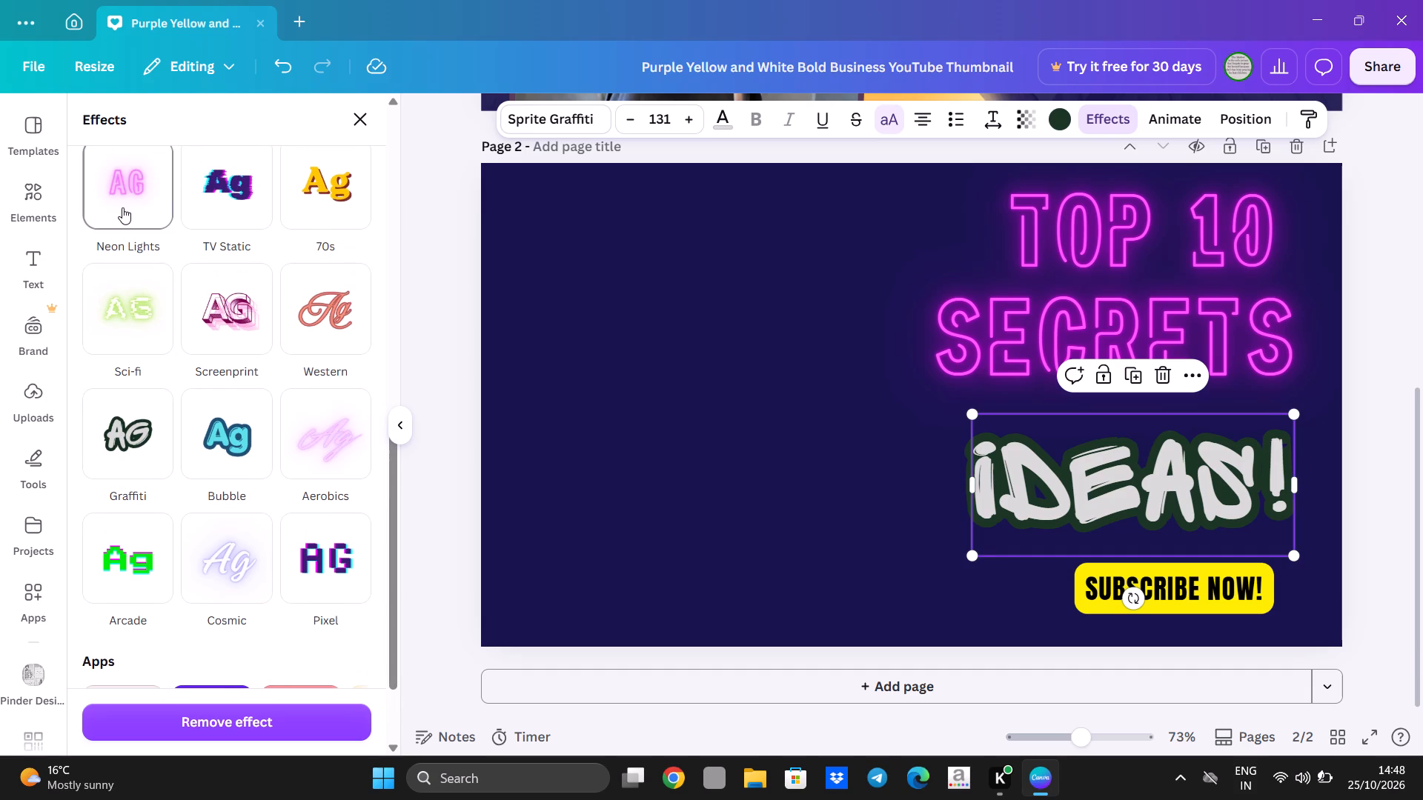
left_click(638, 320)
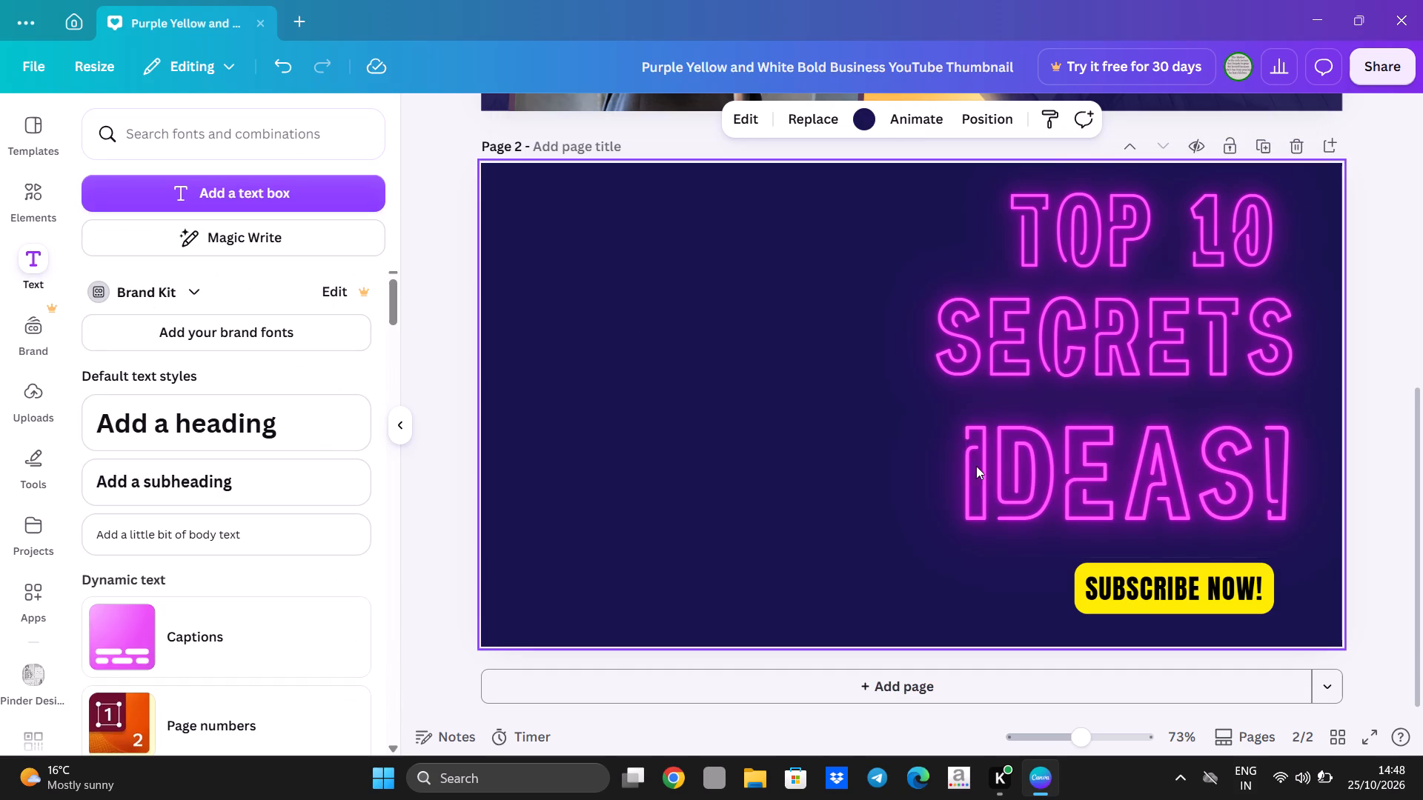
Reposition the IDEAS!, SECRETS and TOP 10 lines slightly inward from the page's right edge, with IDEAS! closer beneath SECRETS.
left_click_drag(979, 470, 975, 454)
left_click_drag(975, 454, 971, 463)
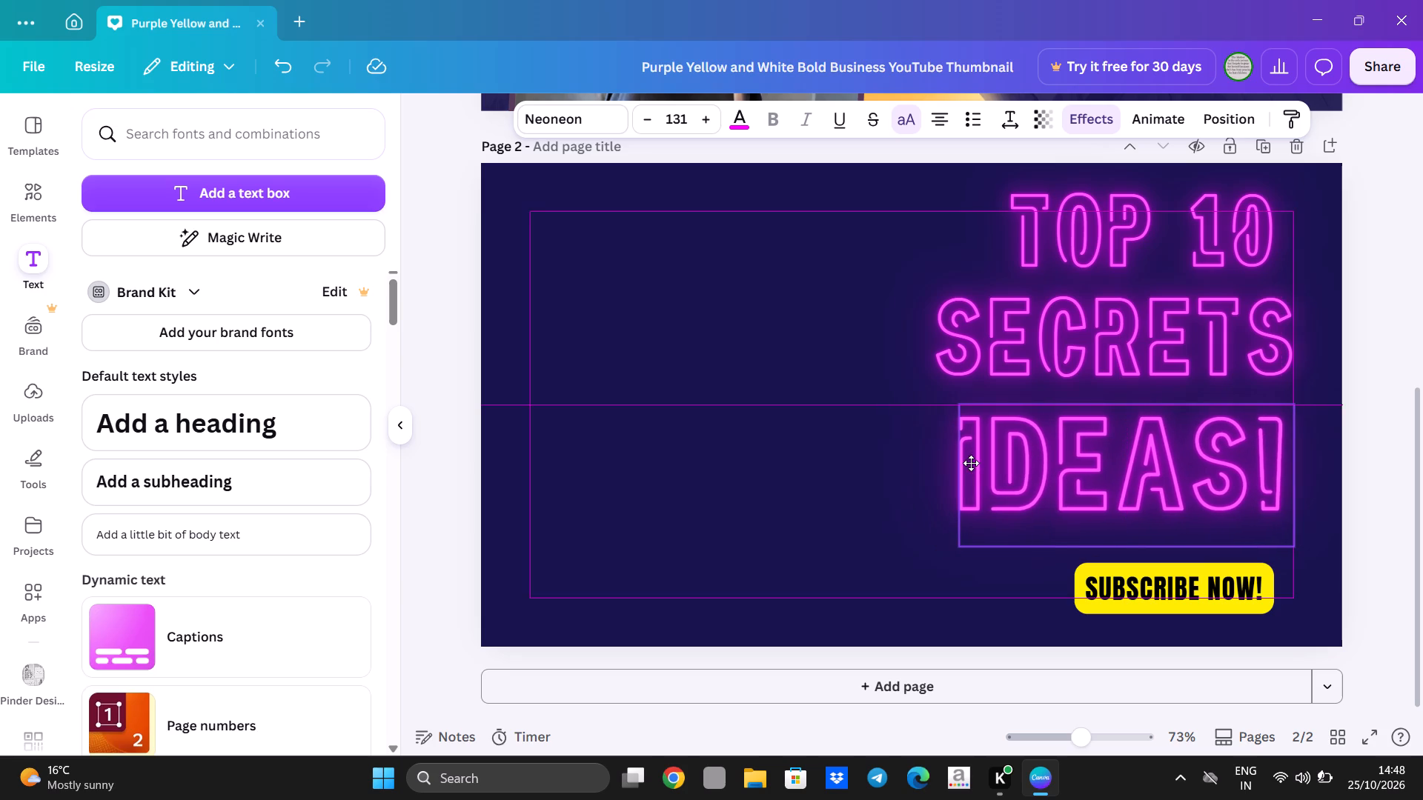
left_click_drag(971, 463, 966, 464)
left_click_drag(1029, 327, 1005, 327)
left_click_drag(1057, 197, 1038, 195)
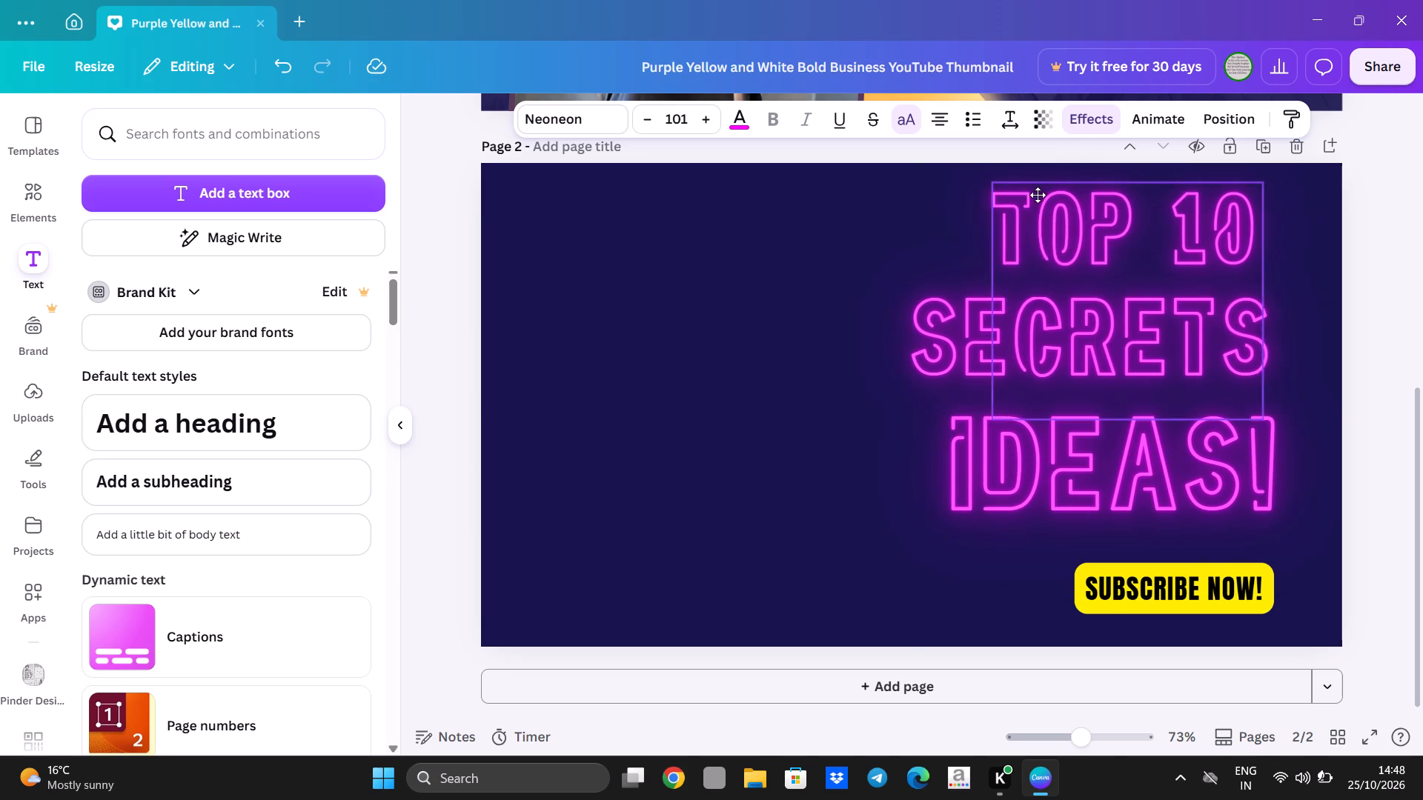
left_click_drag(1038, 195, 1048, 193)
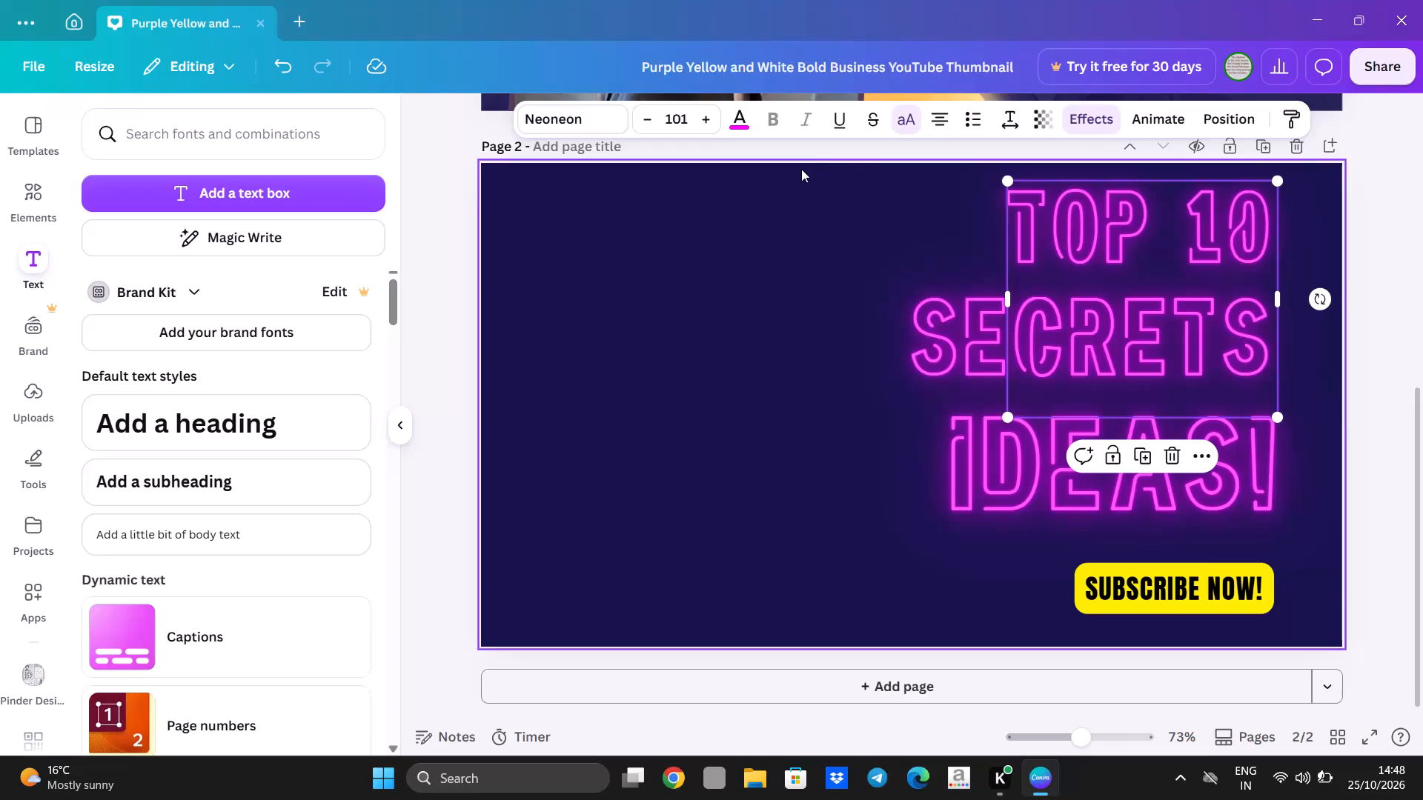
left_click(801, 169)
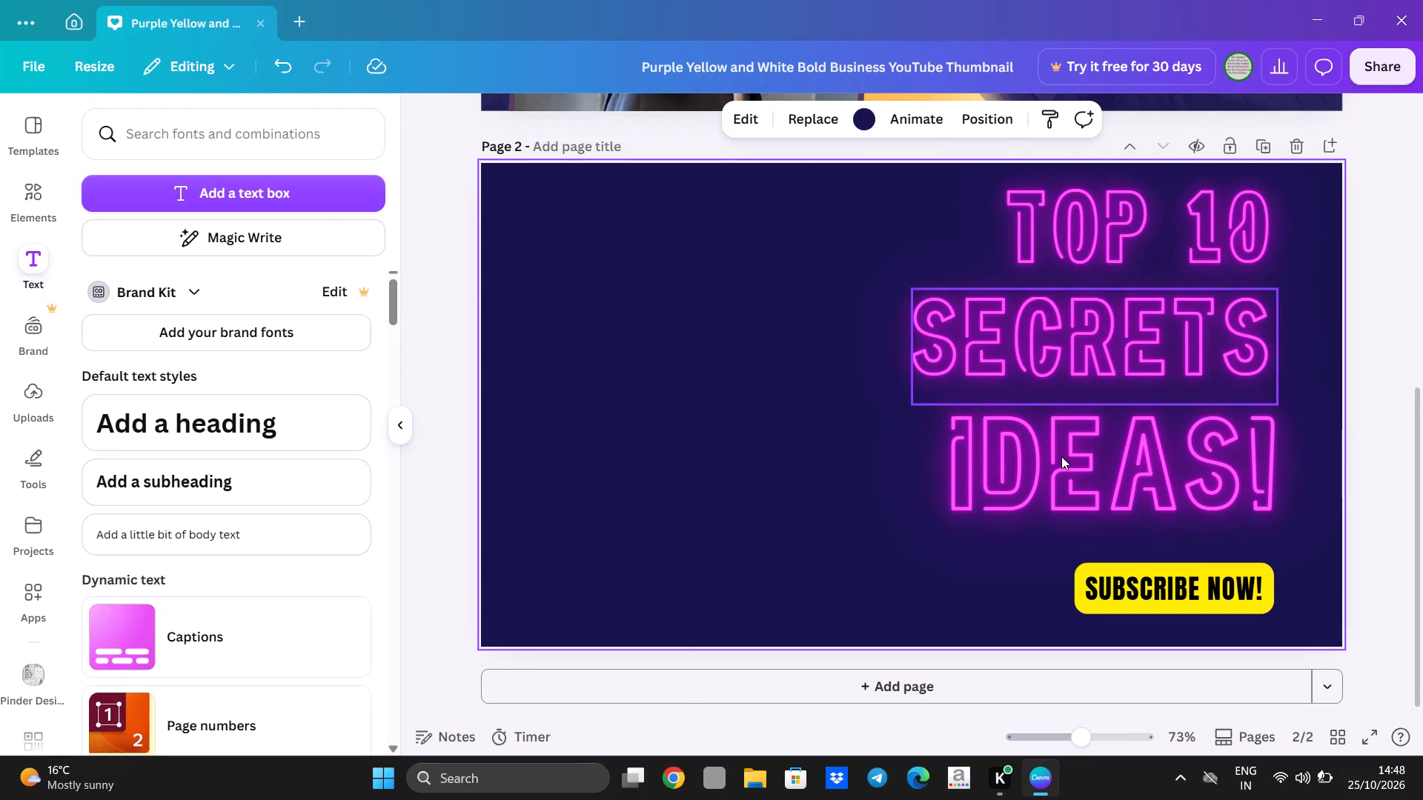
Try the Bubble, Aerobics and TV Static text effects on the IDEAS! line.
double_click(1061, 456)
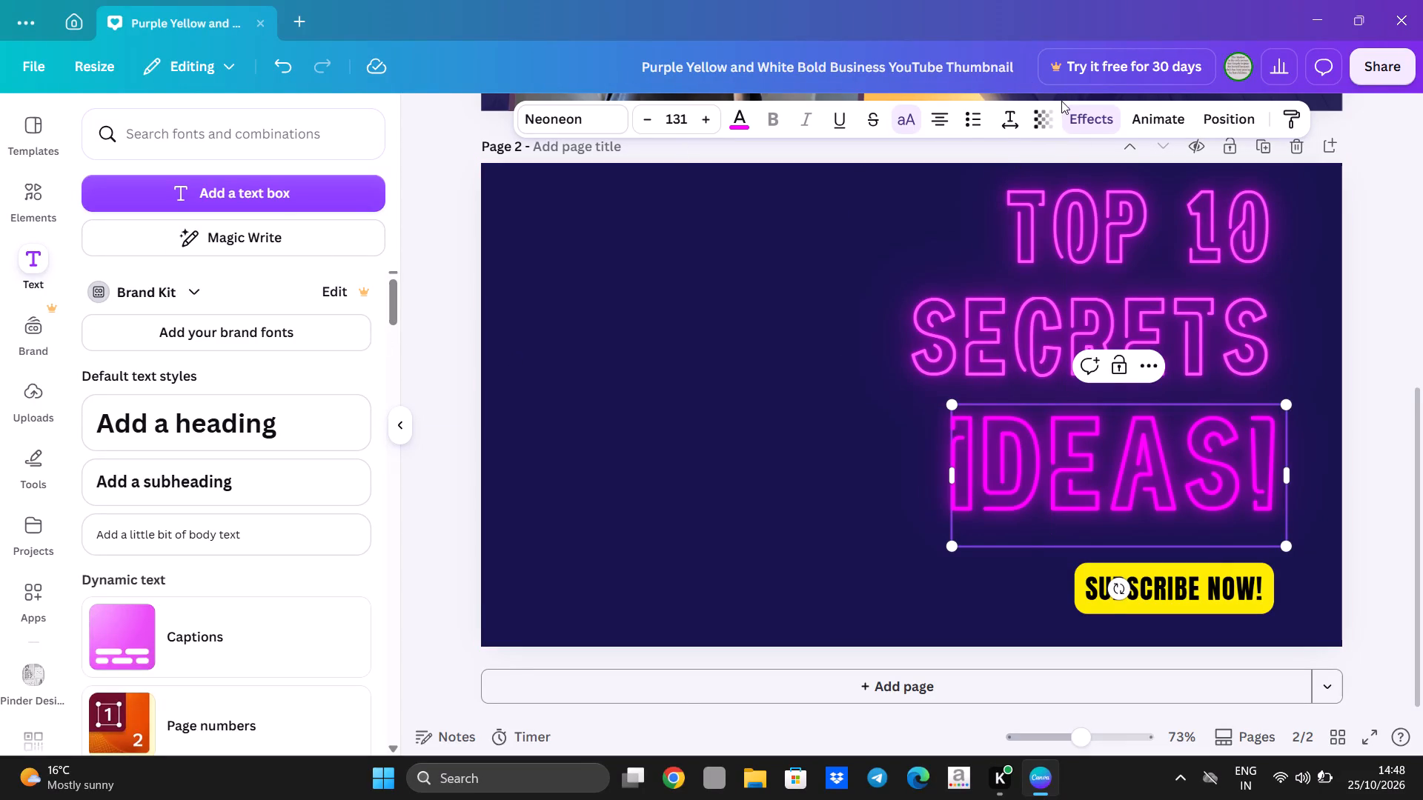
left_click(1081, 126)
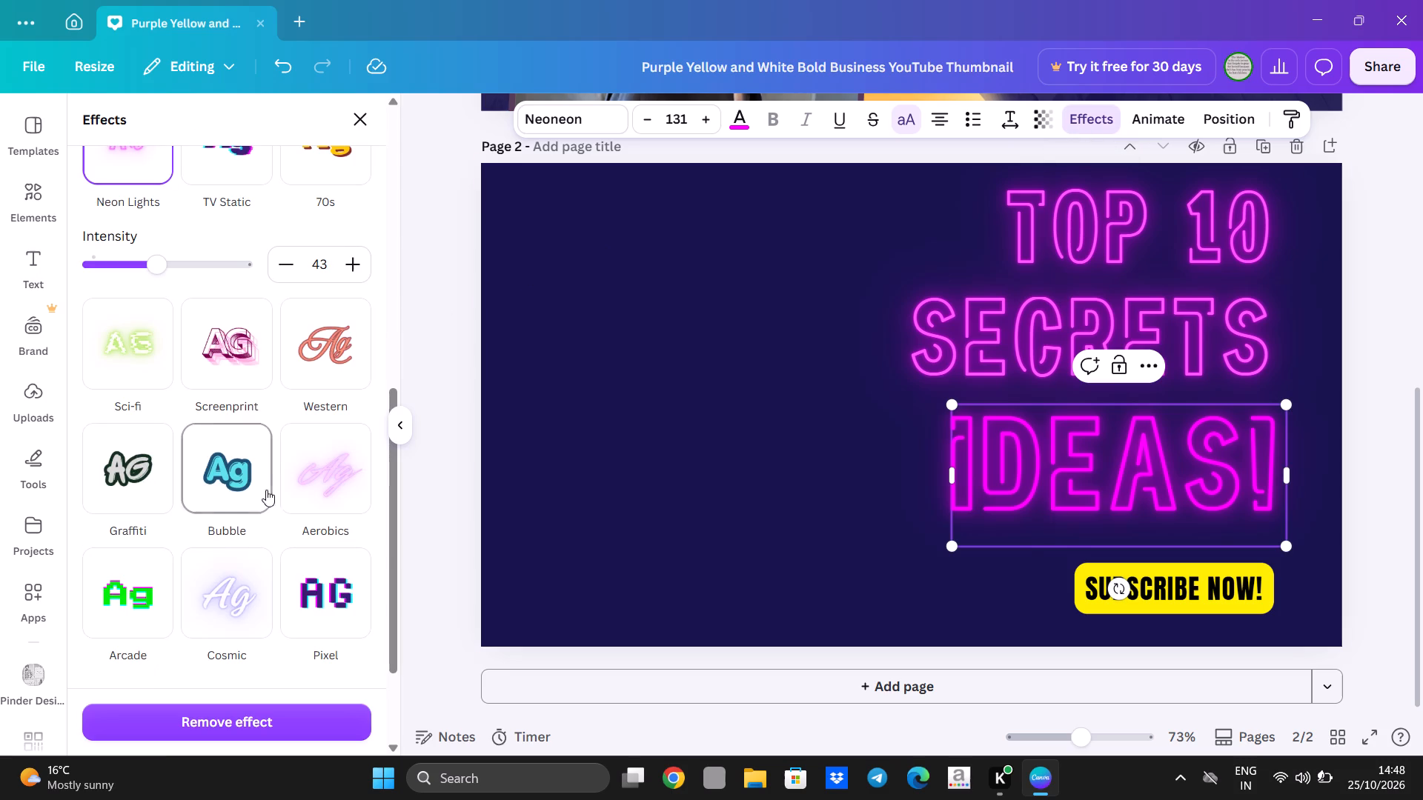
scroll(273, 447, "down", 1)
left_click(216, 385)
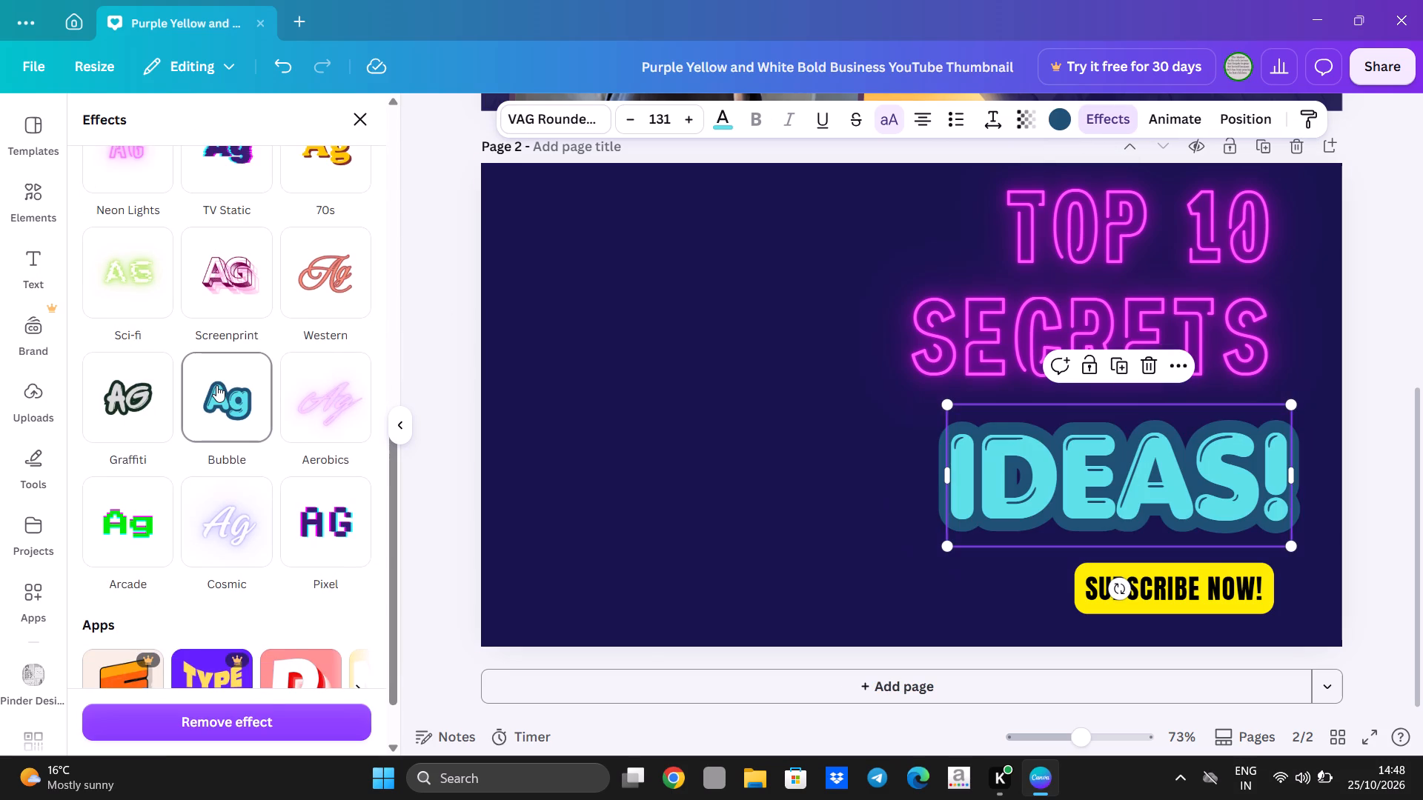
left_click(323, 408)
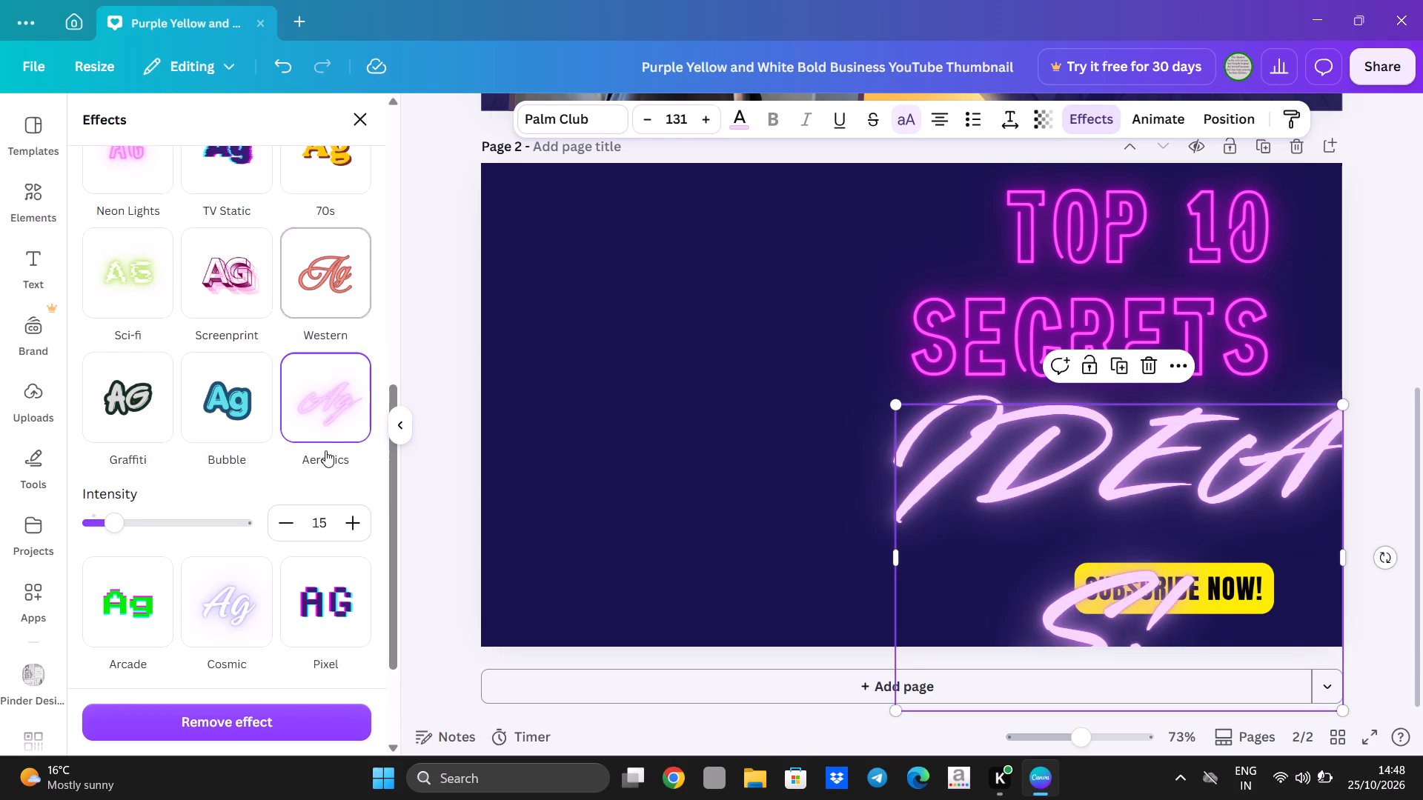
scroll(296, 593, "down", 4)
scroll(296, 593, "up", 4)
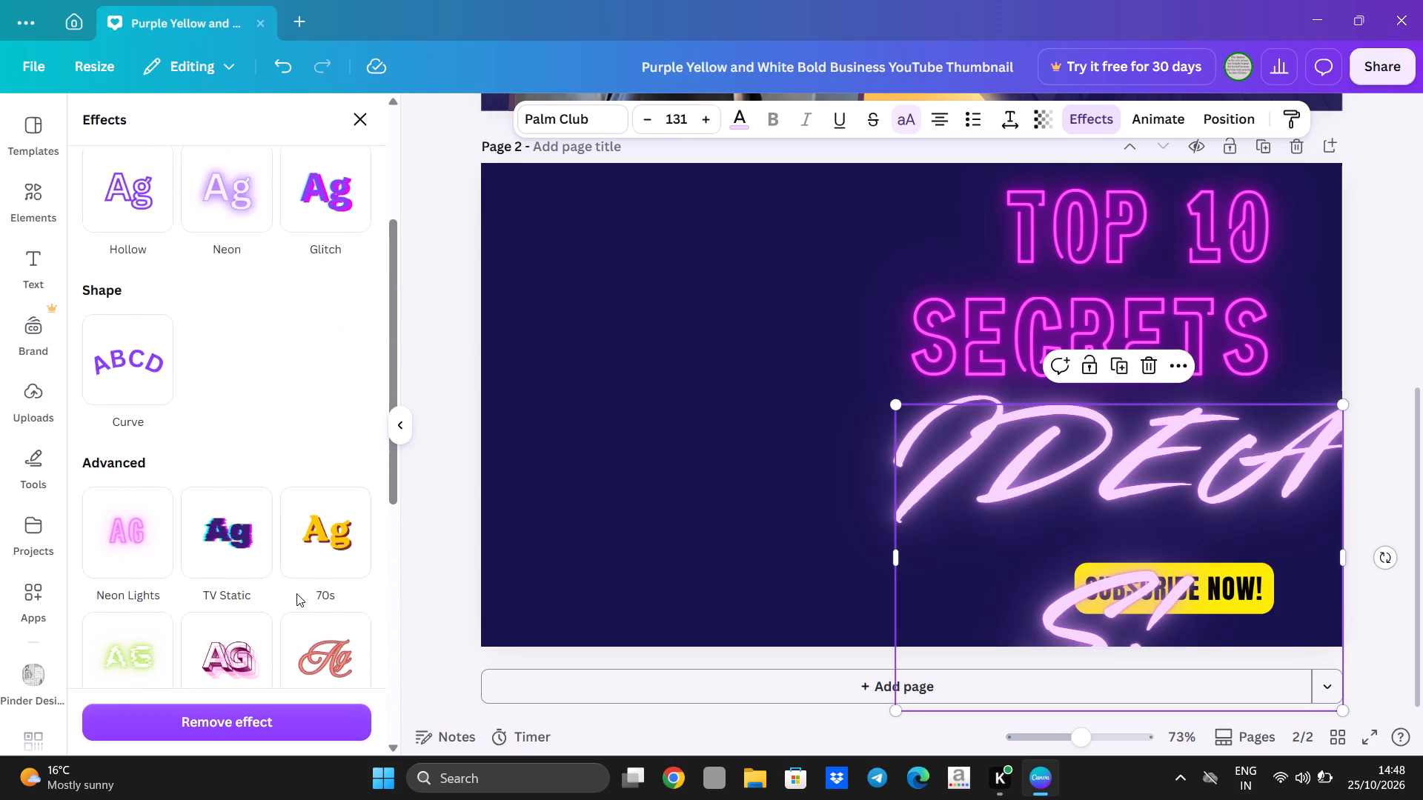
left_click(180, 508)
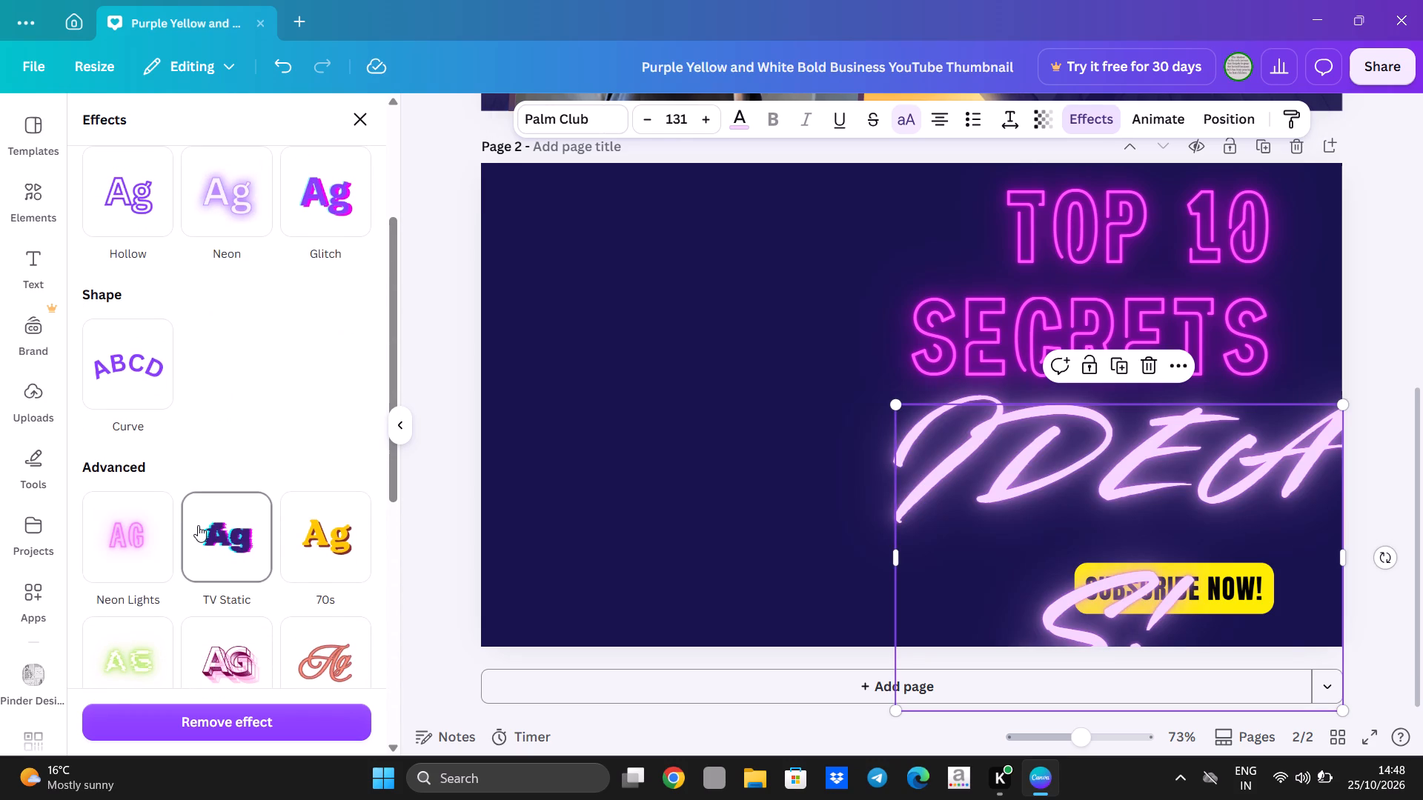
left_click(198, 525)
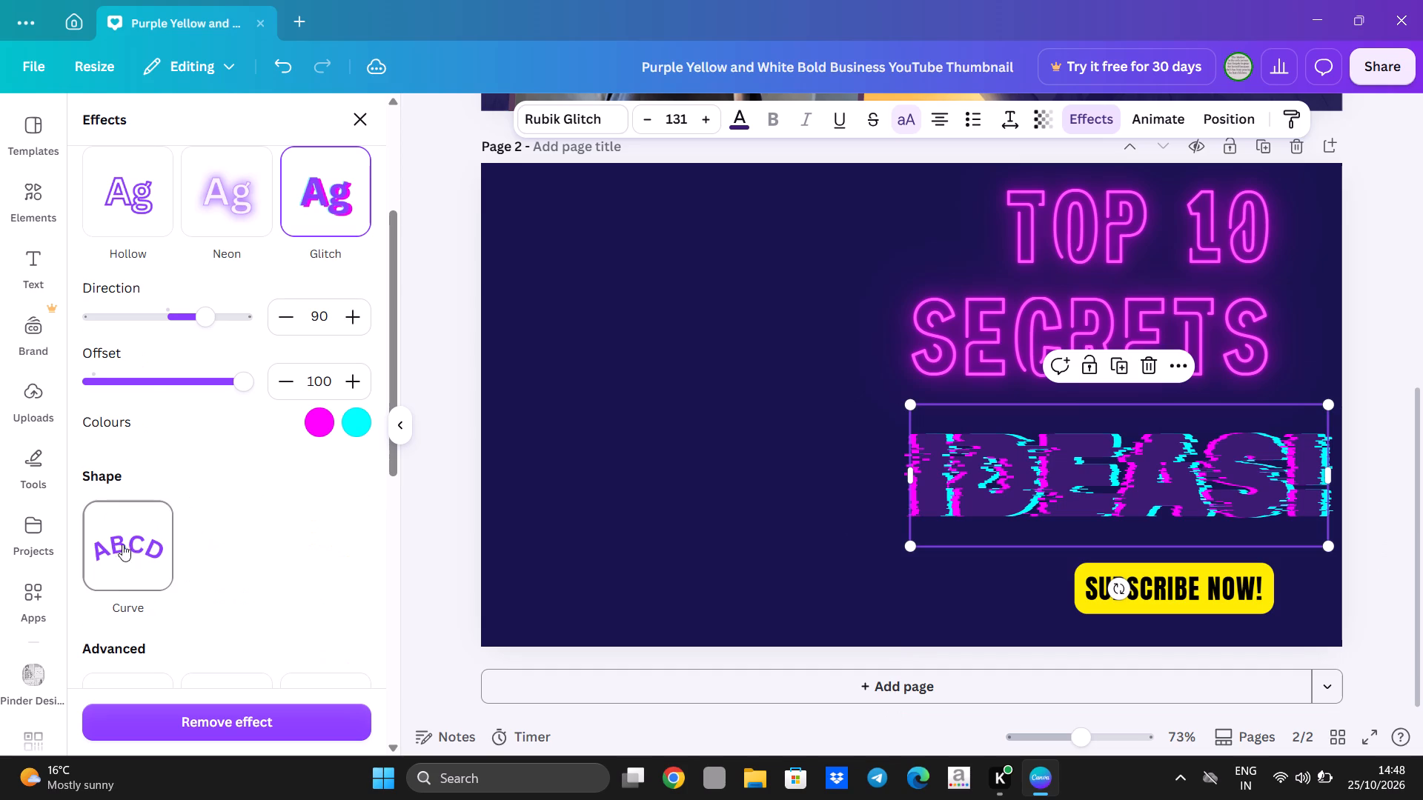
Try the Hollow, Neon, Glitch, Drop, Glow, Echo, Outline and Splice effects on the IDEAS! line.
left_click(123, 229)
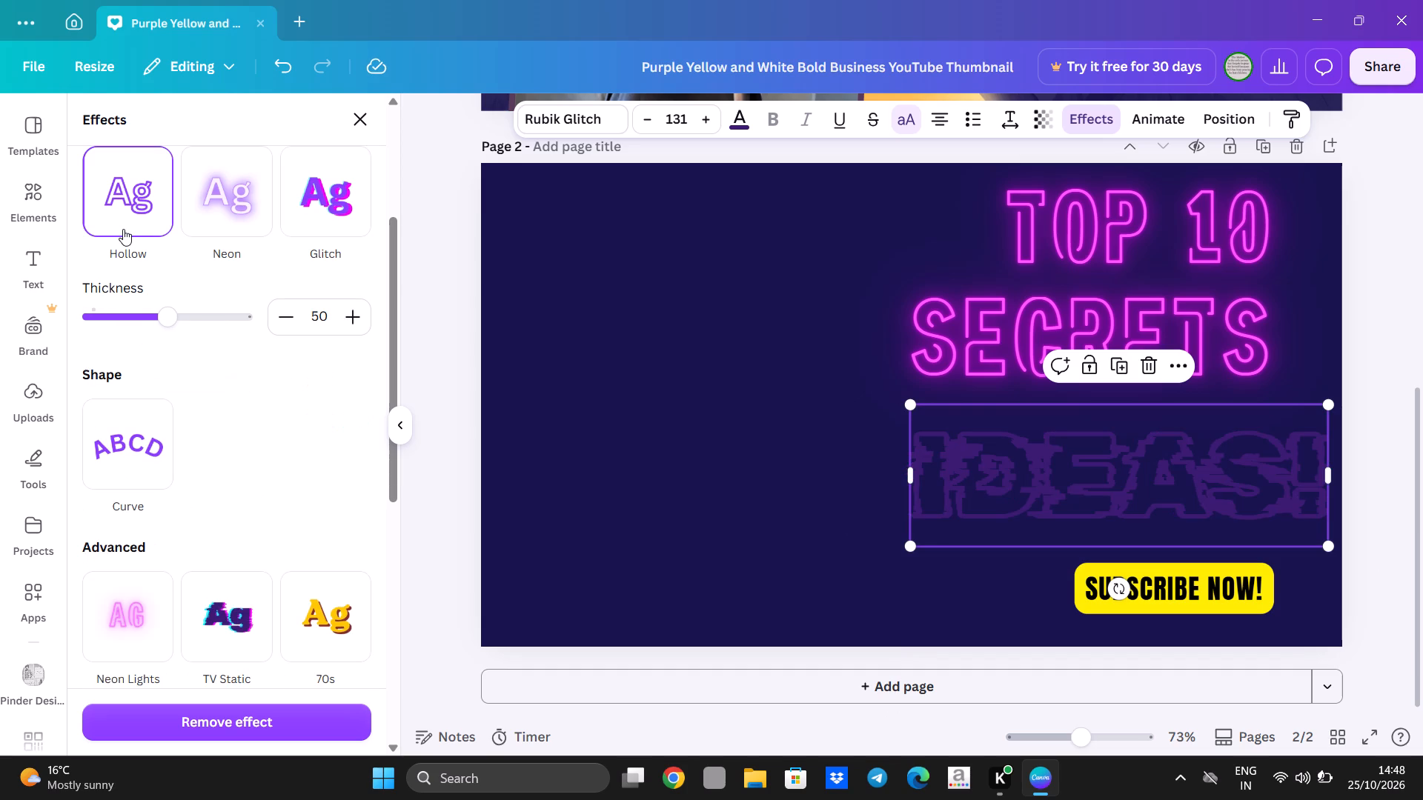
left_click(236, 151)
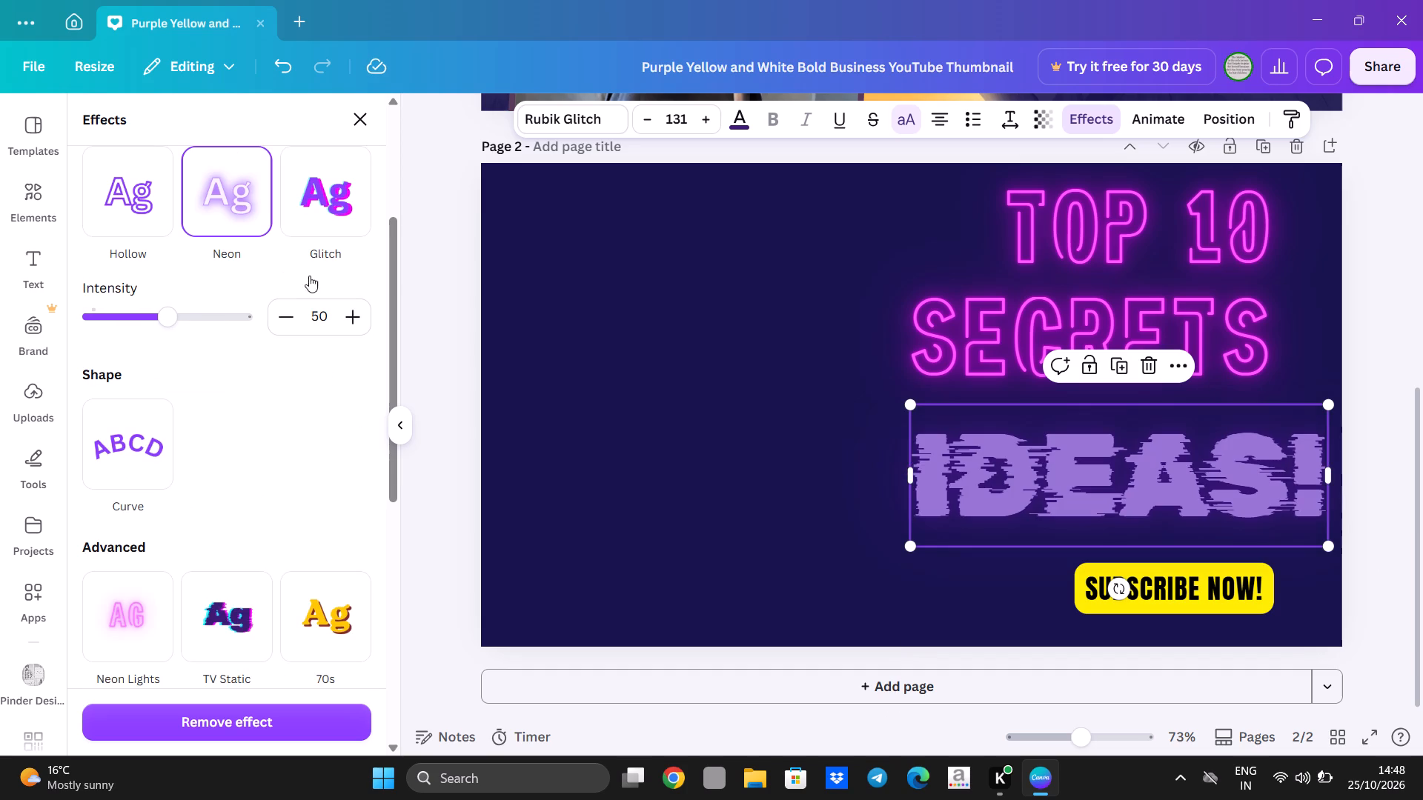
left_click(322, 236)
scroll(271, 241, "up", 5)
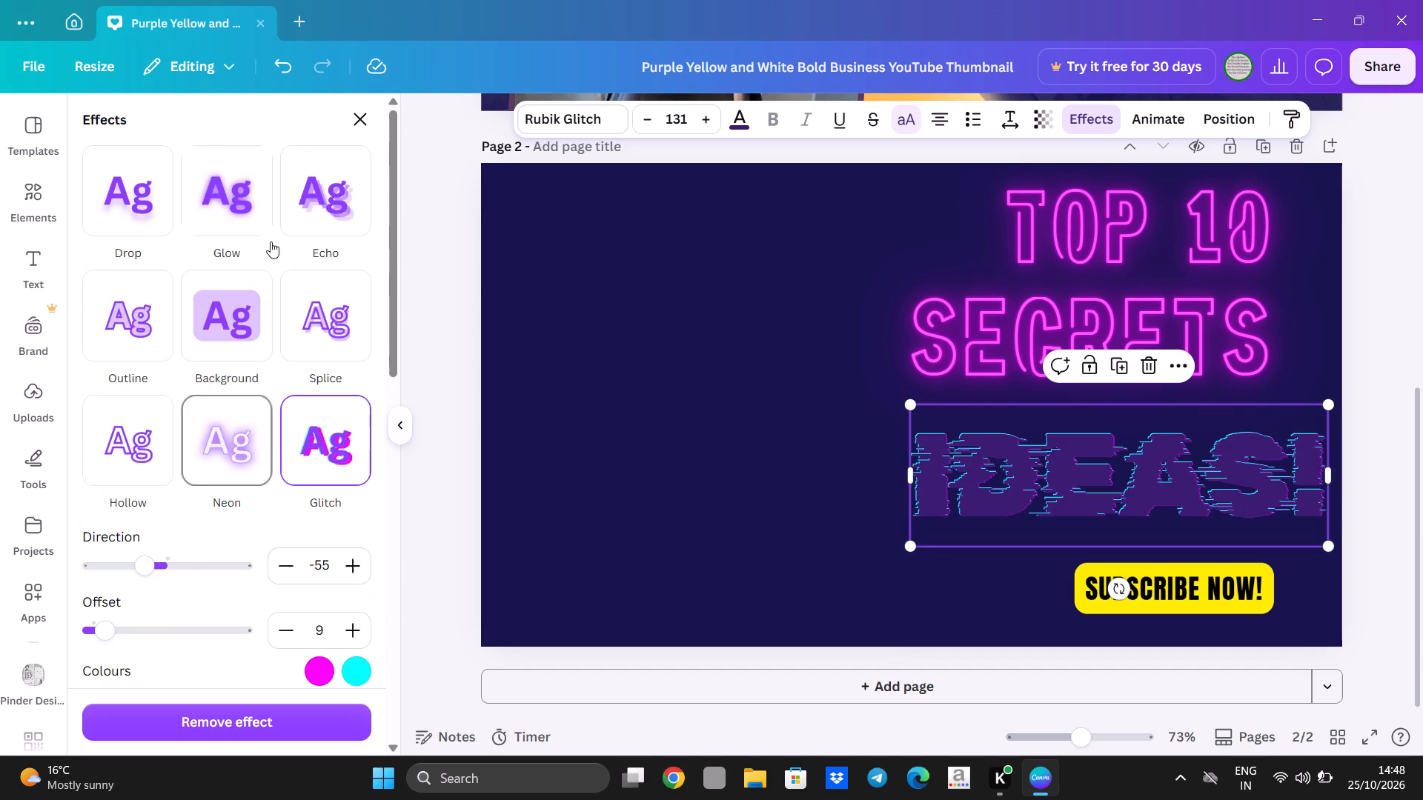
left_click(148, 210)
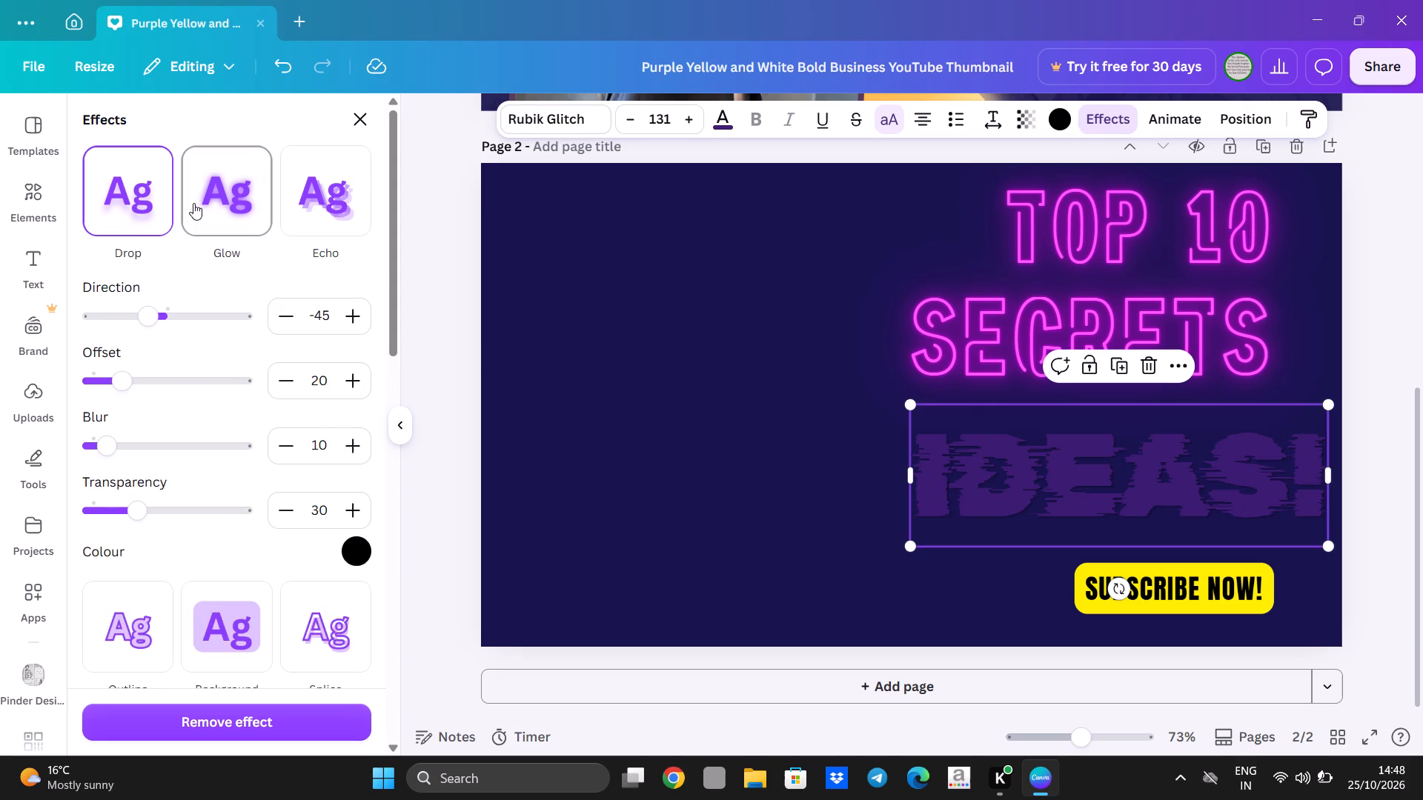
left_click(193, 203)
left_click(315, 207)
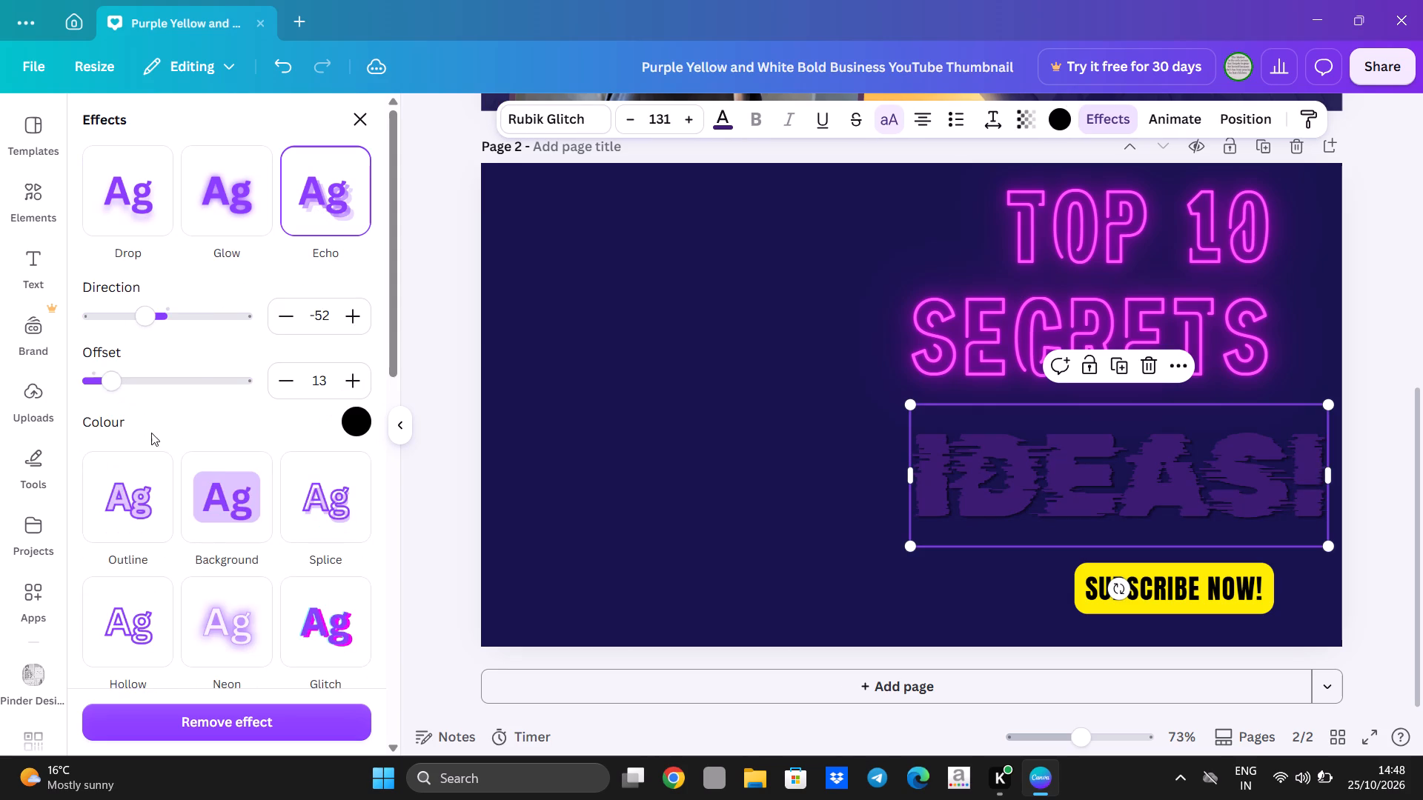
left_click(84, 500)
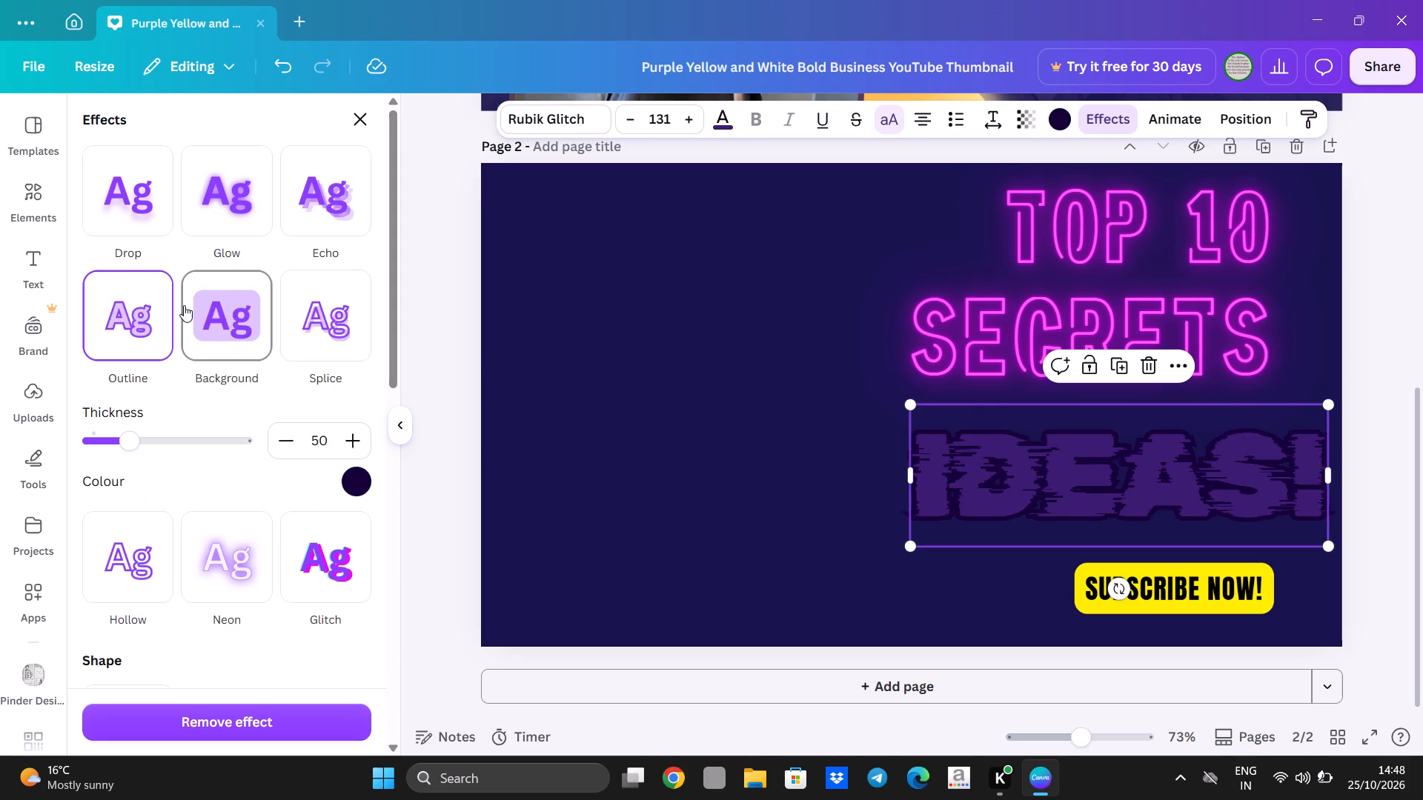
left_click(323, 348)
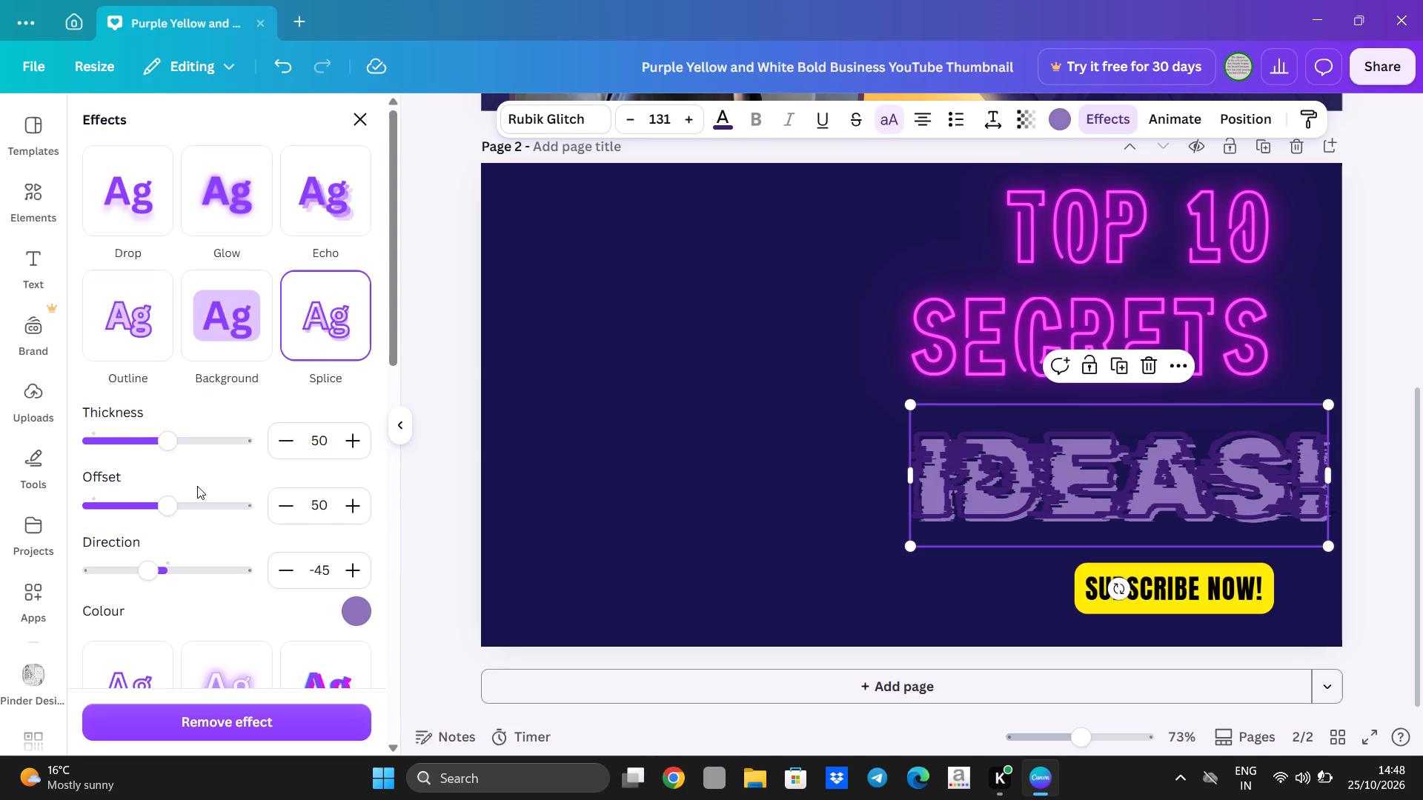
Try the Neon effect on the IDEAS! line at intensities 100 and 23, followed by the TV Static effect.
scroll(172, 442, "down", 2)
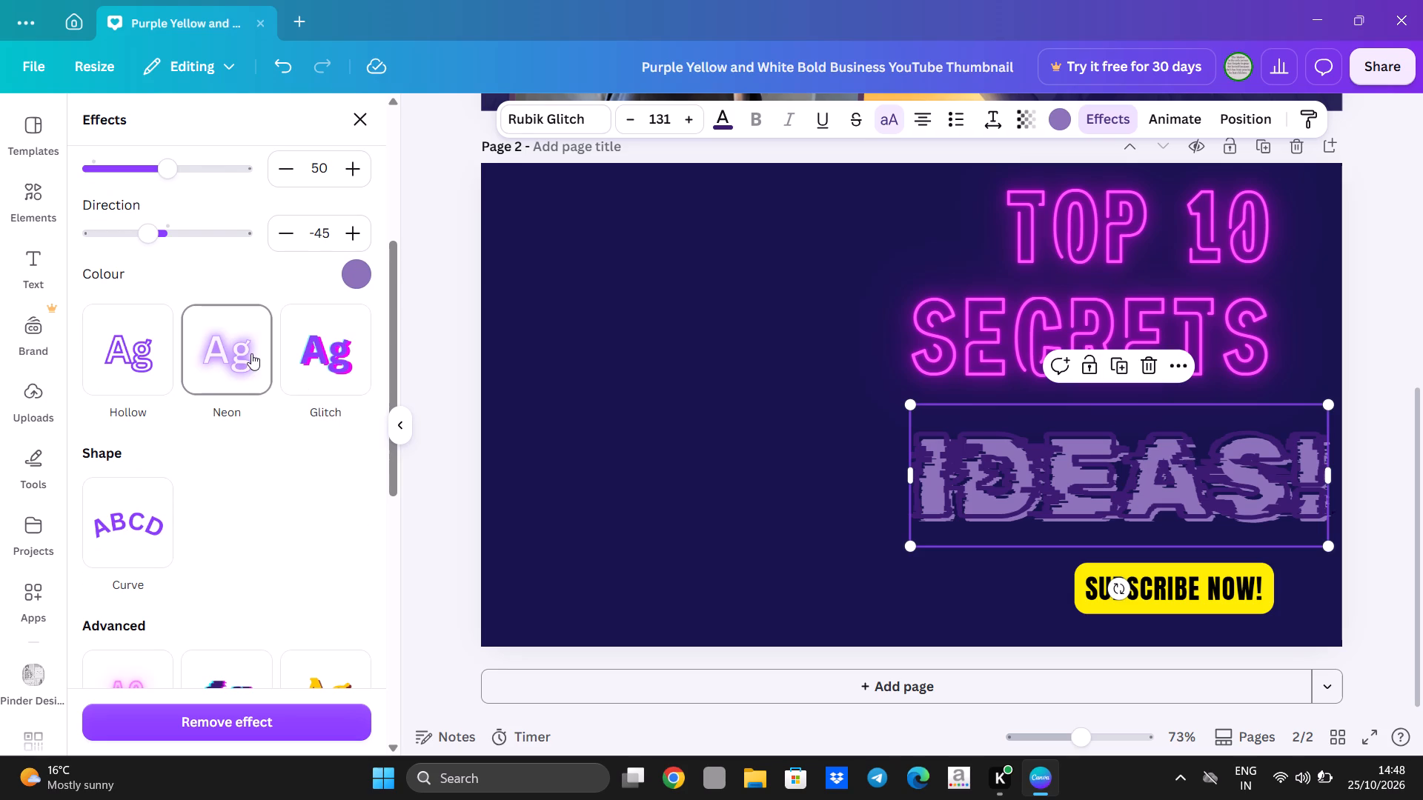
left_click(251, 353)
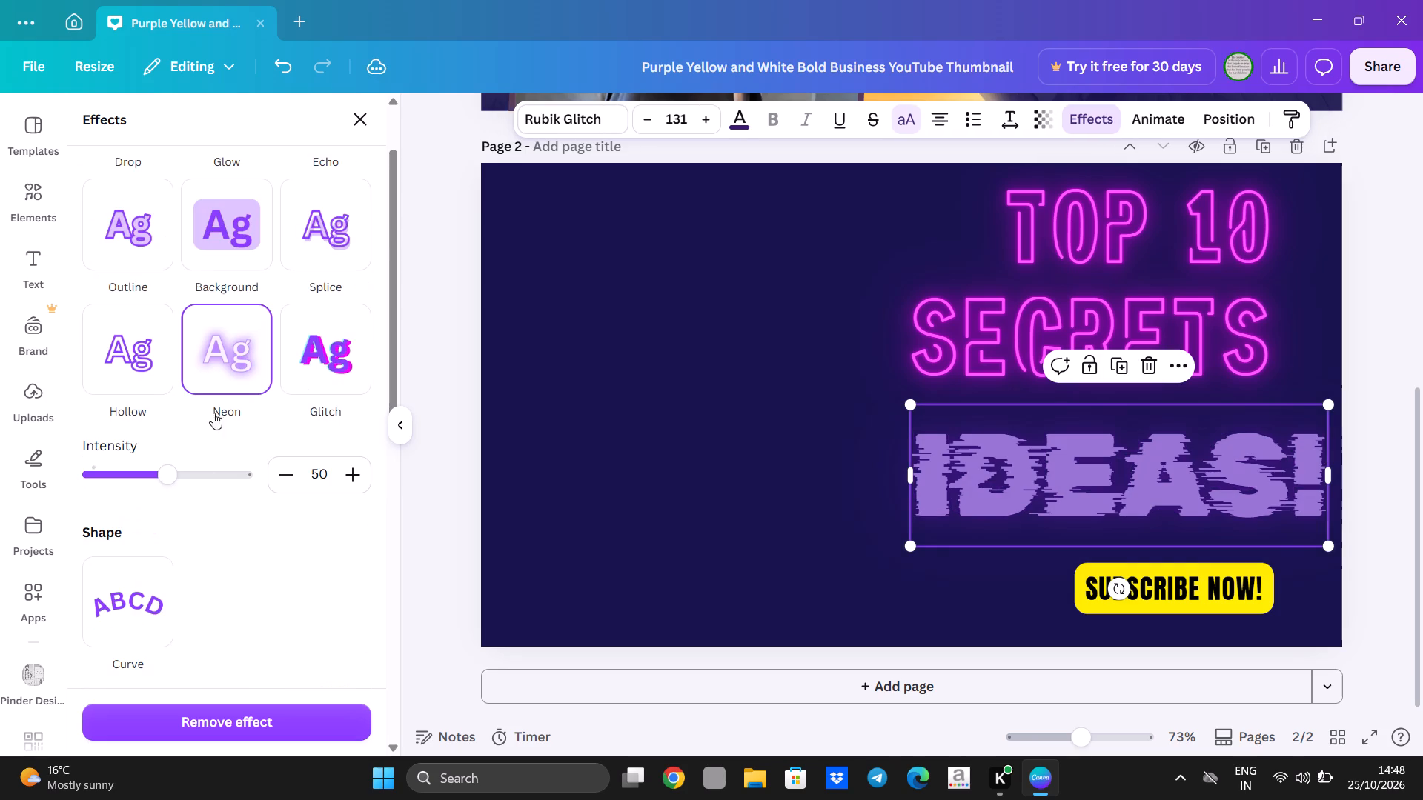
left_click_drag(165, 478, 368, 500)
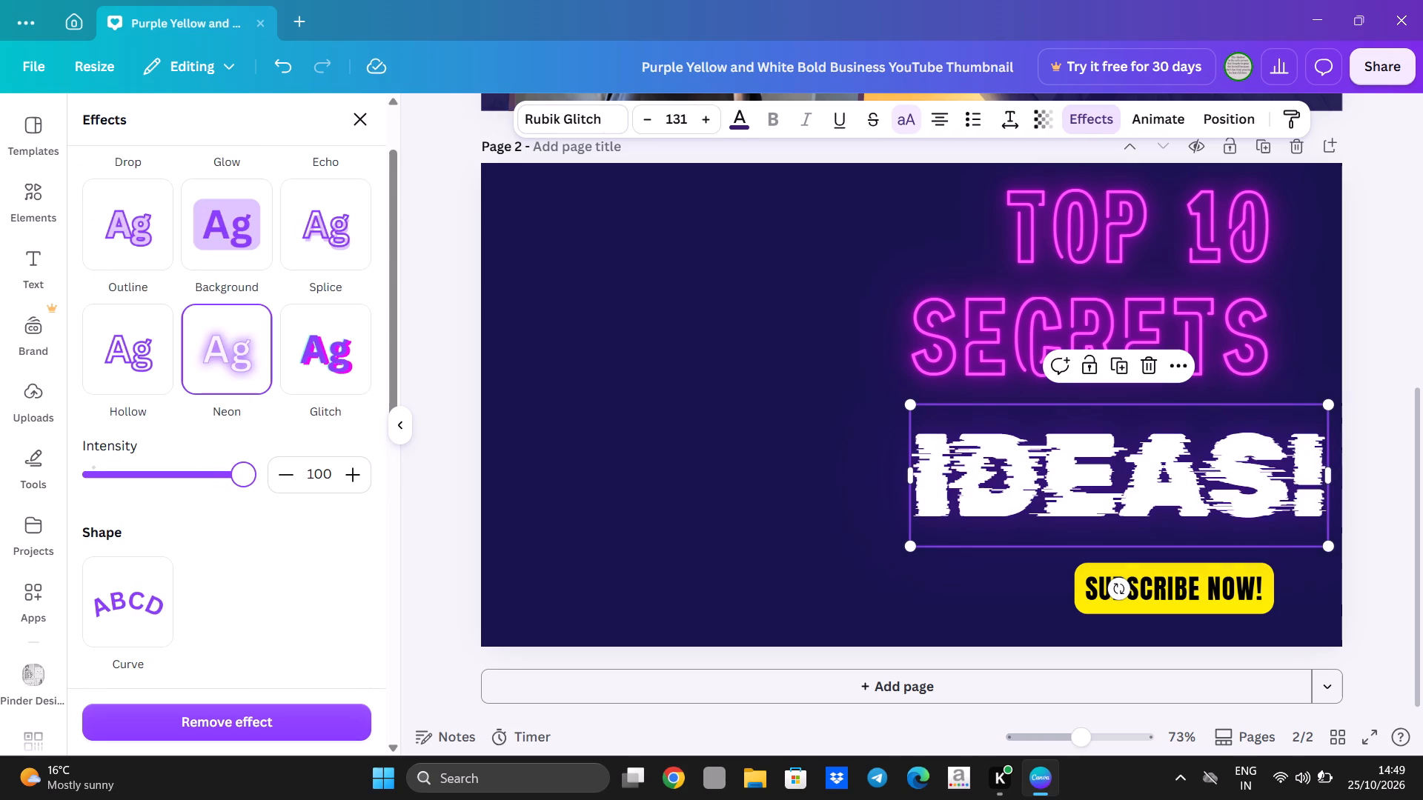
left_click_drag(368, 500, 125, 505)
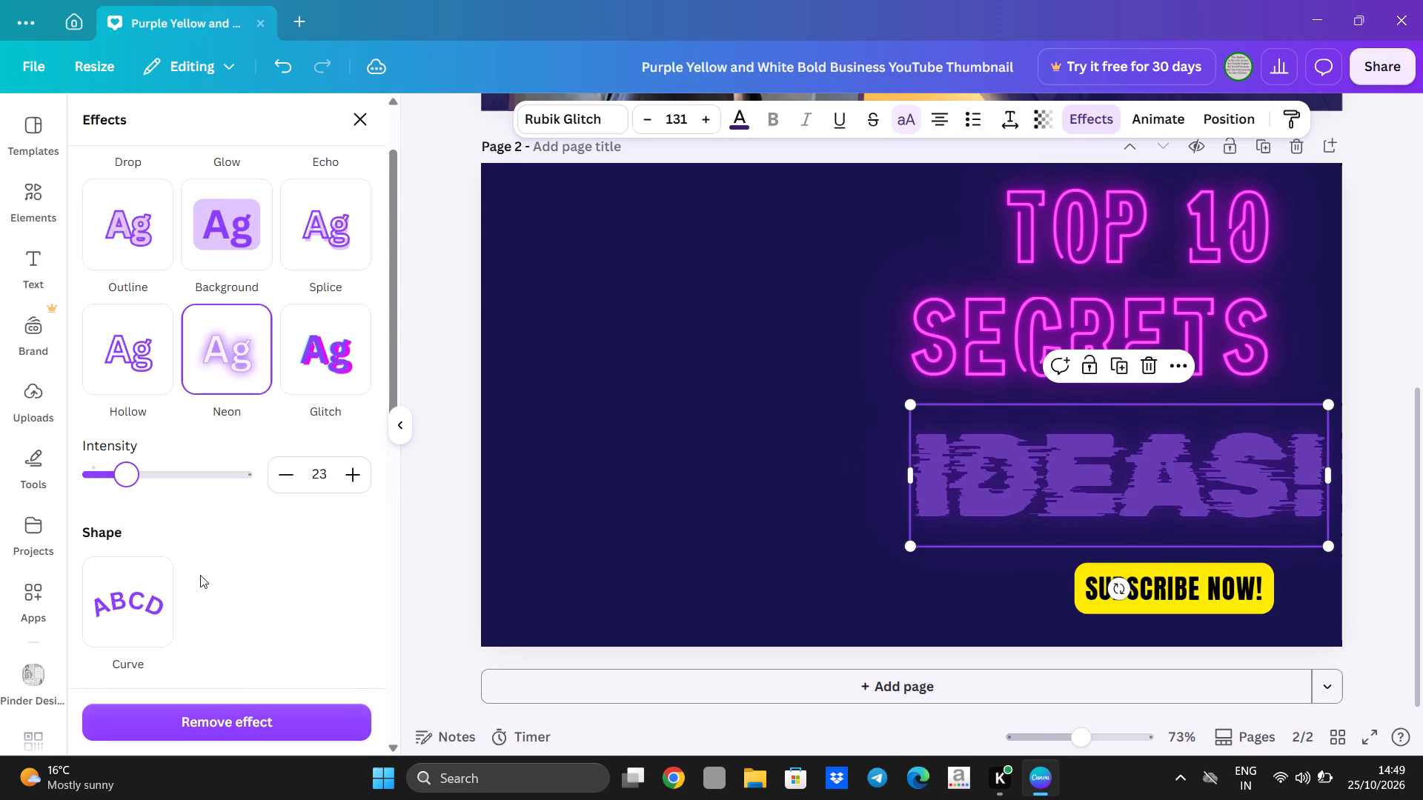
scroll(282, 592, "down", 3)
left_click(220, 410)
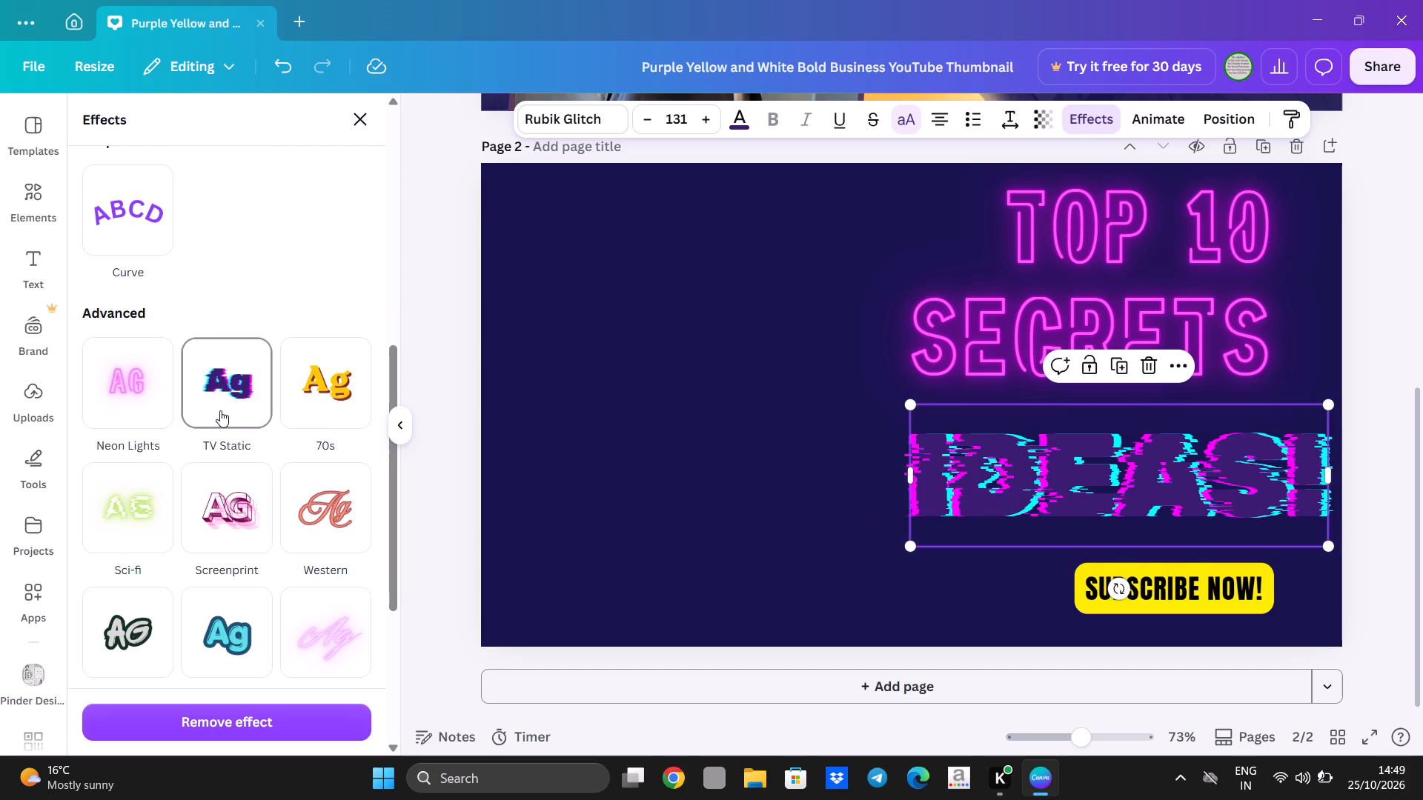
Reapply the Neon Lights text effect to the IDEAS! line.
left_click(127, 392)
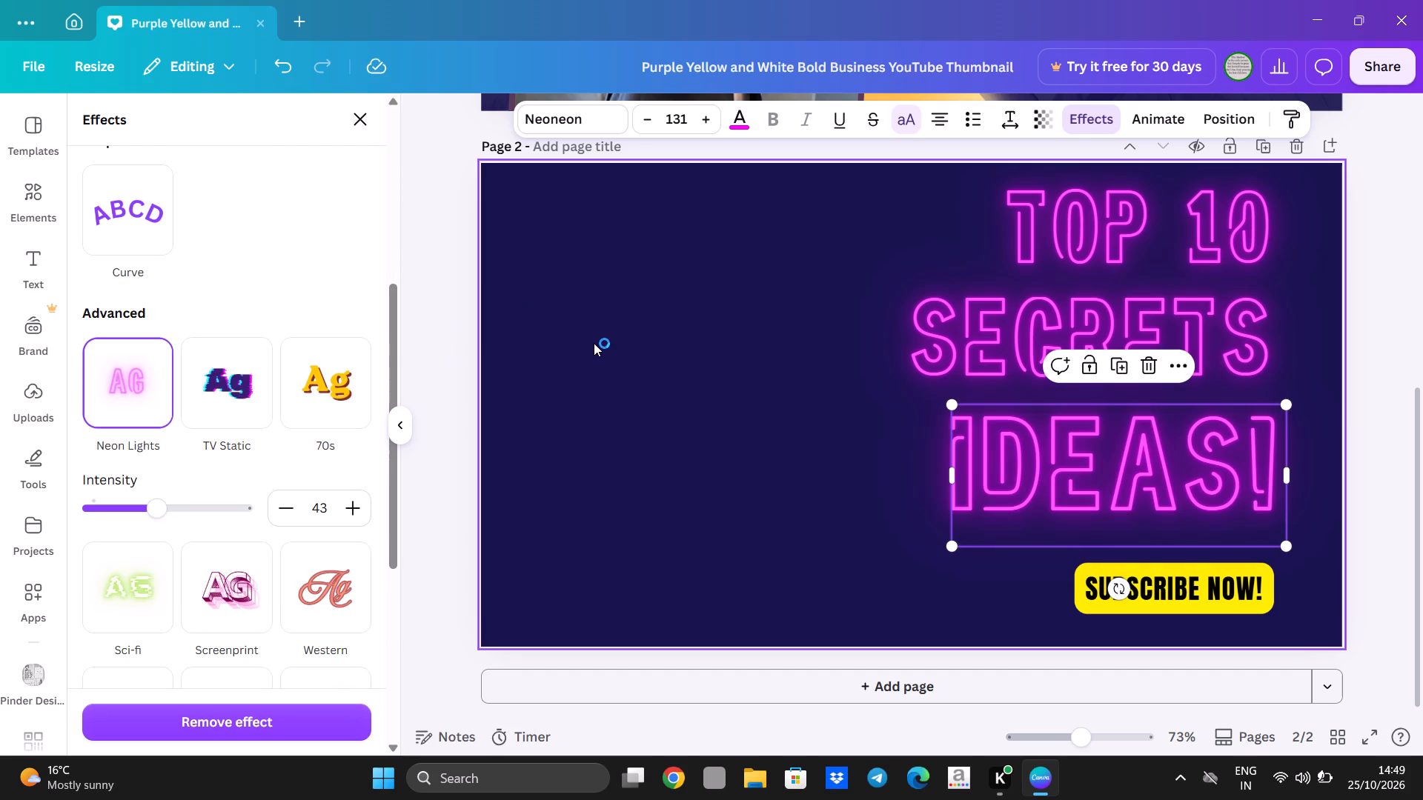
left_click(594, 344)
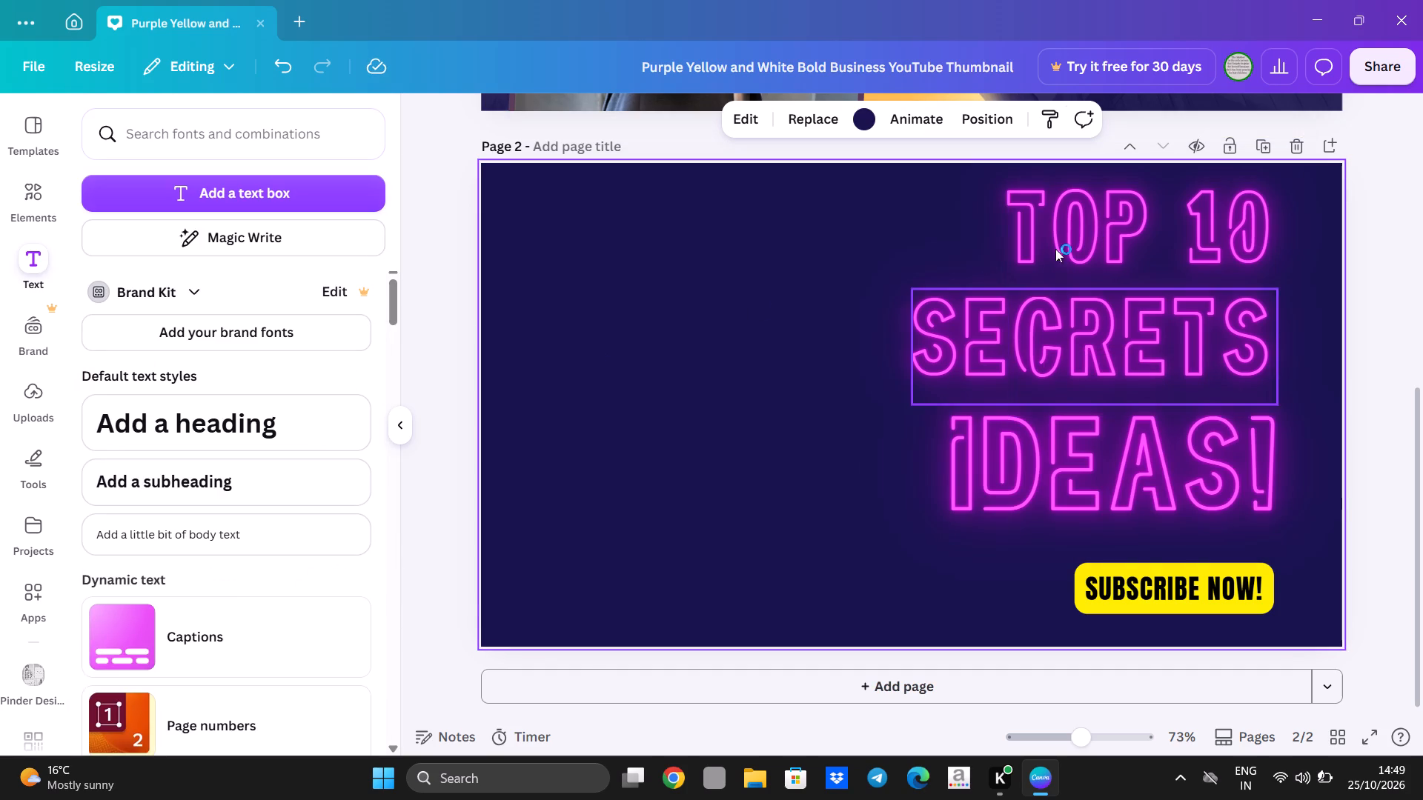
Apply the Curve shape effect to the TOP 10 line in its original place and set the curve to 64.
left_click_drag(1073, 210, 555, 96)
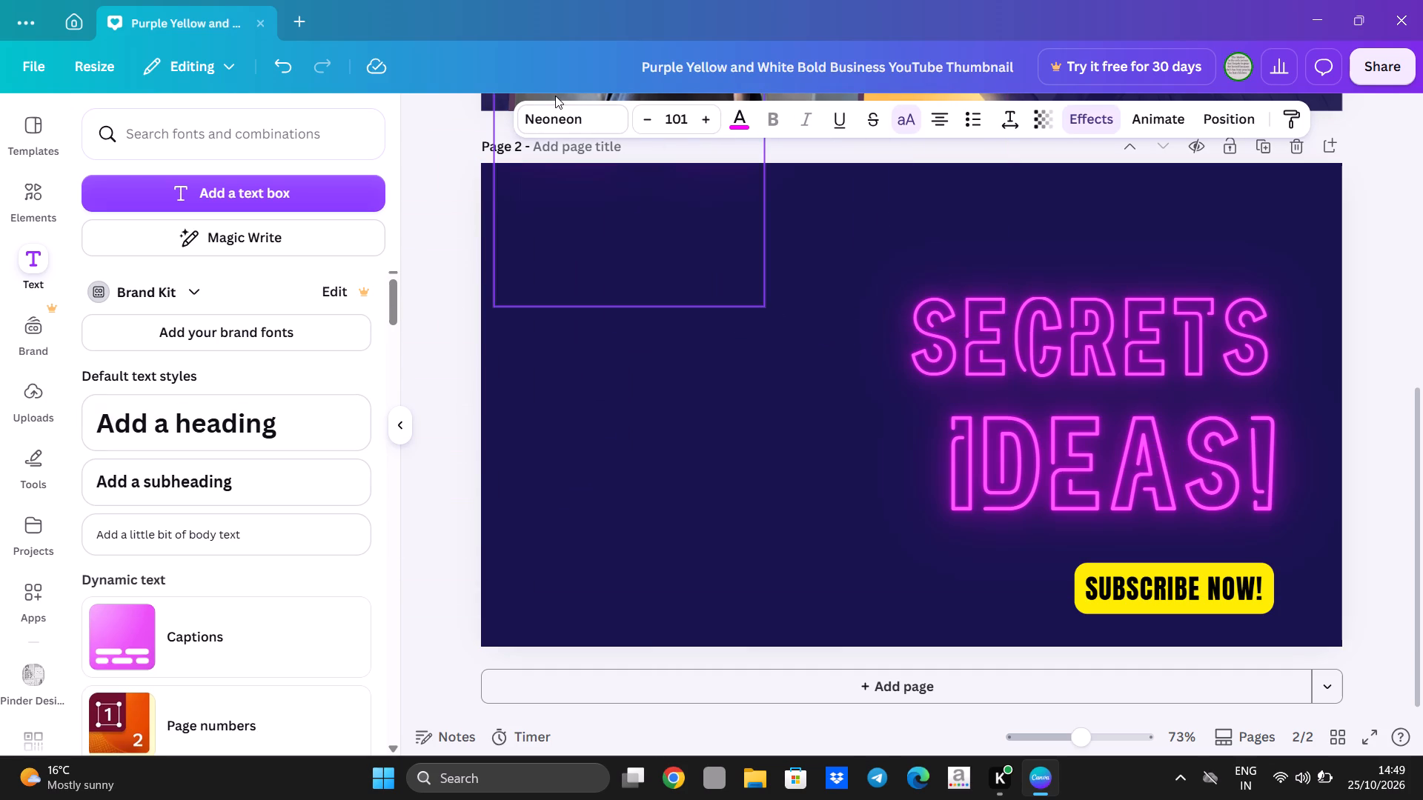
left_click(271, 64)
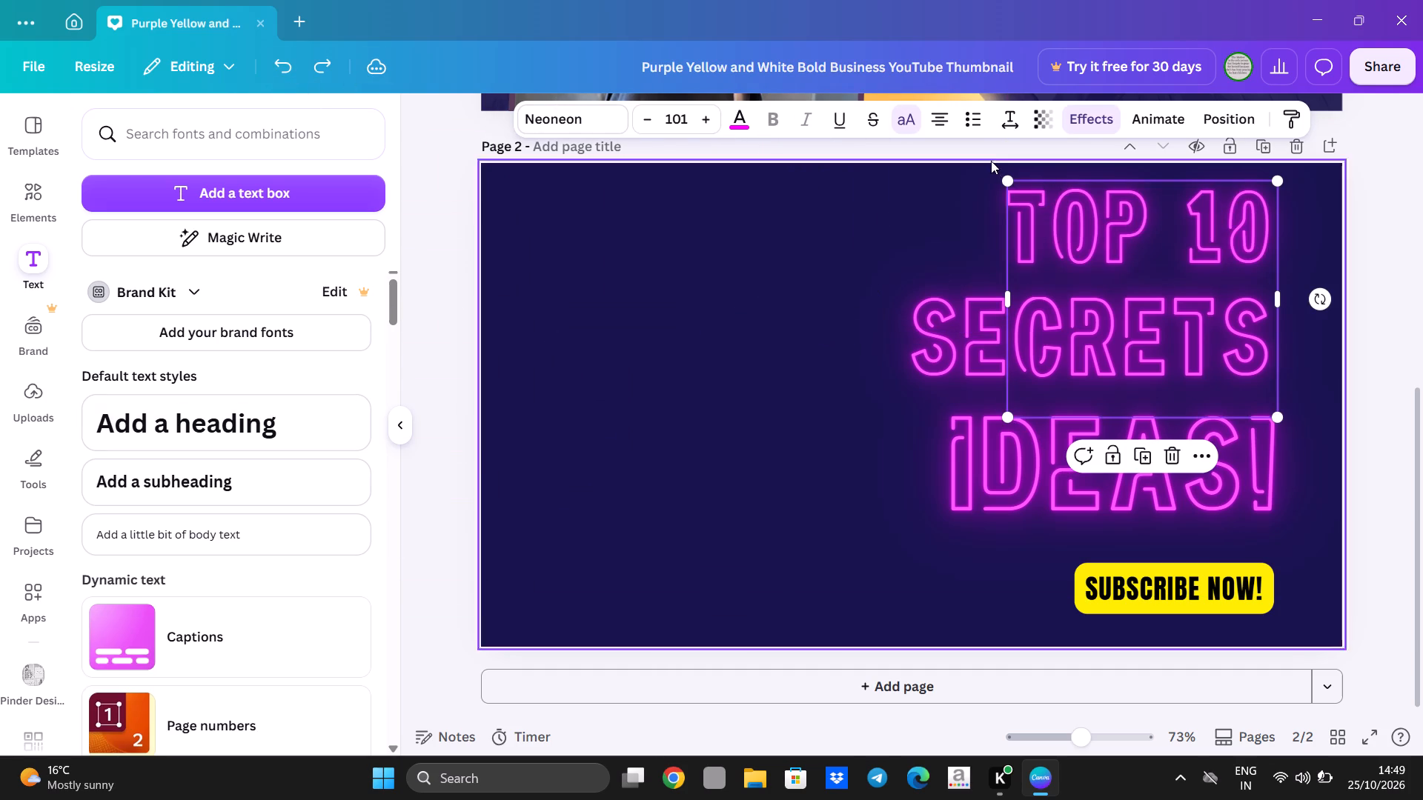
left_click(1069, 123)
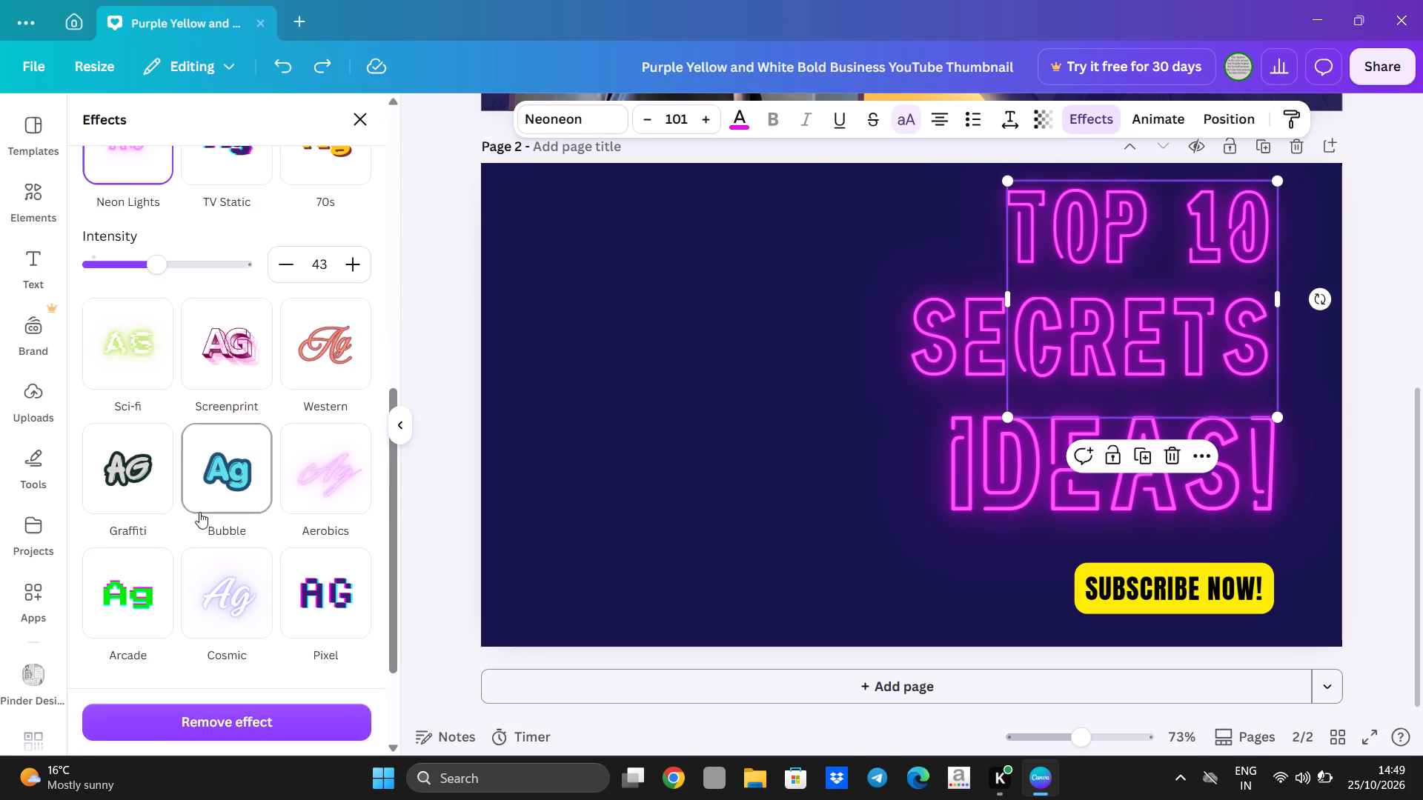
scroll(223, 376, "up", 3)
left_click(136, 297)
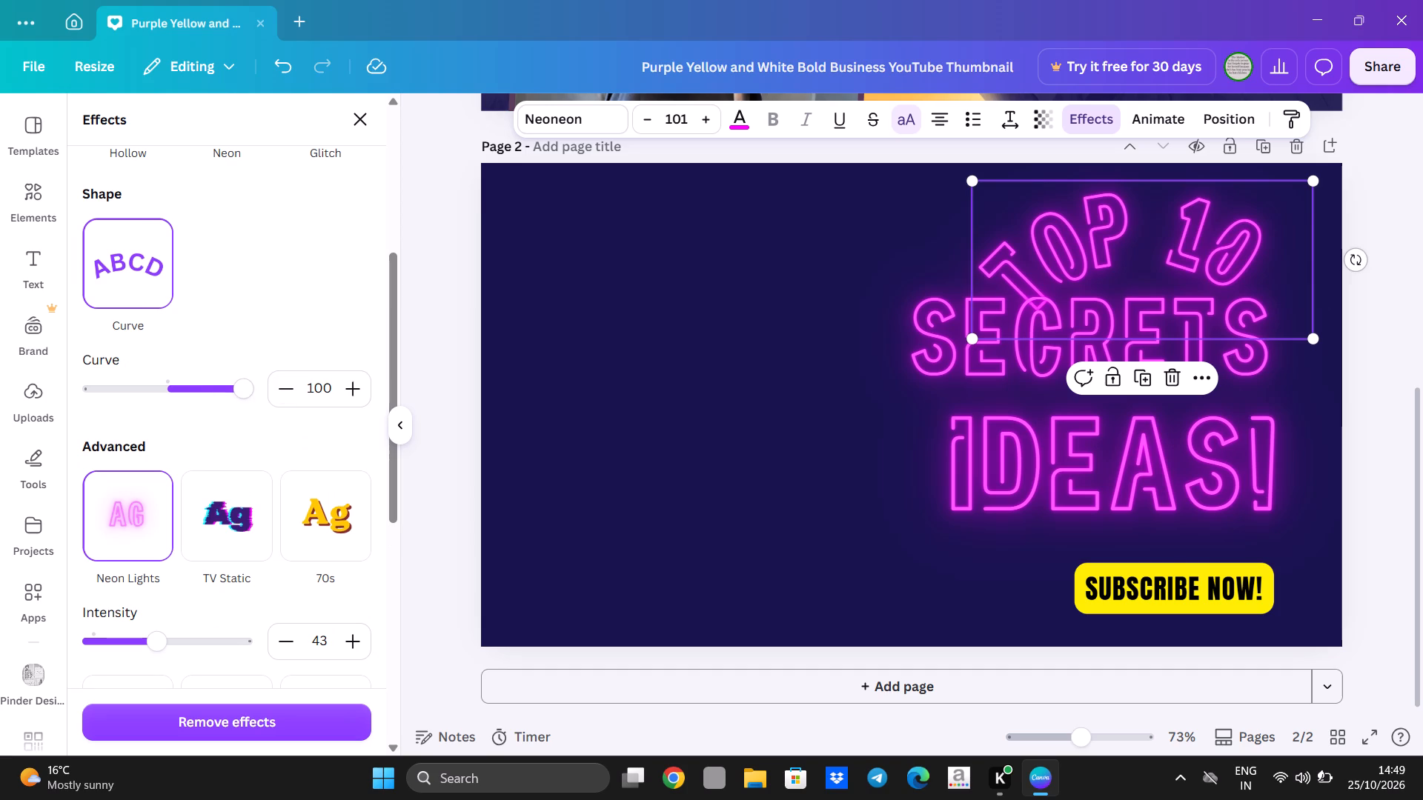
left_click_drag(245, 390, 242, 378)
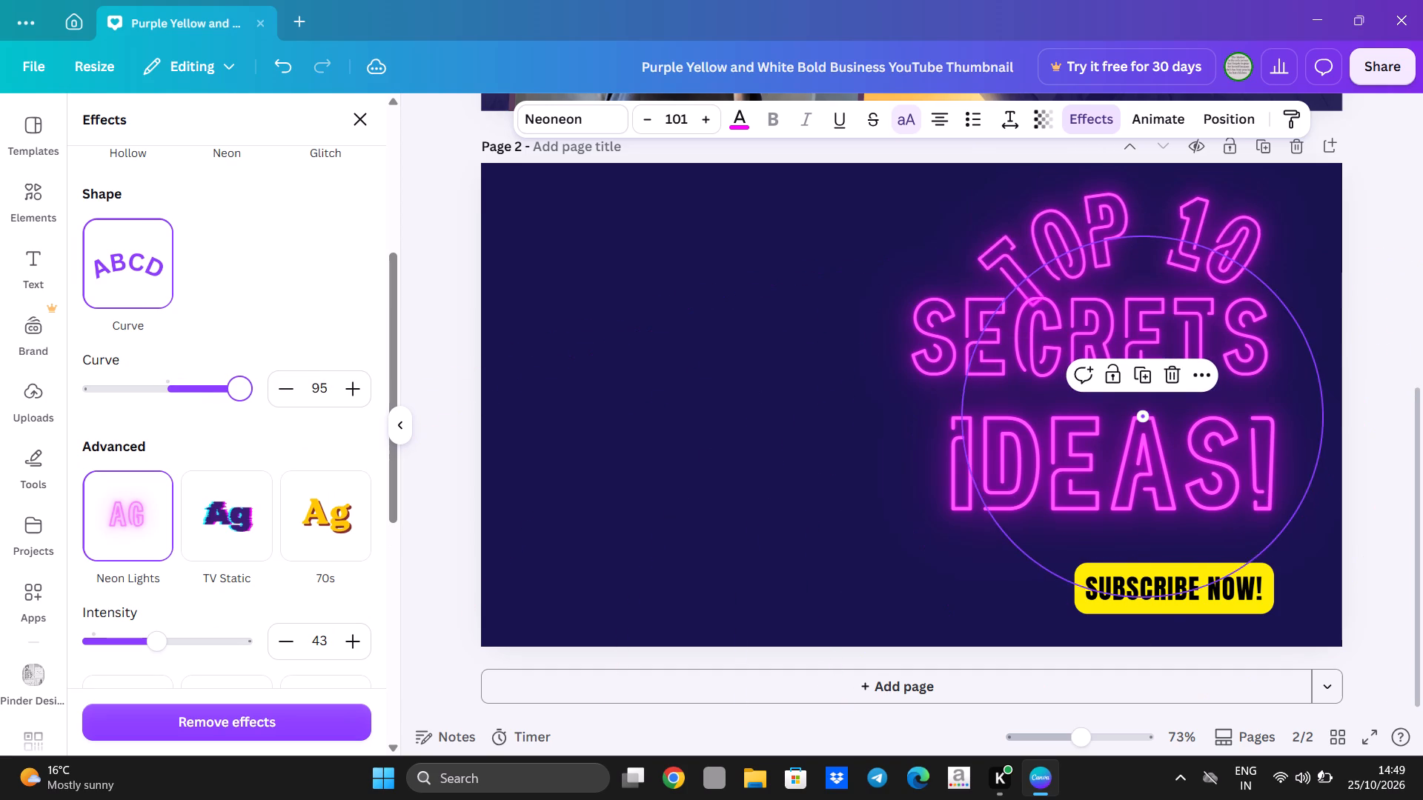
left_click_drag(242, 378, 217, 378)
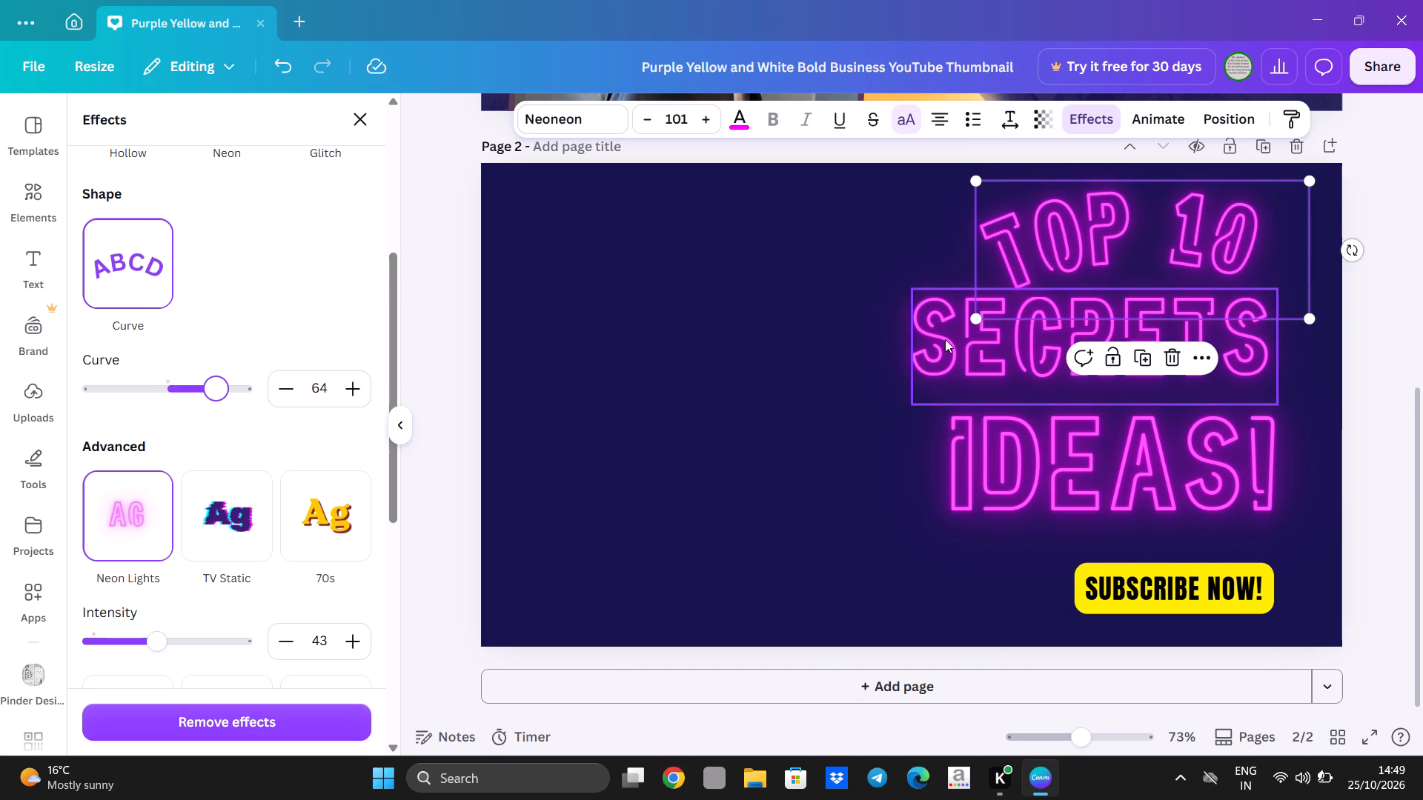
Shift the SECRETS line slightly down and to the right beneath TOP 10 and curve it with a value of 62.
left_click_drag(945, 339, 987, 351)
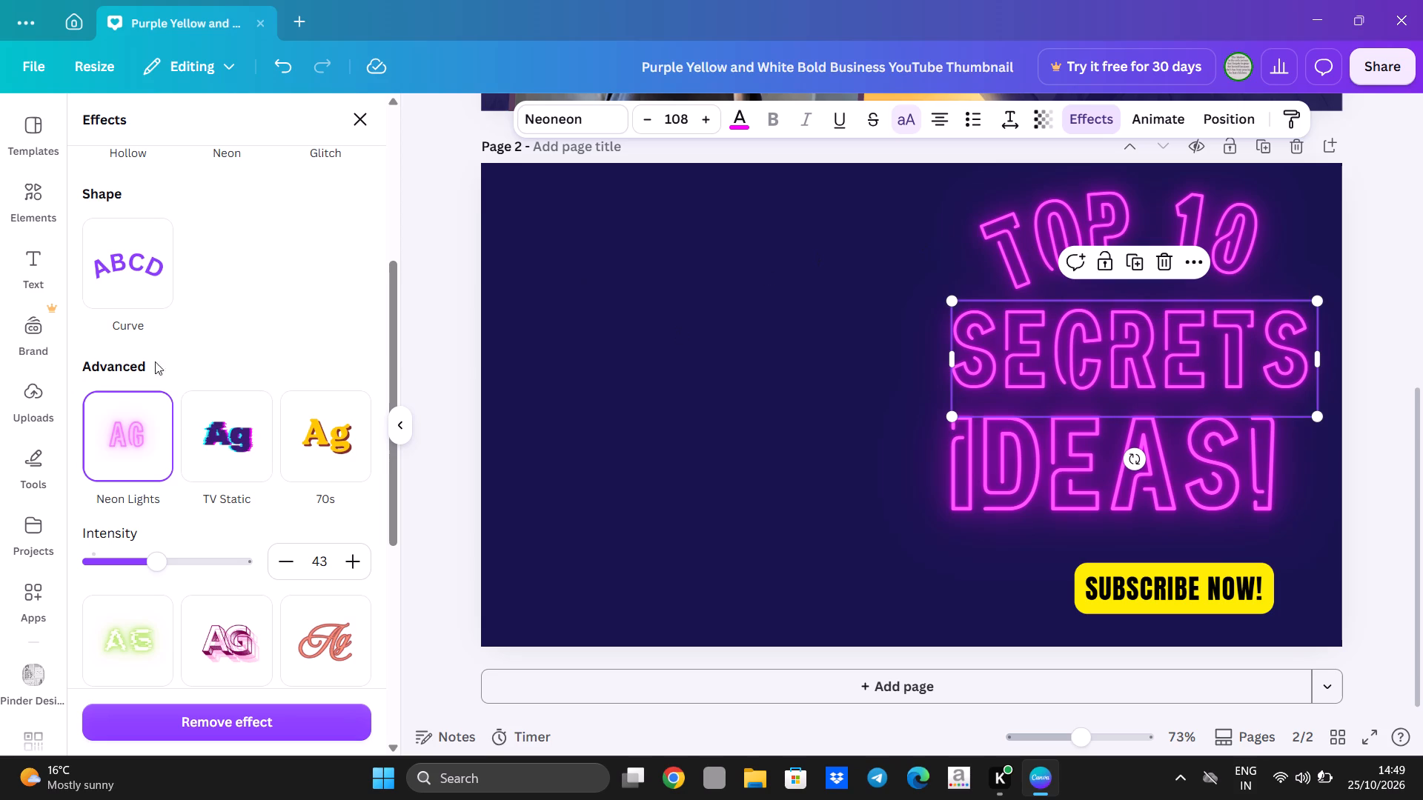
left_click(139, 287)
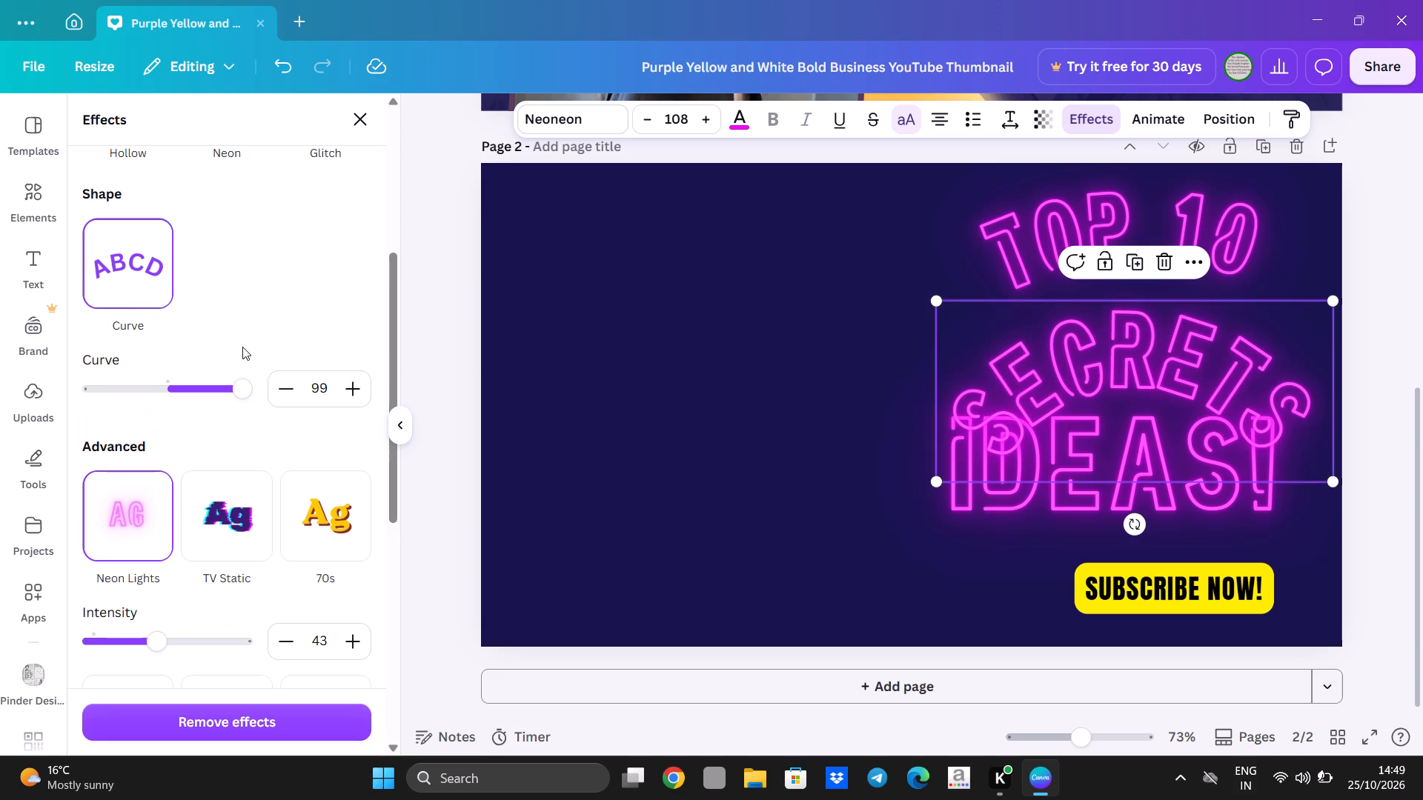
left_click_drag(241, 396, 183, 406)
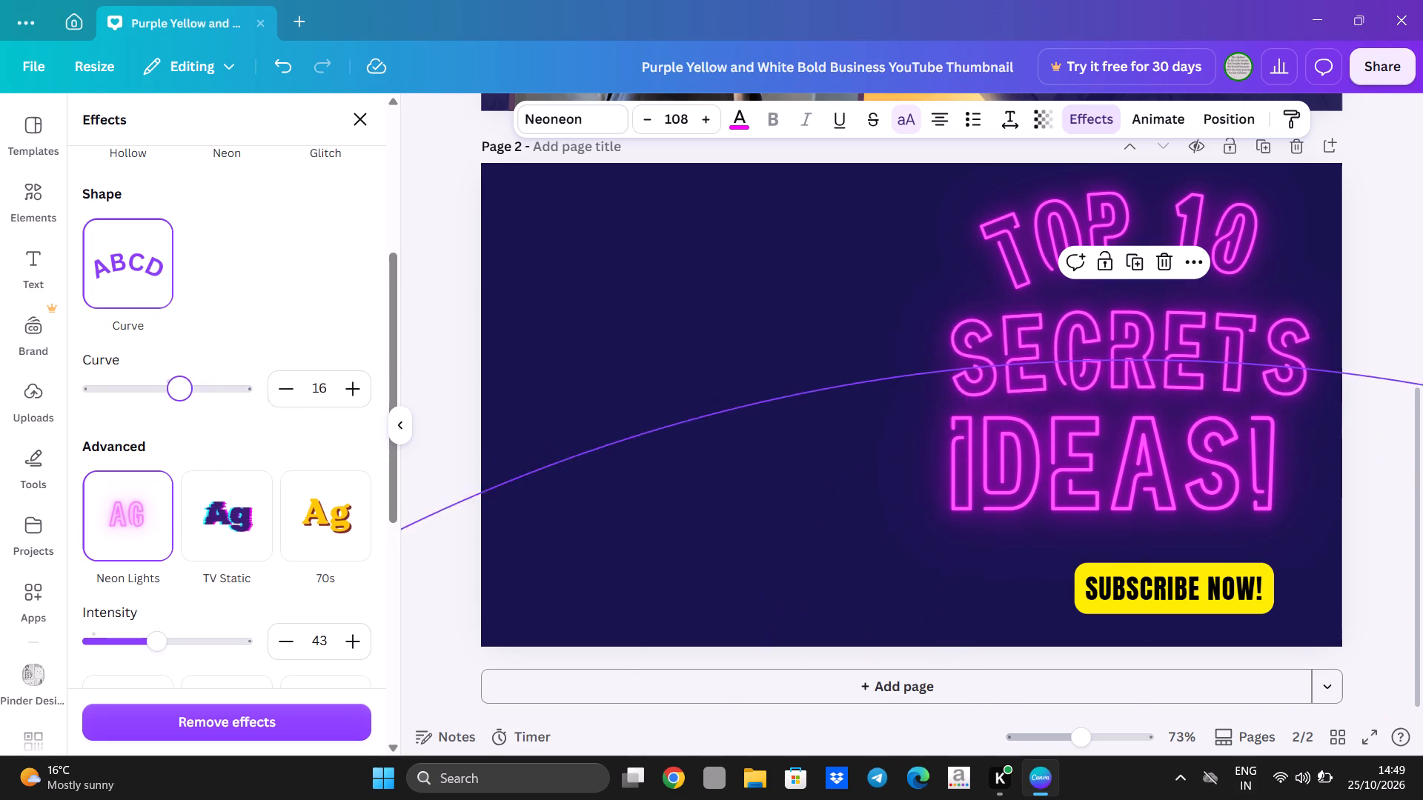
left_click_drag(183, 406, 216, 408)
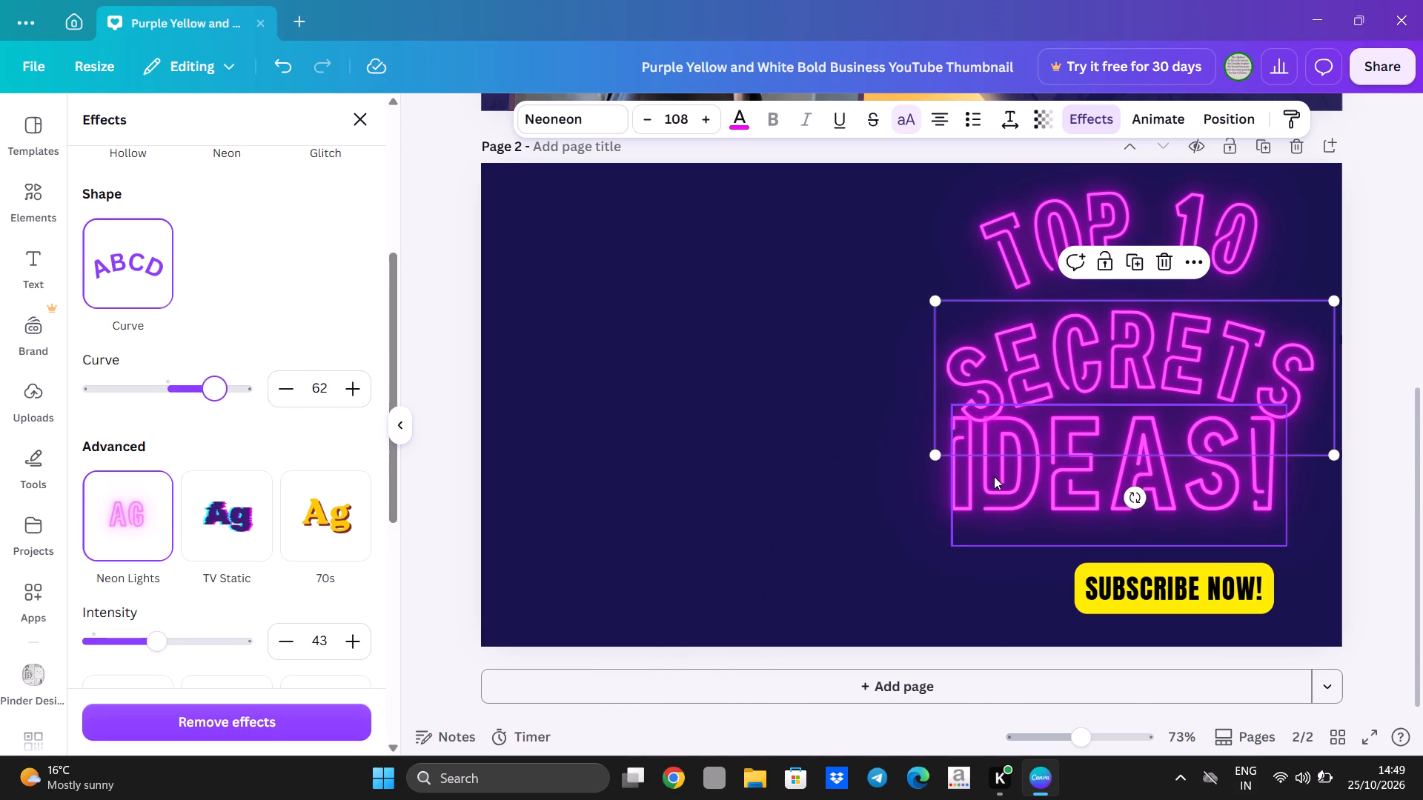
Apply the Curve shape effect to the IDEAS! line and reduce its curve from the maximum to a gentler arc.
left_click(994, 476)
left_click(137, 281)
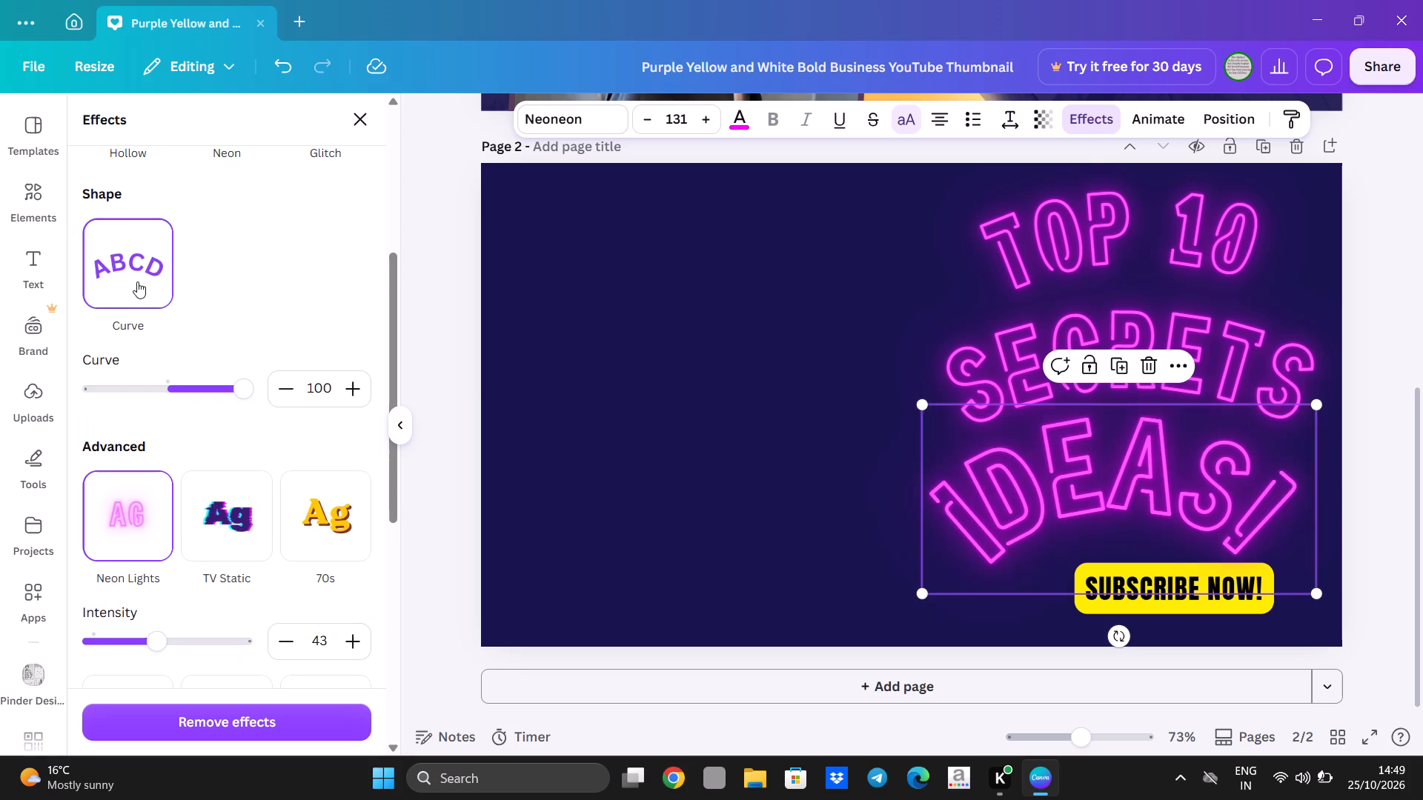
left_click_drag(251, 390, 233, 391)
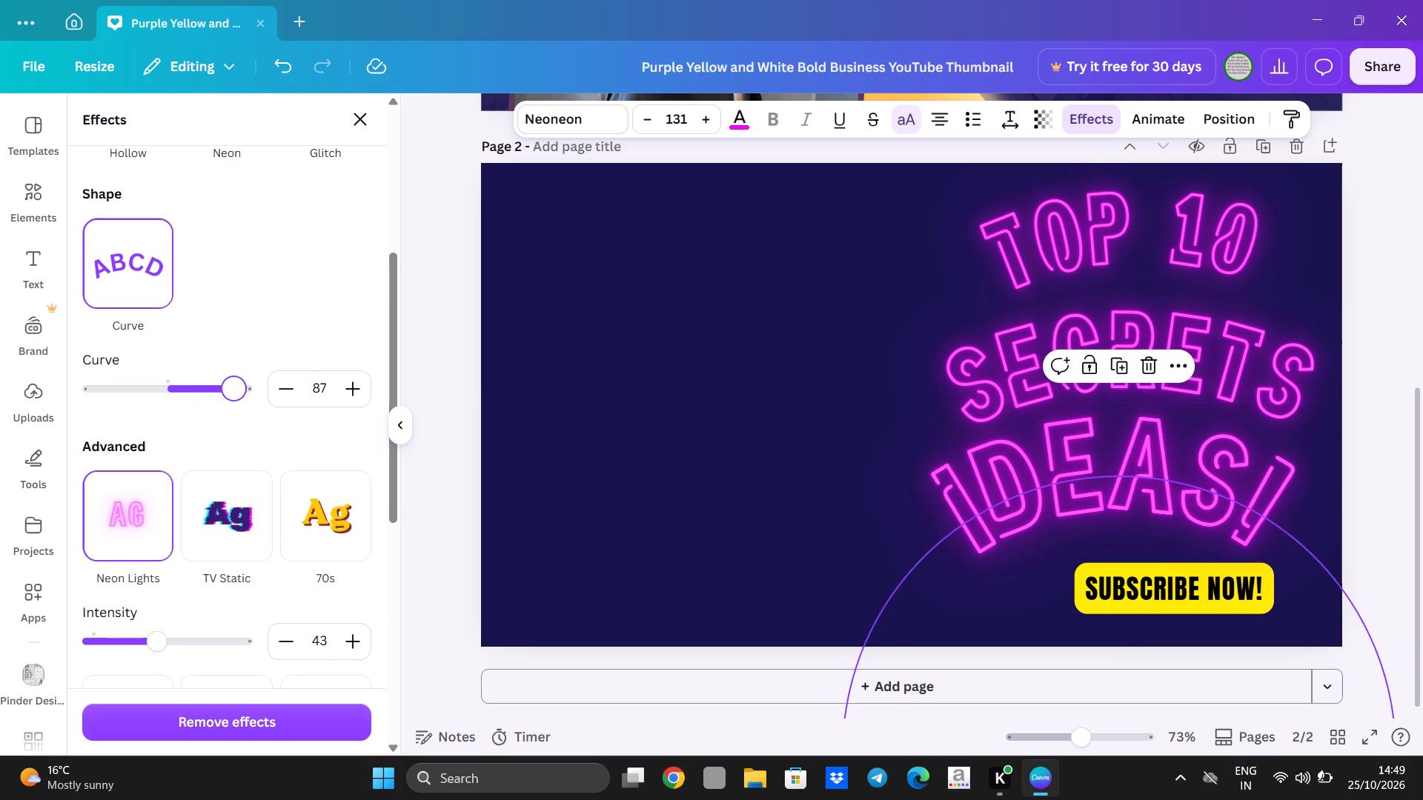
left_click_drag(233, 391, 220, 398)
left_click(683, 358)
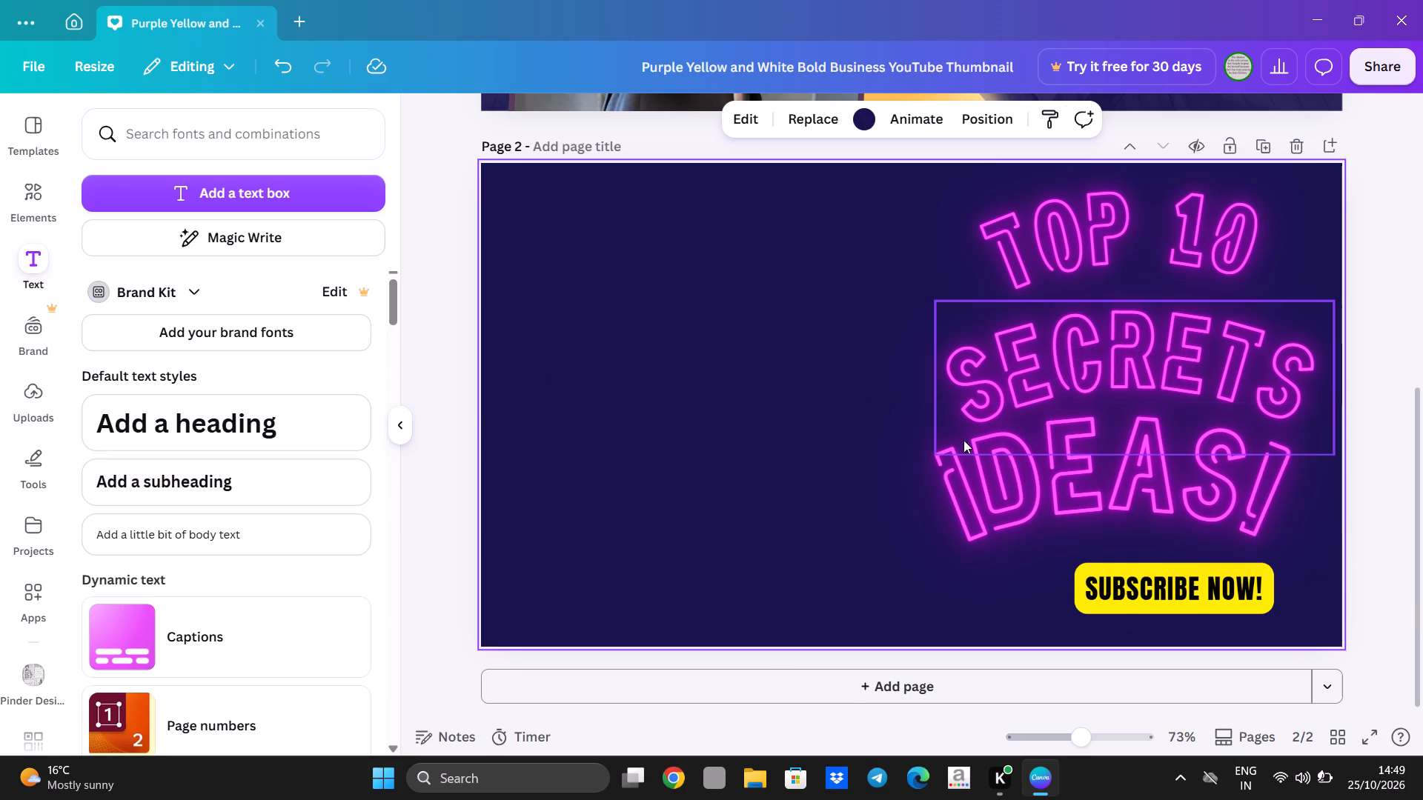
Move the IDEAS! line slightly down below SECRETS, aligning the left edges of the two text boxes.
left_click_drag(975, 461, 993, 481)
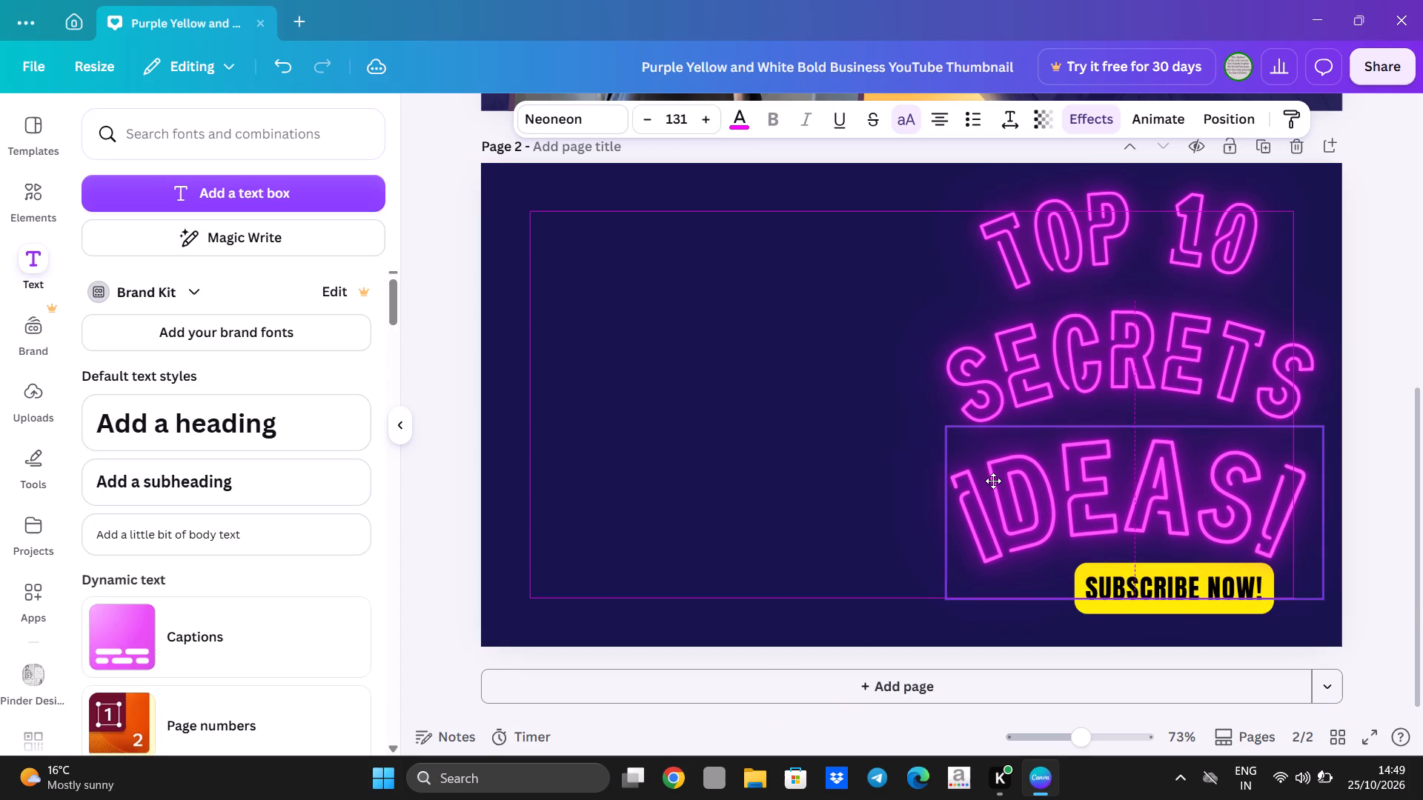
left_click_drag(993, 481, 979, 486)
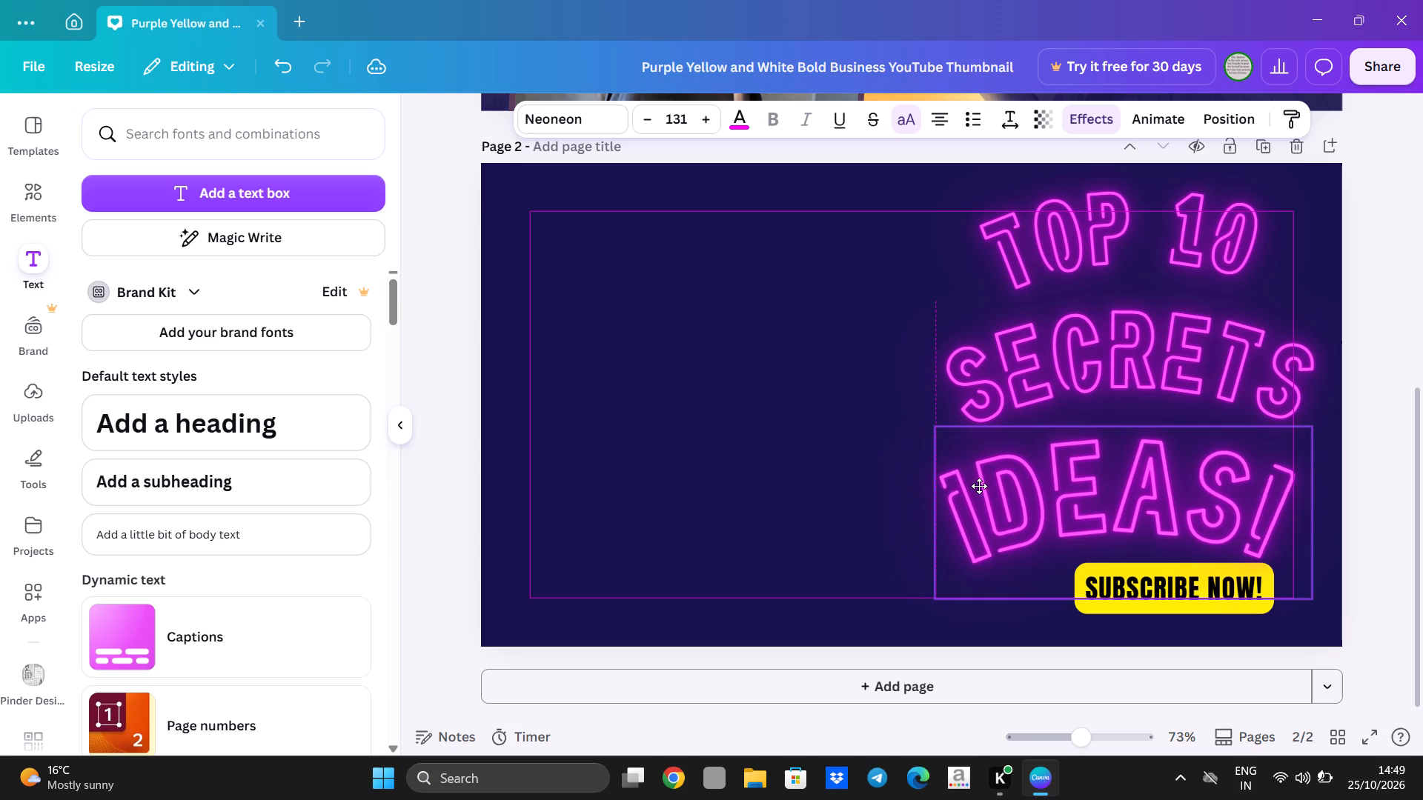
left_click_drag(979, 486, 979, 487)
Delete the IDEAS! line from page 2.
left_click(1153, 376)
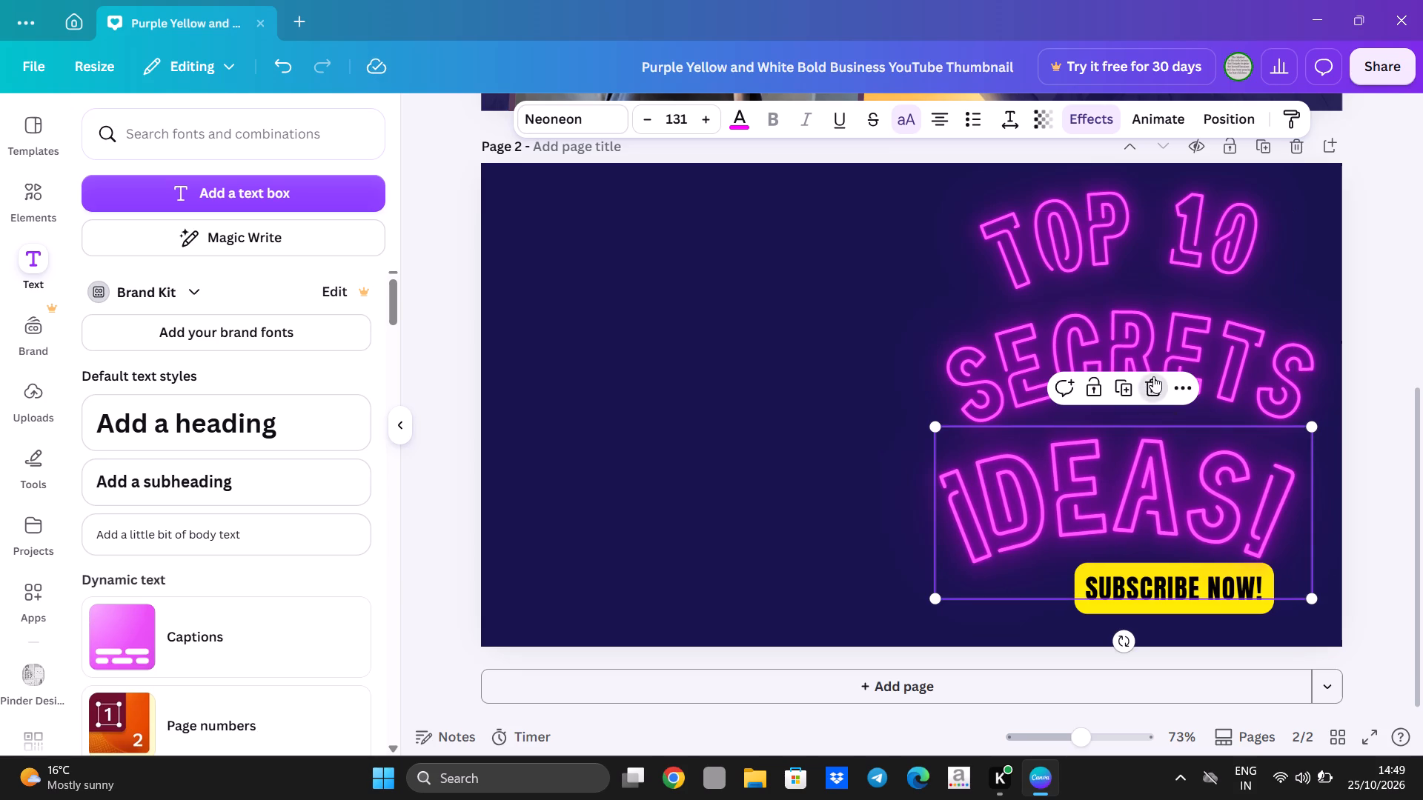
Move the SECRETS and TOP 10 lines down the page, keeping TOP 10 roughly centred above SECRETS.
left_click_drag(1118, 369, 1109, 436)
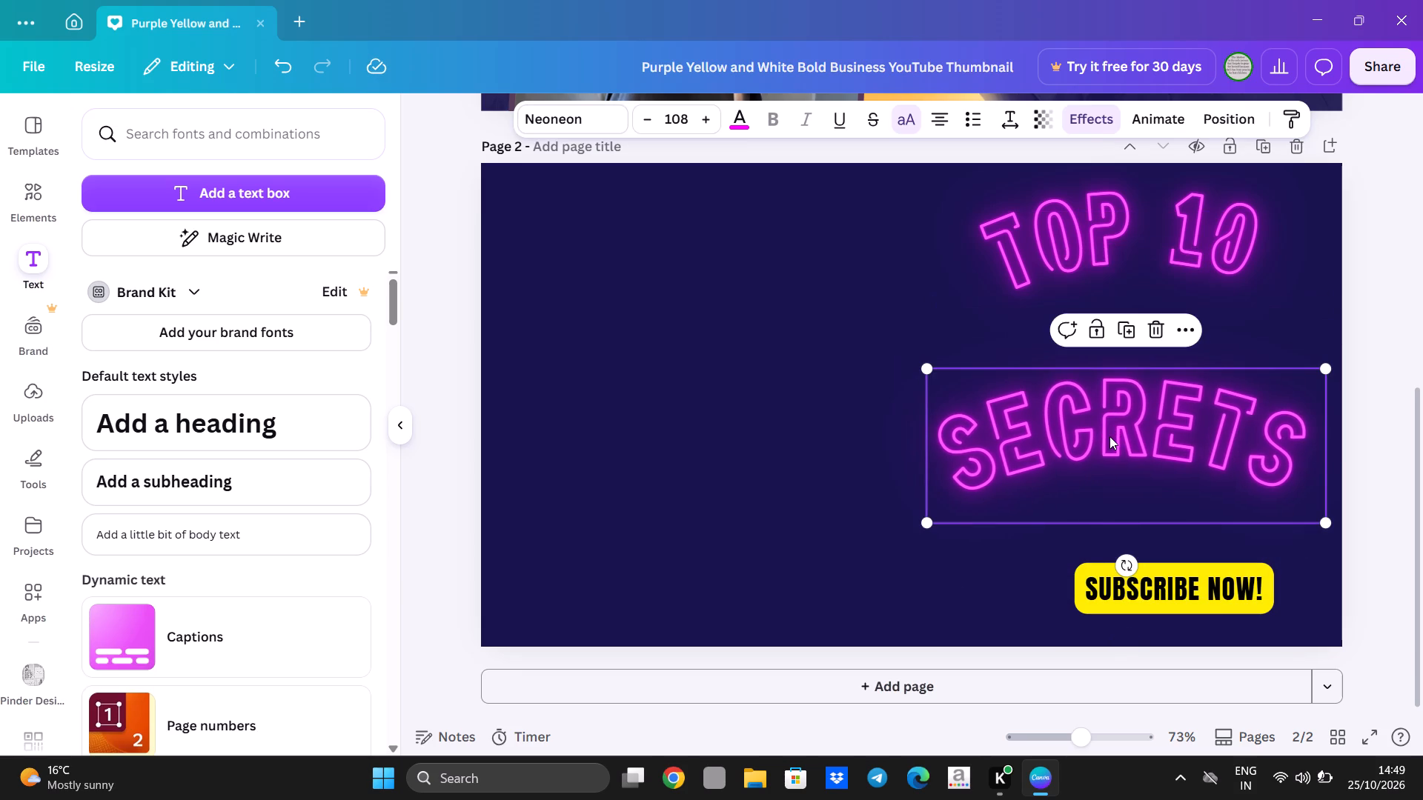
left_click_drag(1148, 268, 1140, 302)
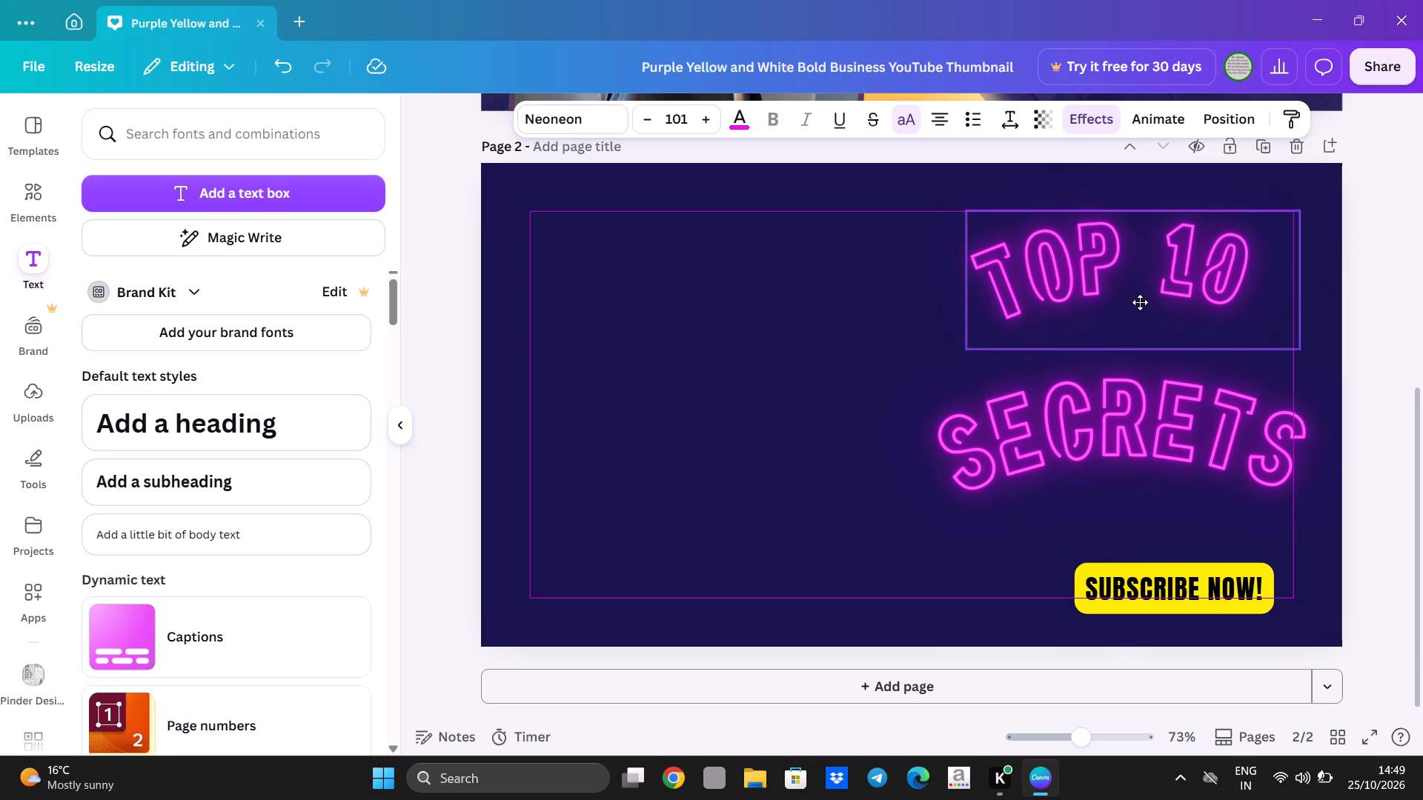
left_click_drag(1140, 302, 1129, 311)
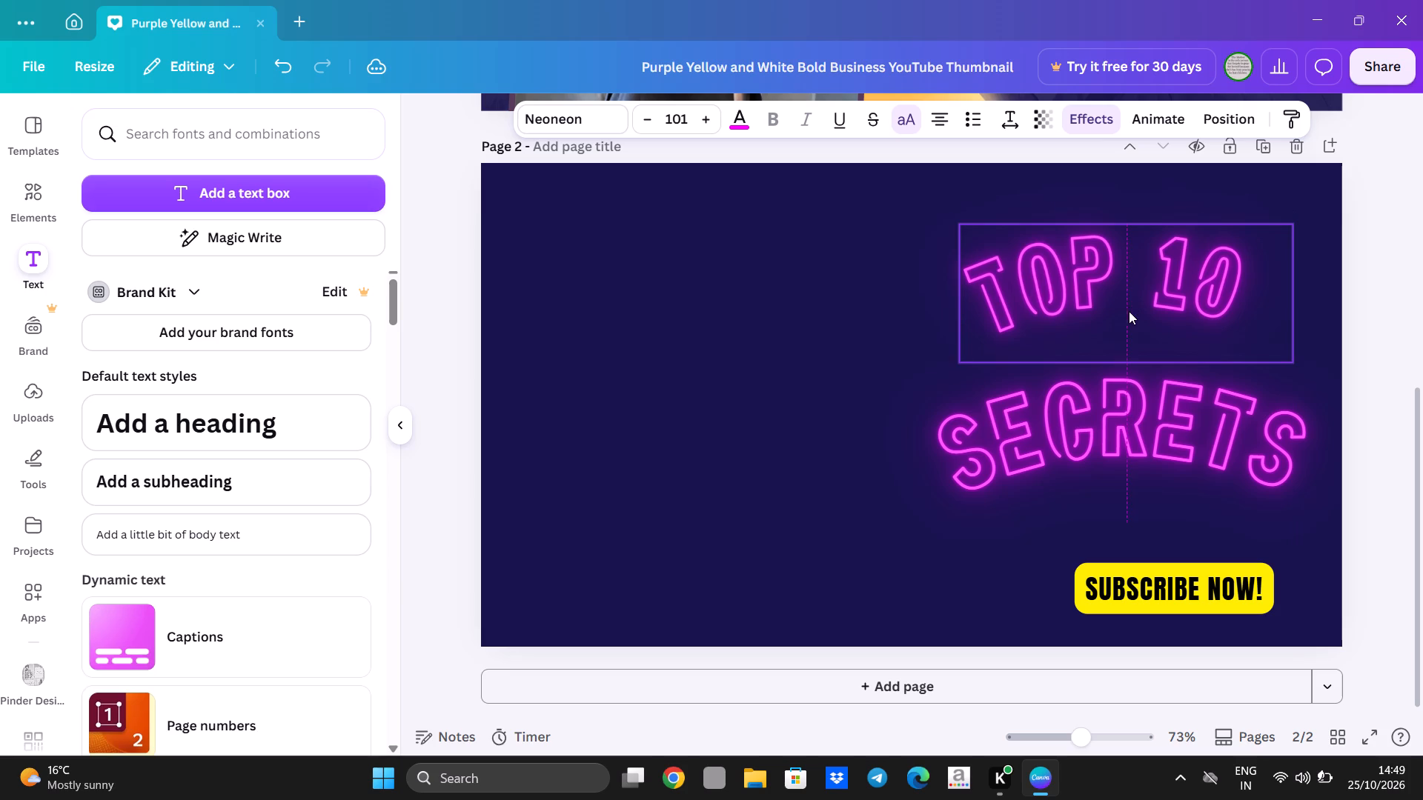
left_click(736, 305)
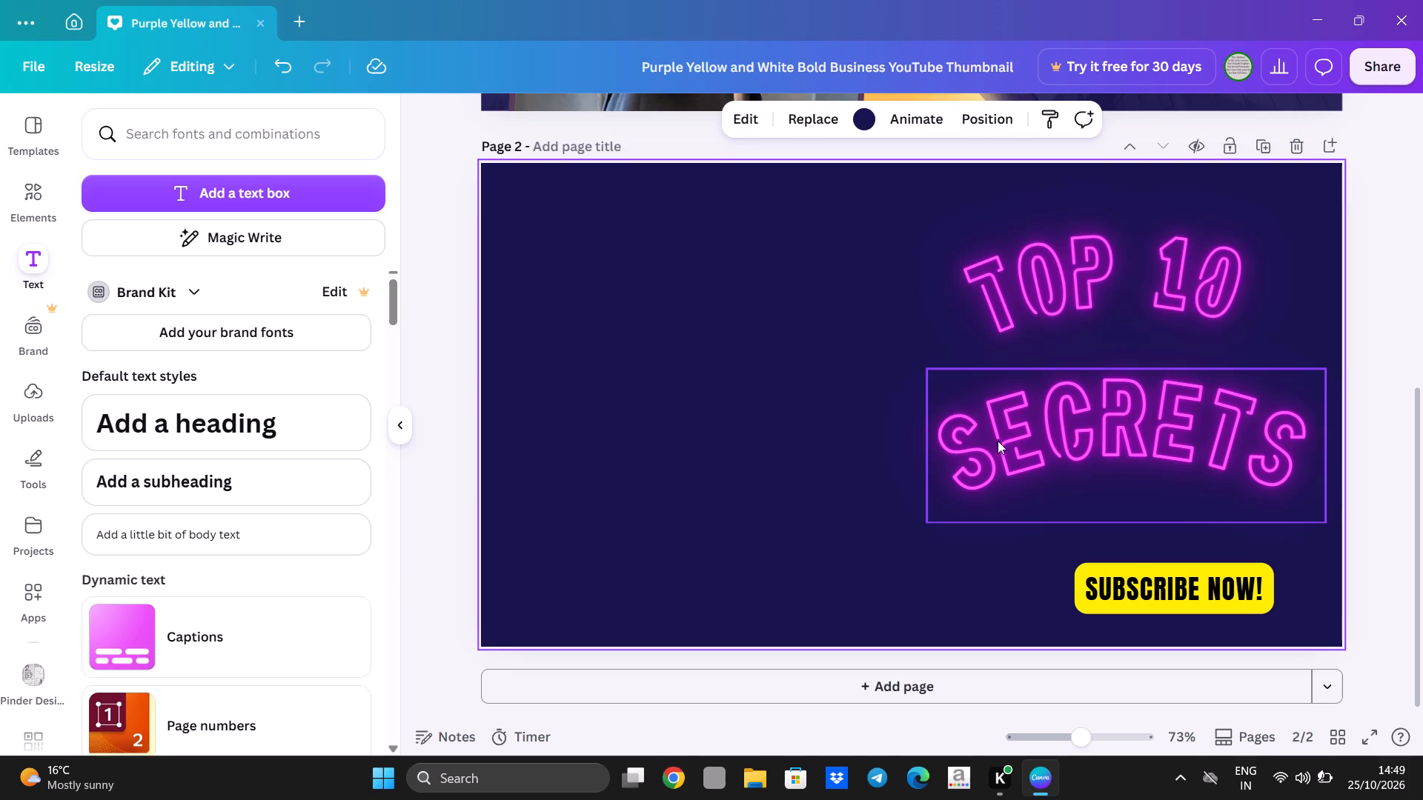
left_click_drag(992, 439, 974, 433)
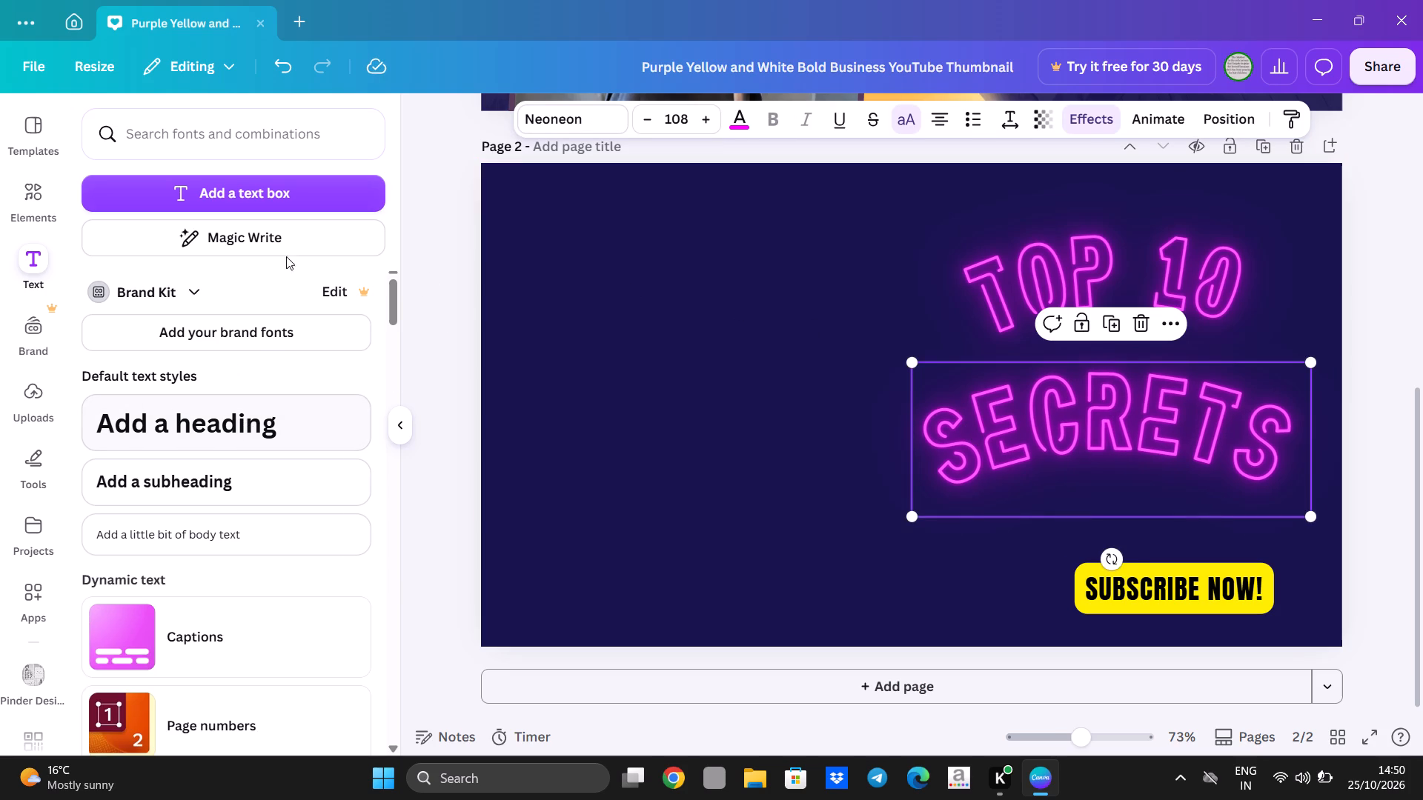
Remove the Curve shape effect from the SECRETS line so its letters run straight.
left_click(1095, 124)
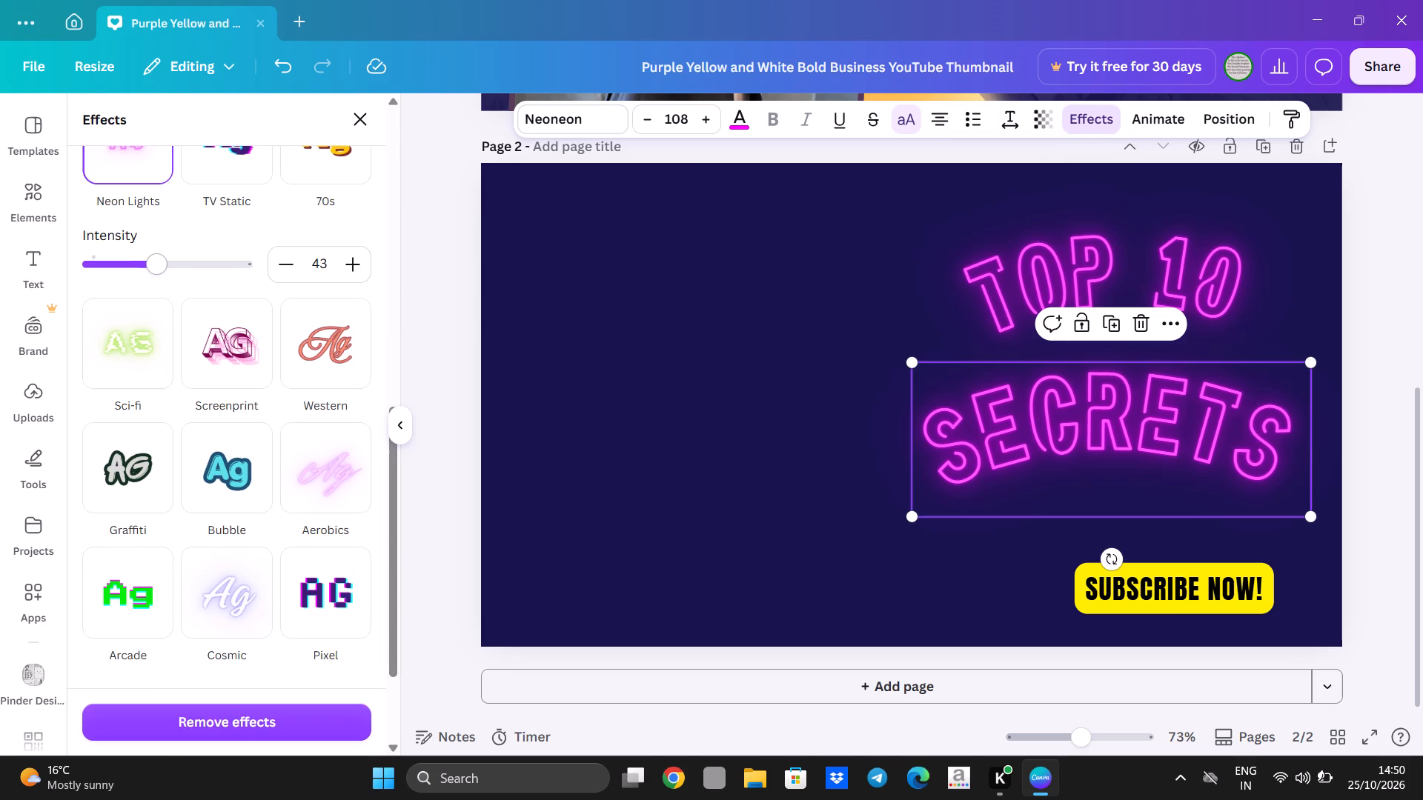
scroll(163, 408, "up", 4)
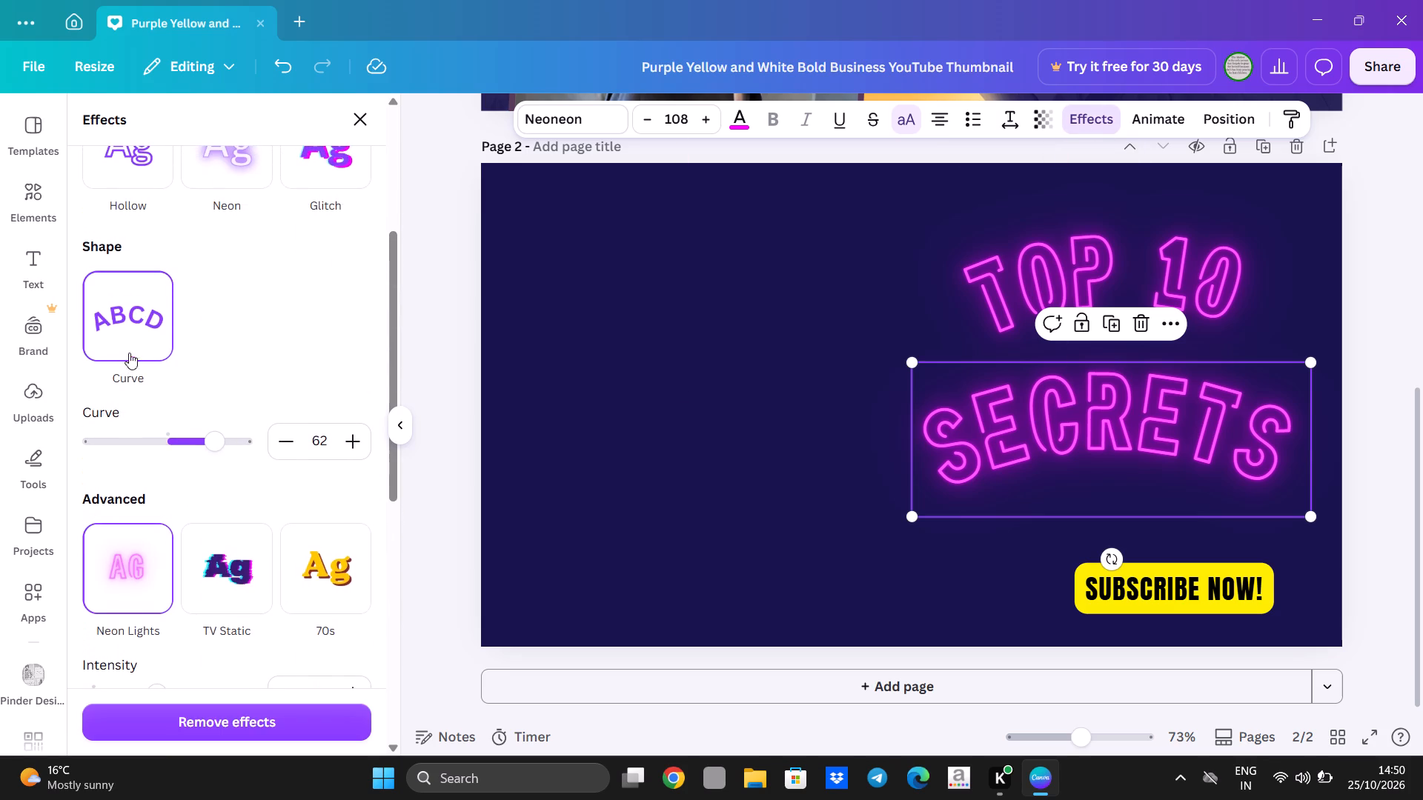
left_click(132, 331)
left_click(125, 315)
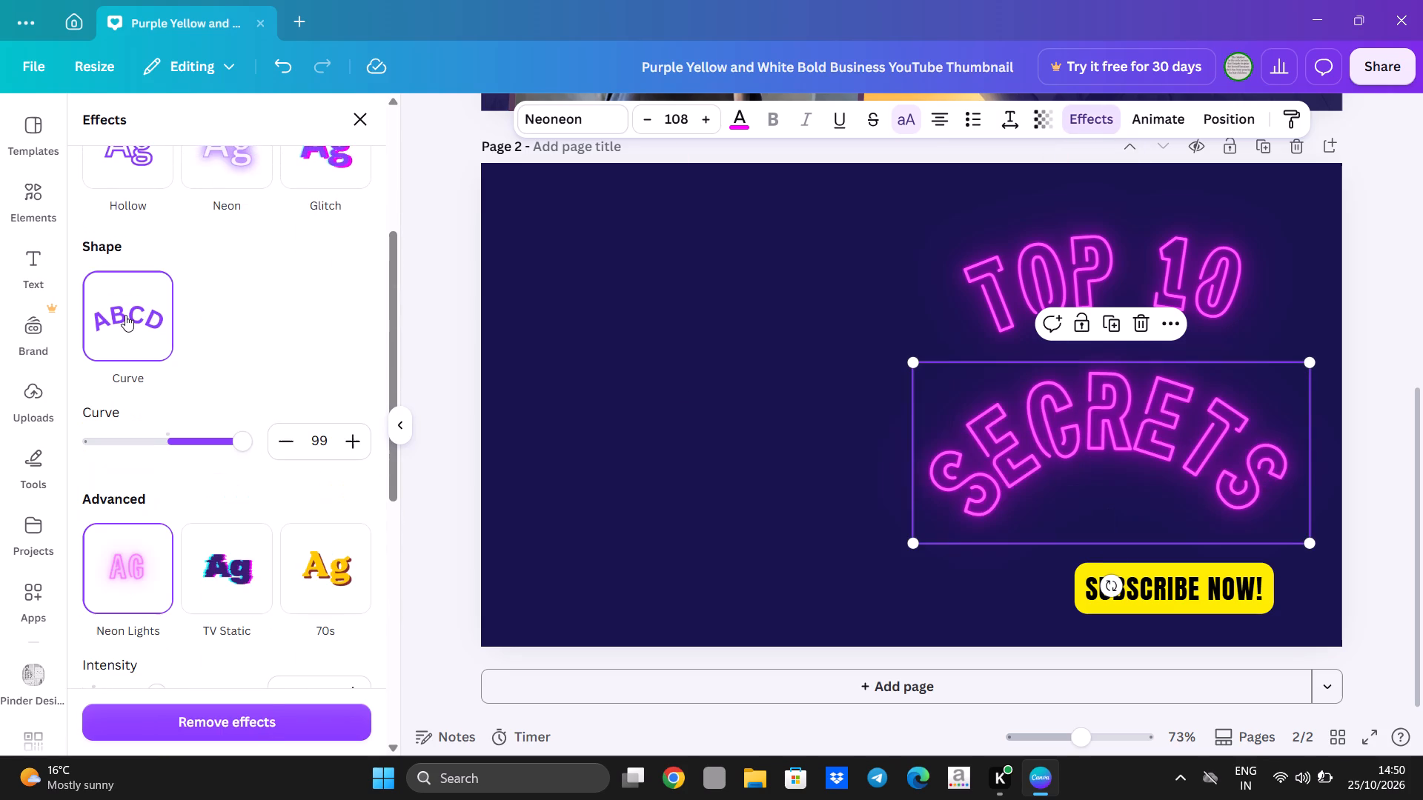
left_click(113, 307)
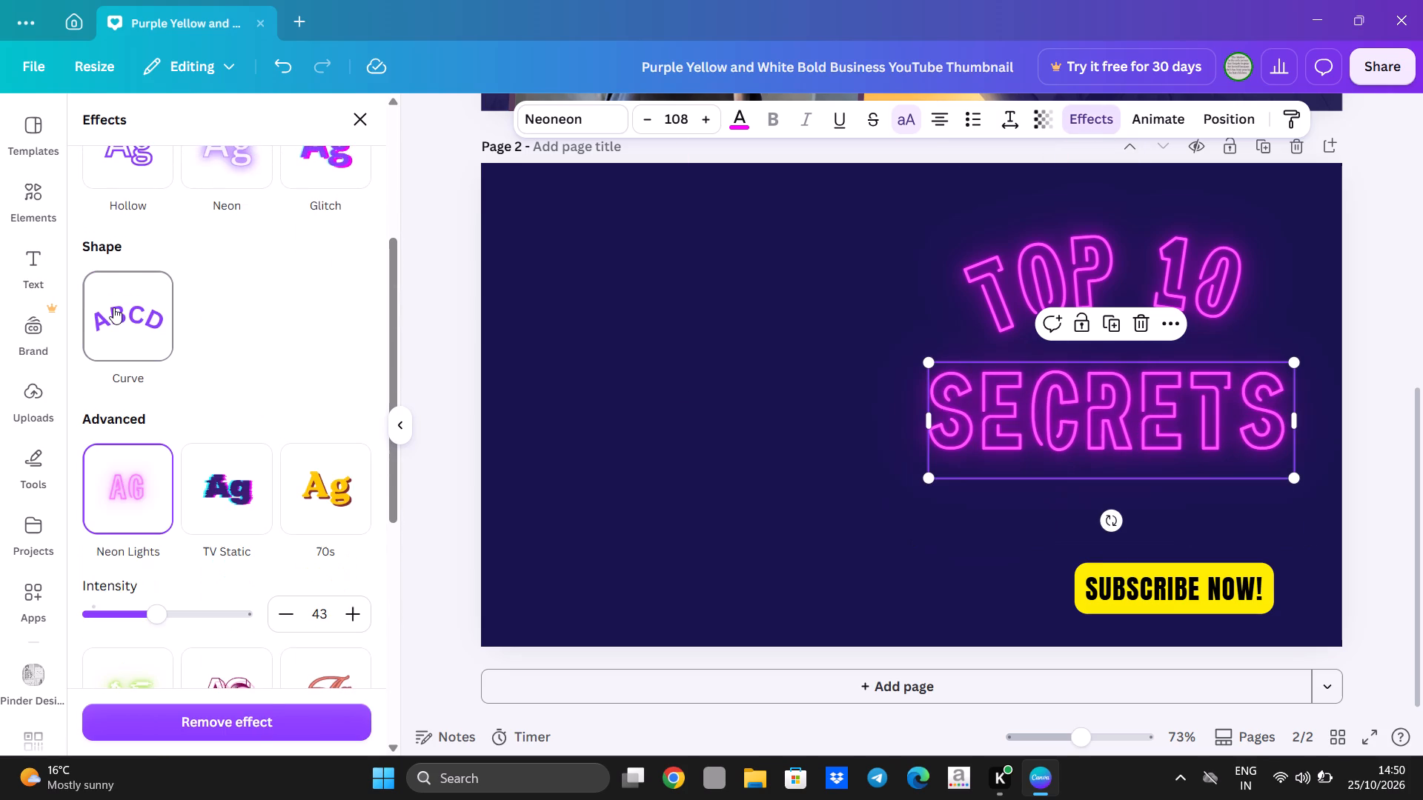
left_click(653, 394)
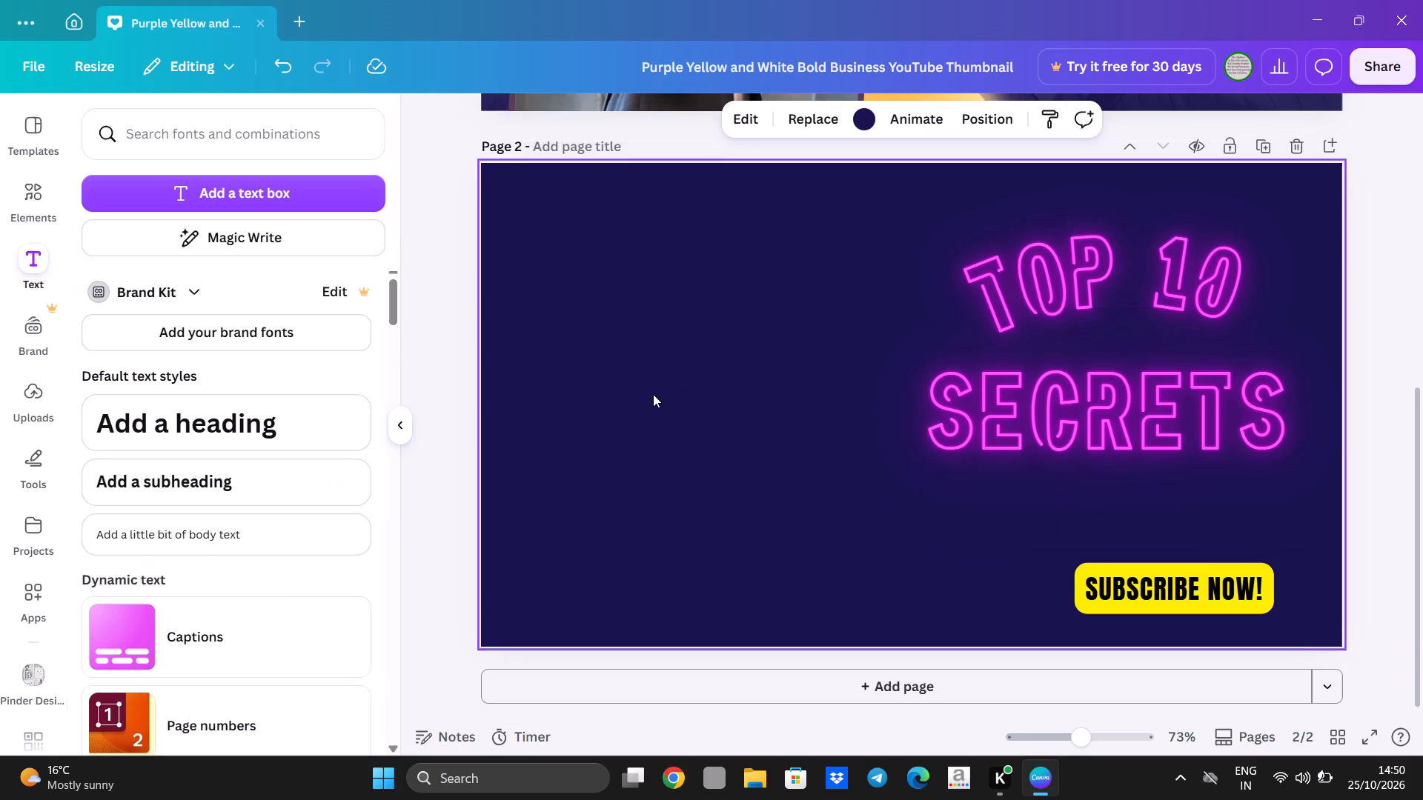
Try weaker and stronger curves on the TOP 10 line and set its curve to 69.
left_click(1036, 292)
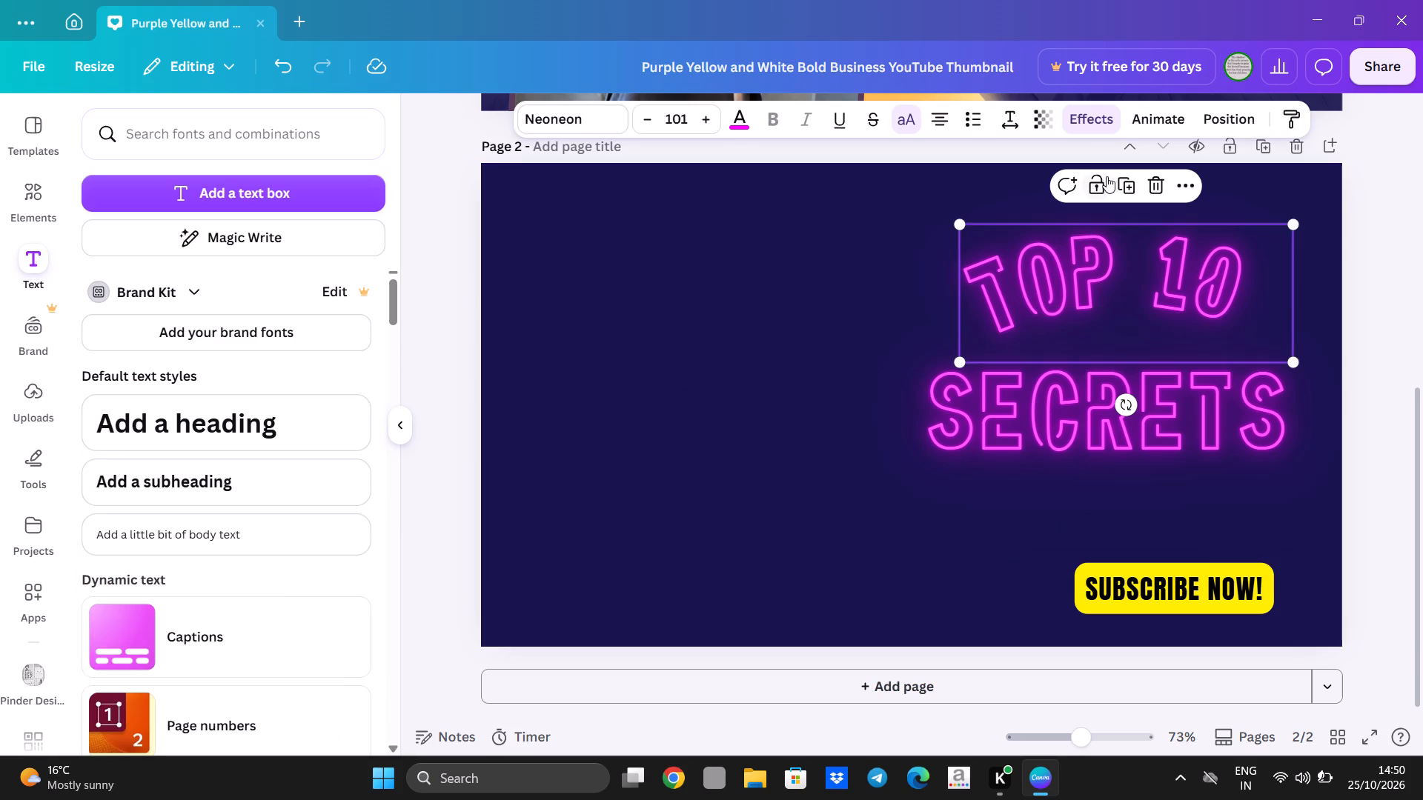
left_click_drag(1088, 107, 113, 348)
left_click_drag(1077, 119, 471, 416)
scroll(285, 499, "right", 1)
left_click(1090, 115)
scroll(263, 367, "up", 2)
scroll(168, 317, "up", 3)
scroll(245, 271, "up", 2)
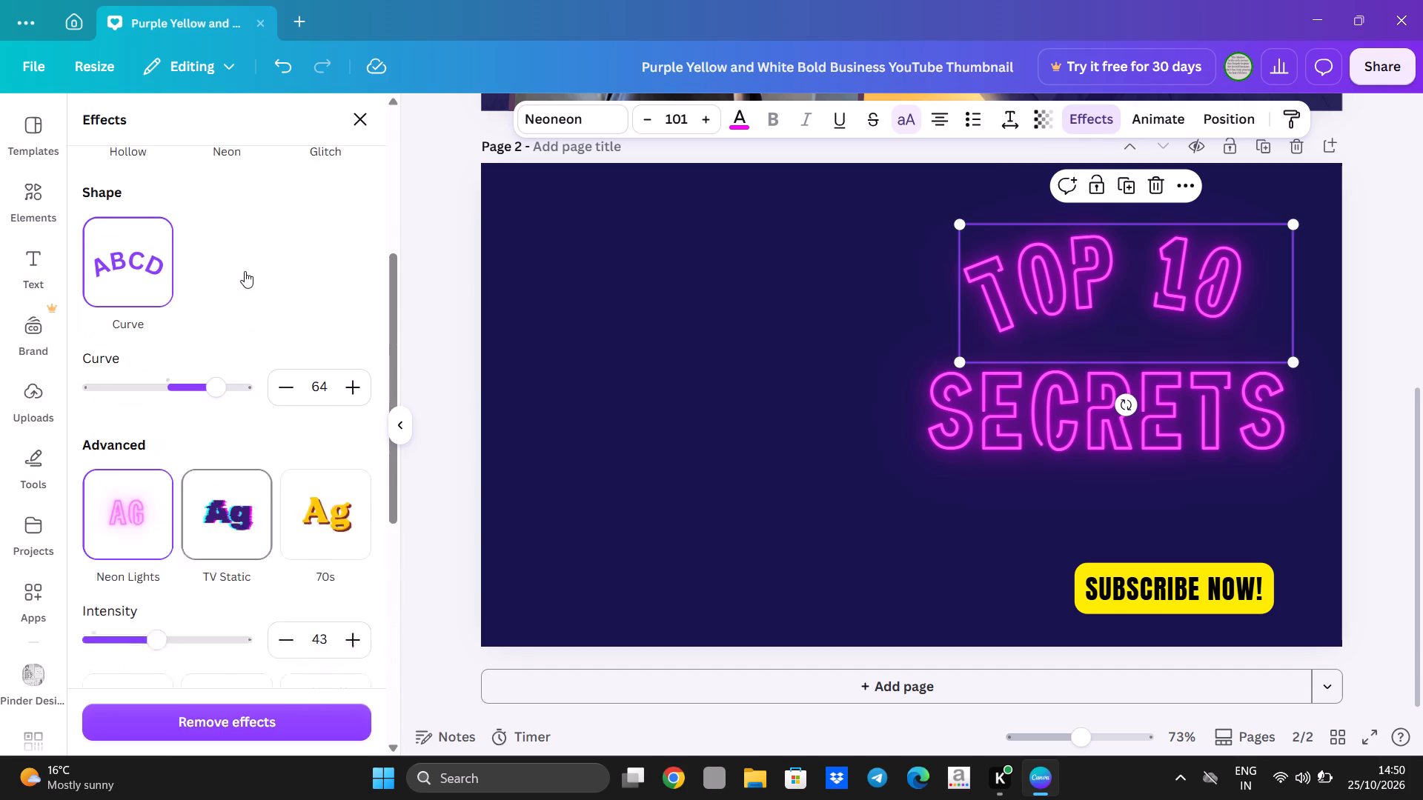
scroll(245, 271, "up", 1)
left_click_drag(219, 476, 173, 479)
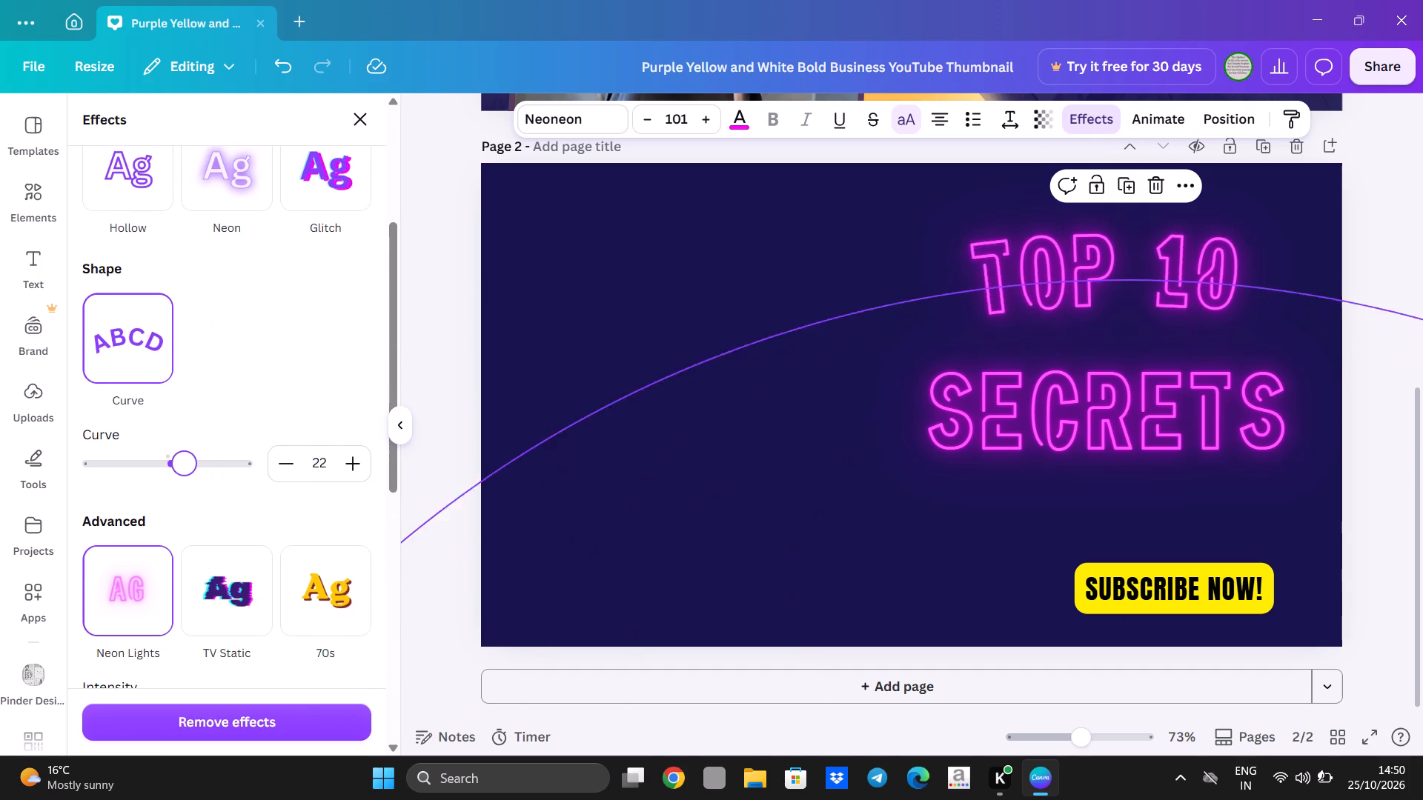
left_click_drag(173, 479, 253, 491)
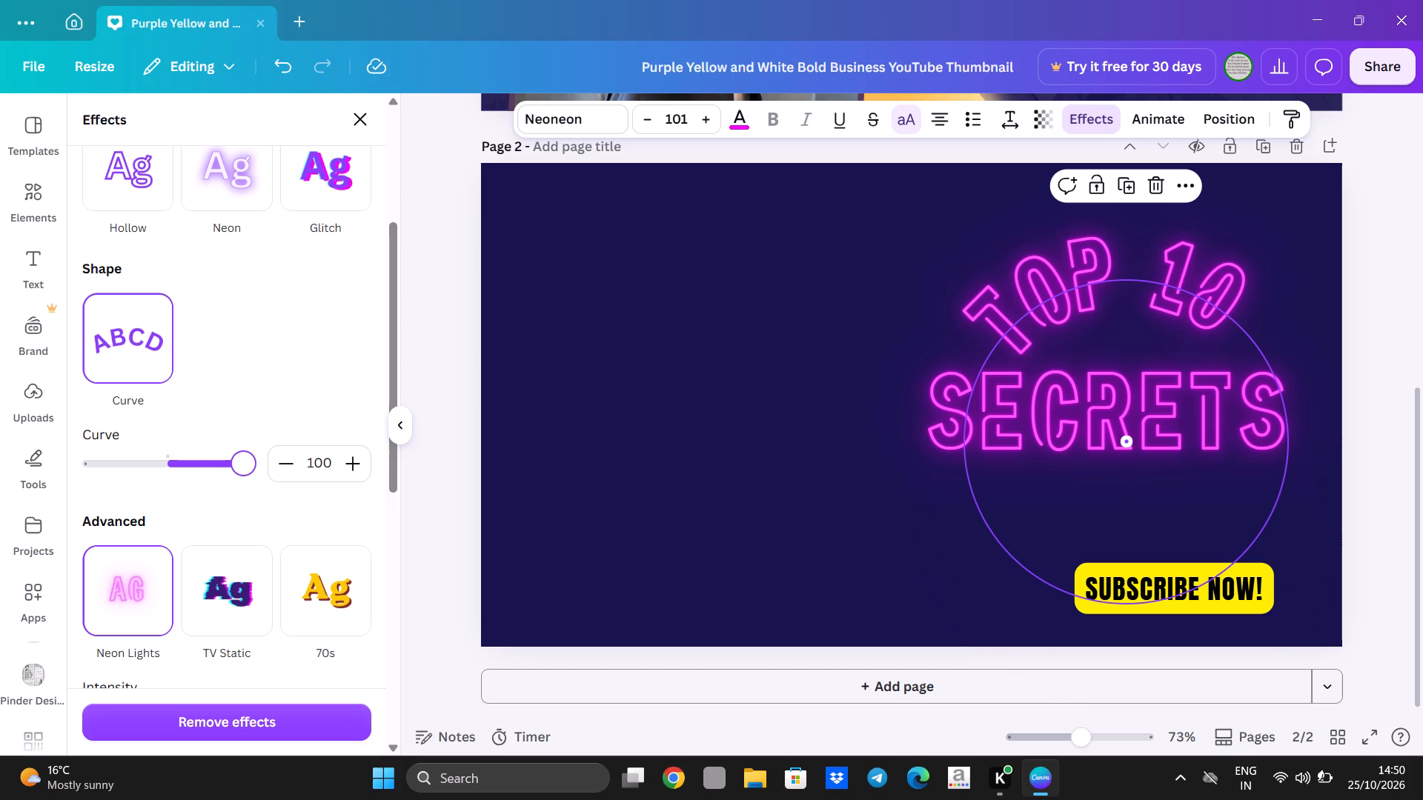
left_click_drag(253, 491, 221, 491)
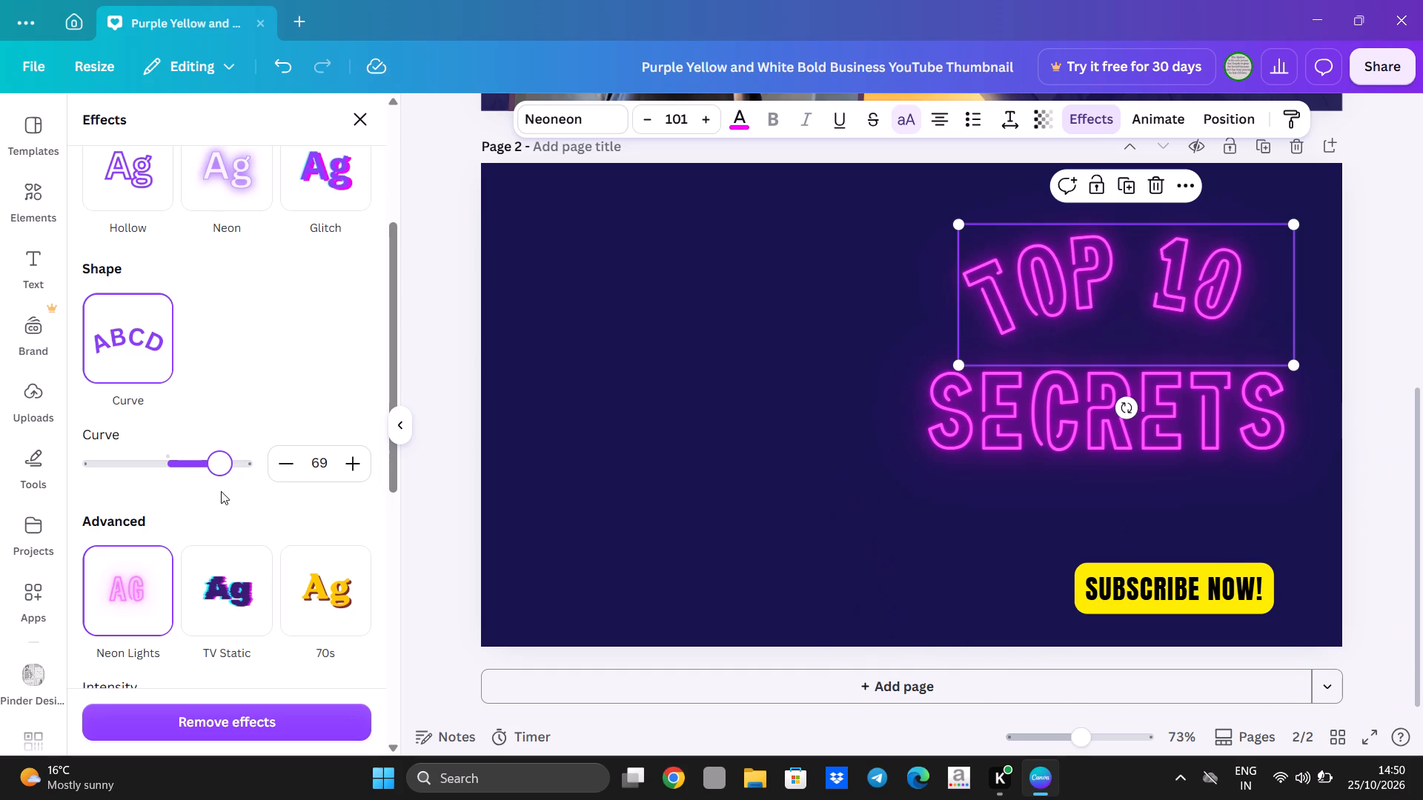
left_click(616, 337)
double_click(1112, 267)
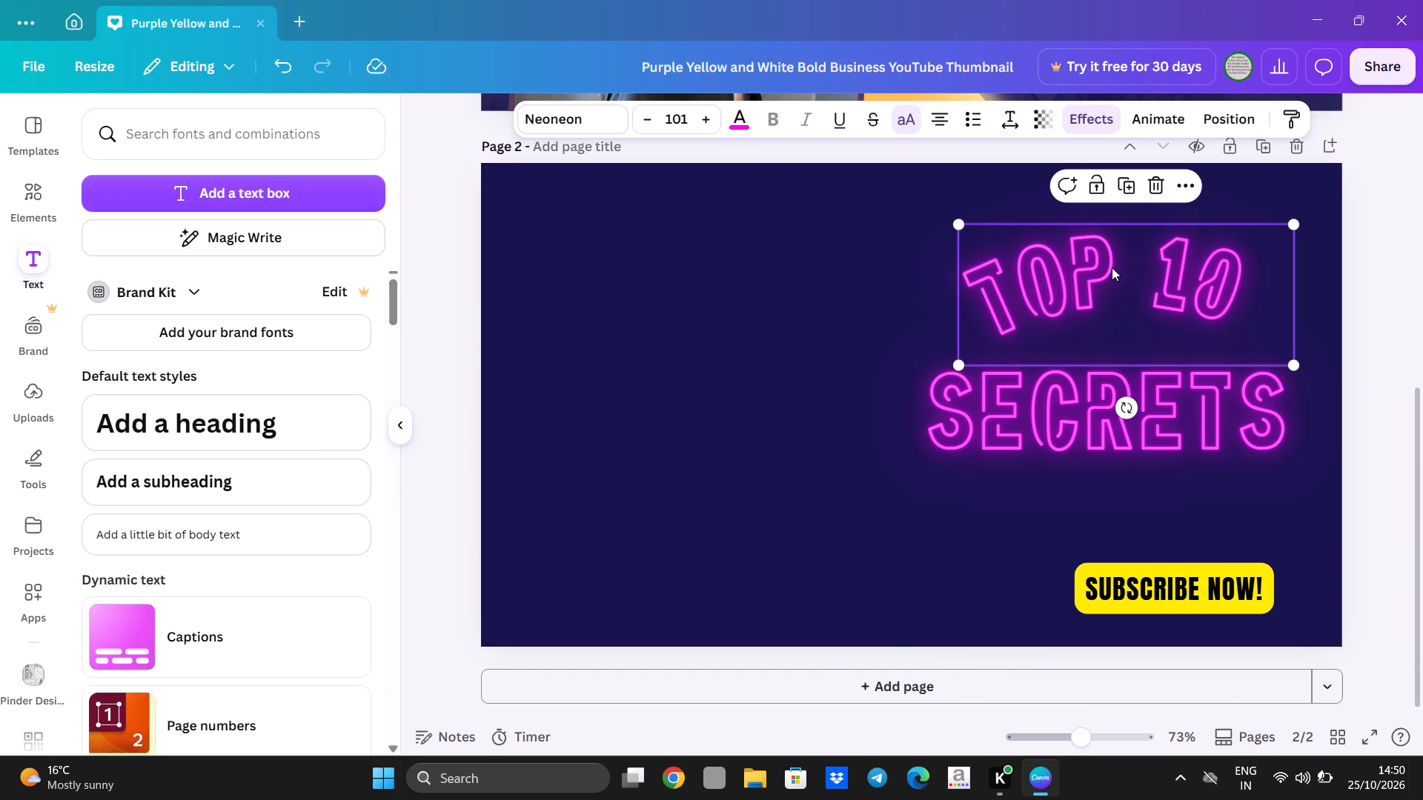
double_click(1112, 267)
left_click(726, 350)
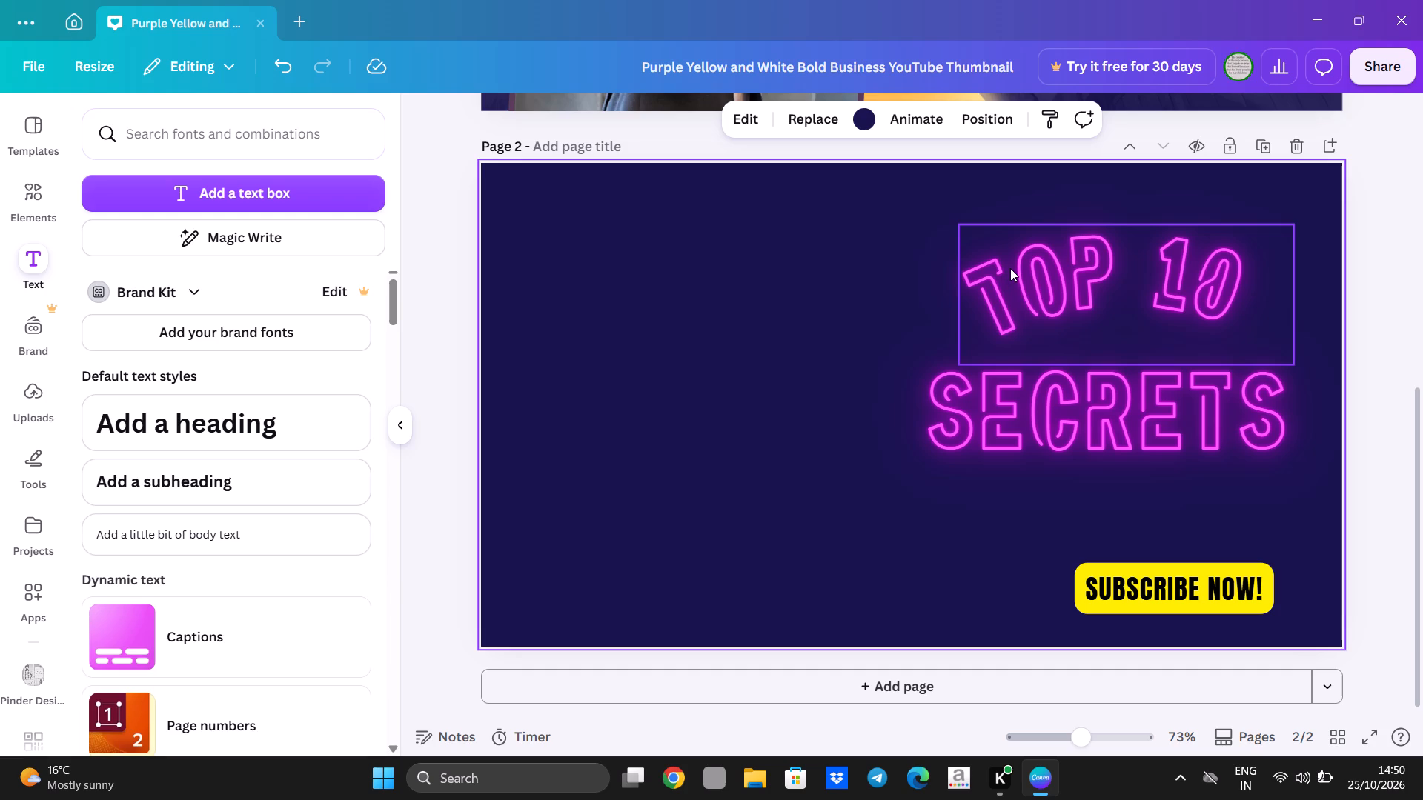
Lower the TOP 10 and SECRETS lines so TOP 10 sits closely above SECRETS, roughly centred over it.
left_click_drag(1010, 268, 995, 325)
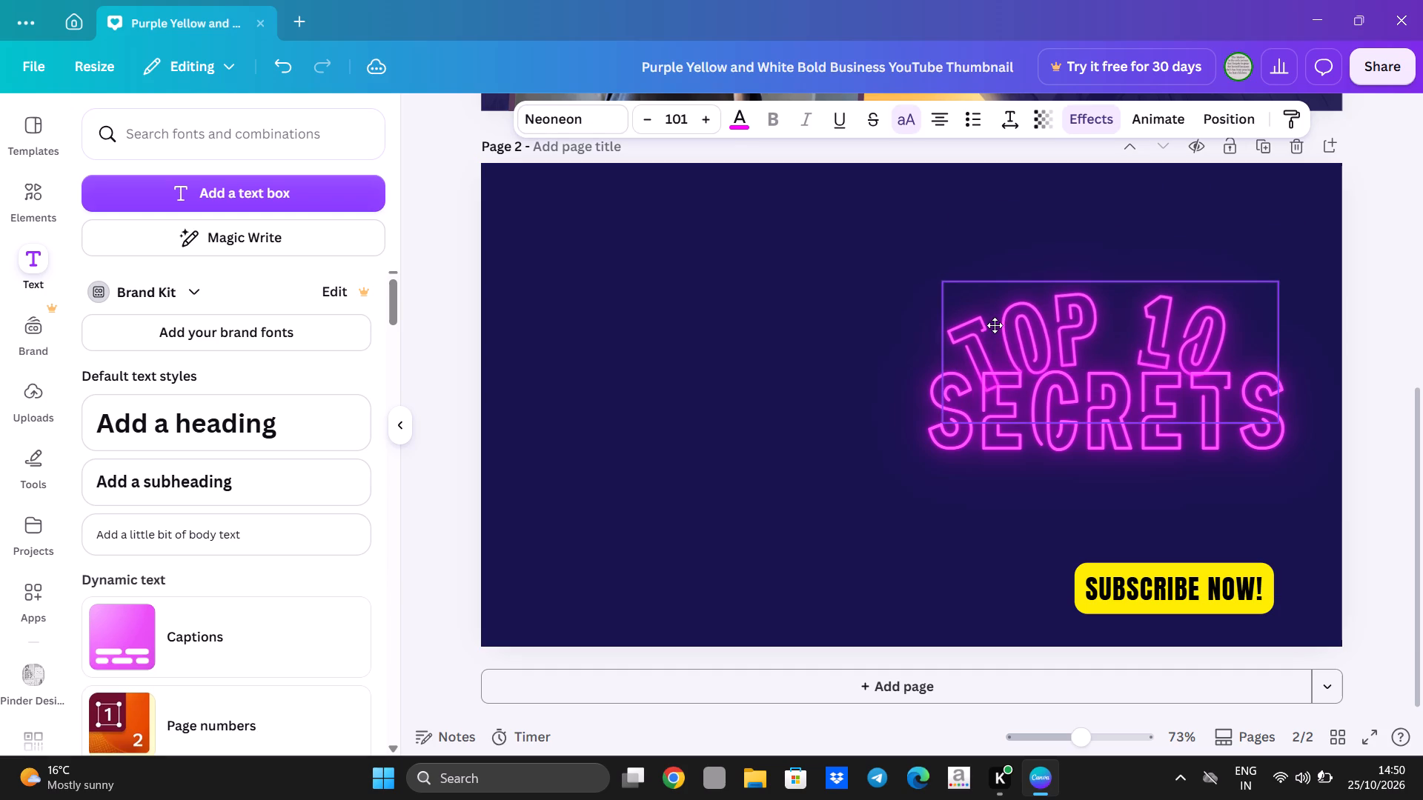
left_click_drag(995, 325, 1006, 327)
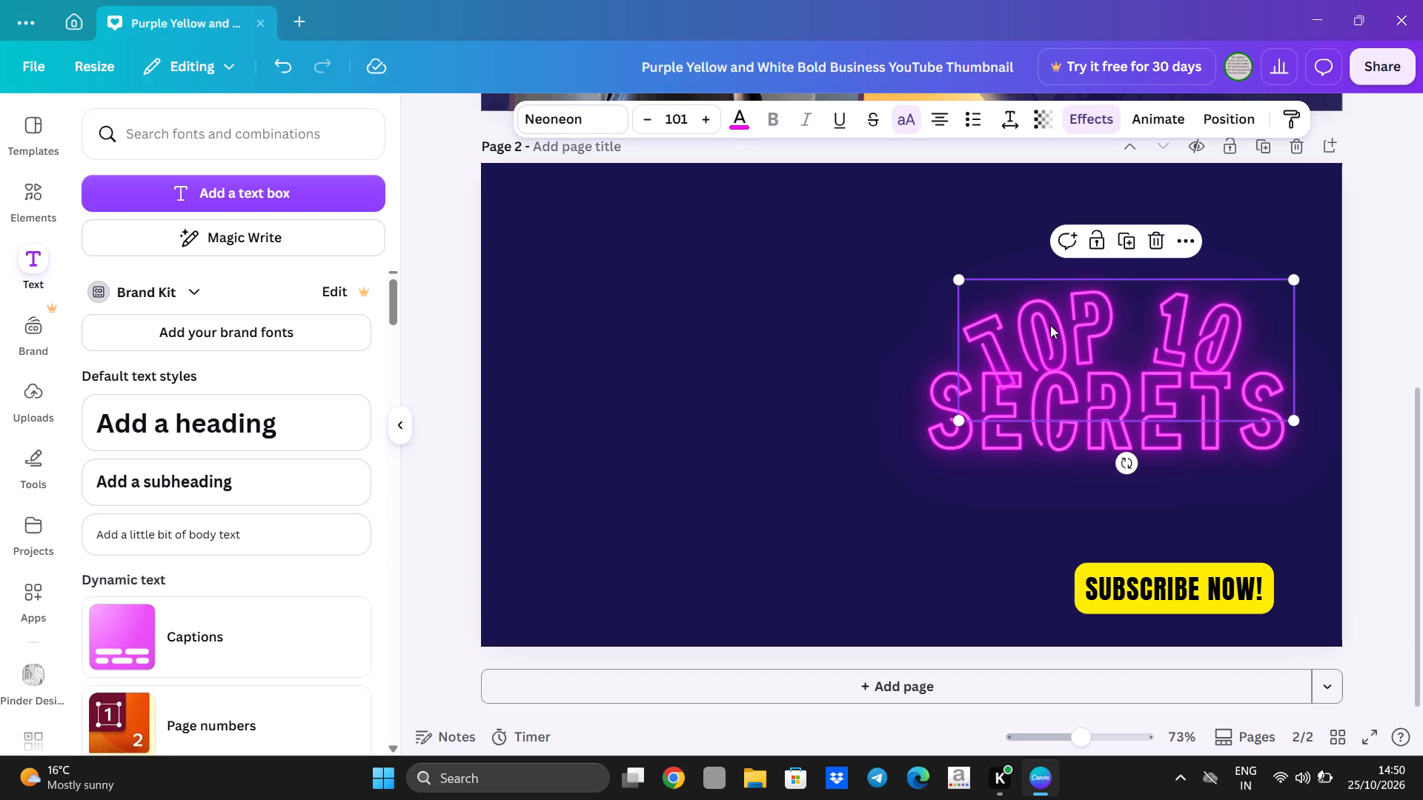
left_click_drag(1050, 325, 1037, 295)
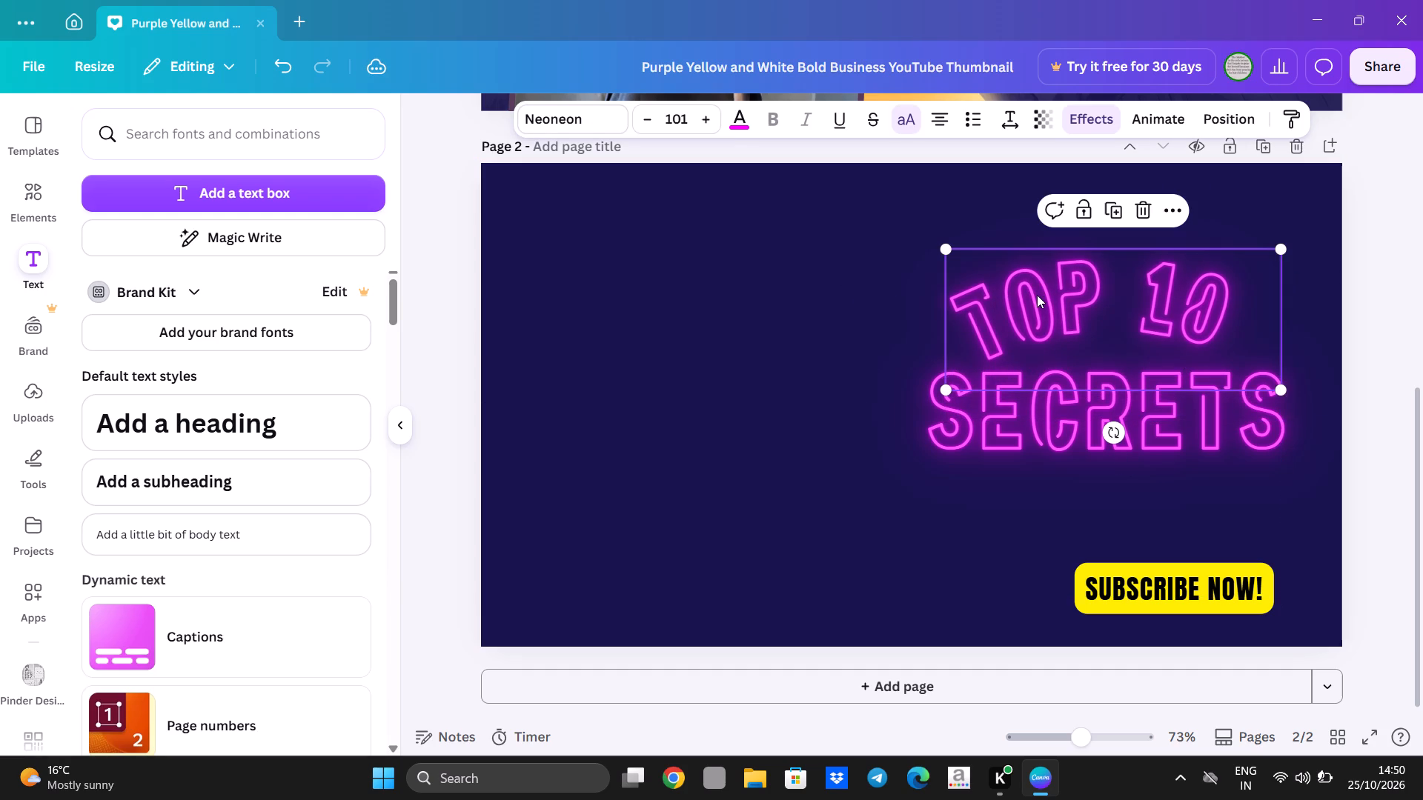
left_click(786, 373)
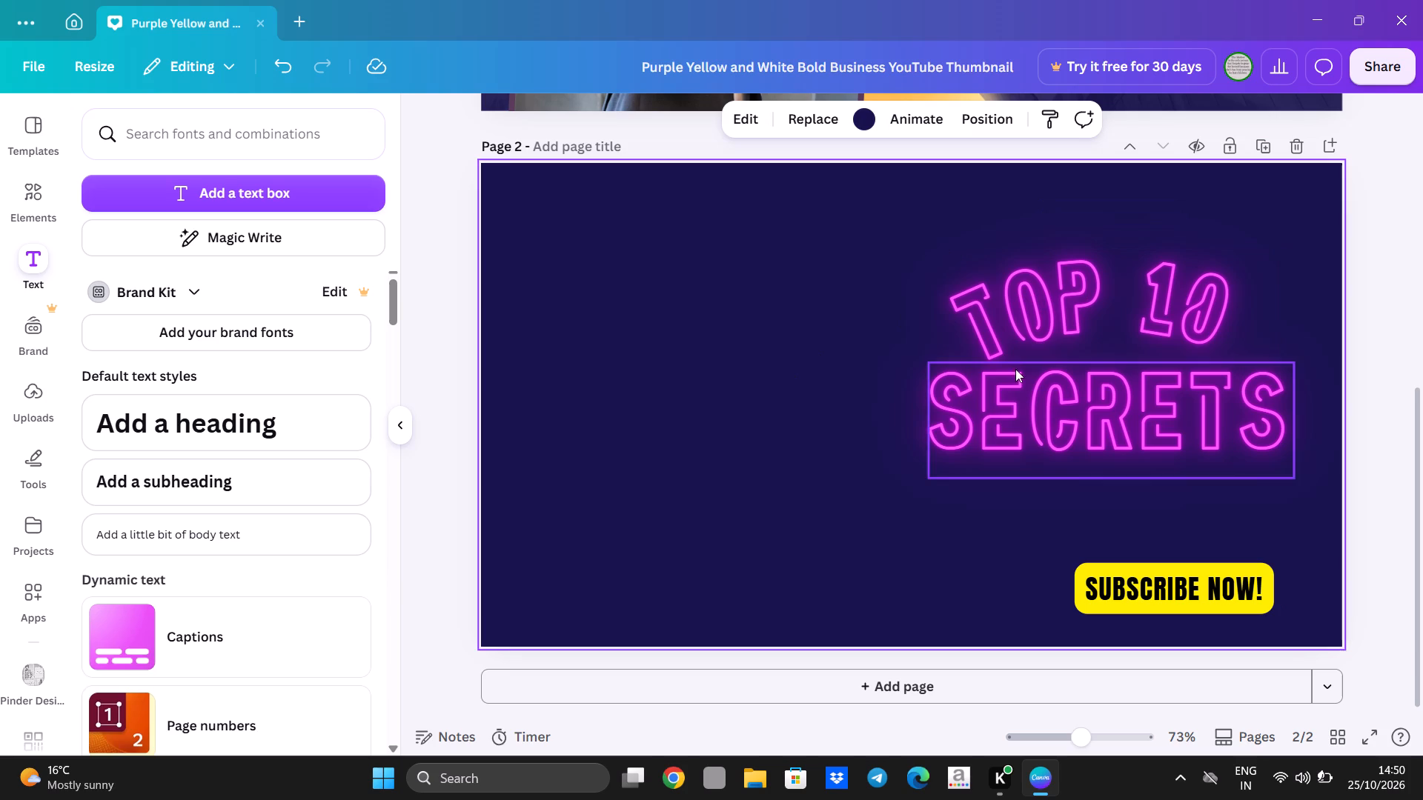
left_click_drag(1019, 397, 1021, 429)
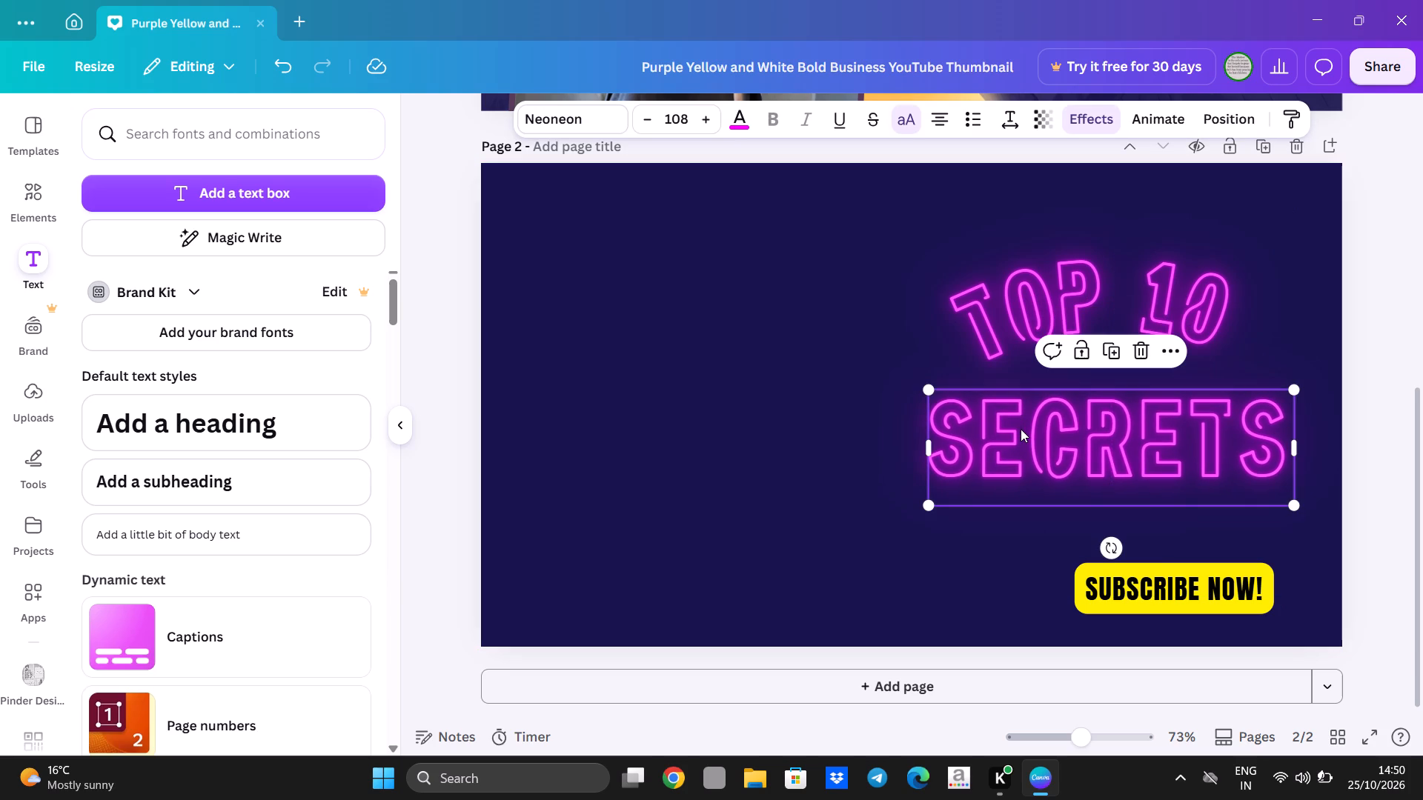
left_click_drag(1108, 303, 1122, 314)
left_click(685, 319)
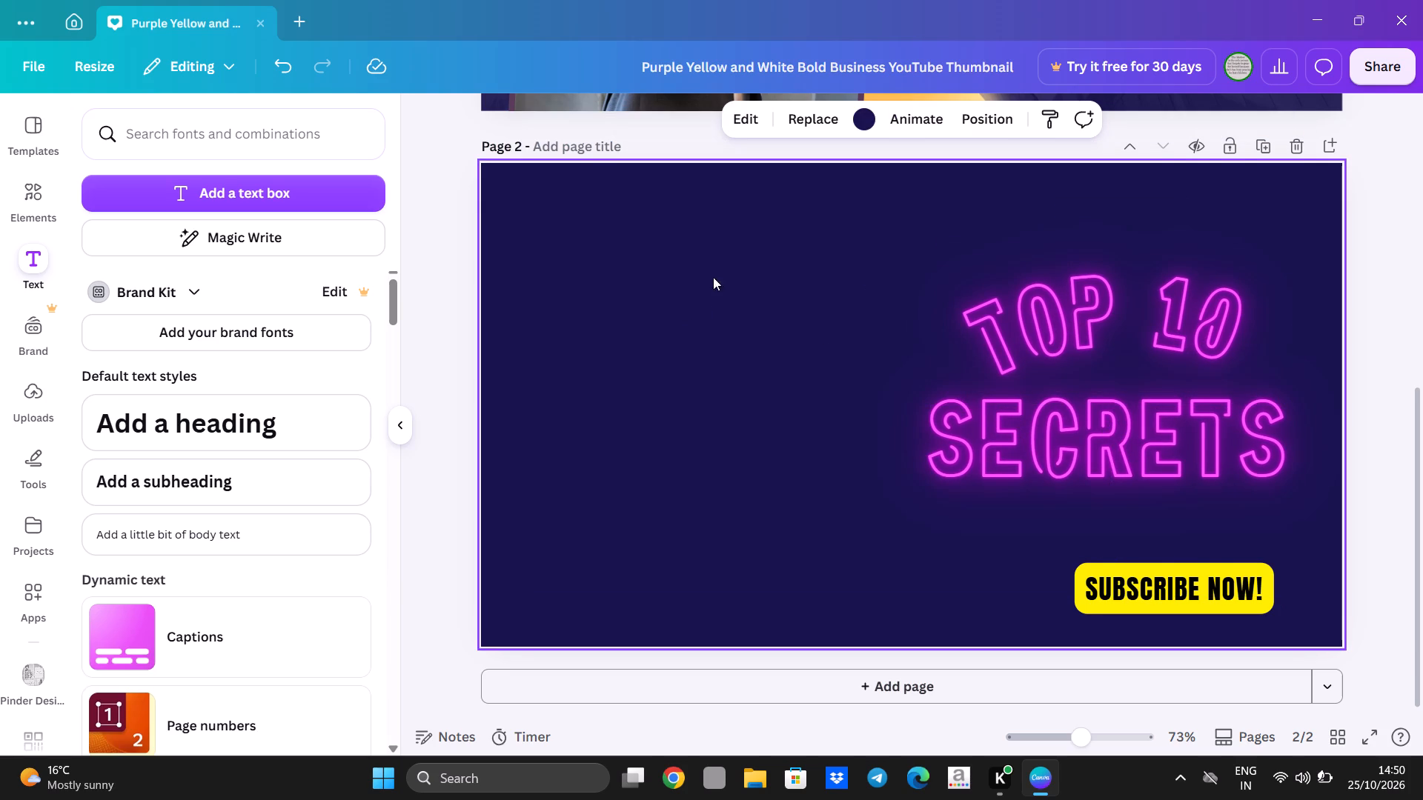
Replace the Neon Lights effect on the TOP 10 line with the Bubble text effect.
scroll(691, 287, "up", 2)
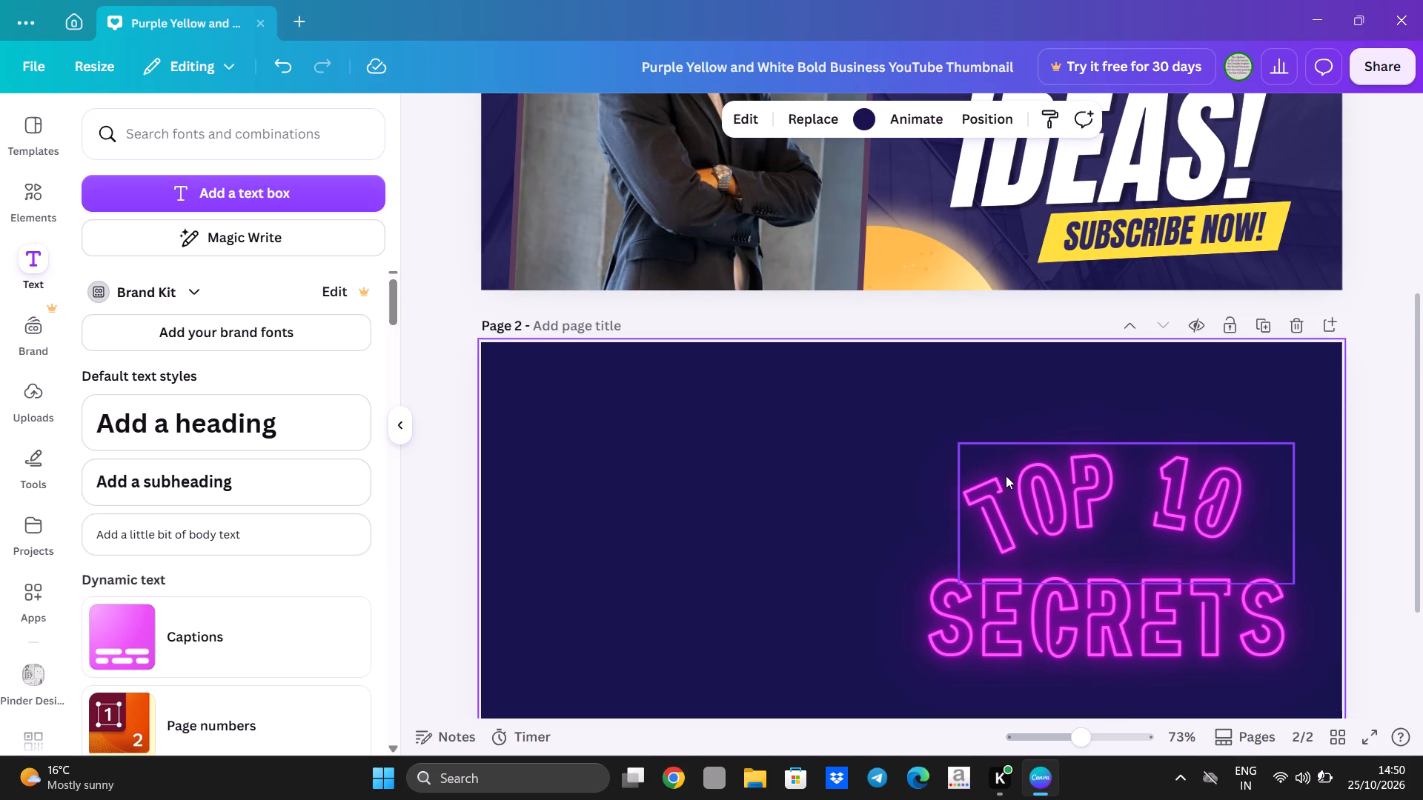
left_click(1006, 476)
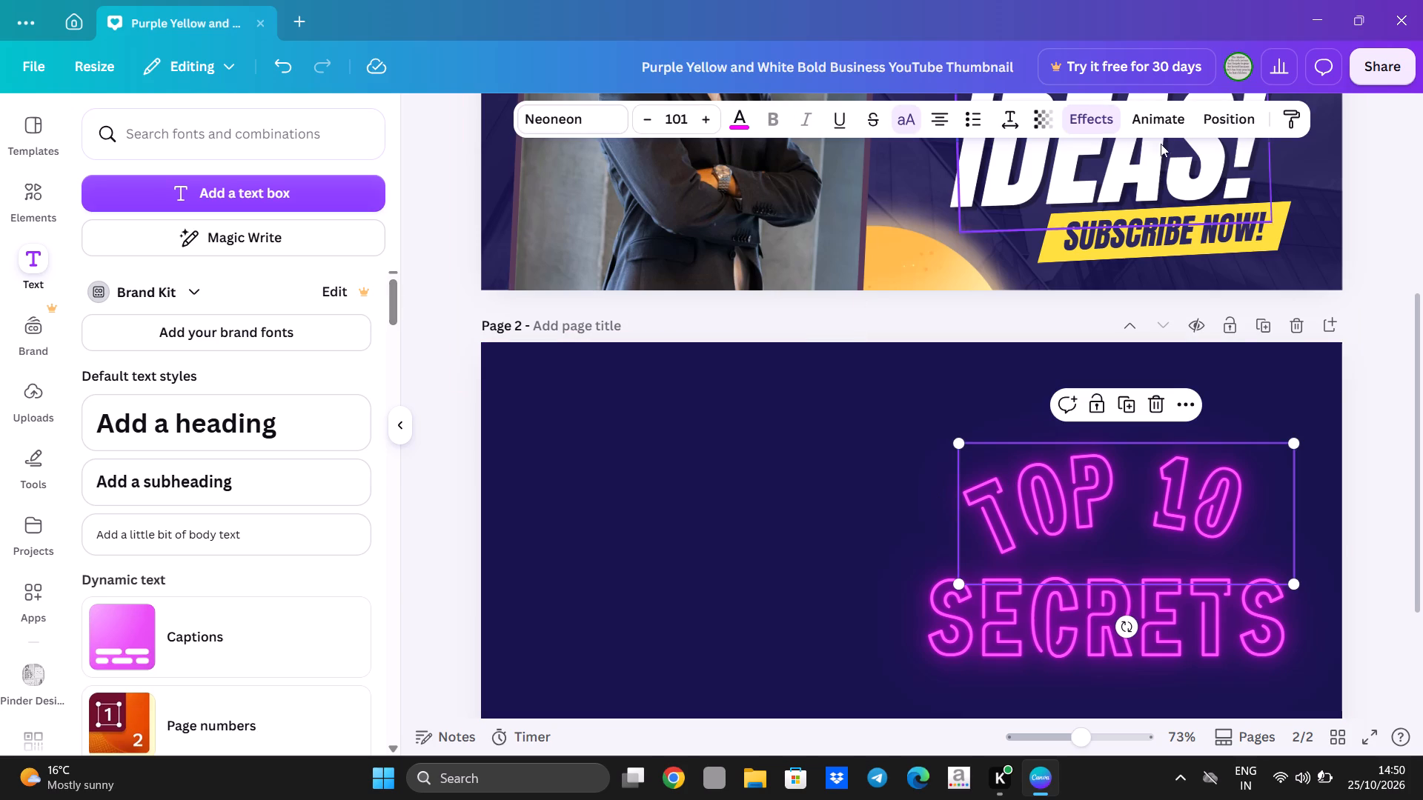
left_click(1084, 120)
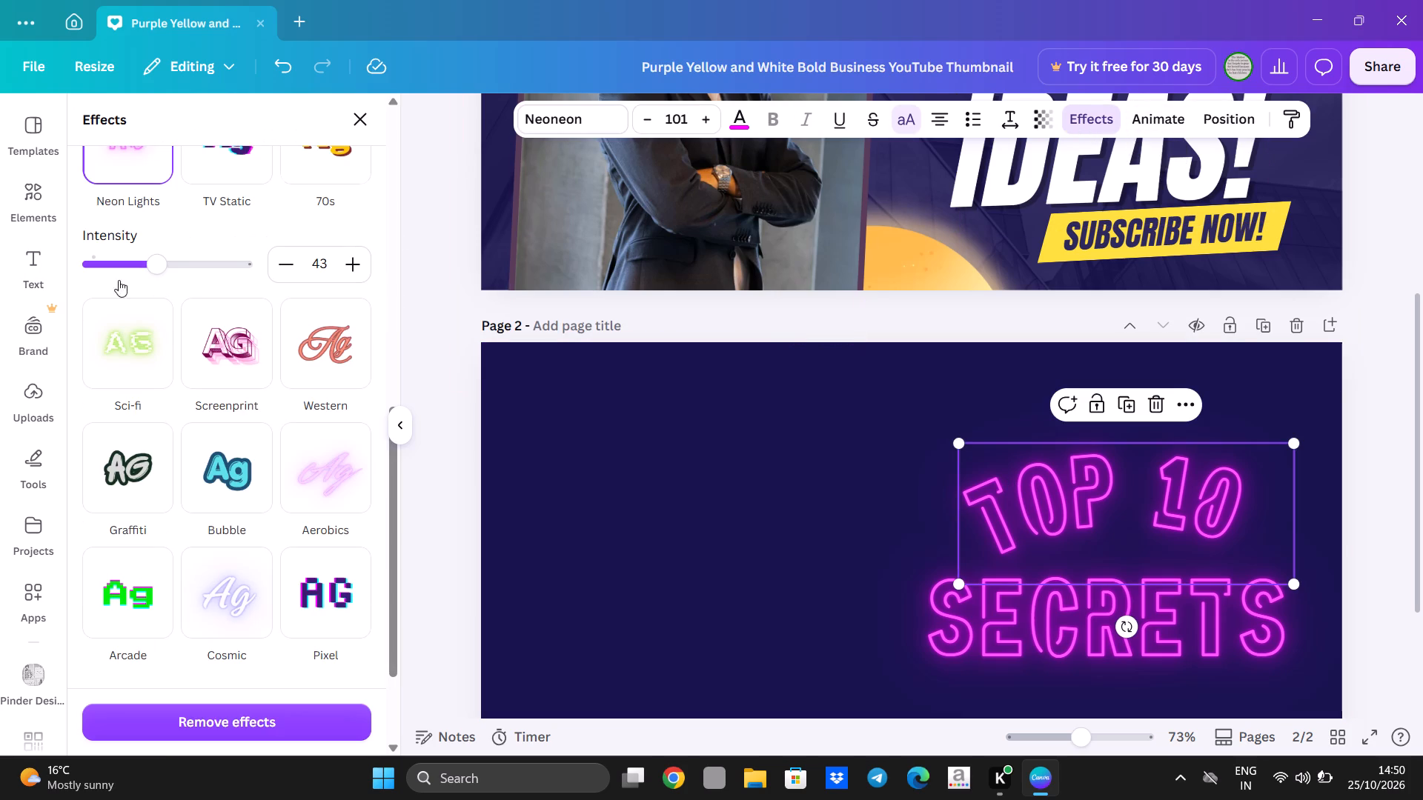
scroll(172, 382, "up", 4)
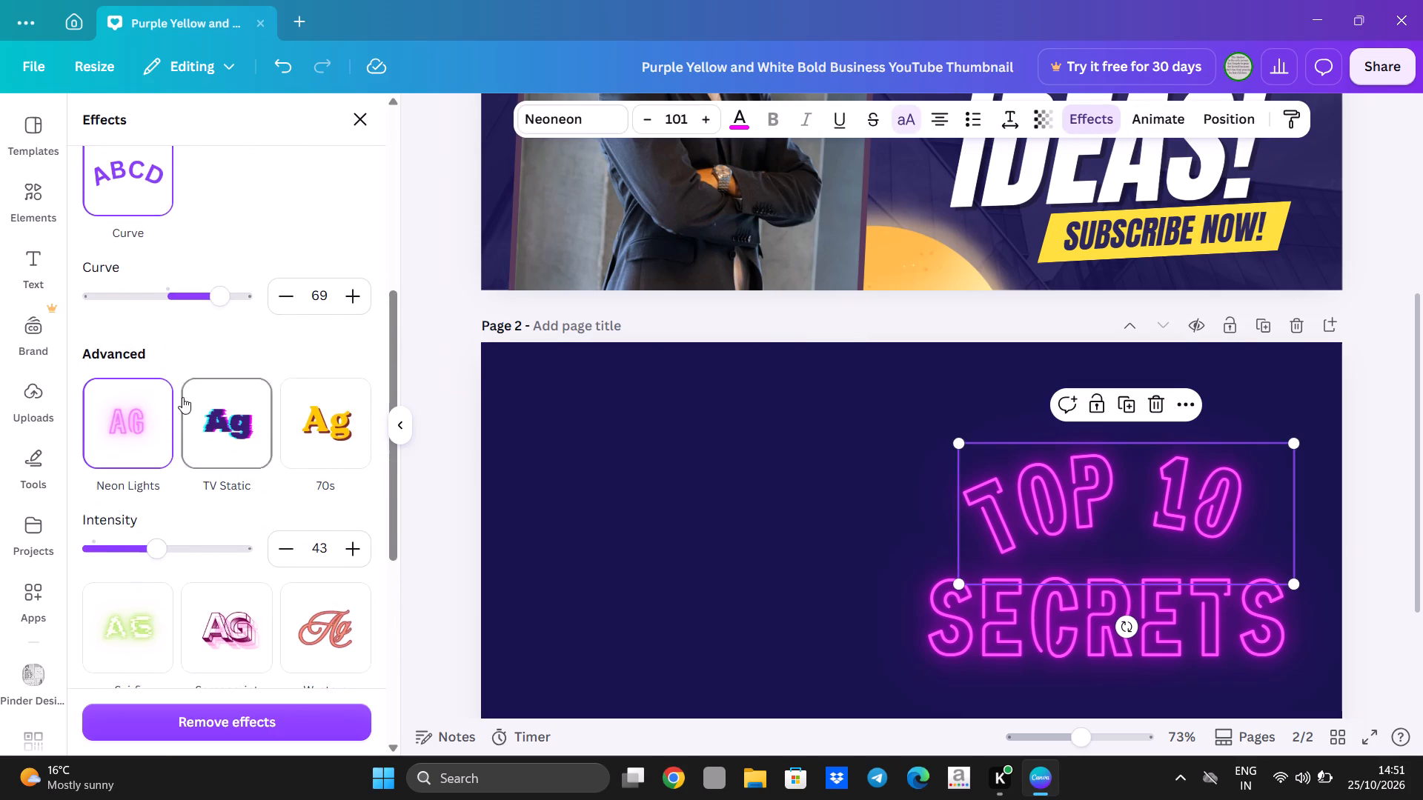
scroll(156, 341, "down", 2)
left_click(233, 595)
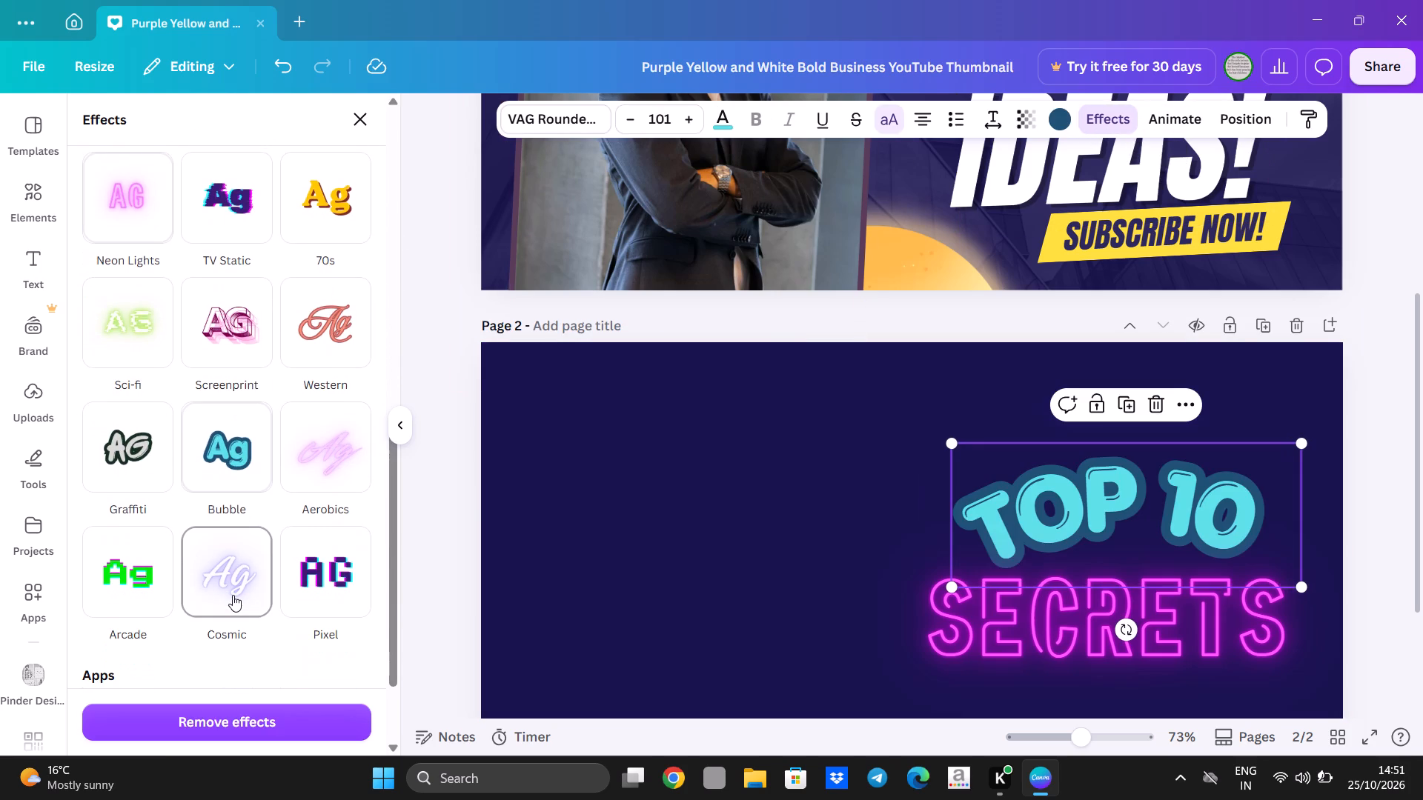
Replace the Neon Lights effect on the SECRETS line with the Bubble text effect.
left_click(972, 637)
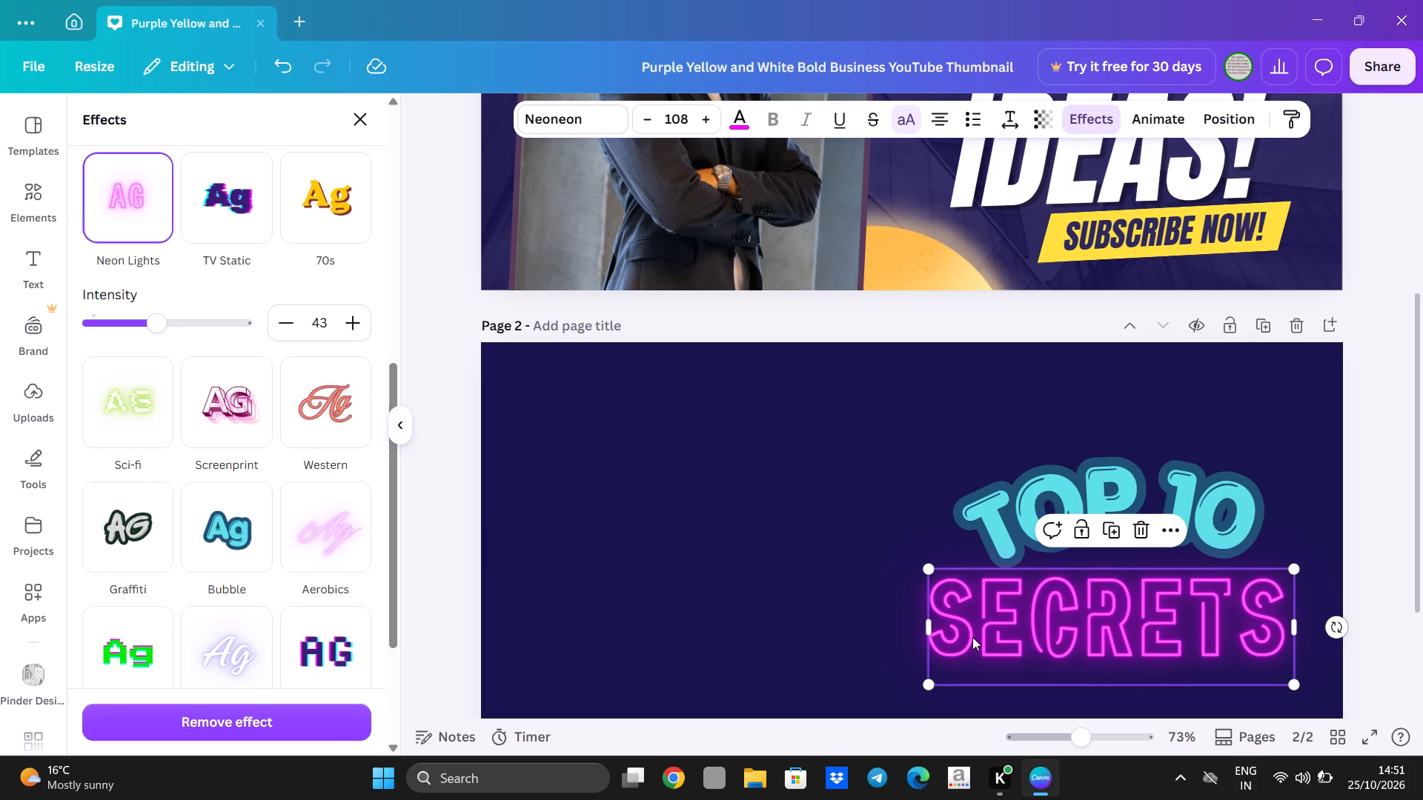
left_click(202, 536)
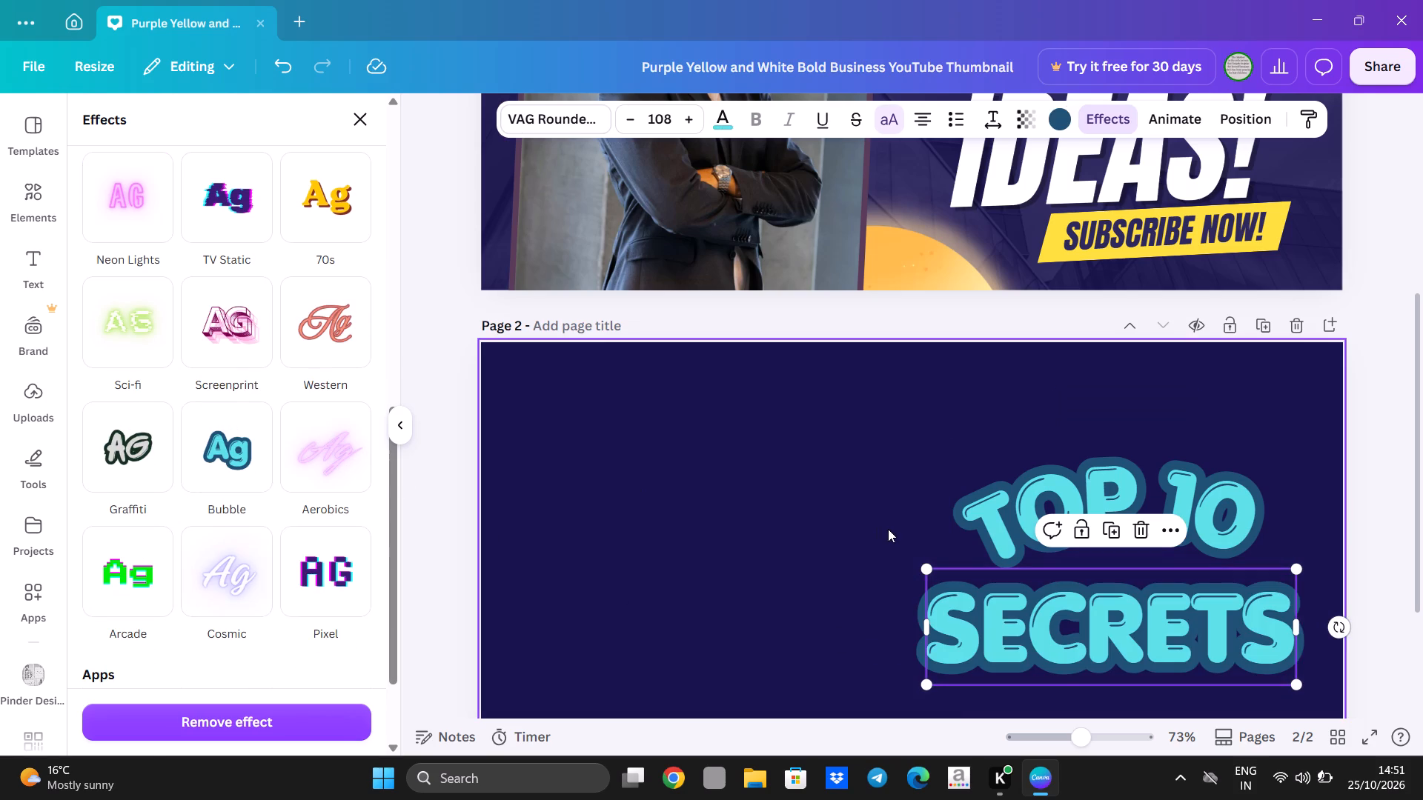
left_click(888, 529)
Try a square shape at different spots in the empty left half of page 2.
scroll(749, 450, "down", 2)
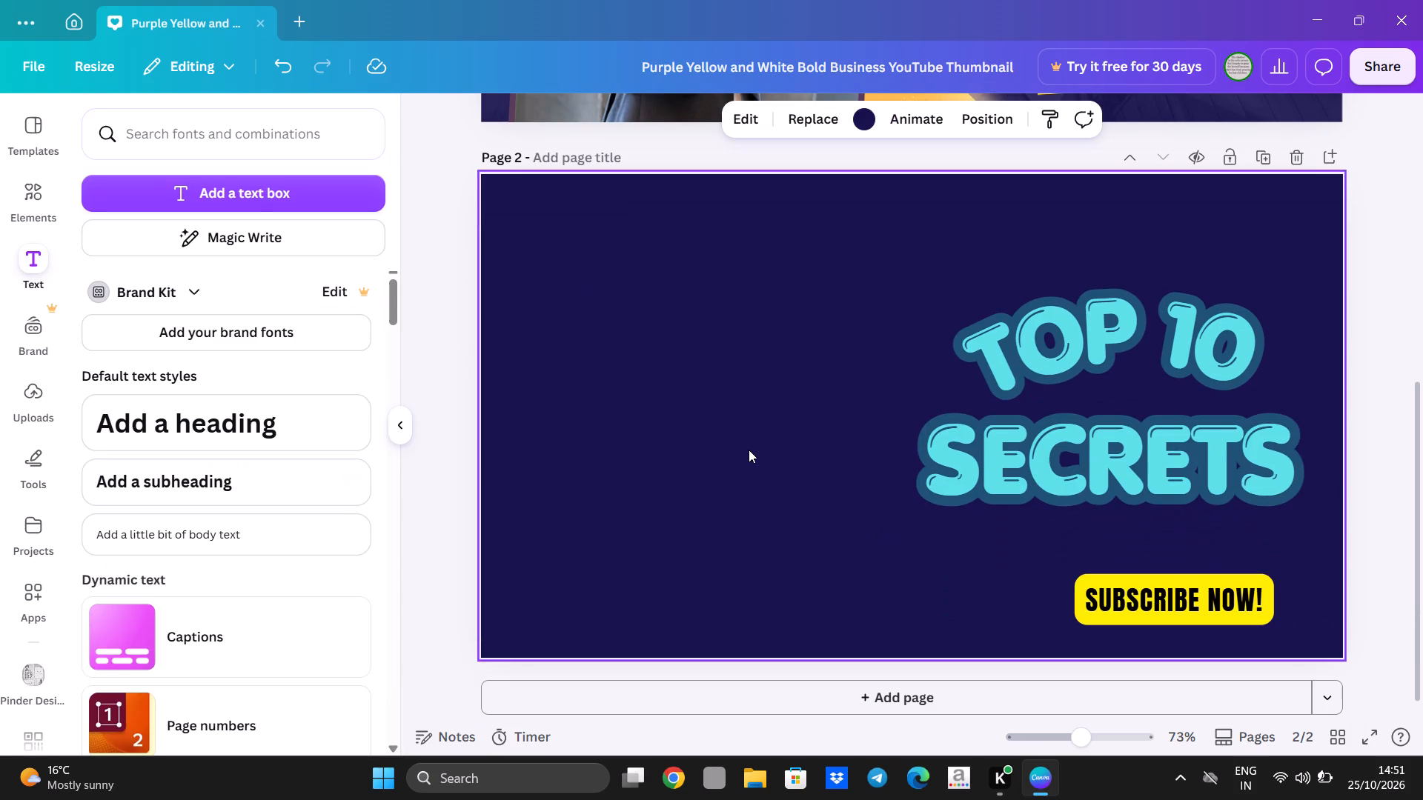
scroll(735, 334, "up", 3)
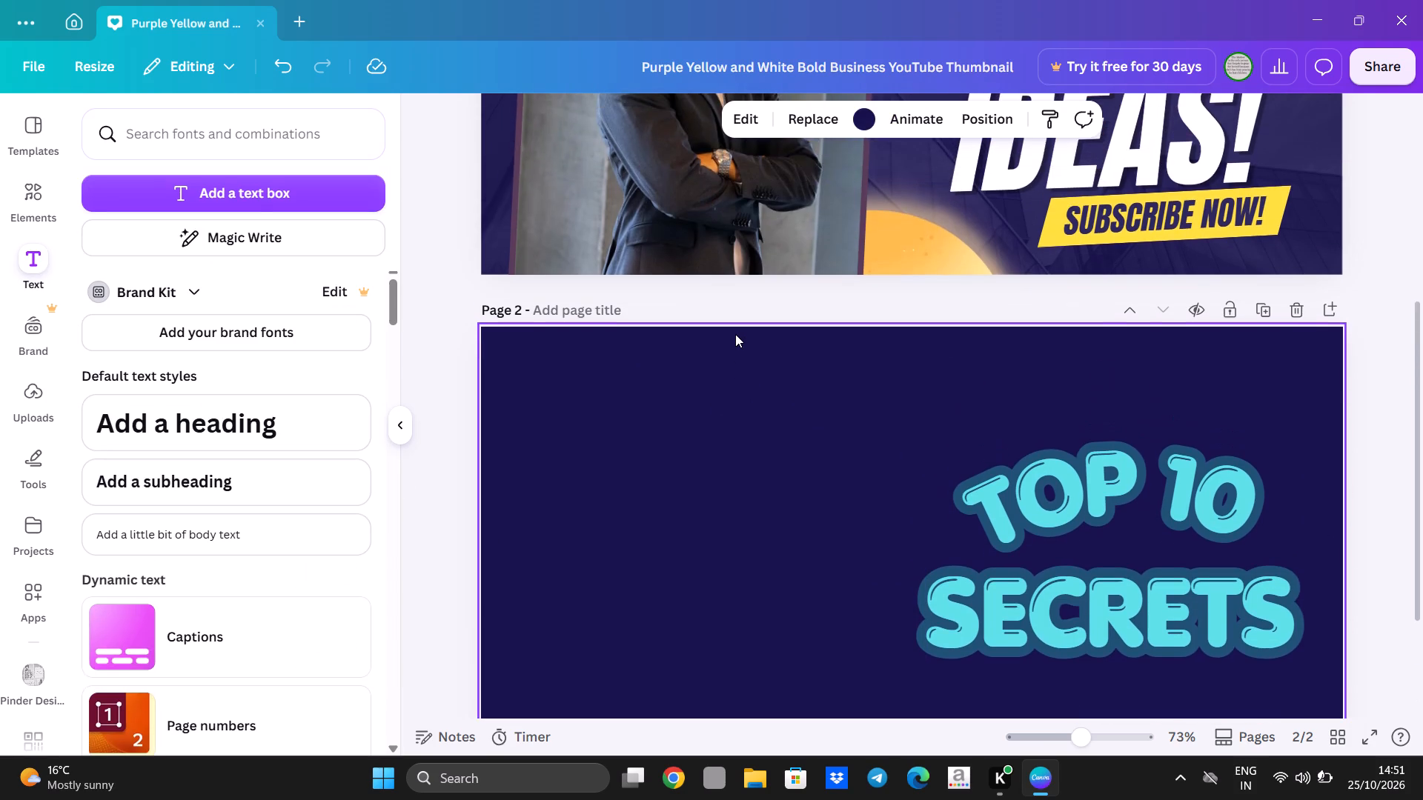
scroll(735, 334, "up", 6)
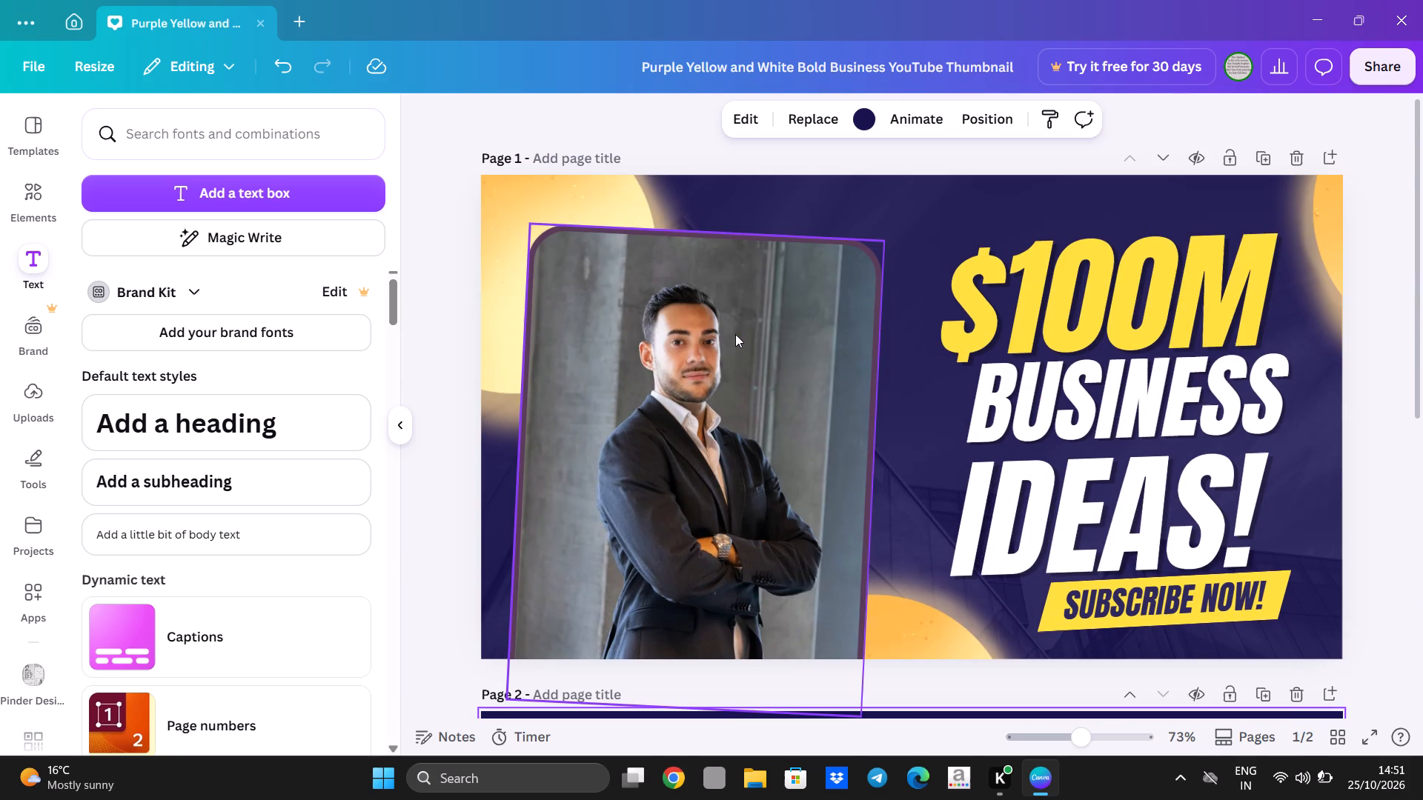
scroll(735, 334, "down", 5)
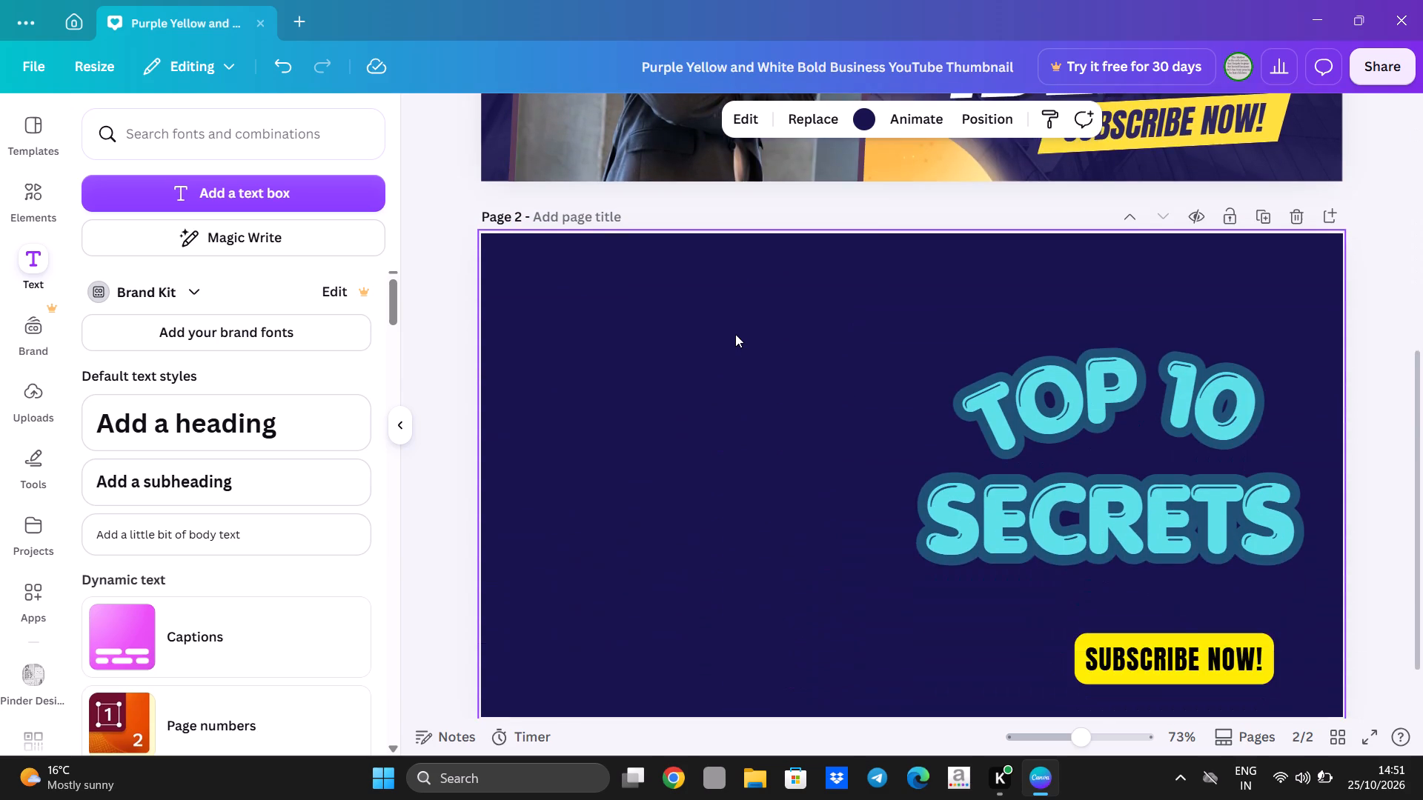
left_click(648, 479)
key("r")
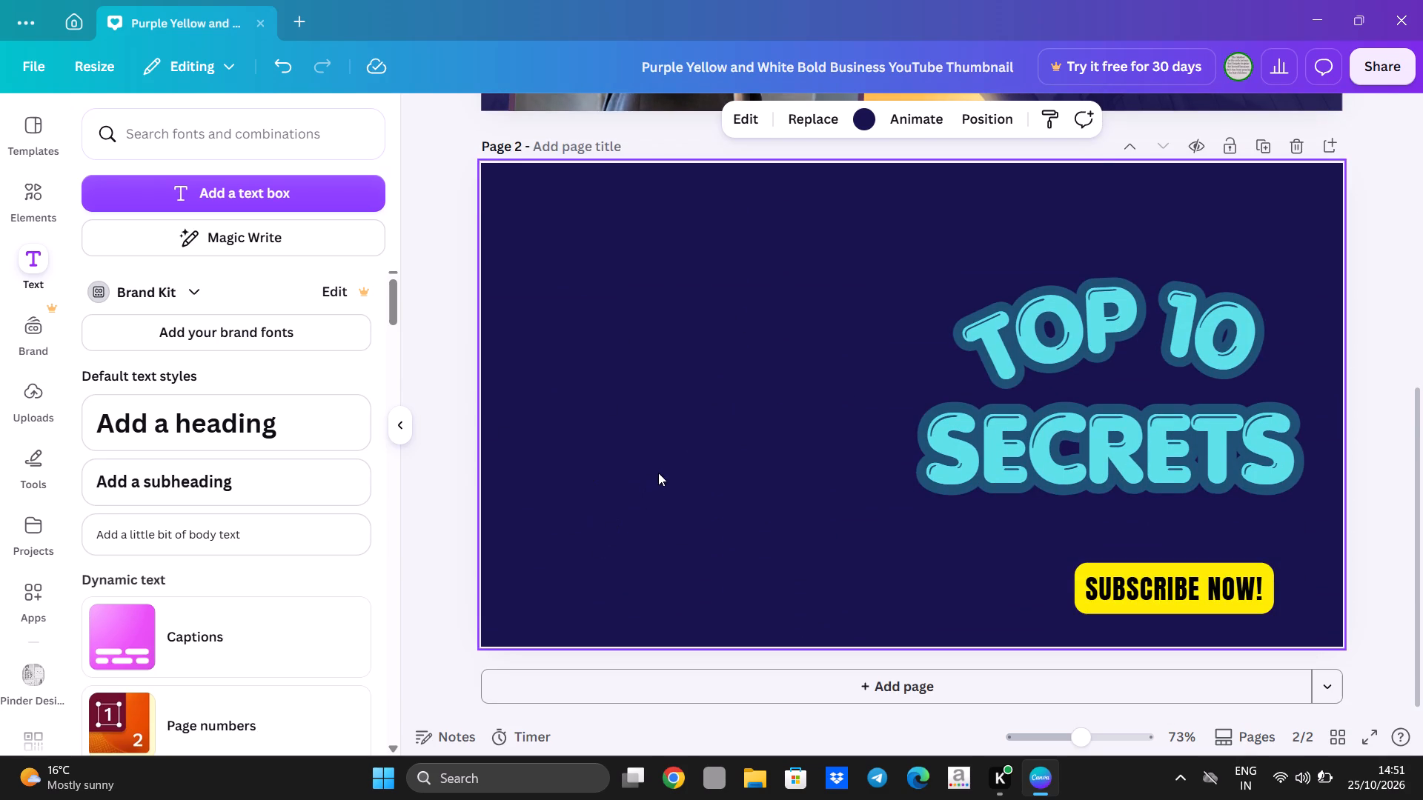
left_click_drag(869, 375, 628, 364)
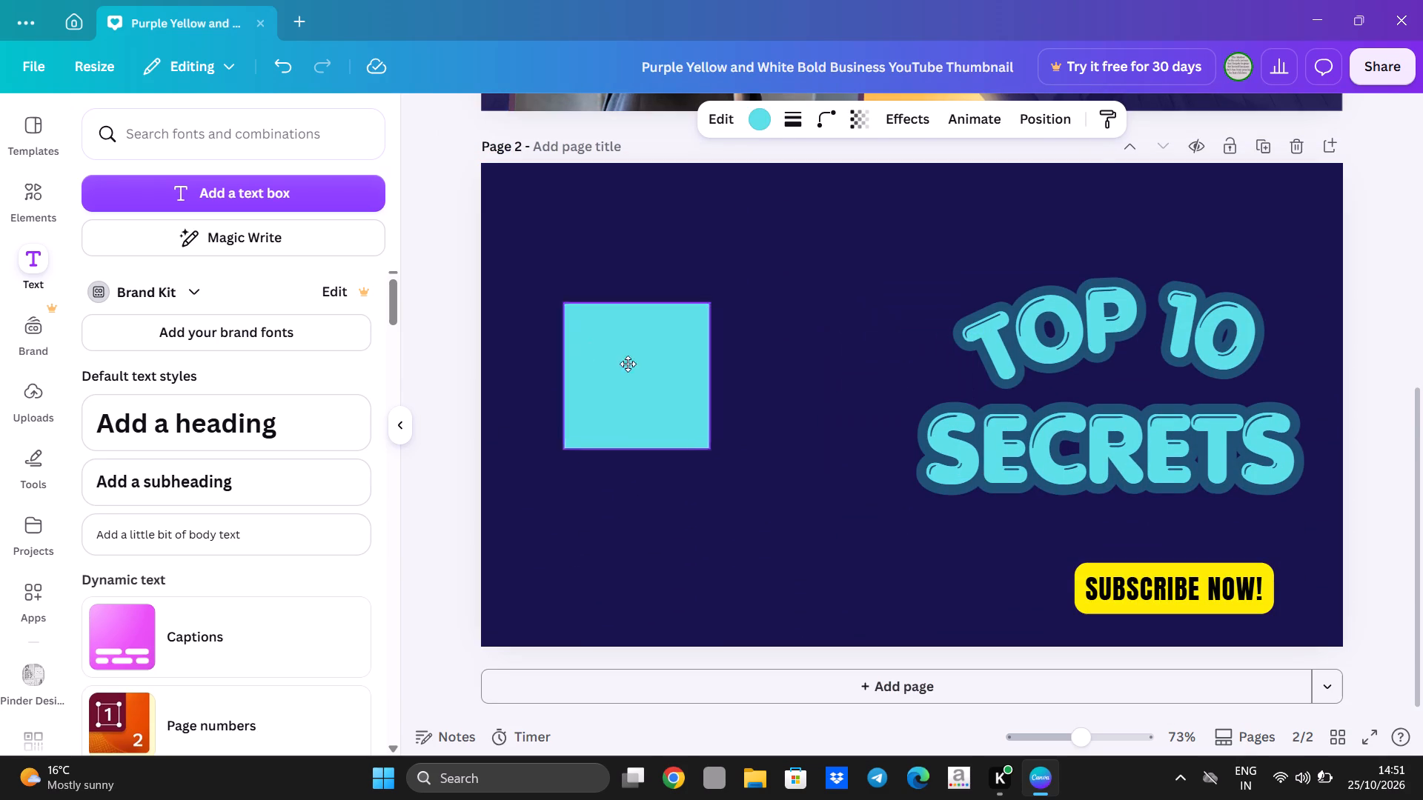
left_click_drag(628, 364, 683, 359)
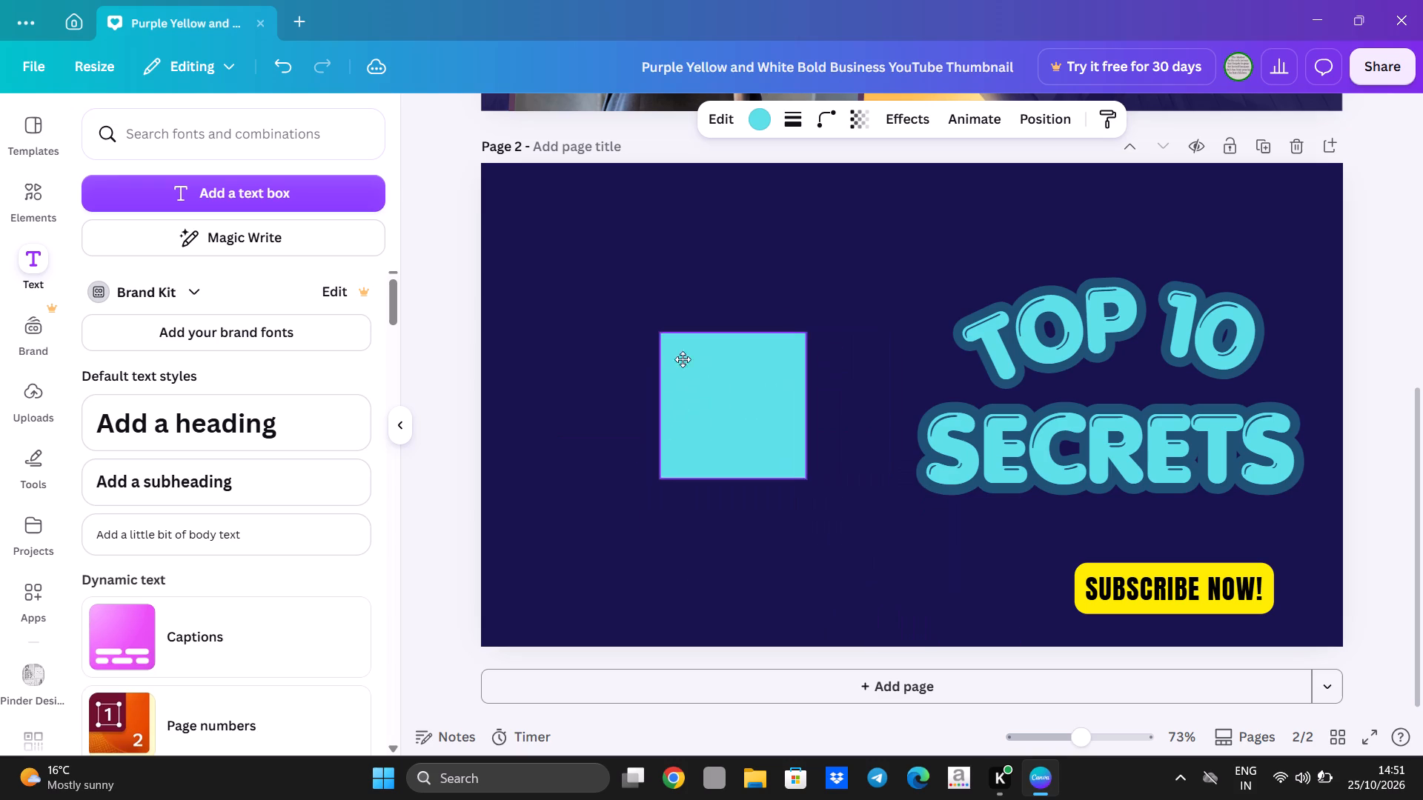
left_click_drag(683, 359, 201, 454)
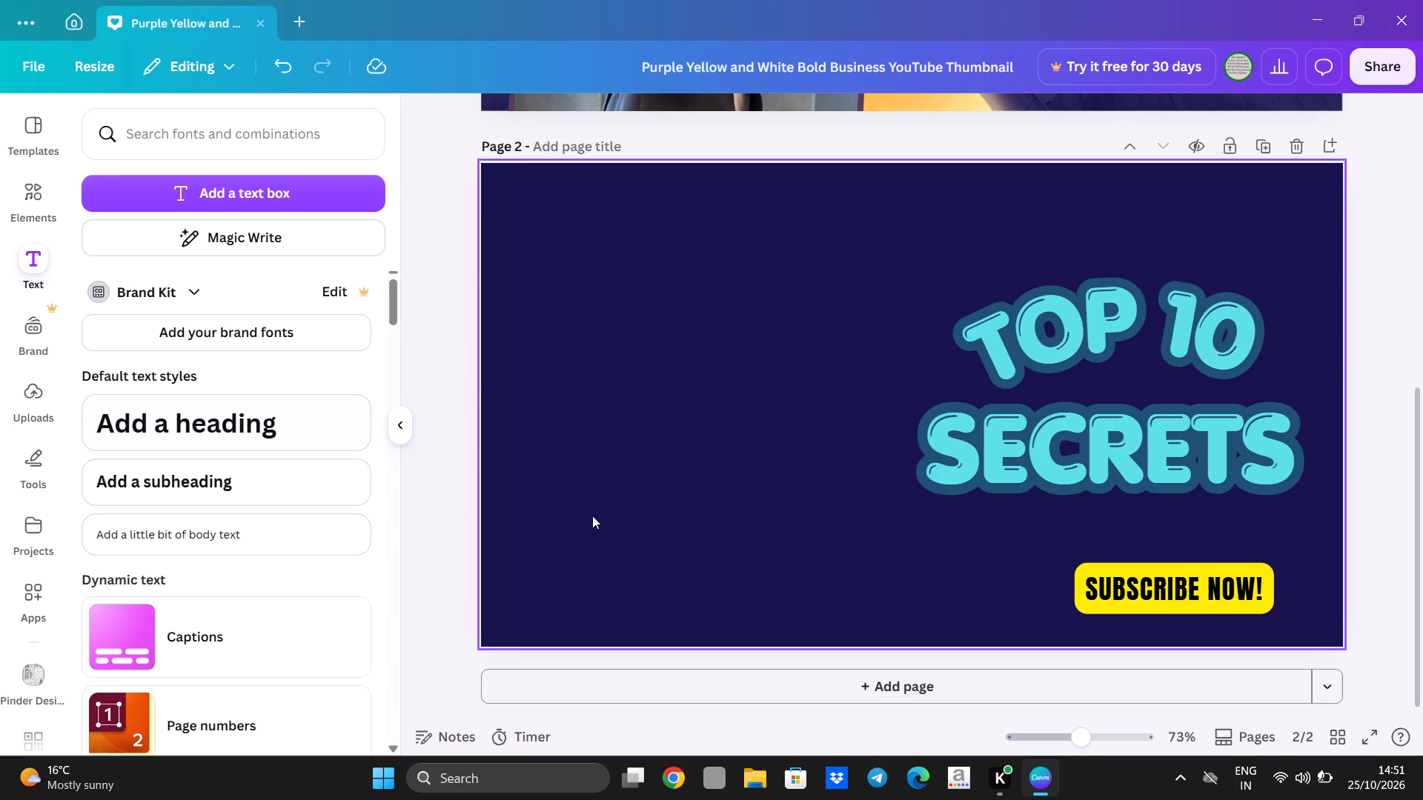
Add a circle shape to page 2 and place it in the empty left half.
key("c")
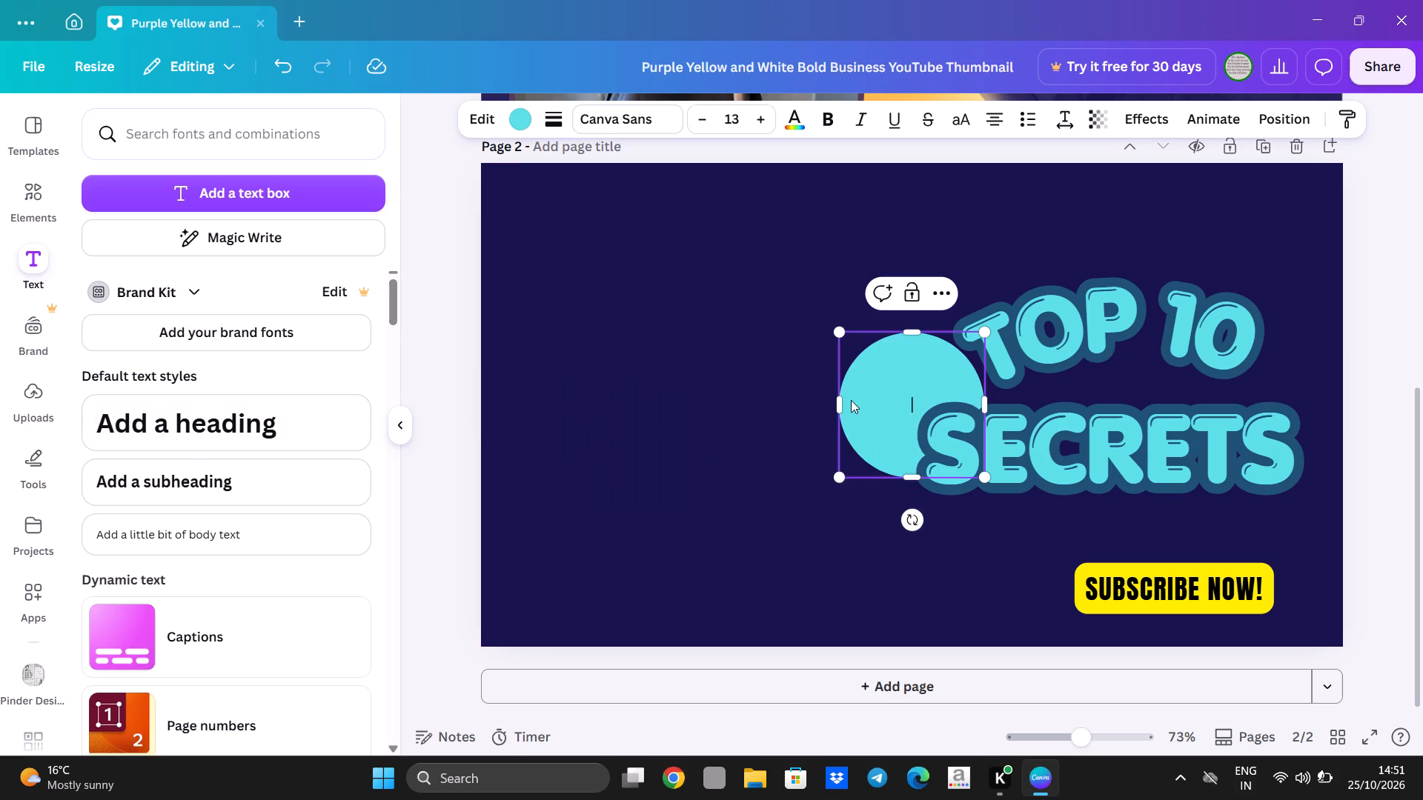
left_click_drag(851, 400, 607, 402)
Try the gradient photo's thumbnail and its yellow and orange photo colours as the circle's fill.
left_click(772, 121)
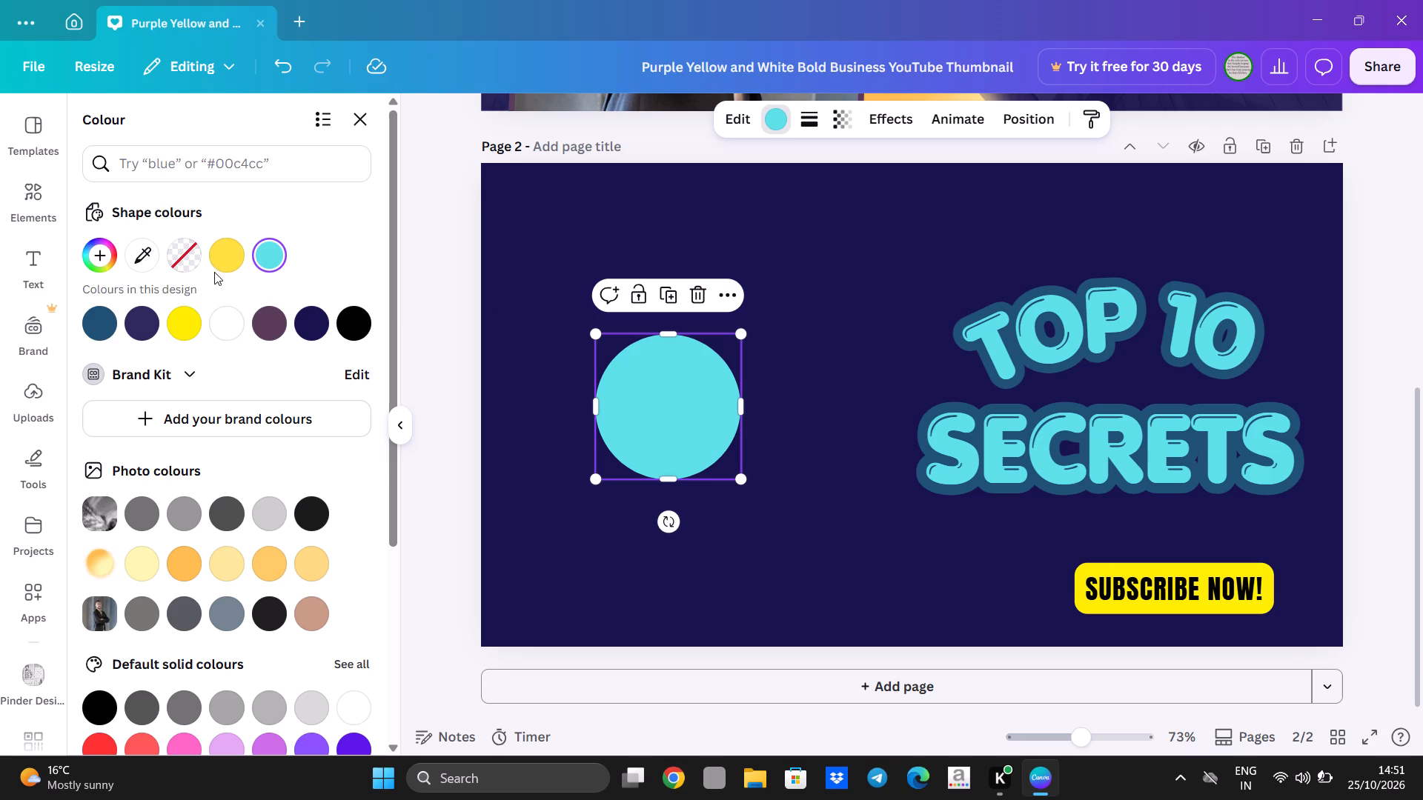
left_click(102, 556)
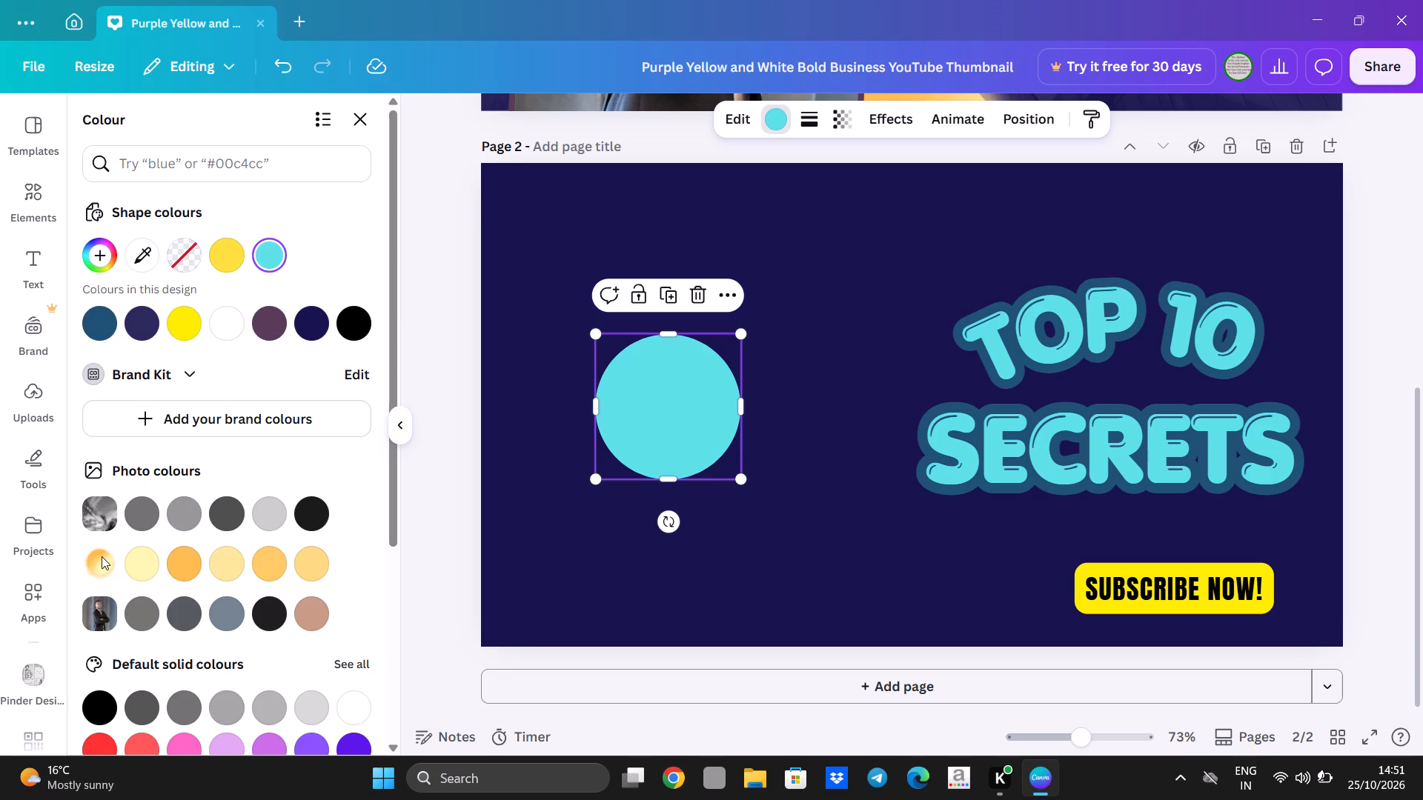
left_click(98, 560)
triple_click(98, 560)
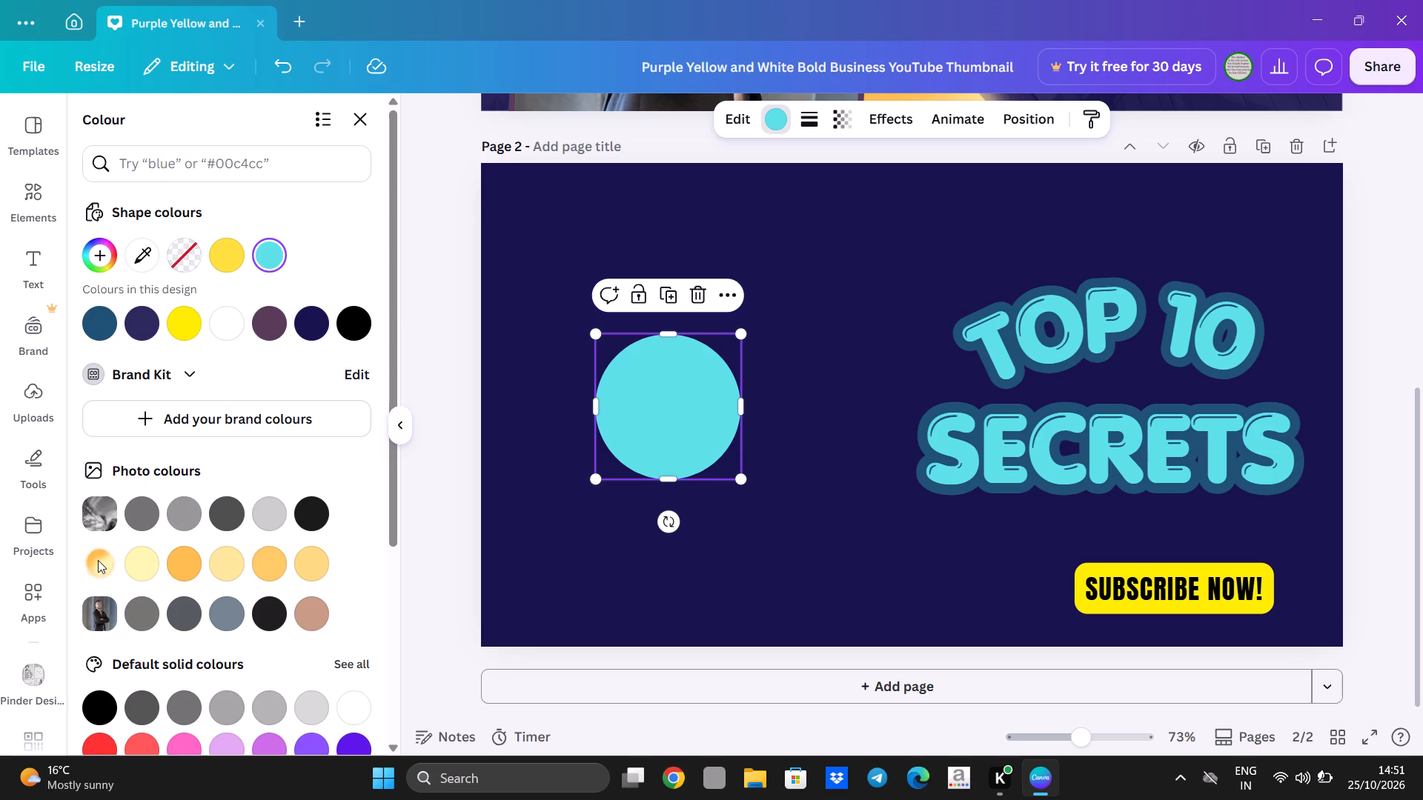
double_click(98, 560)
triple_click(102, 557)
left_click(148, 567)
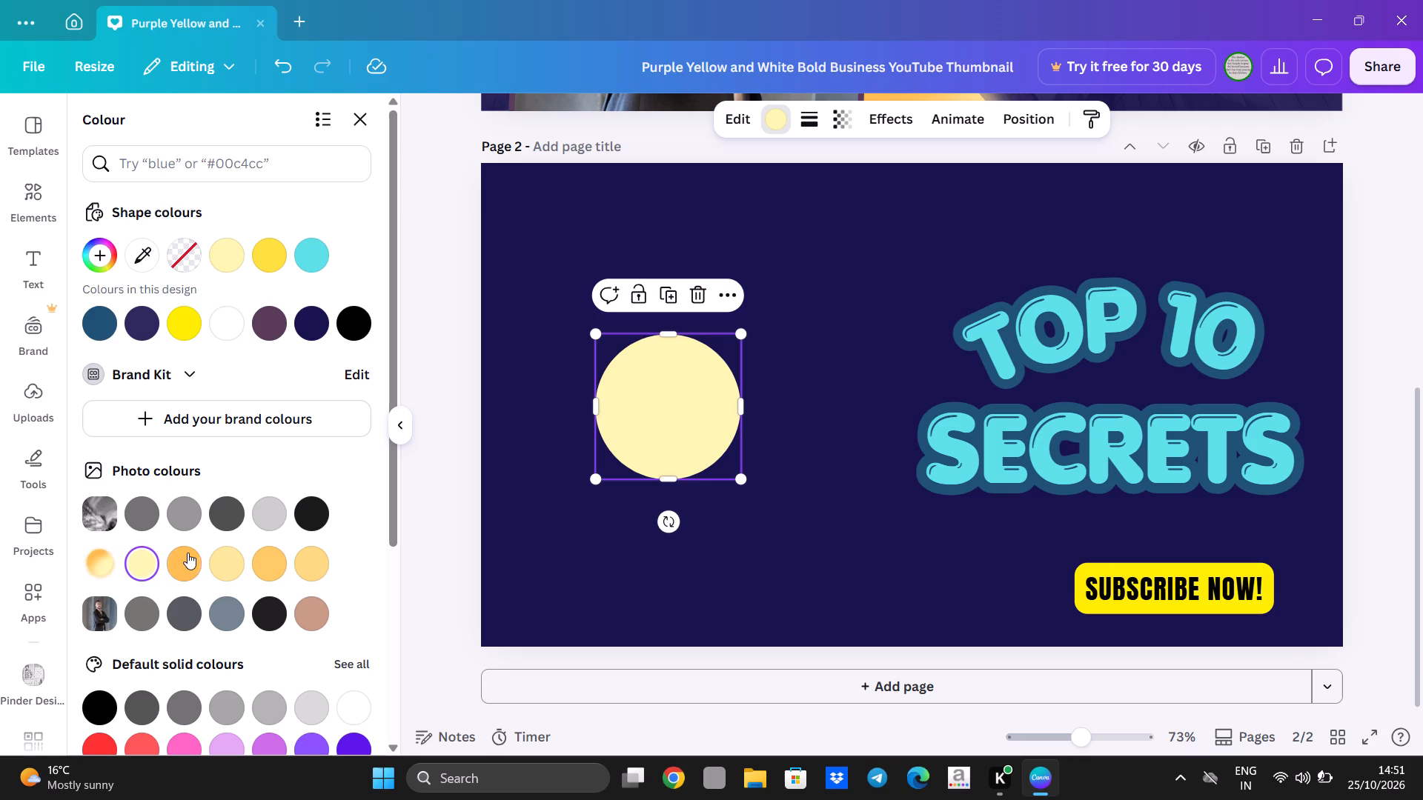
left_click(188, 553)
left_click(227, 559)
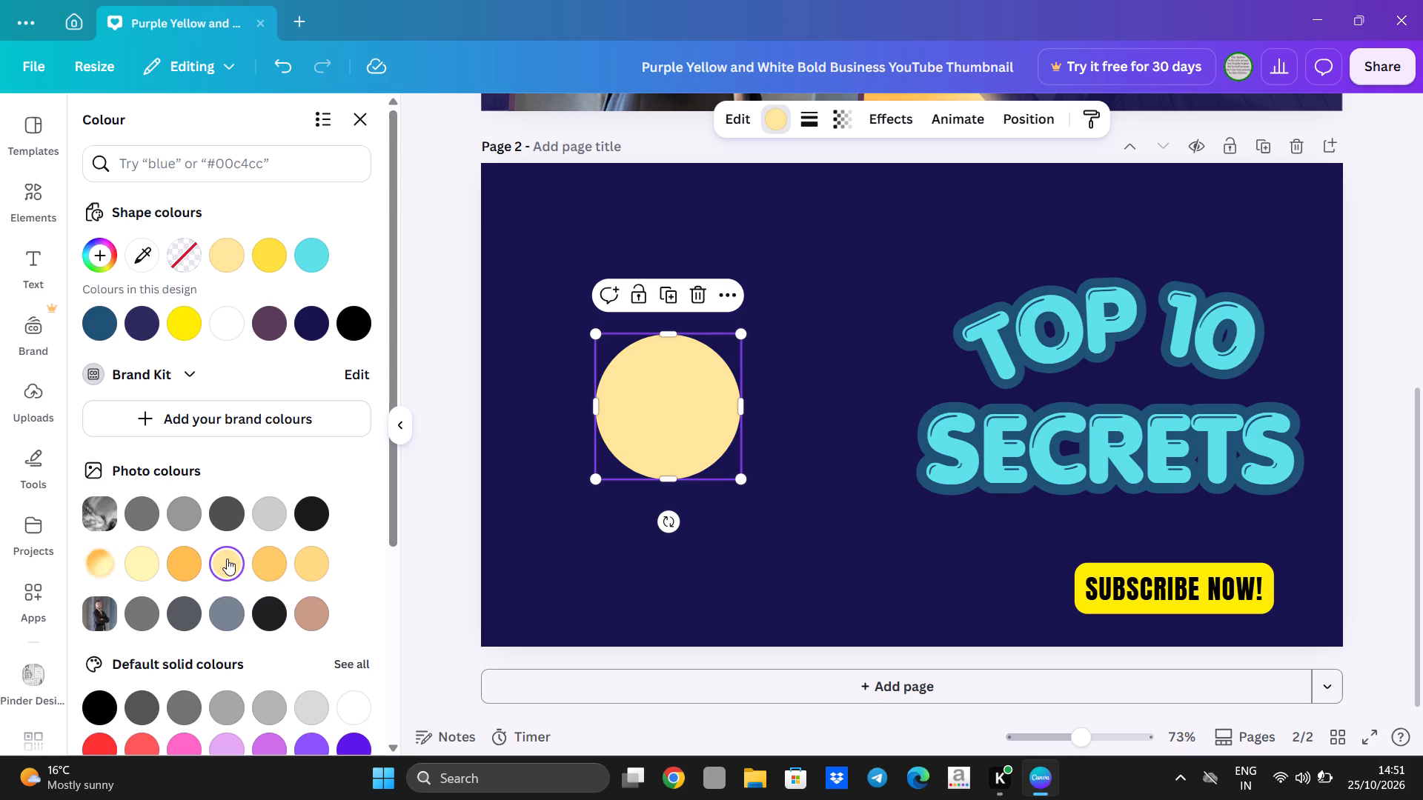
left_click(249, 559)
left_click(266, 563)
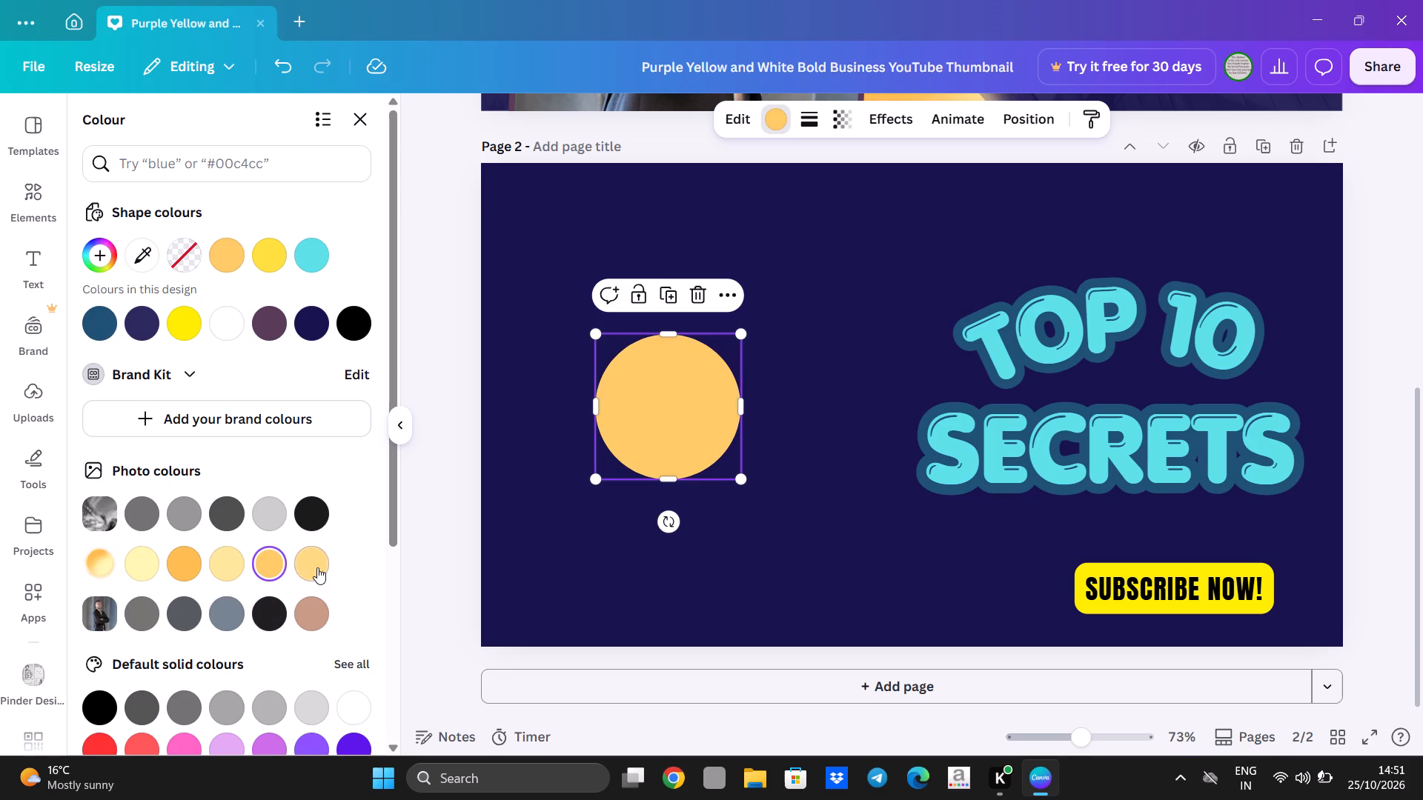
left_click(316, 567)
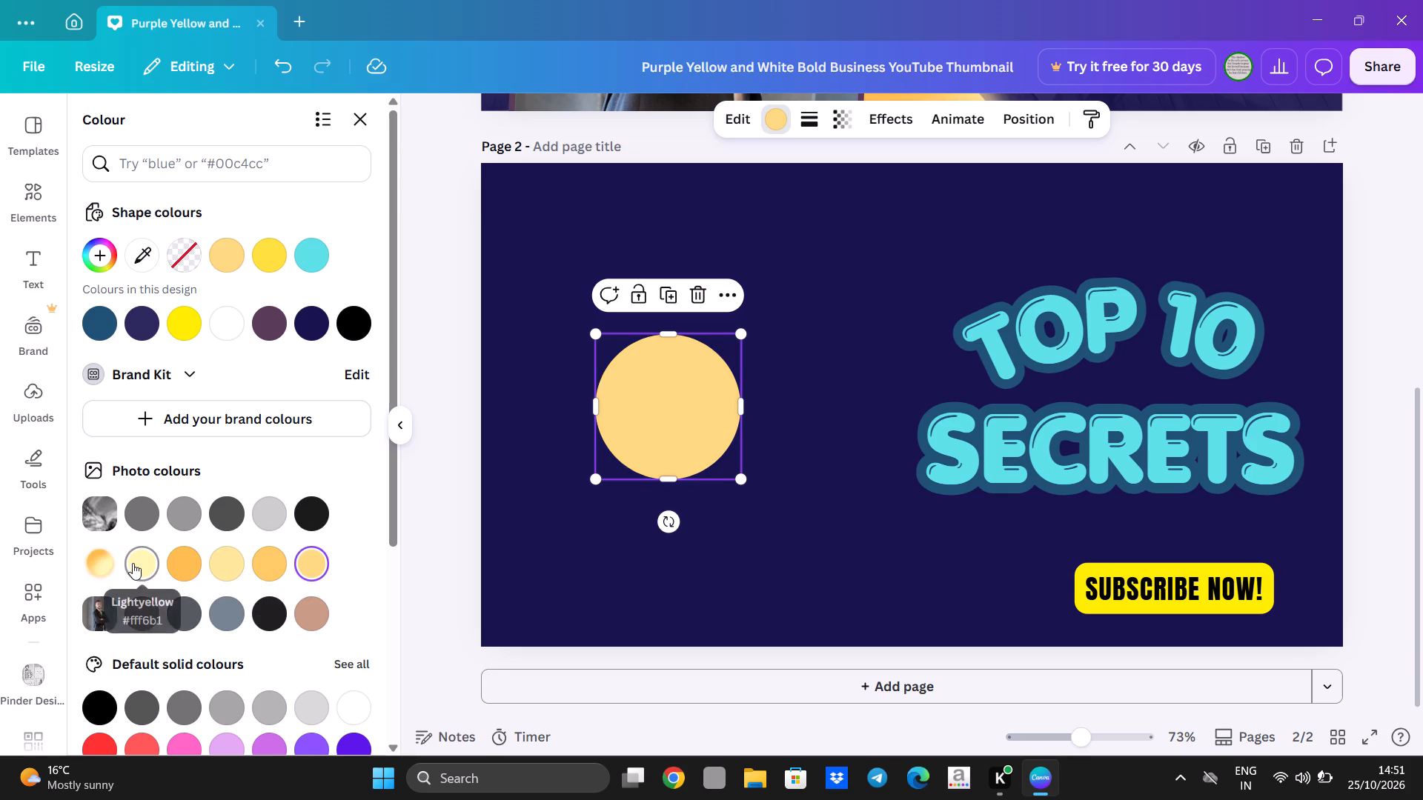
Set the circle's fill to the light yellow photo colour #fff6b1.
left_click_drag(129, 563, 64, 537)
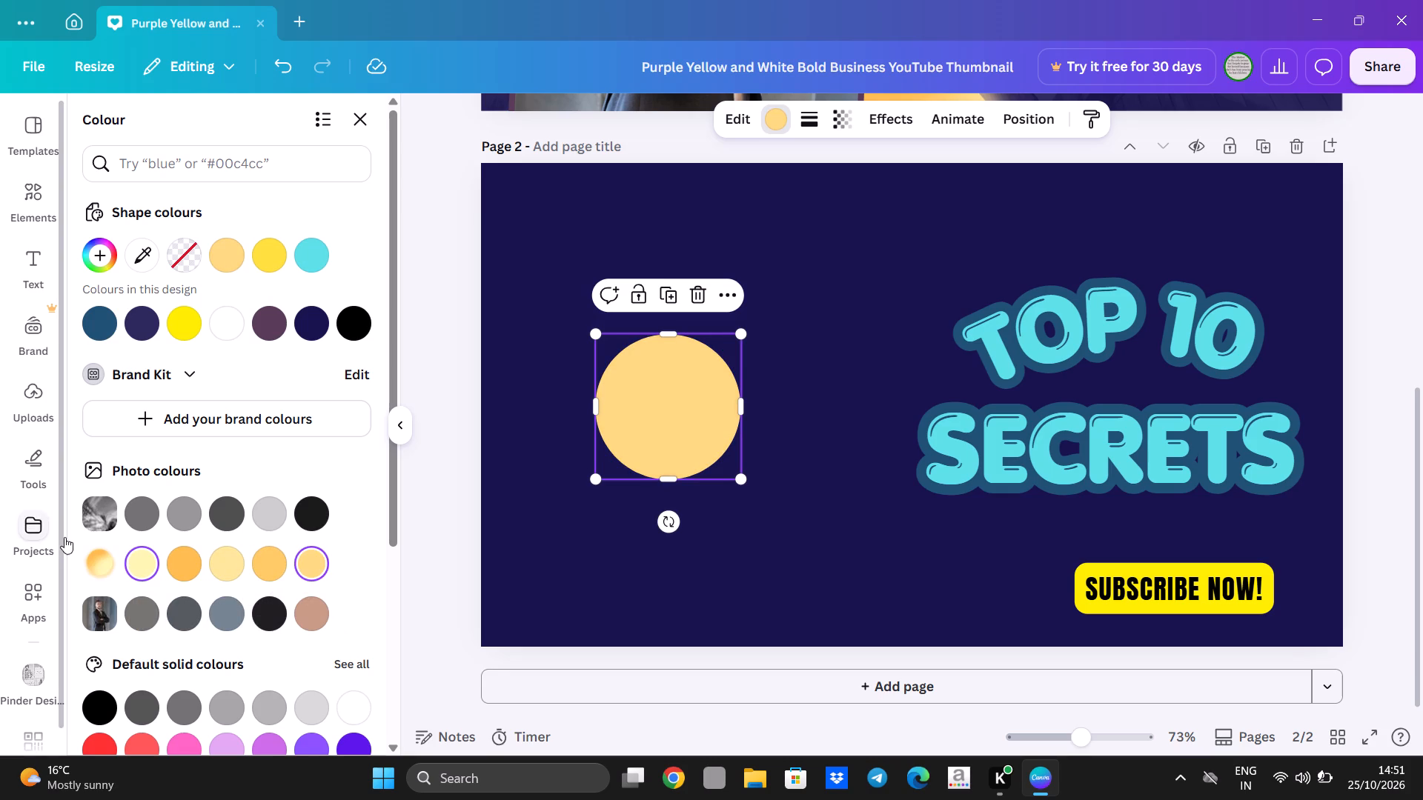
left_click_drag(64, 537, 91, 547)
triple_click(99, 570)
triple_click(99, 570)
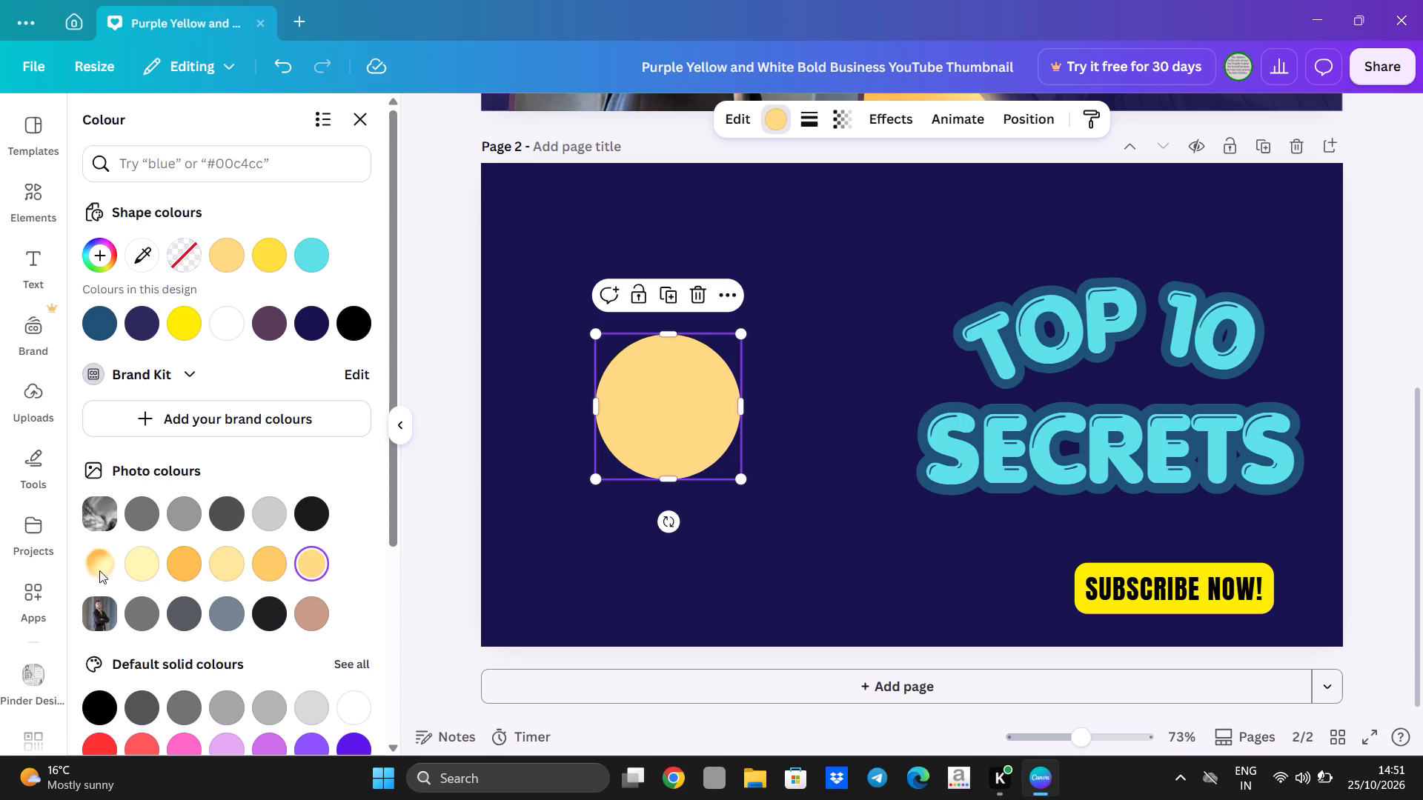
left_click(99, 570)
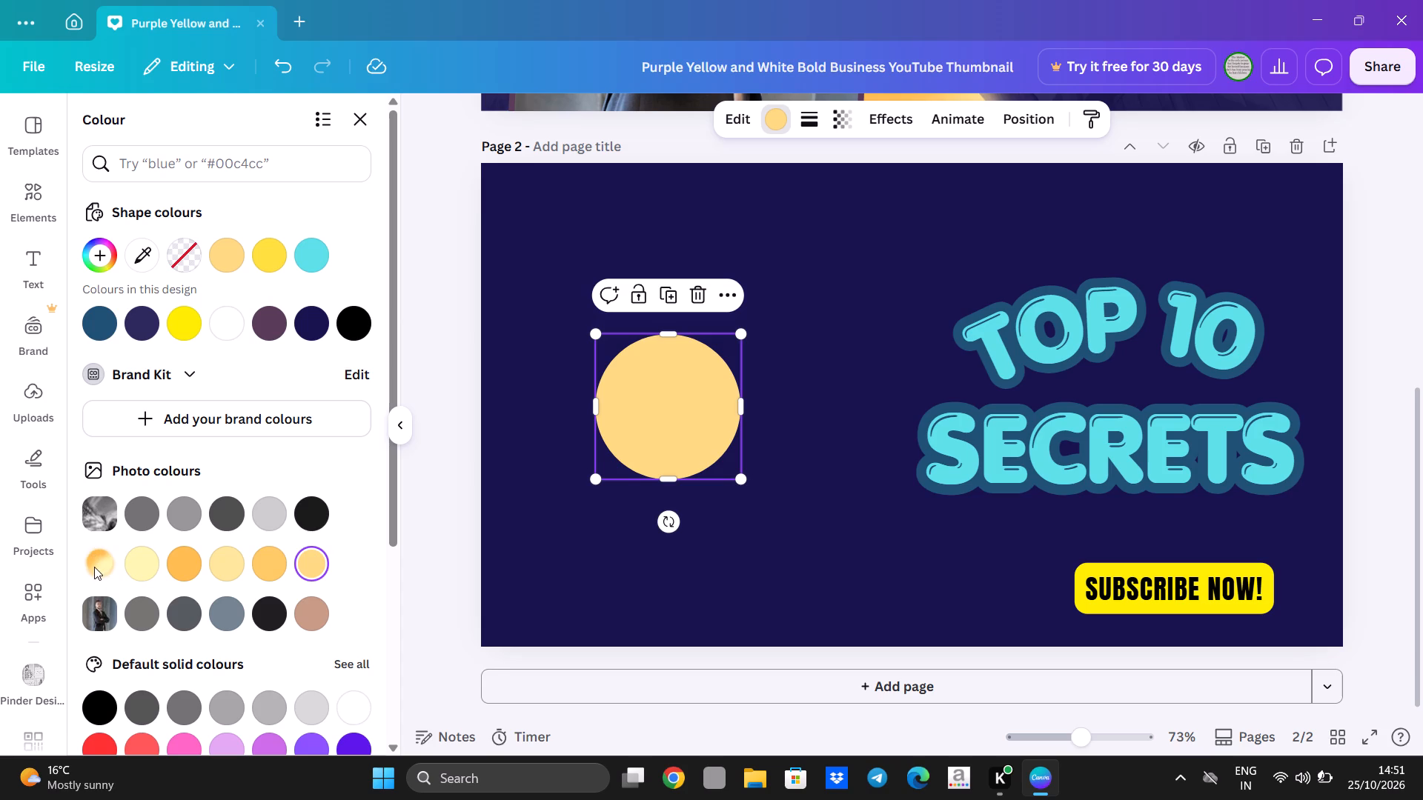
triple_click(94, 567)
left_click(126, 561)
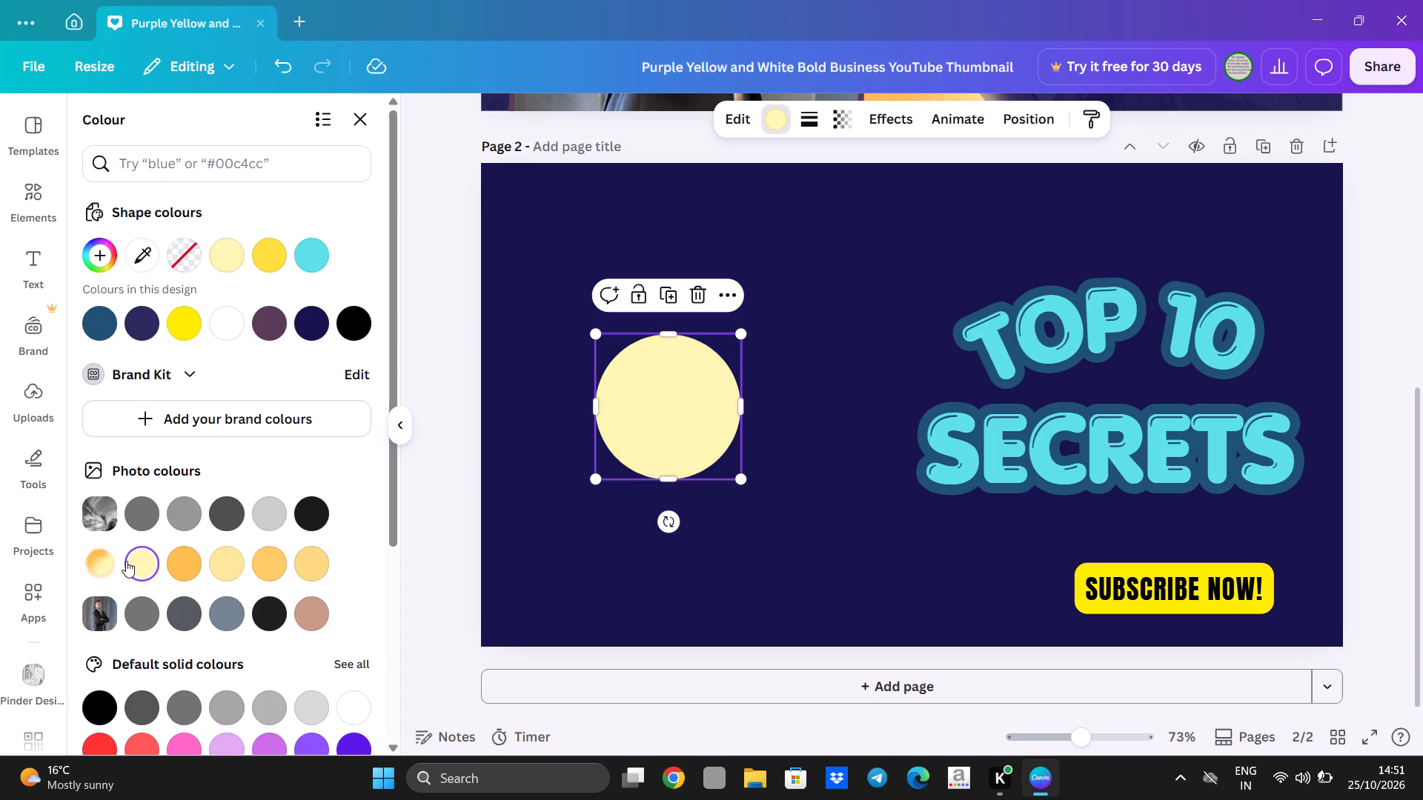
Set the circle's transparency to 43.
left_click(856, 111)
left_click_drag(889, 196, 806, 210)
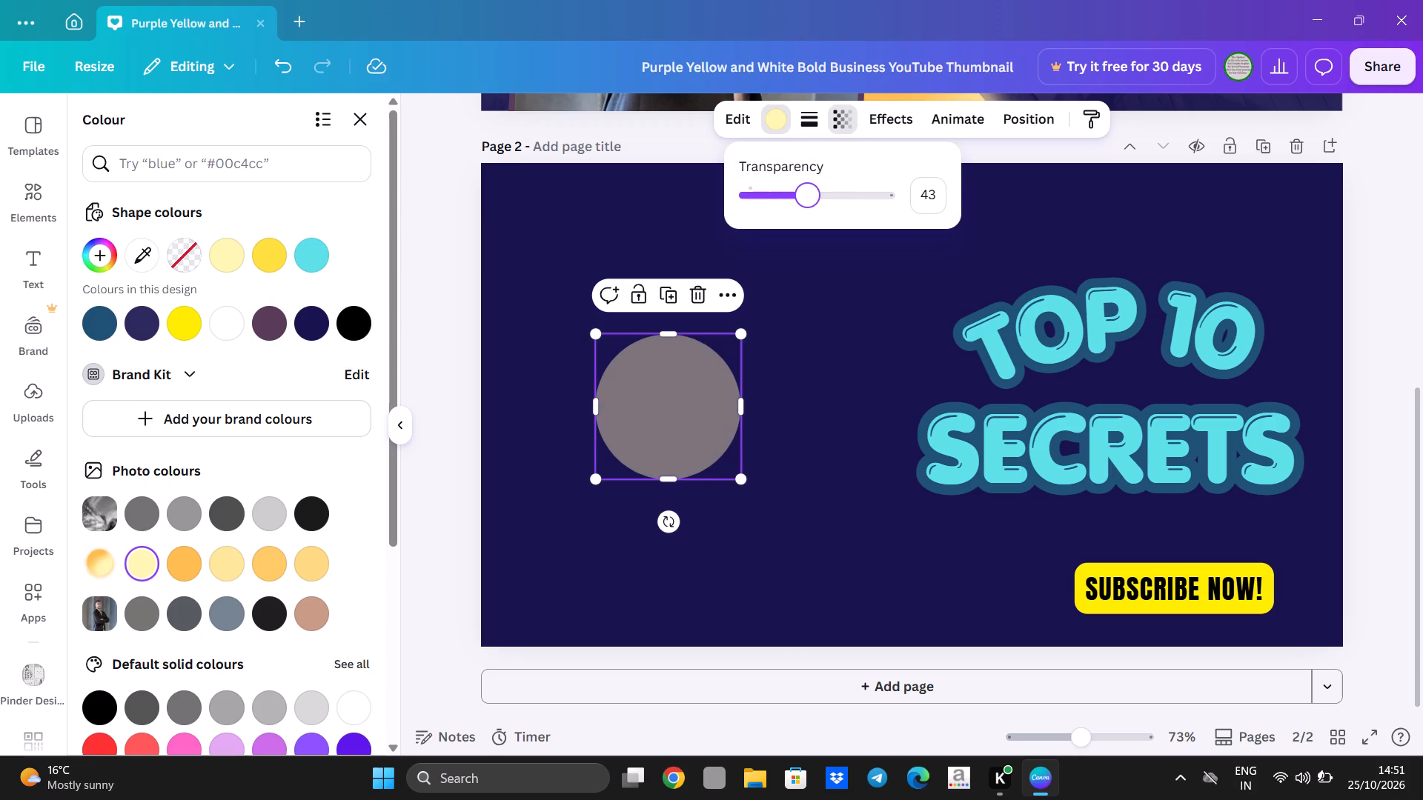
left_click_drag(806, 210, 809, 208)
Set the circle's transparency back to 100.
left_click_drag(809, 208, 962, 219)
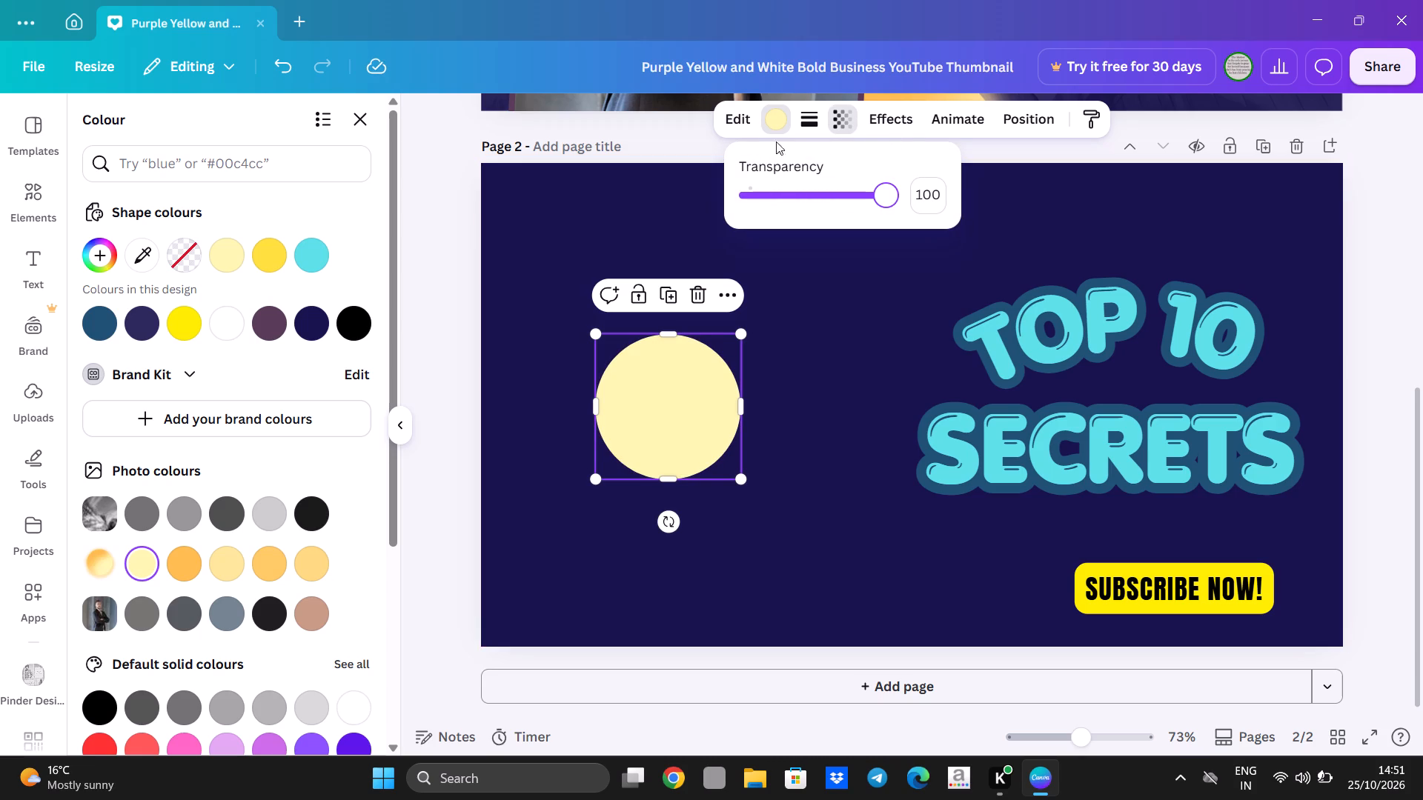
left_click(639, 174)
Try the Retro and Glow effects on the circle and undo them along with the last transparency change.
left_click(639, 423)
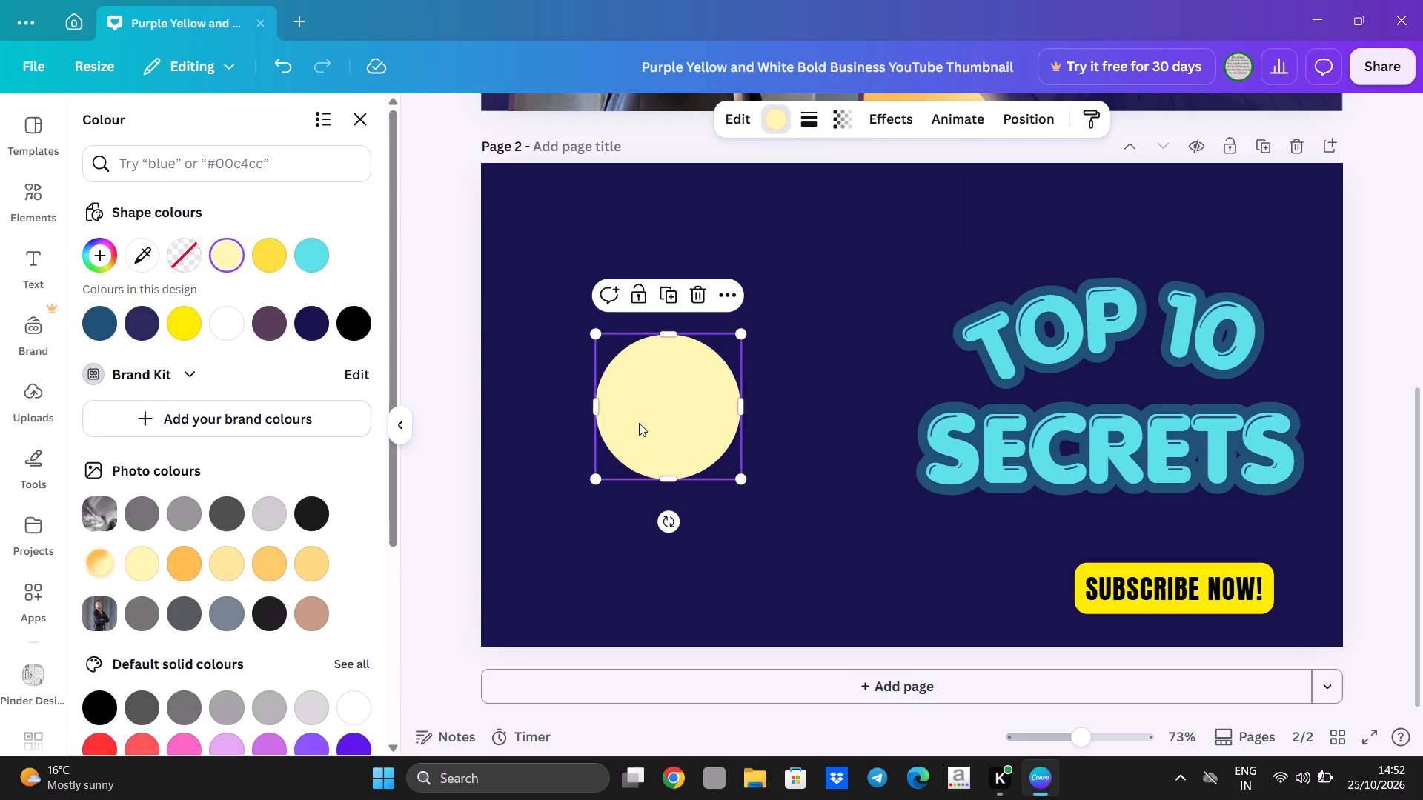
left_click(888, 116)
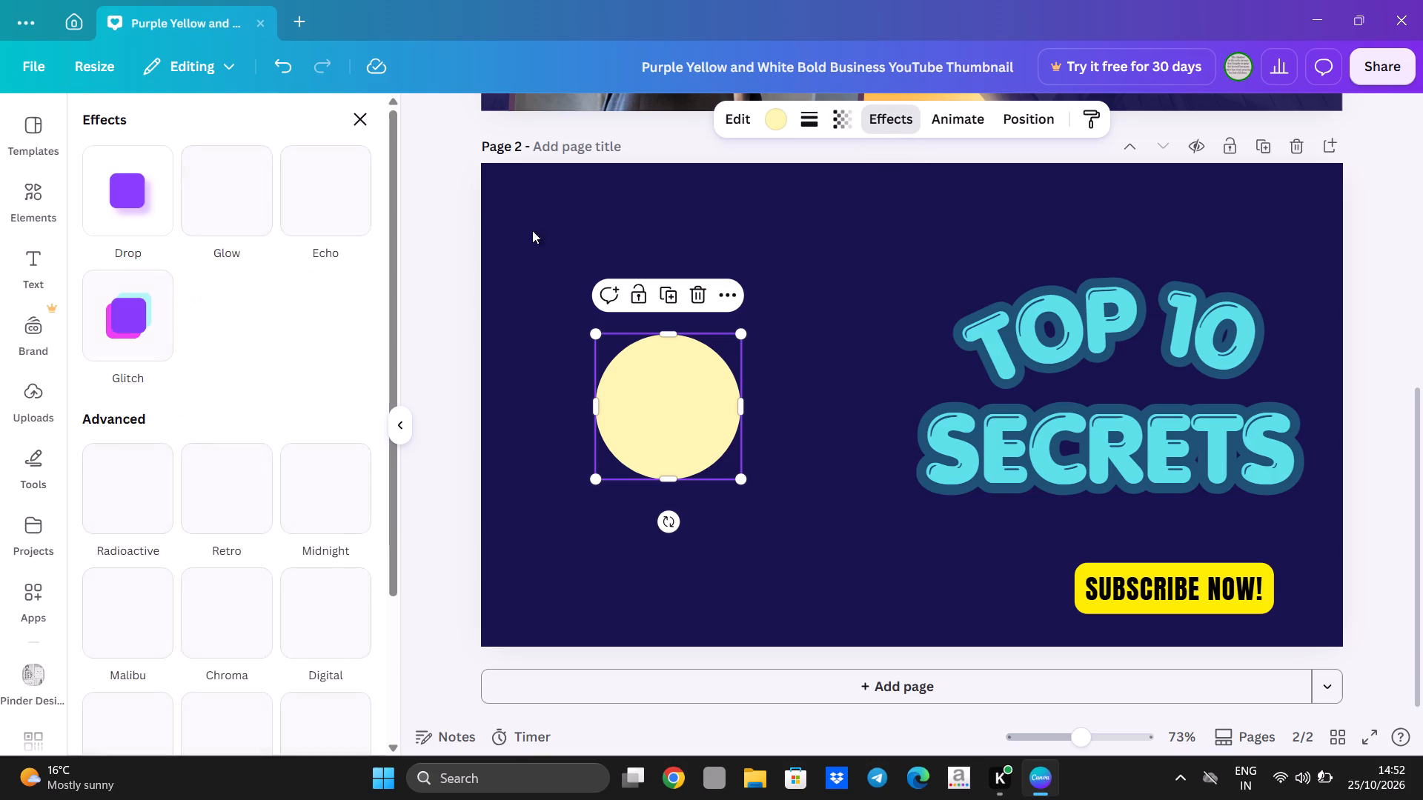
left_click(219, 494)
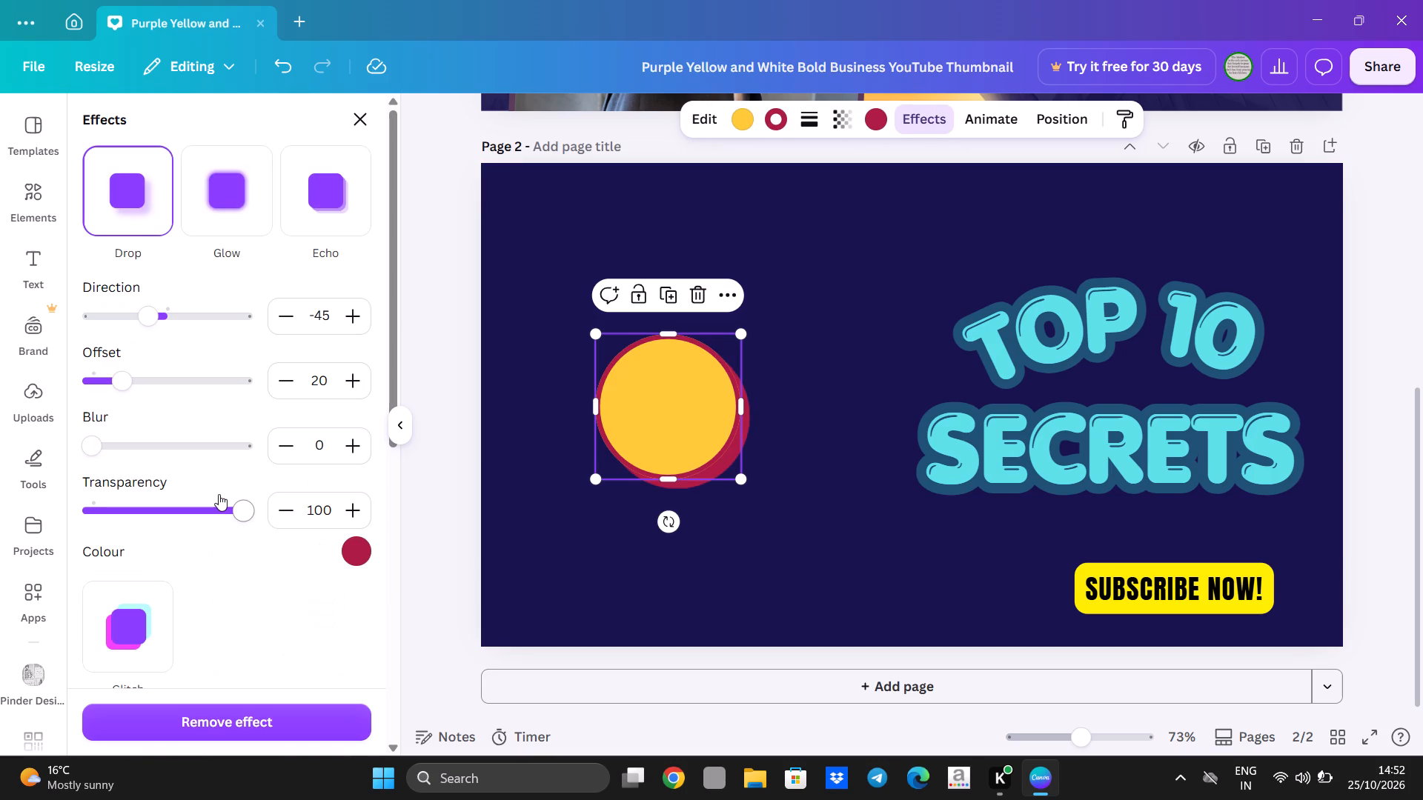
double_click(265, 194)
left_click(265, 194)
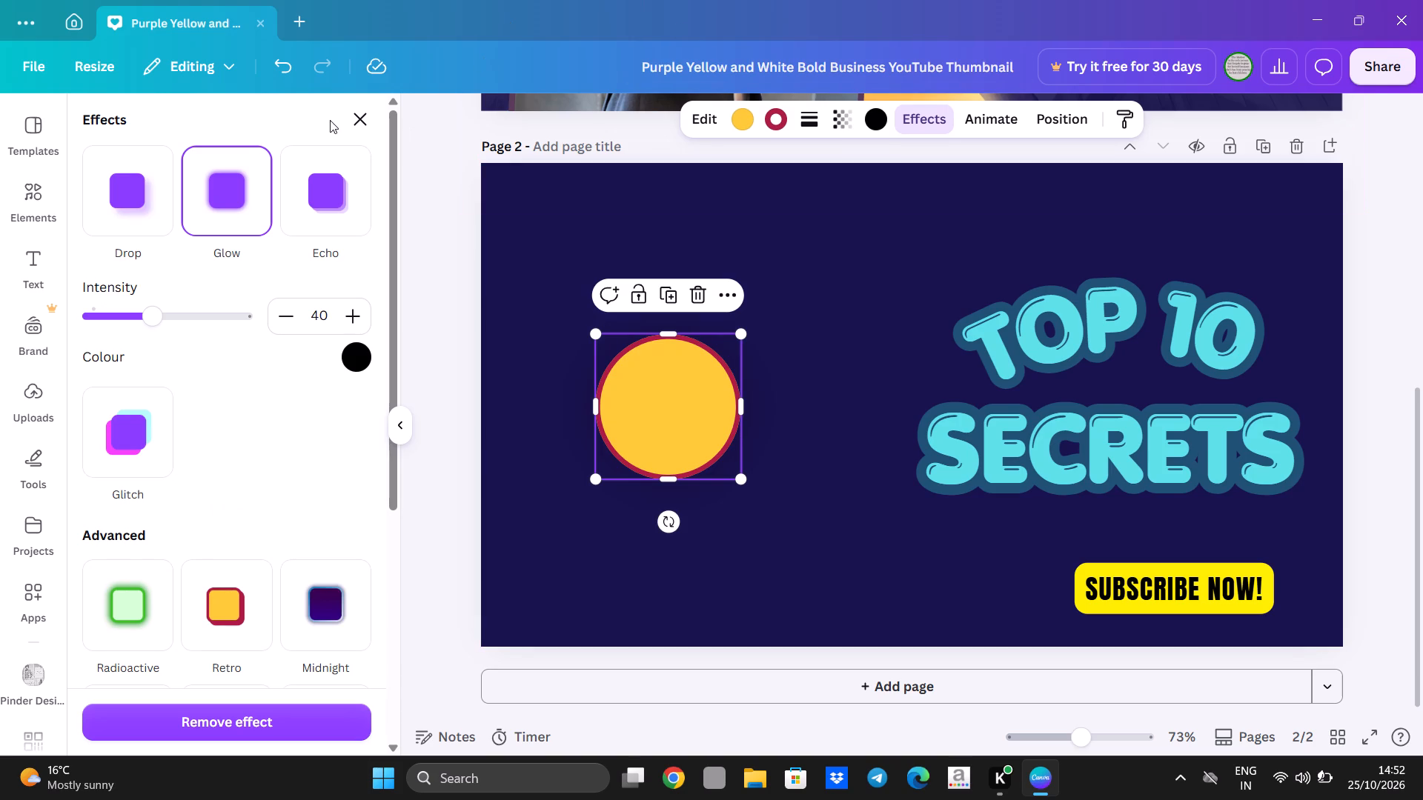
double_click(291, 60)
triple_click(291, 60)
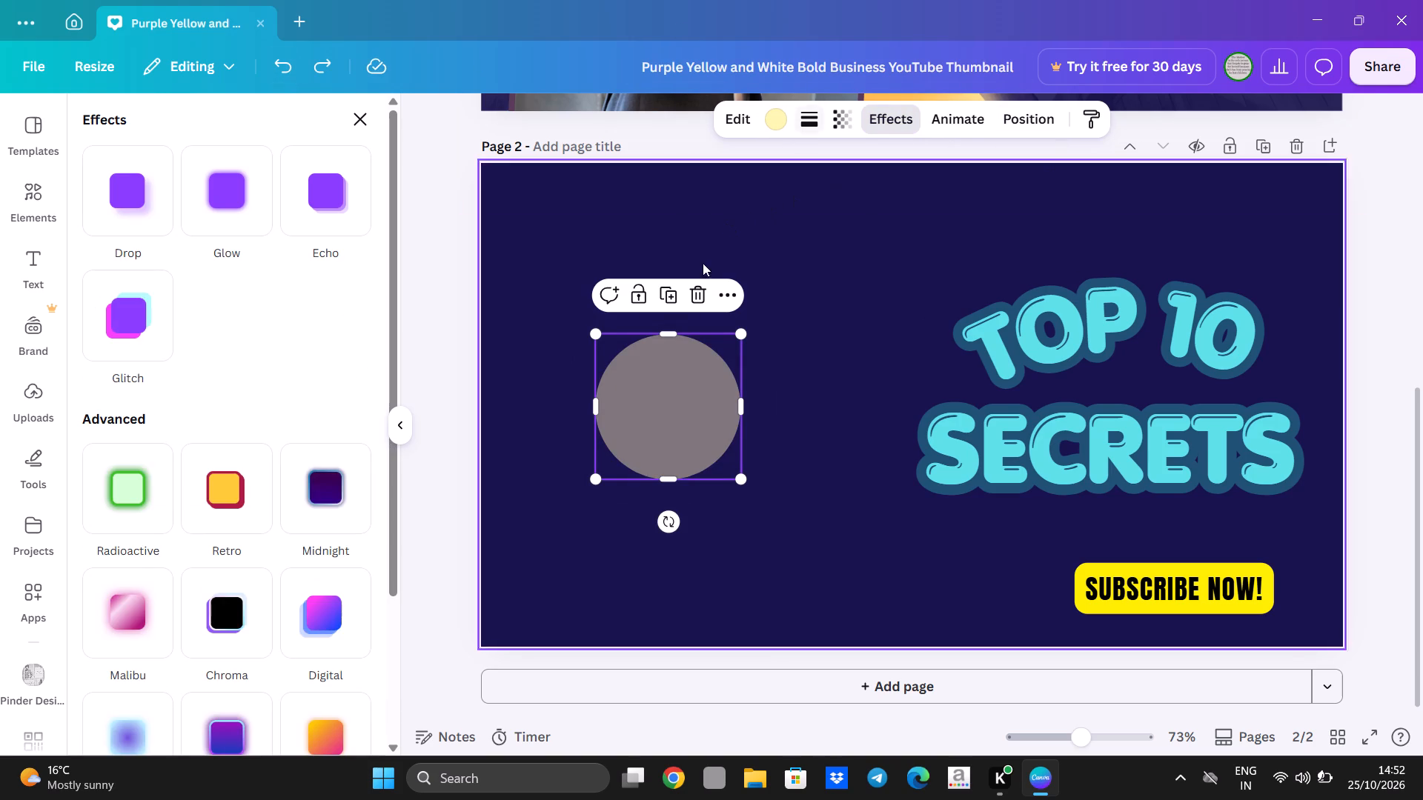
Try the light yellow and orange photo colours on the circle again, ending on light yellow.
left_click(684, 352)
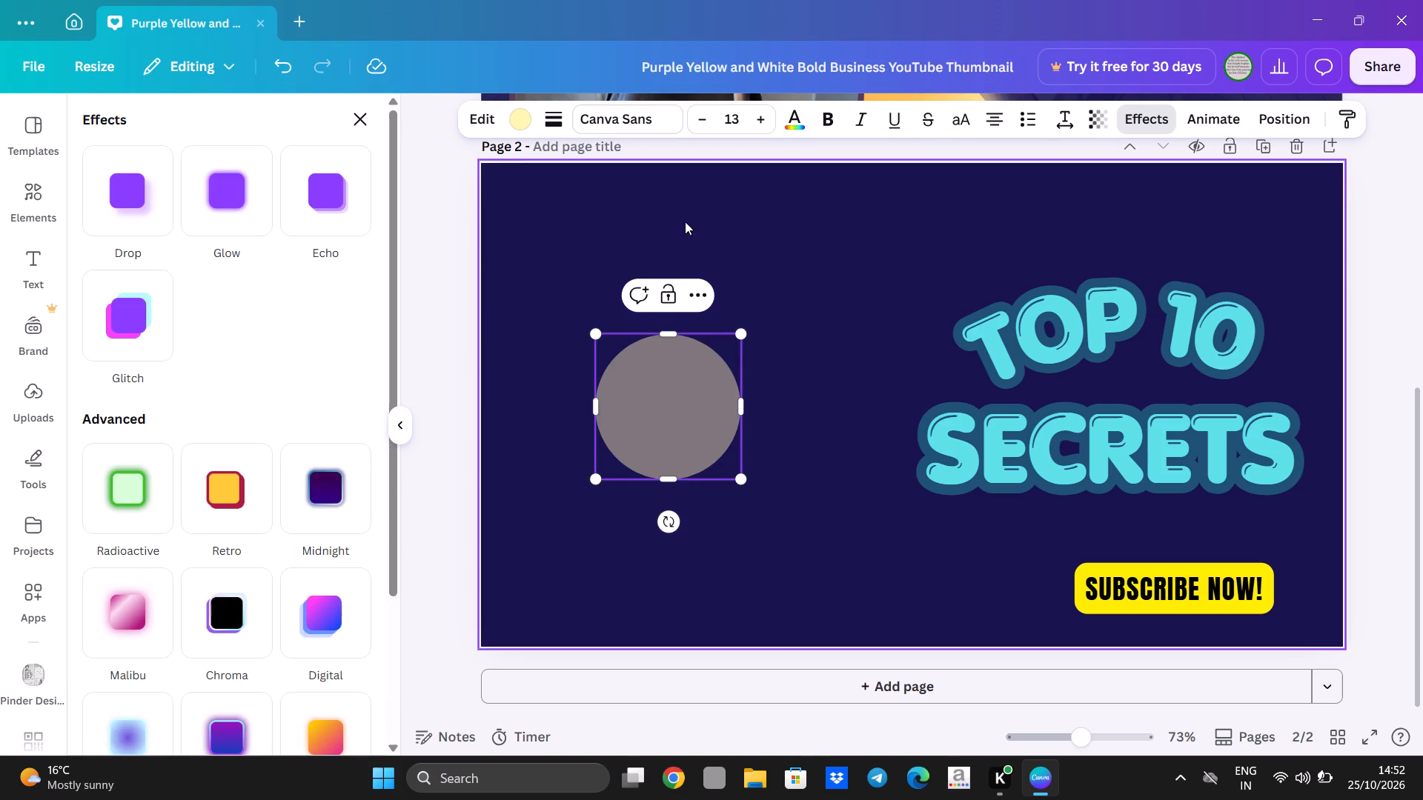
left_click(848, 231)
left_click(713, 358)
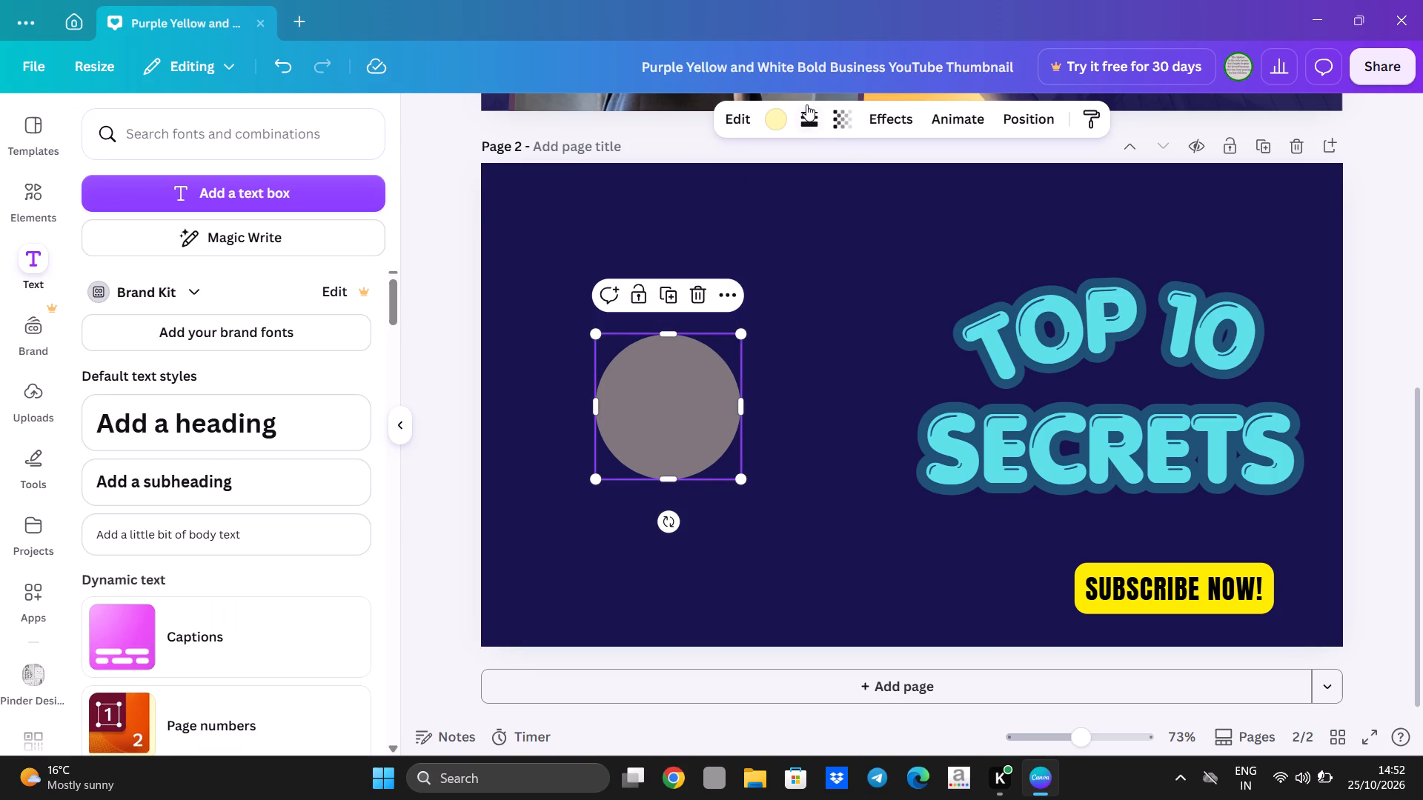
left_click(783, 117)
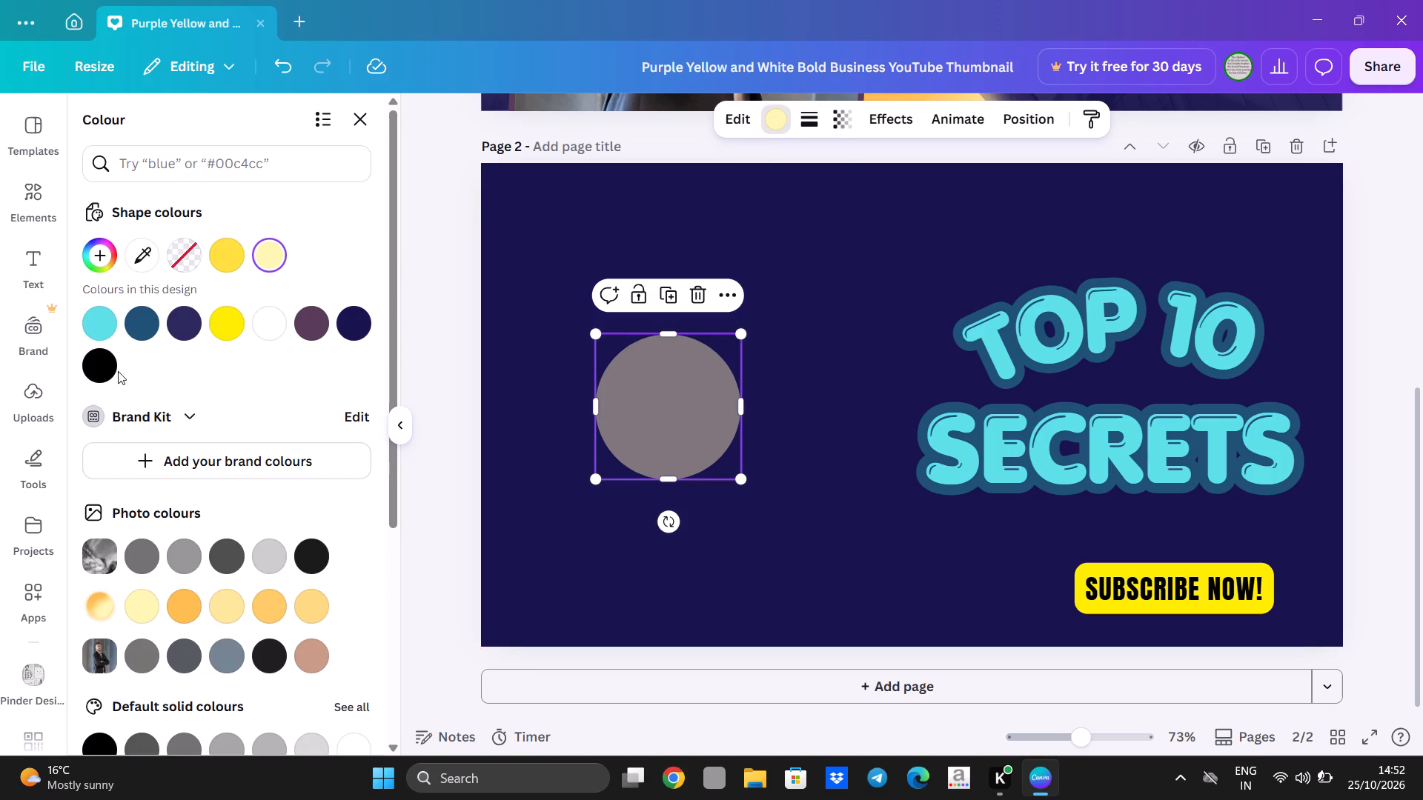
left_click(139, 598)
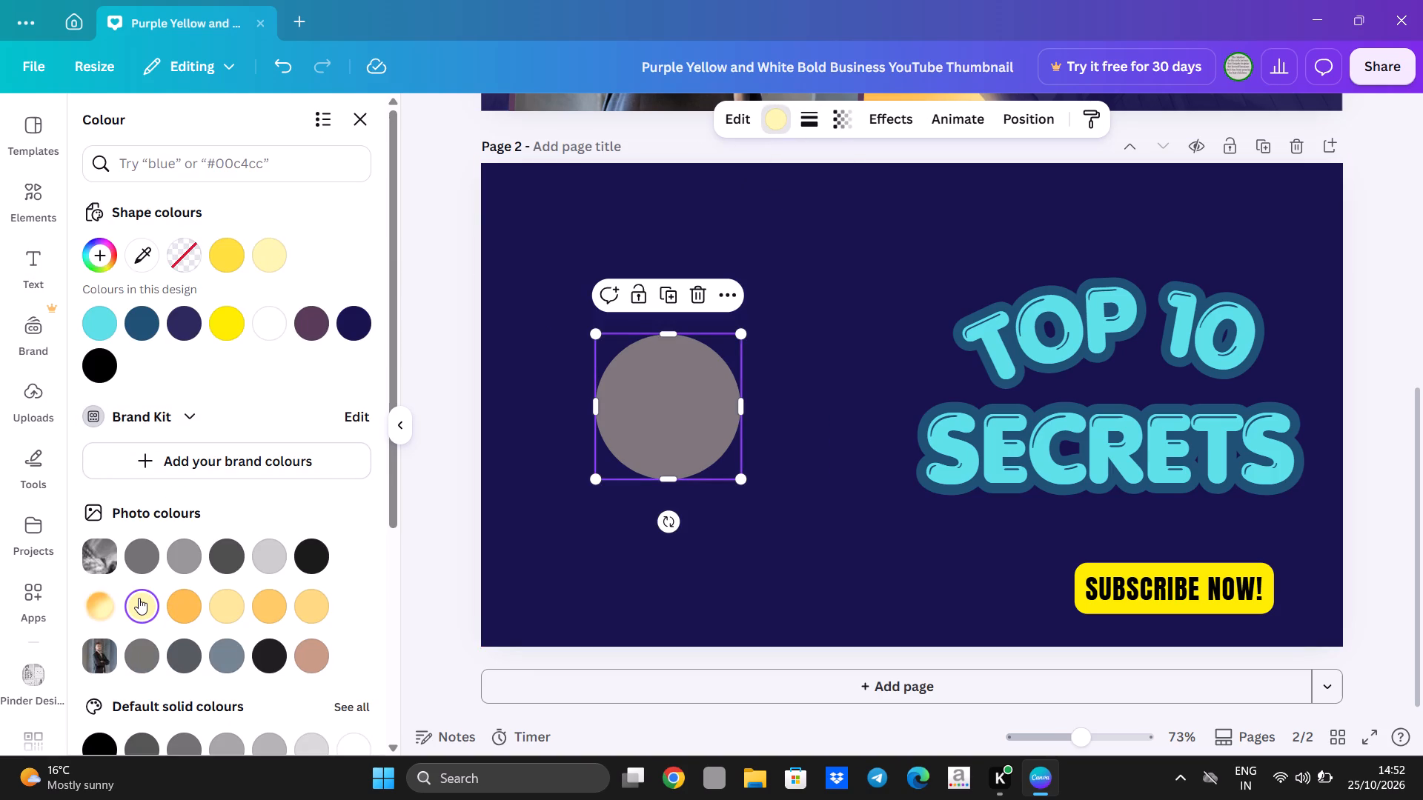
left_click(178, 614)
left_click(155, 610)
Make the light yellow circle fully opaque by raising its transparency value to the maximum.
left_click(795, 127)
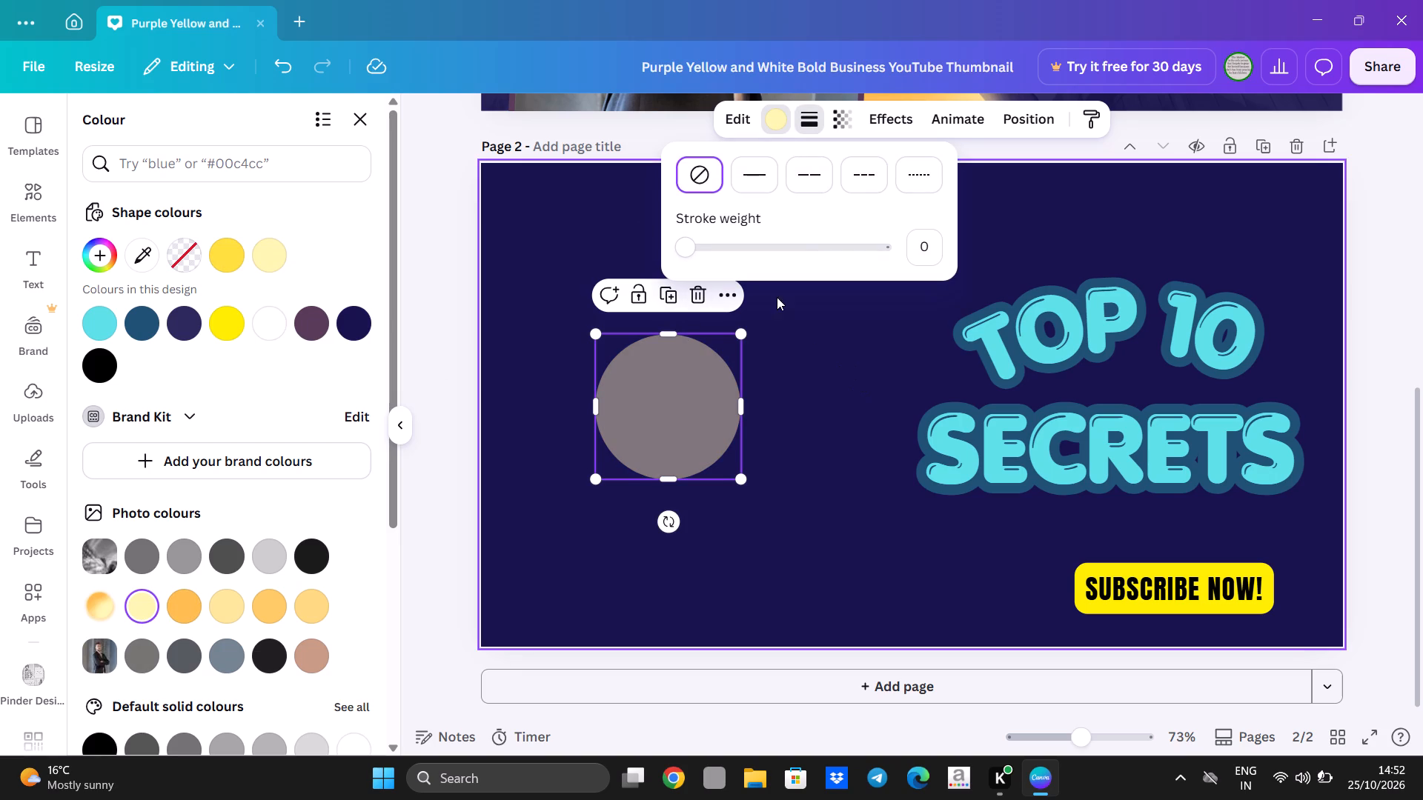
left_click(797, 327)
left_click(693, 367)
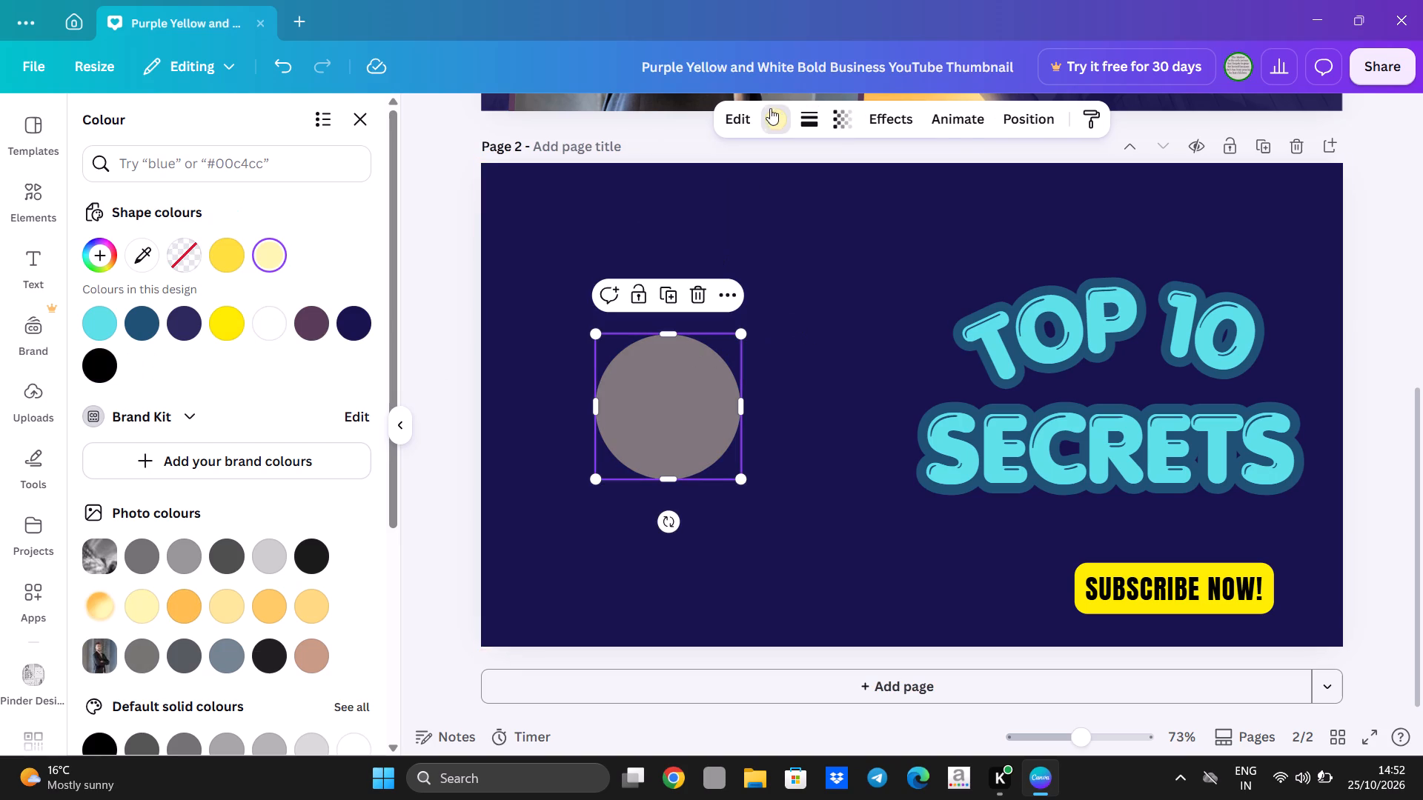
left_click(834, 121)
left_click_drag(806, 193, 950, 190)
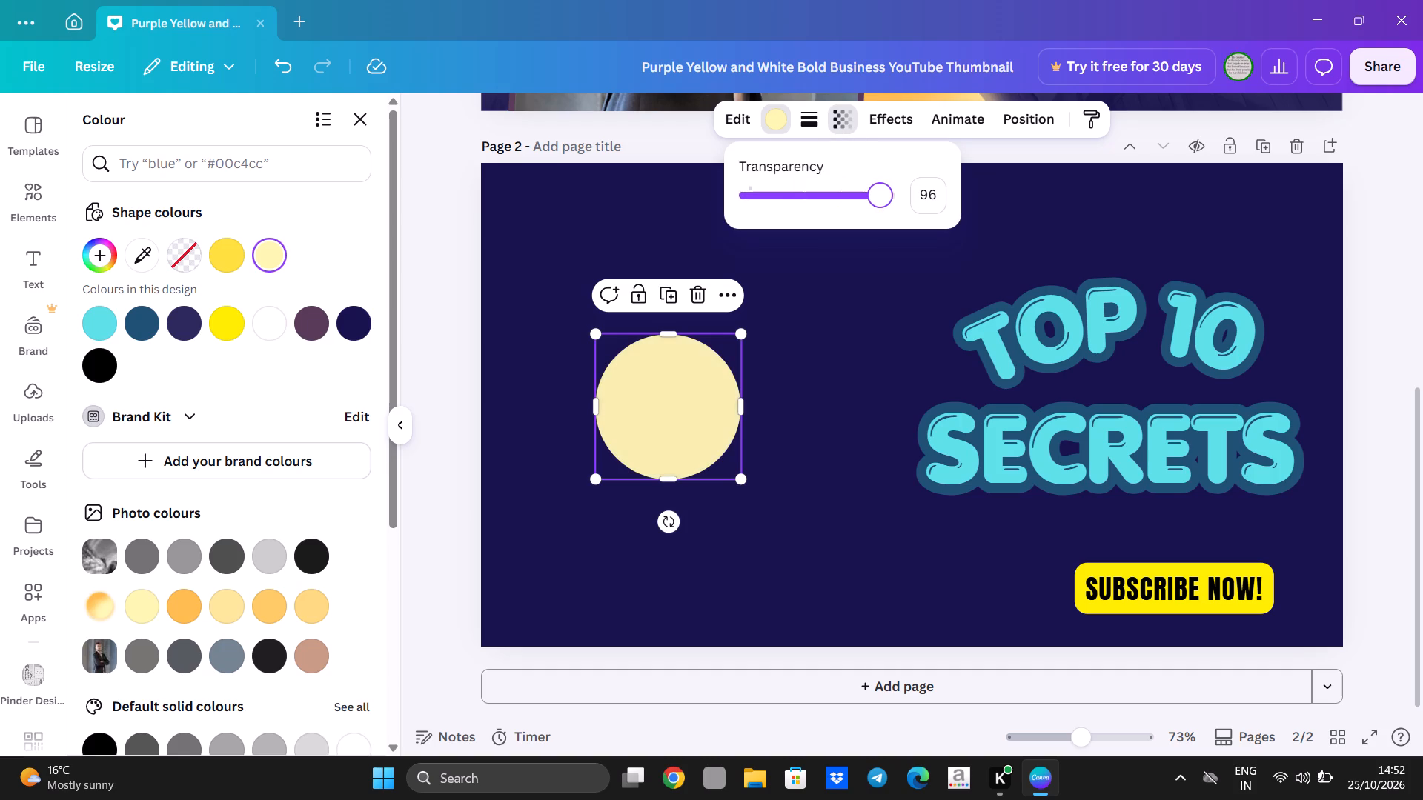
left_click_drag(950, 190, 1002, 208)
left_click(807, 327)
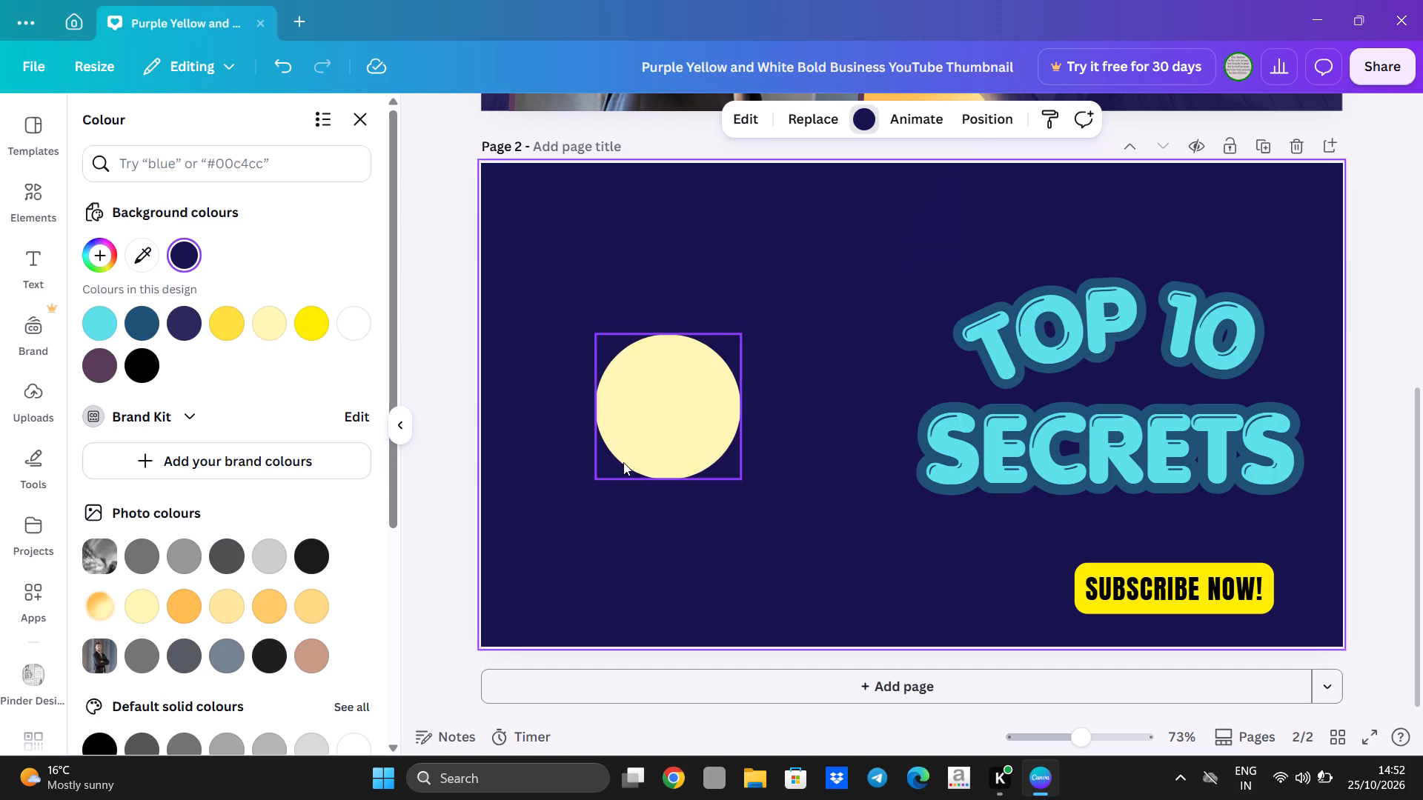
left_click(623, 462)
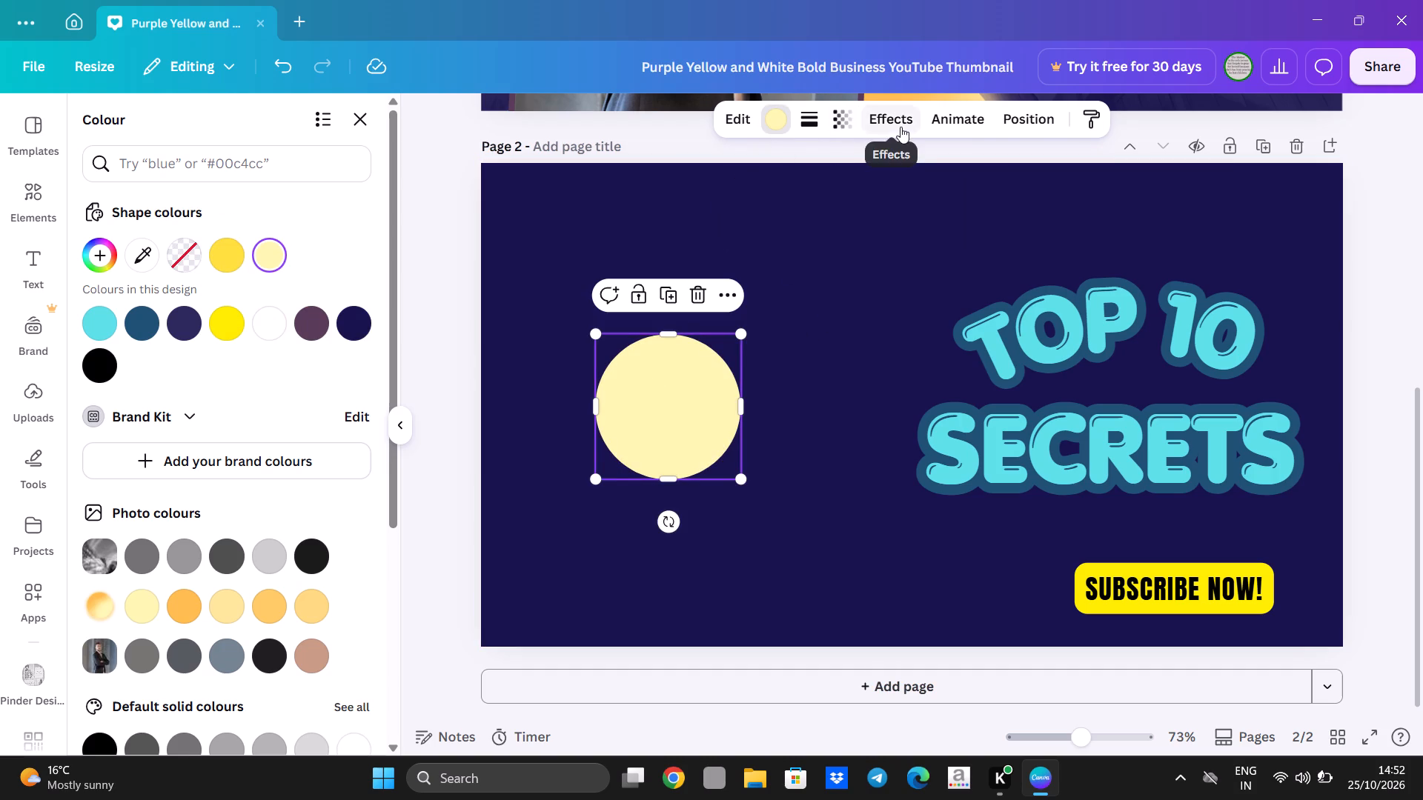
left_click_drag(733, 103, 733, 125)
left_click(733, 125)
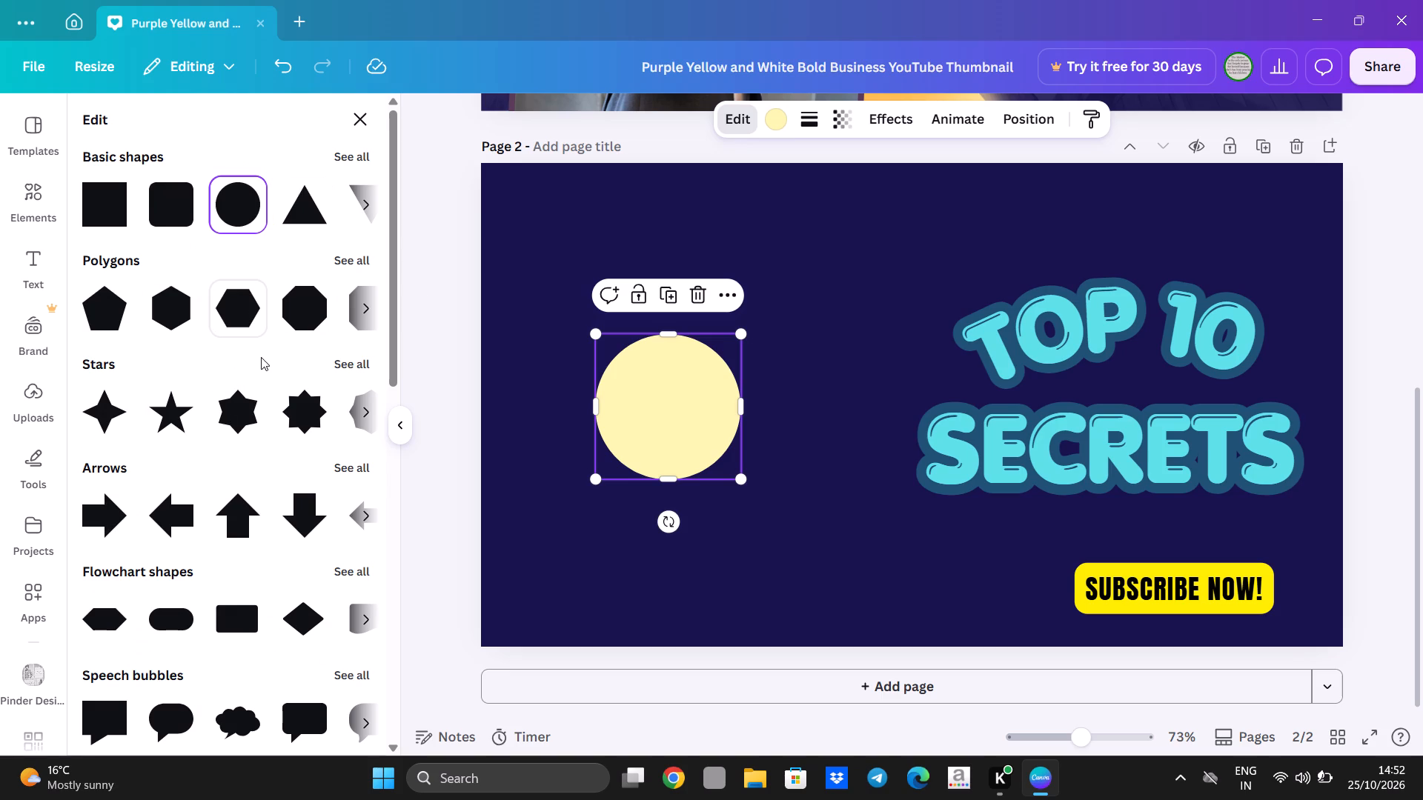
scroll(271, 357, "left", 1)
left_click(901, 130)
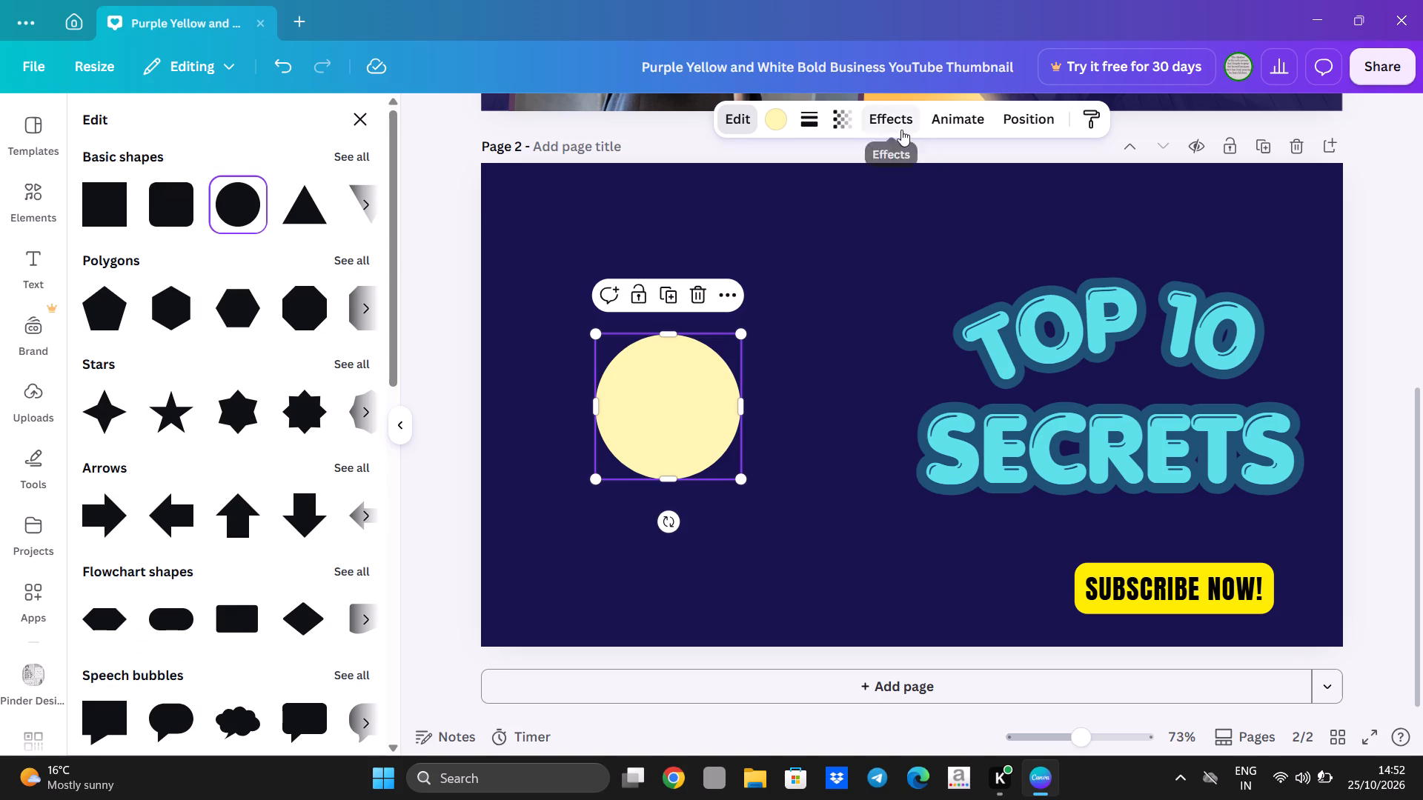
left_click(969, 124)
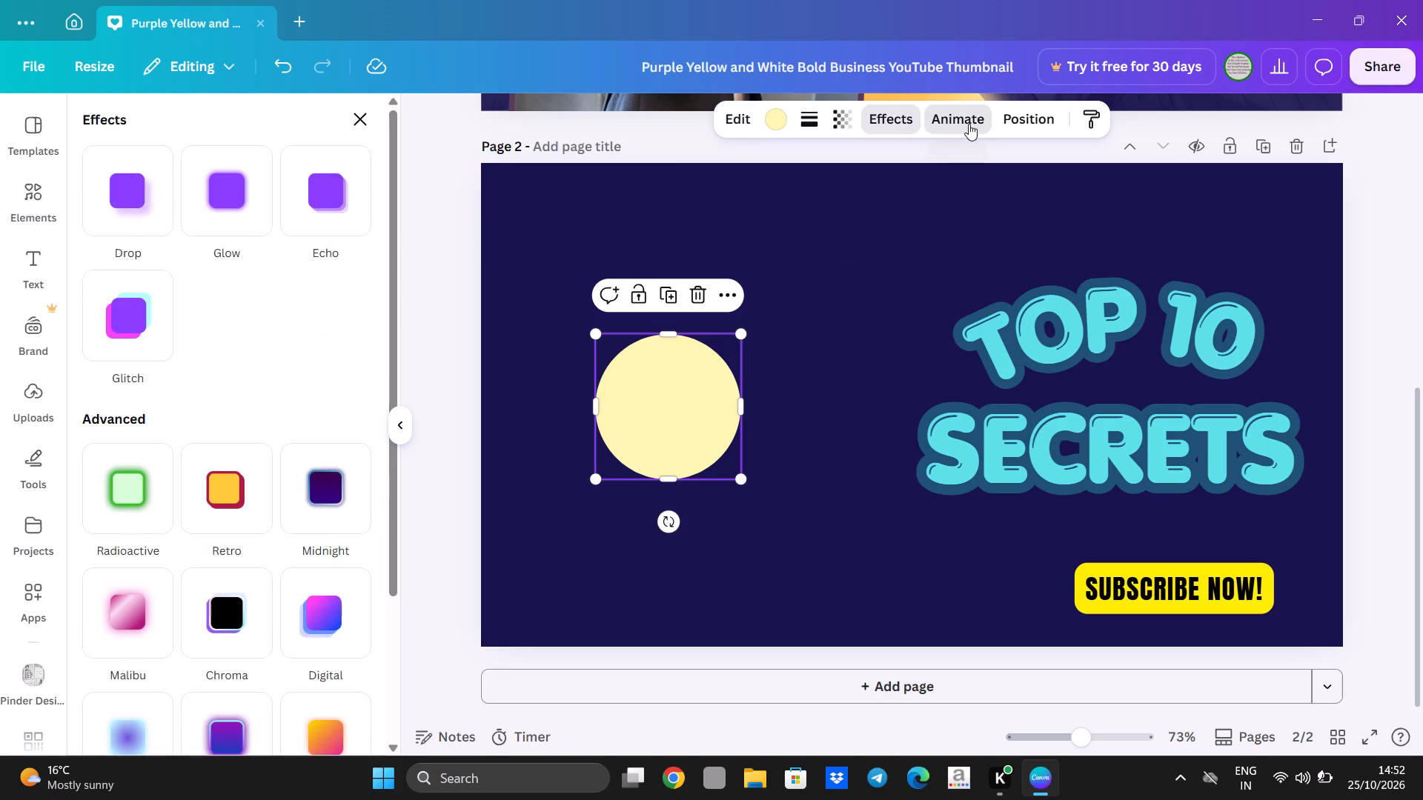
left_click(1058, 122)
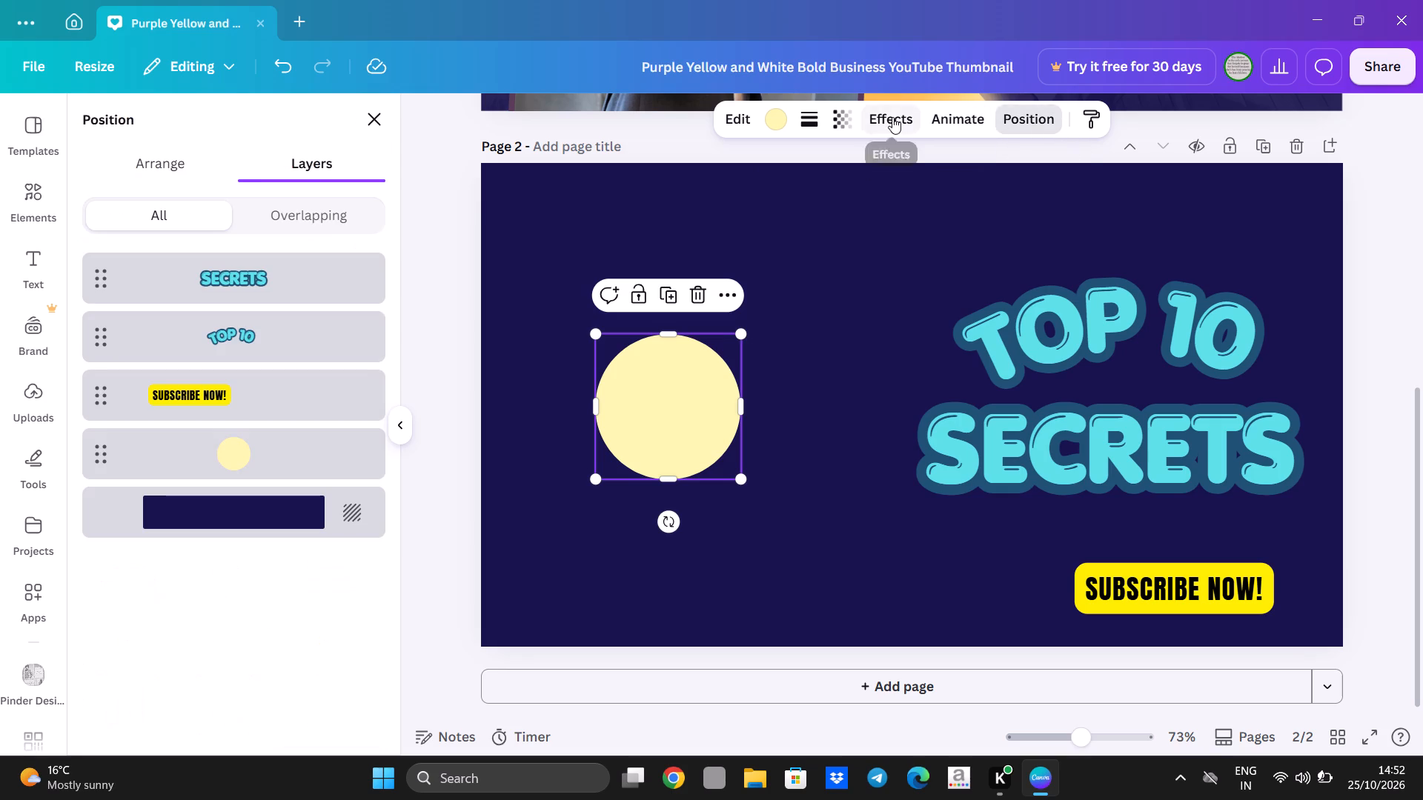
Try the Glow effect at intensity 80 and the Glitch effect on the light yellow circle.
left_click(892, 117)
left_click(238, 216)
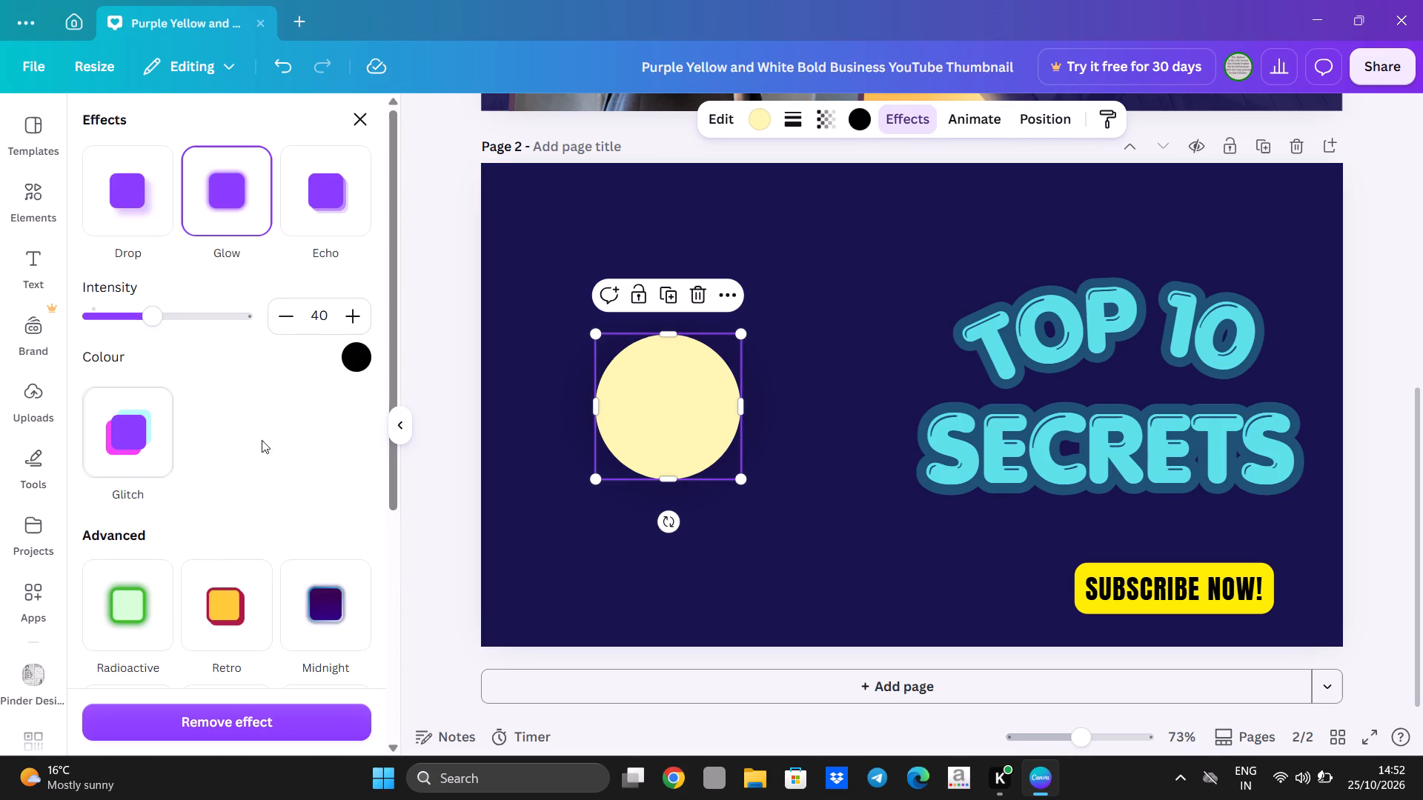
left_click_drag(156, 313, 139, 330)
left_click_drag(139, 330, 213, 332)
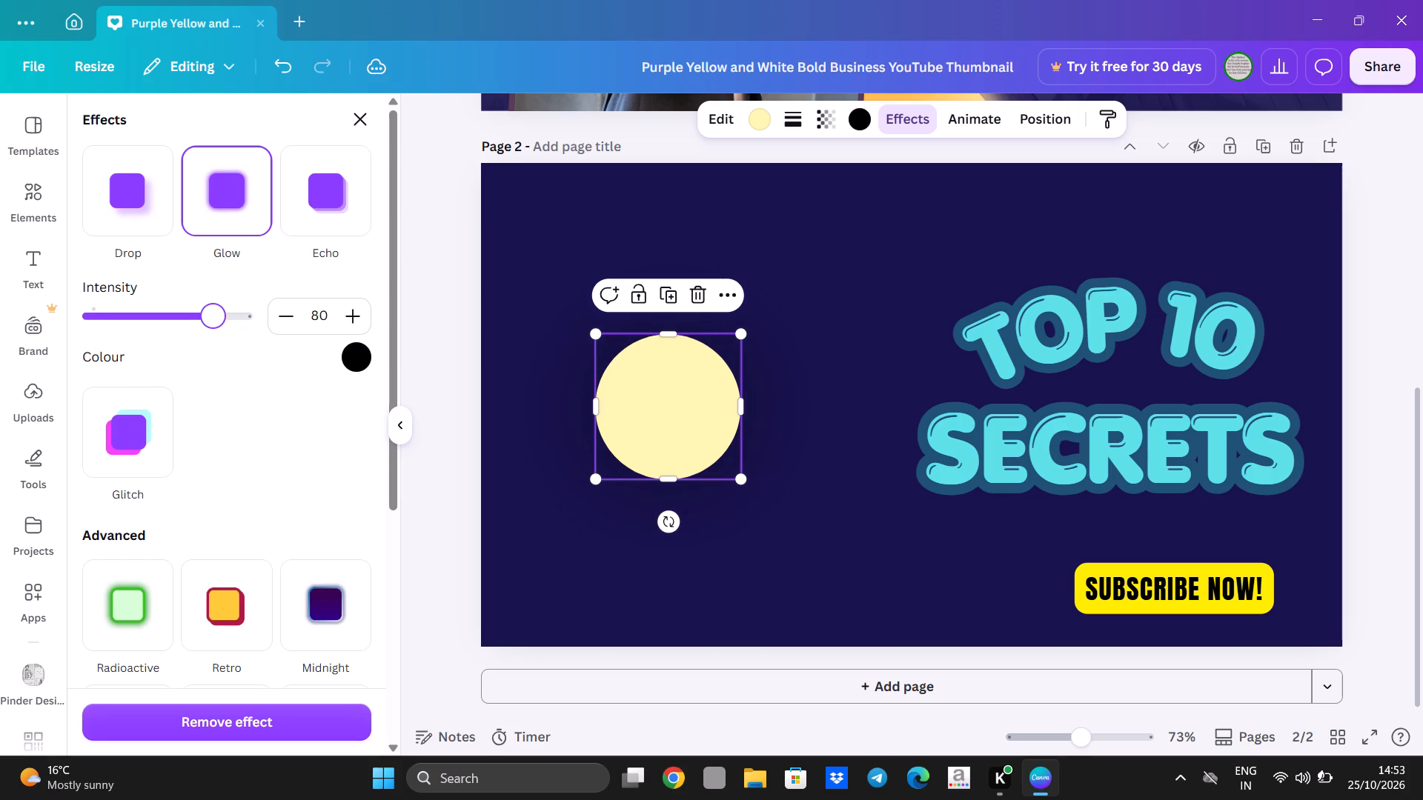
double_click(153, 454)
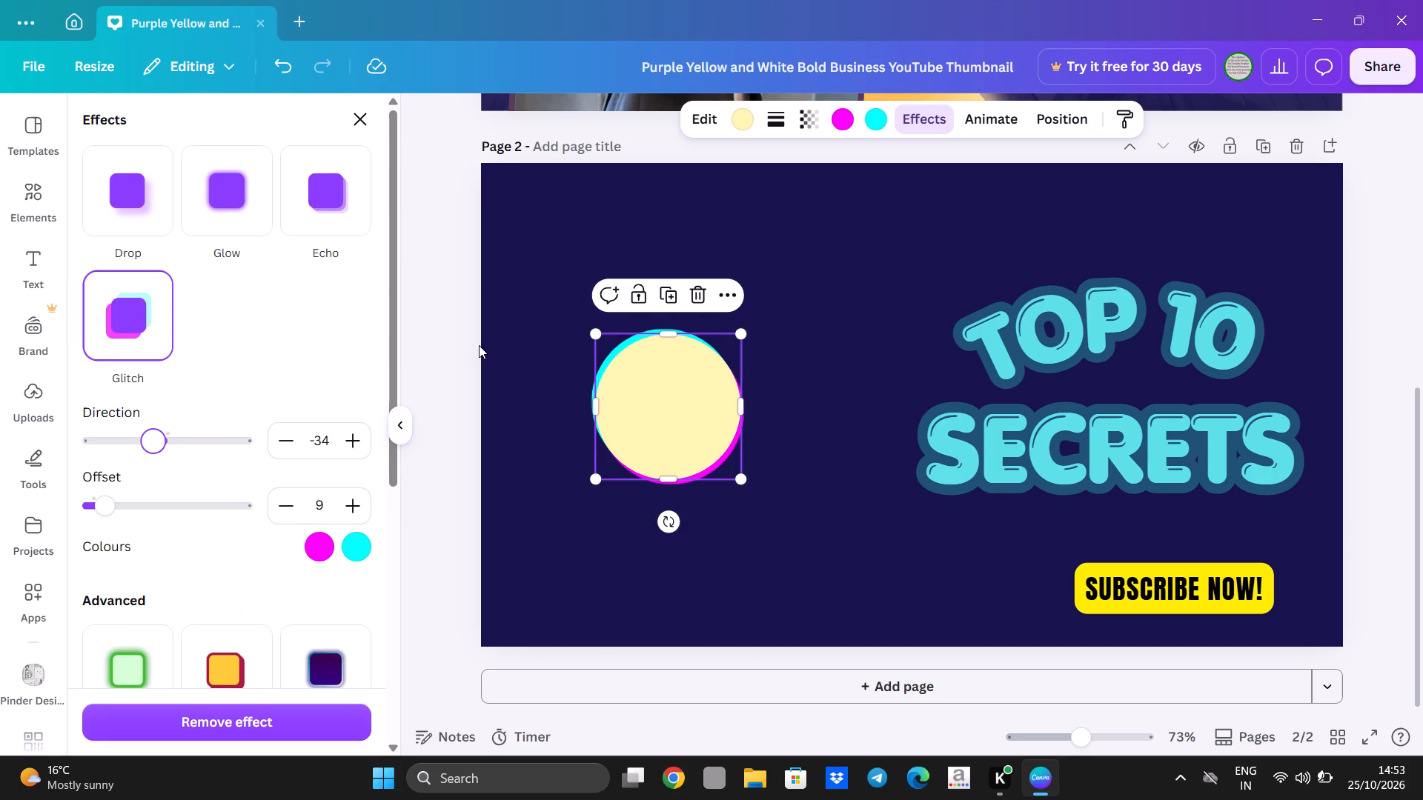
Replace the Glitch-styled circle with a fresh circle shape placed on the left half of page 2.
left_click(530, 284)
left_click(666, 386)
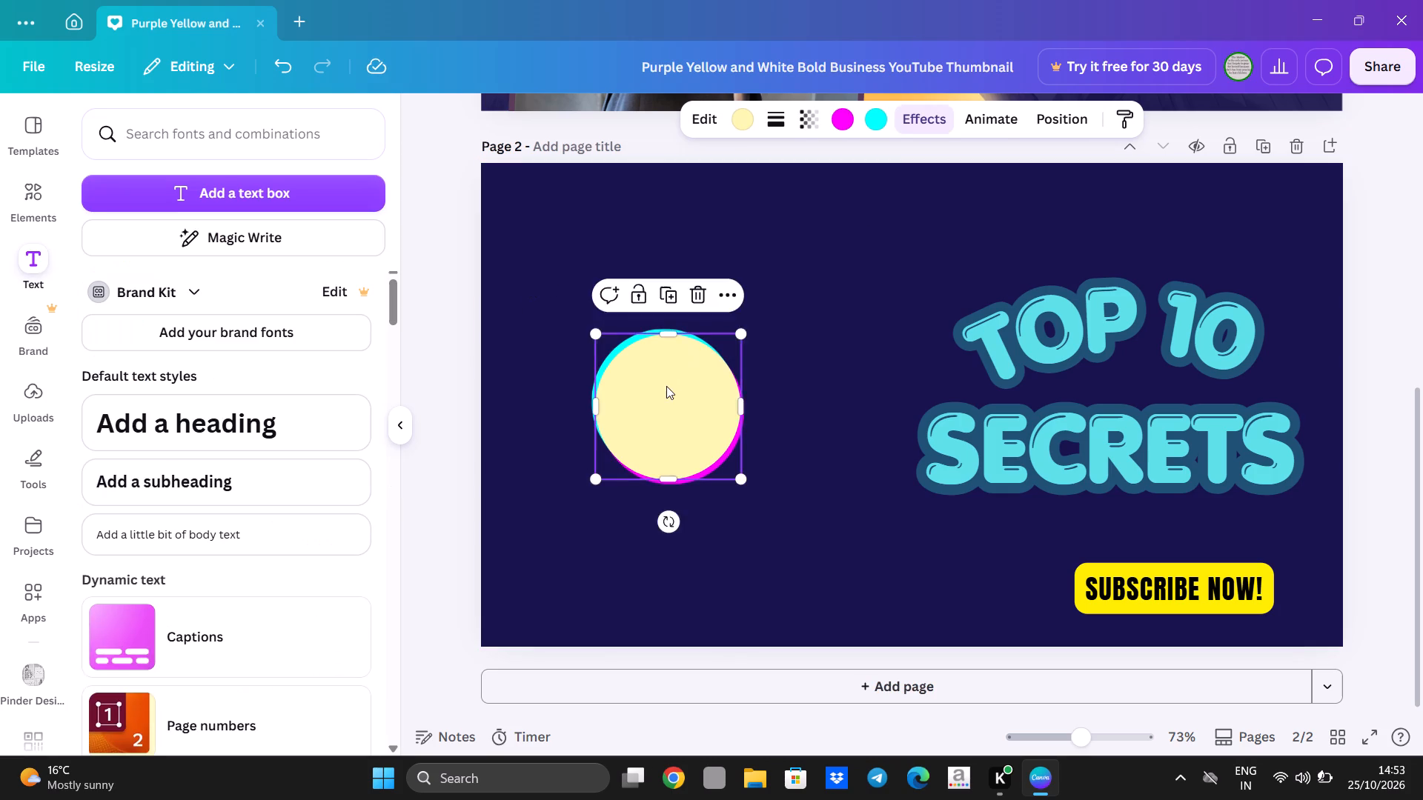
left_click_drag(666, 386, 58, 799)
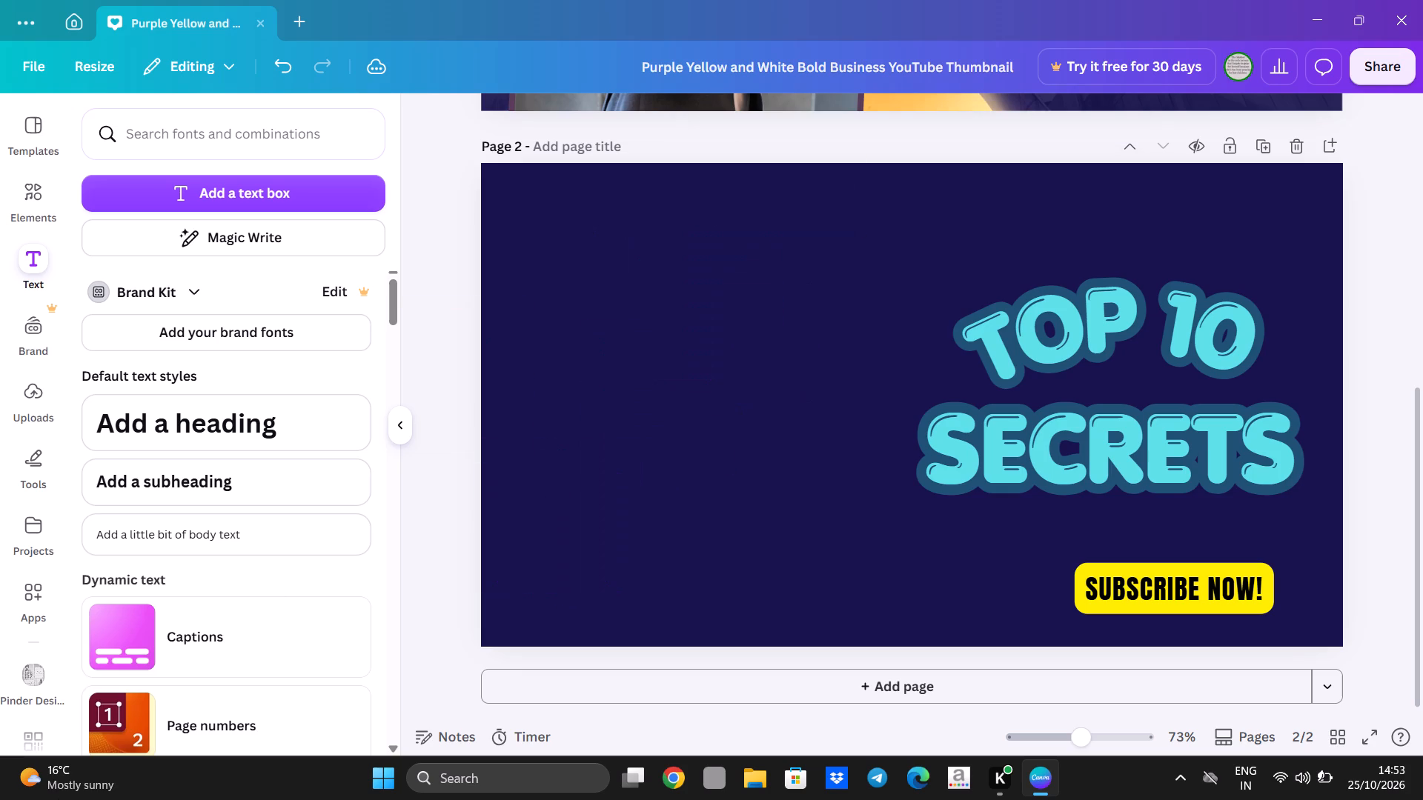
key("c")
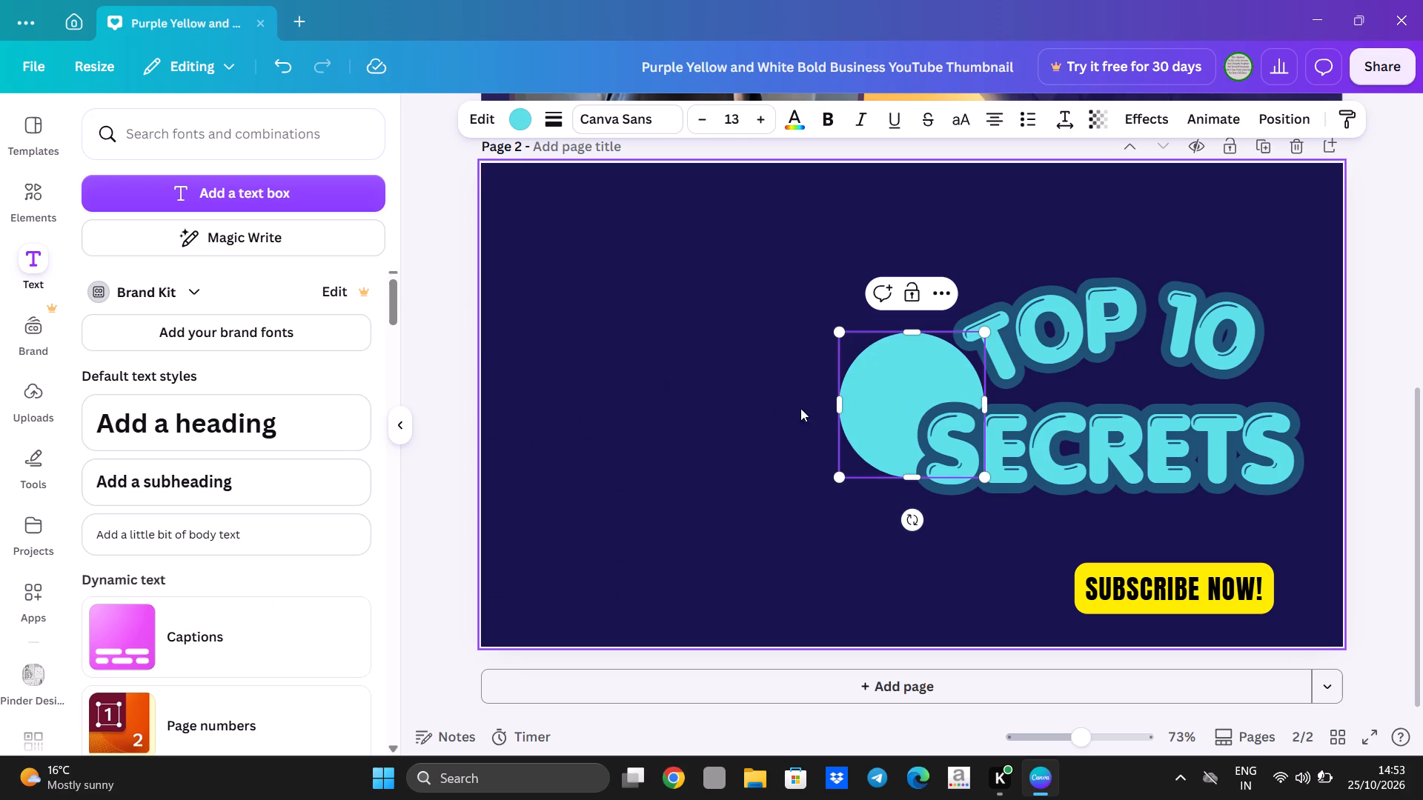
left_click_drag(860, 379, 591, 347)
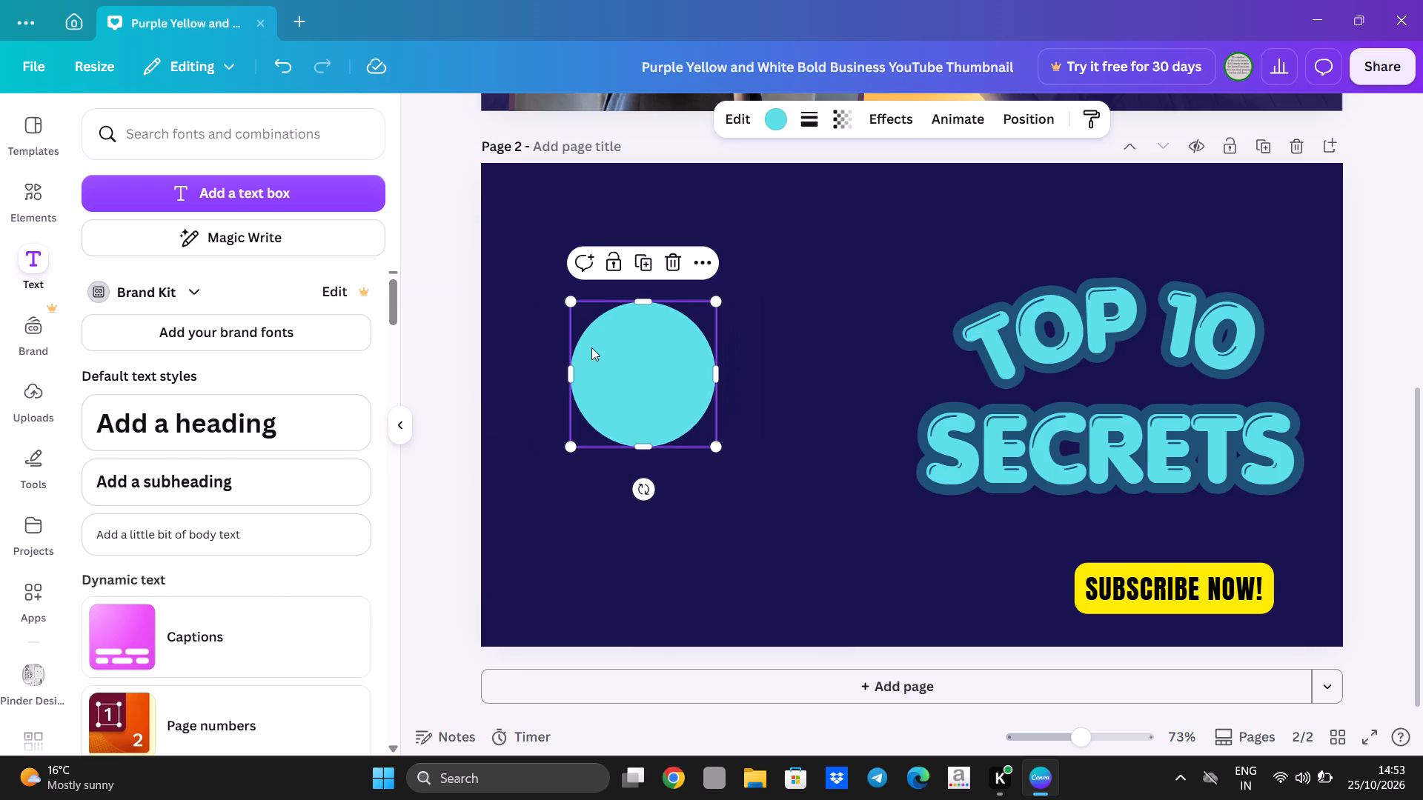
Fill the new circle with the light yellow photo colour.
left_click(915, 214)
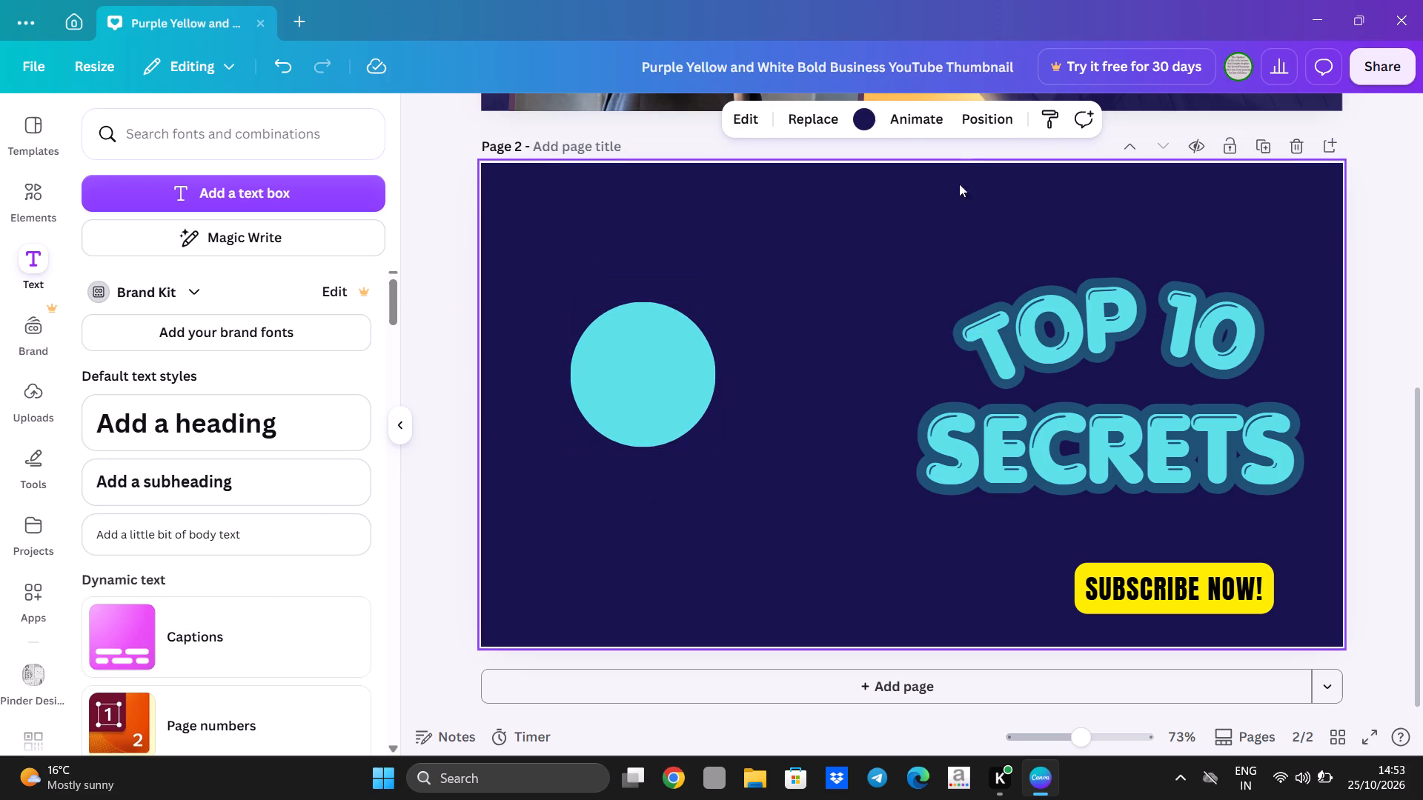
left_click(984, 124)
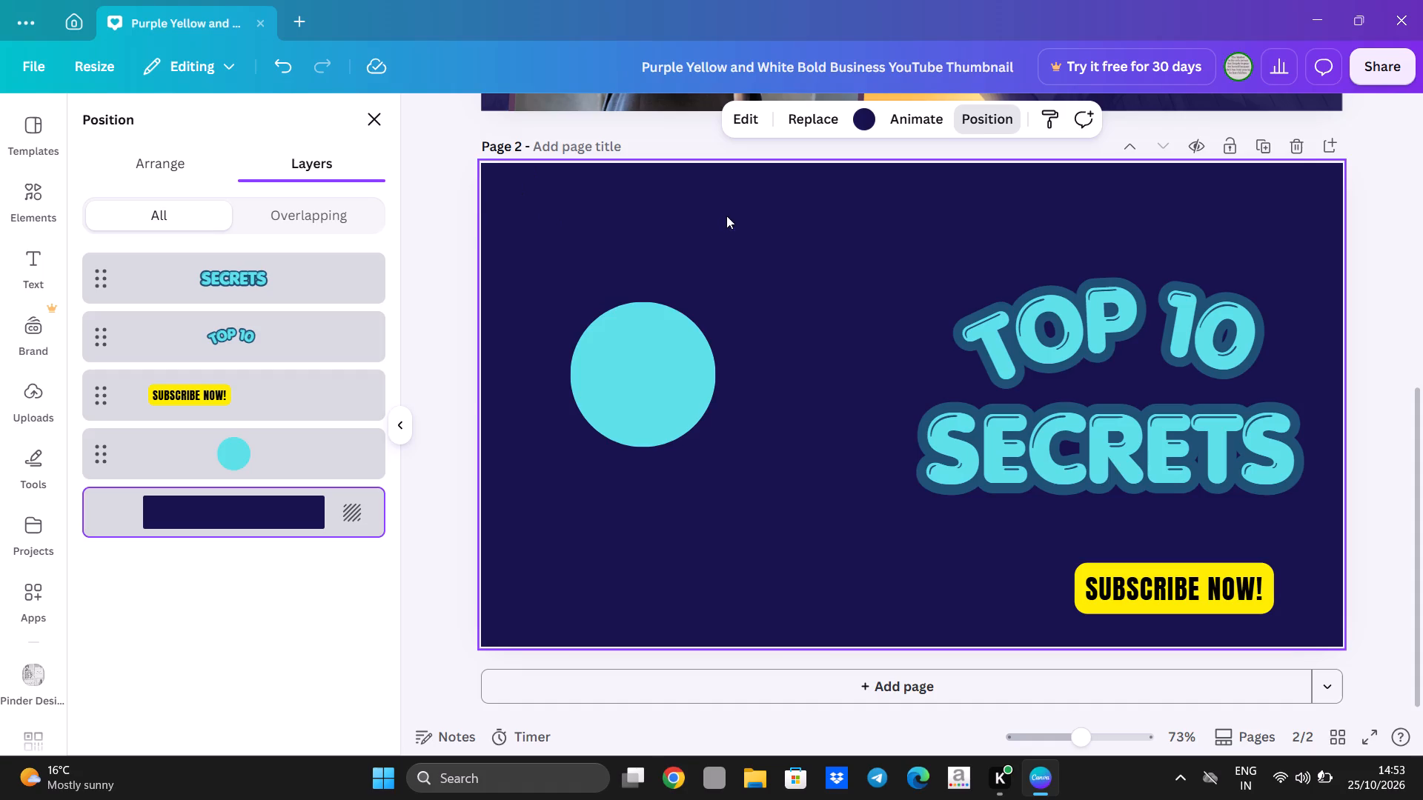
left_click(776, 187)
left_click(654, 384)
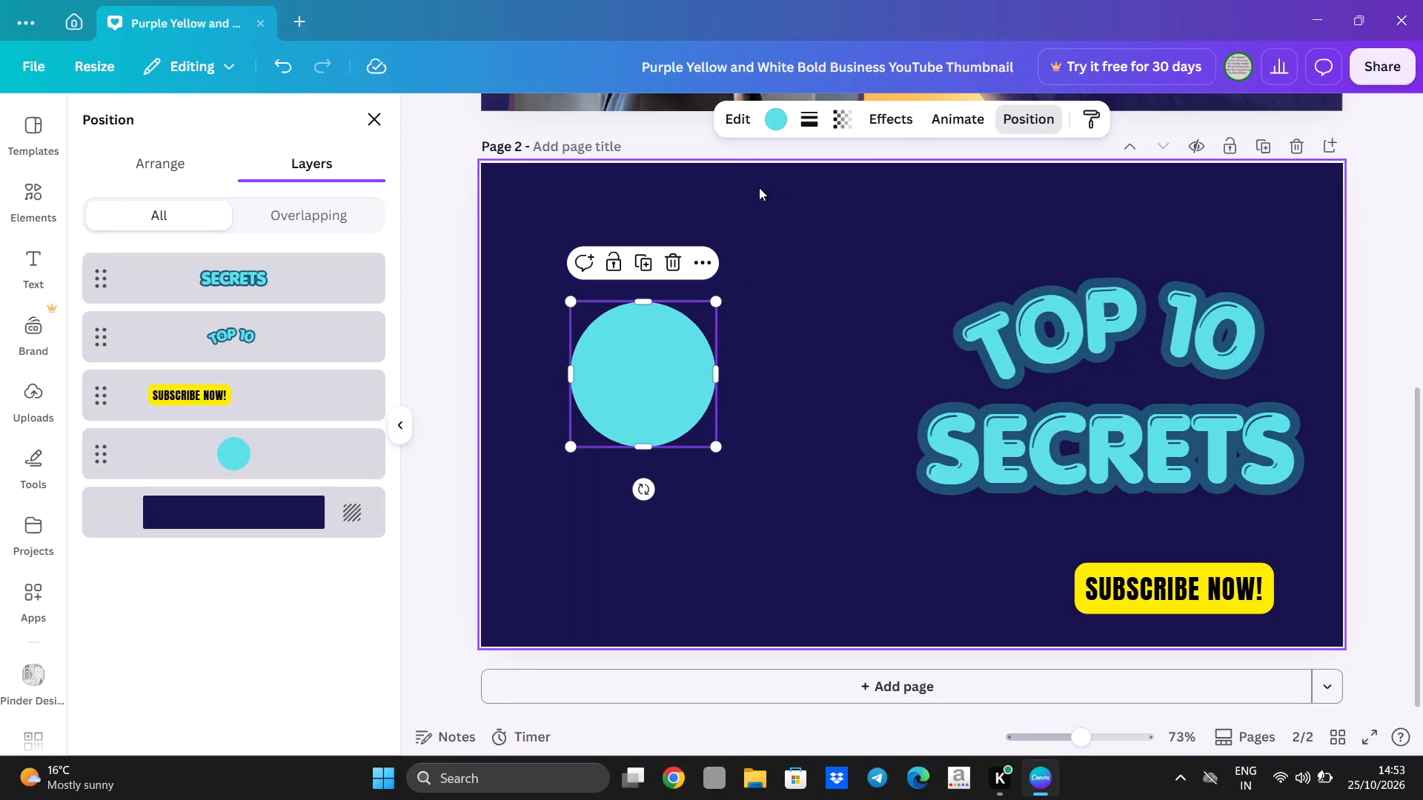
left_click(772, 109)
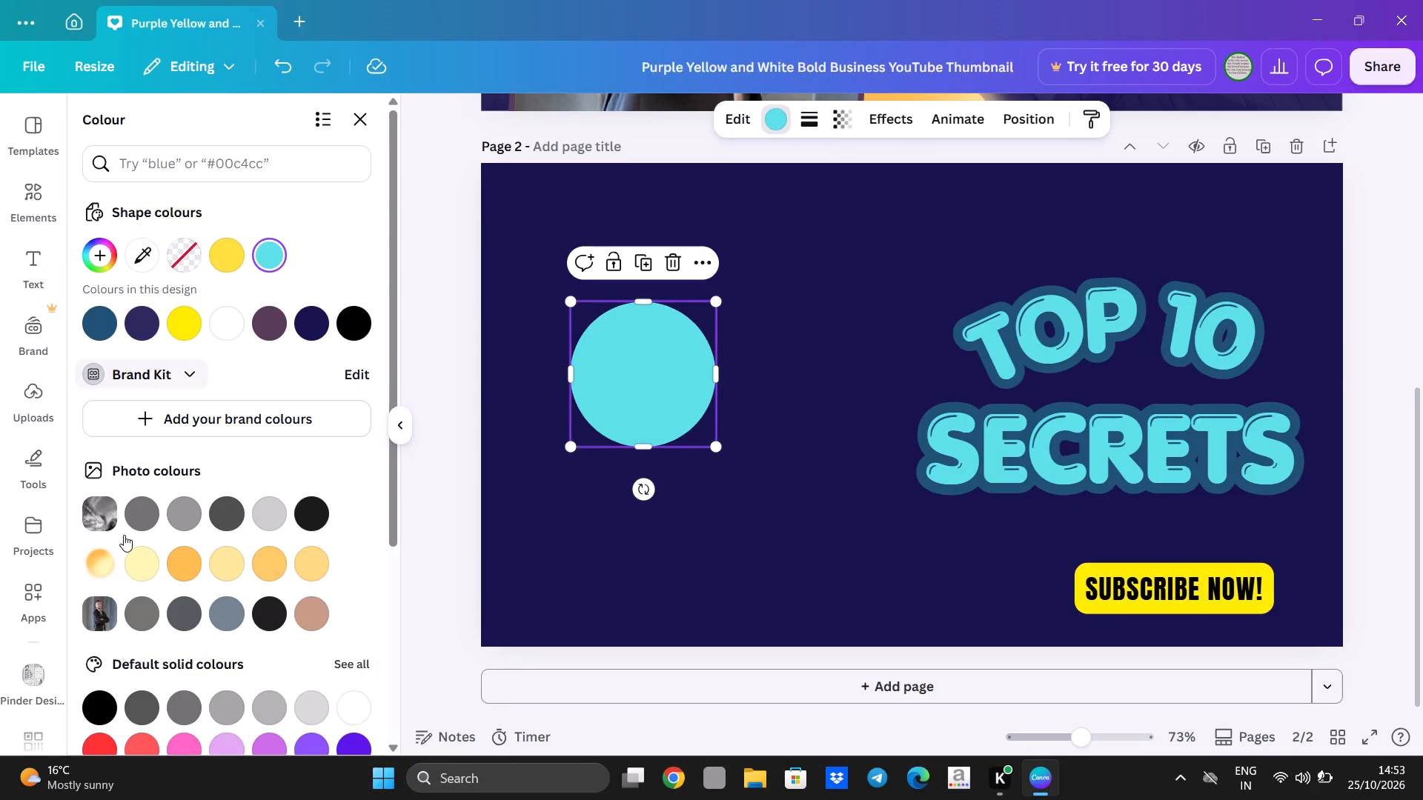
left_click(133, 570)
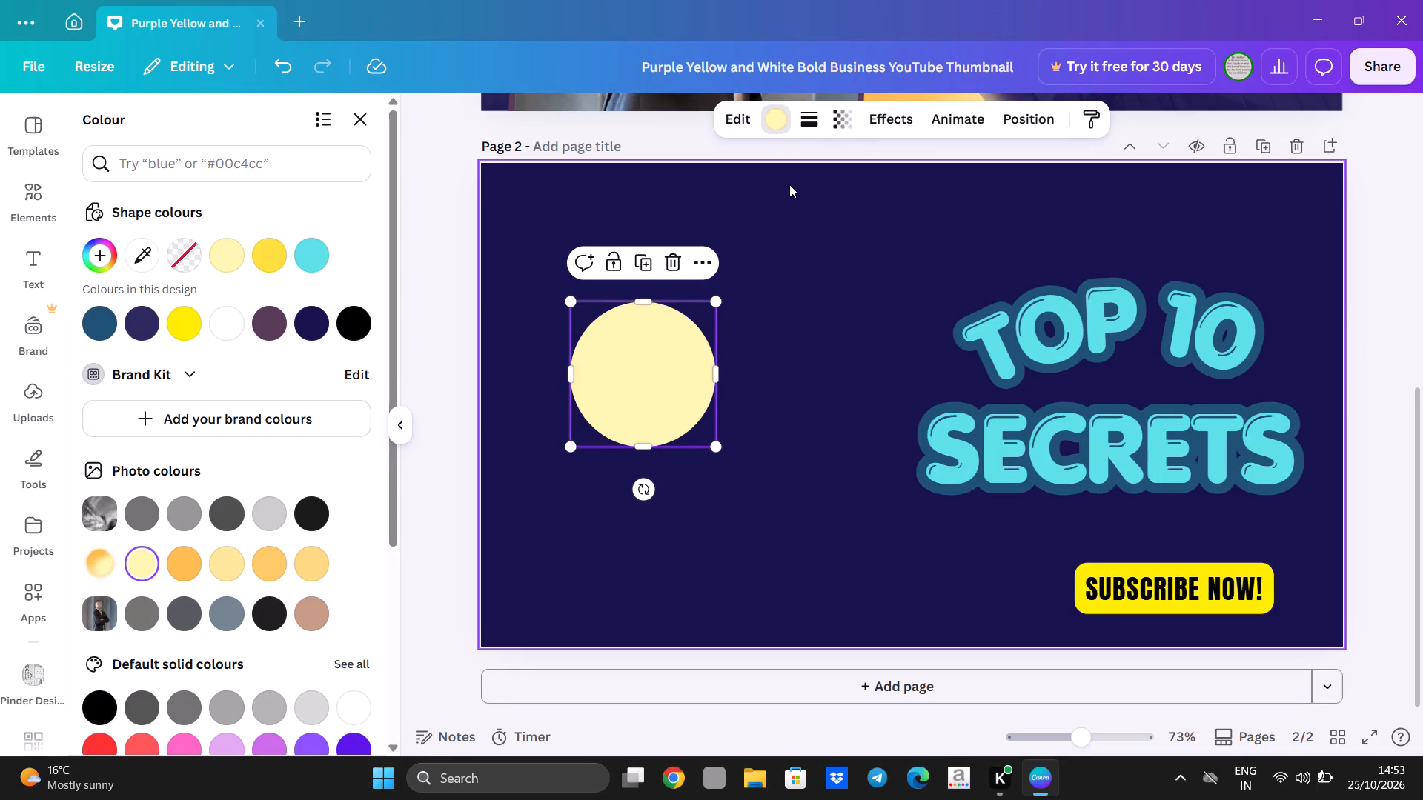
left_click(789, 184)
Try the Radioactive, VHS, Sunset and Laser effects on the circle, then remove the Laser effect.
left_click(682, 374)
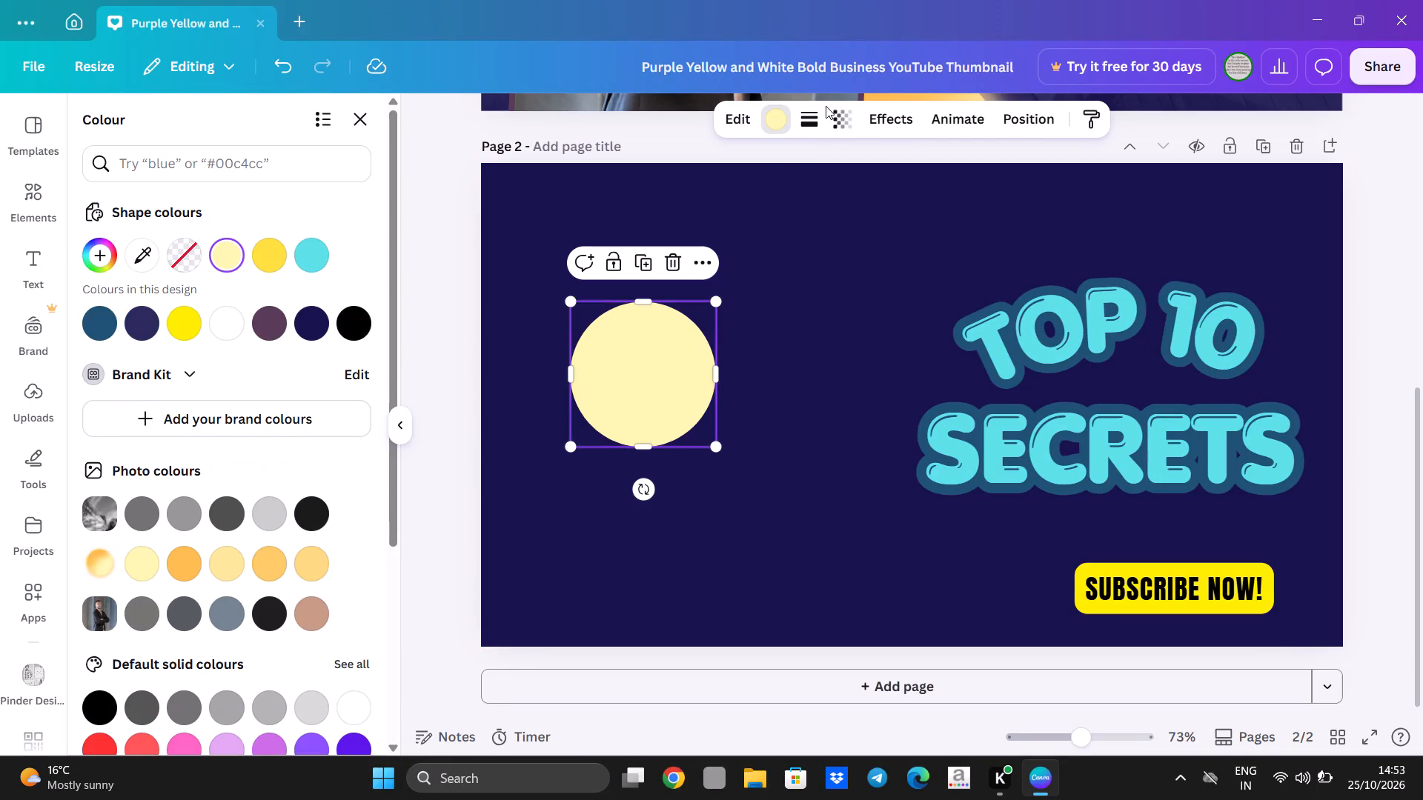
left_click(895, 117)
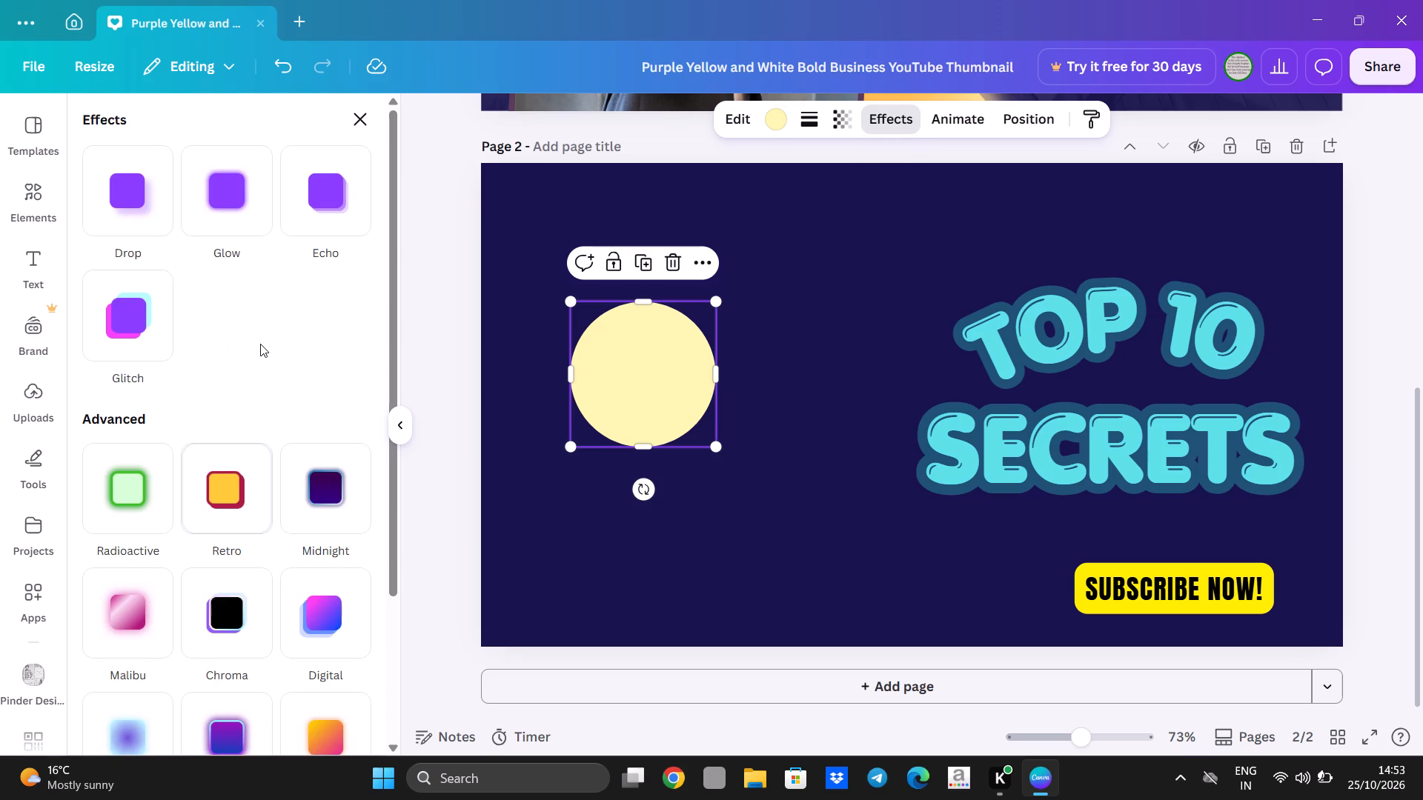
scroll(260, 344, "down", 2)
left_click(136, 316)
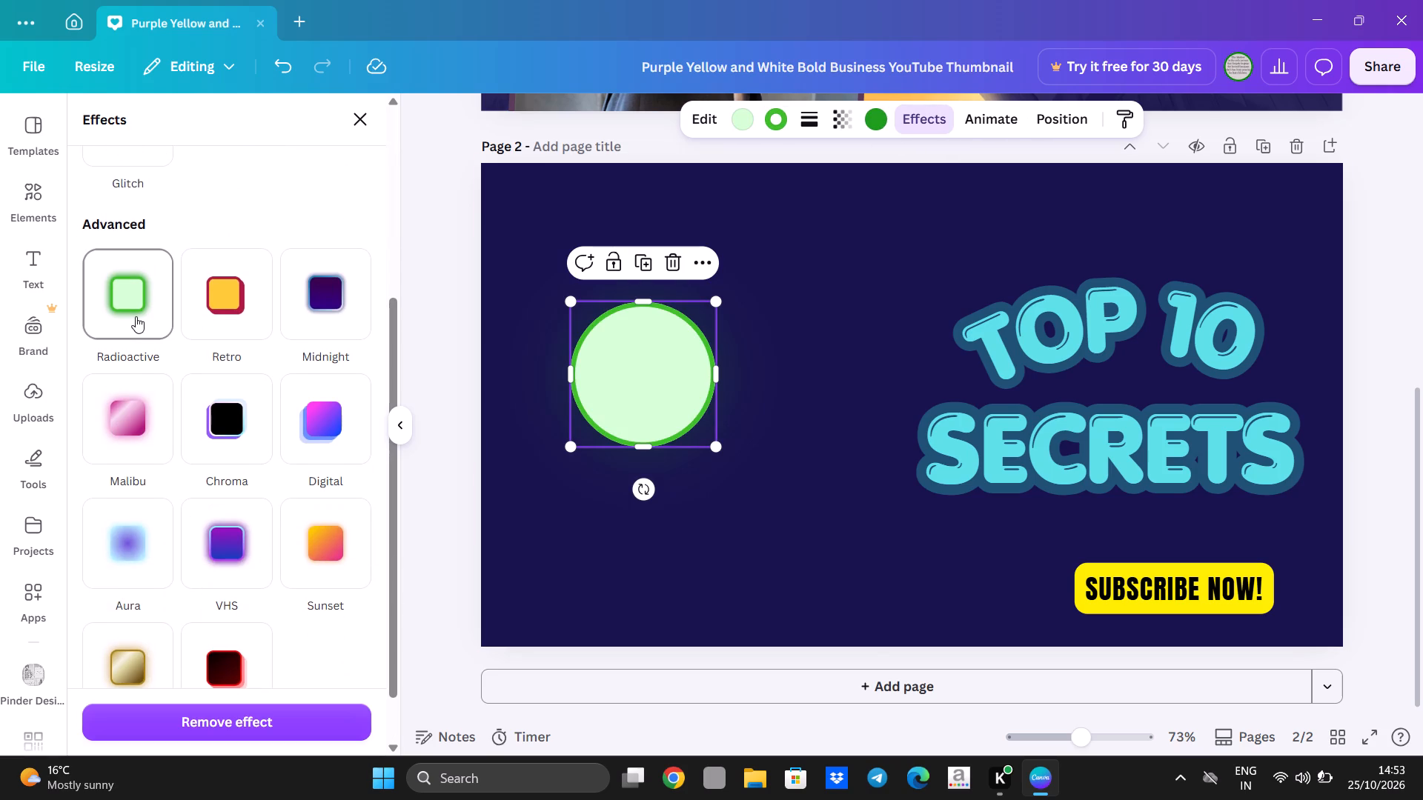
left_click(237, 539)
left_click(314, 565)
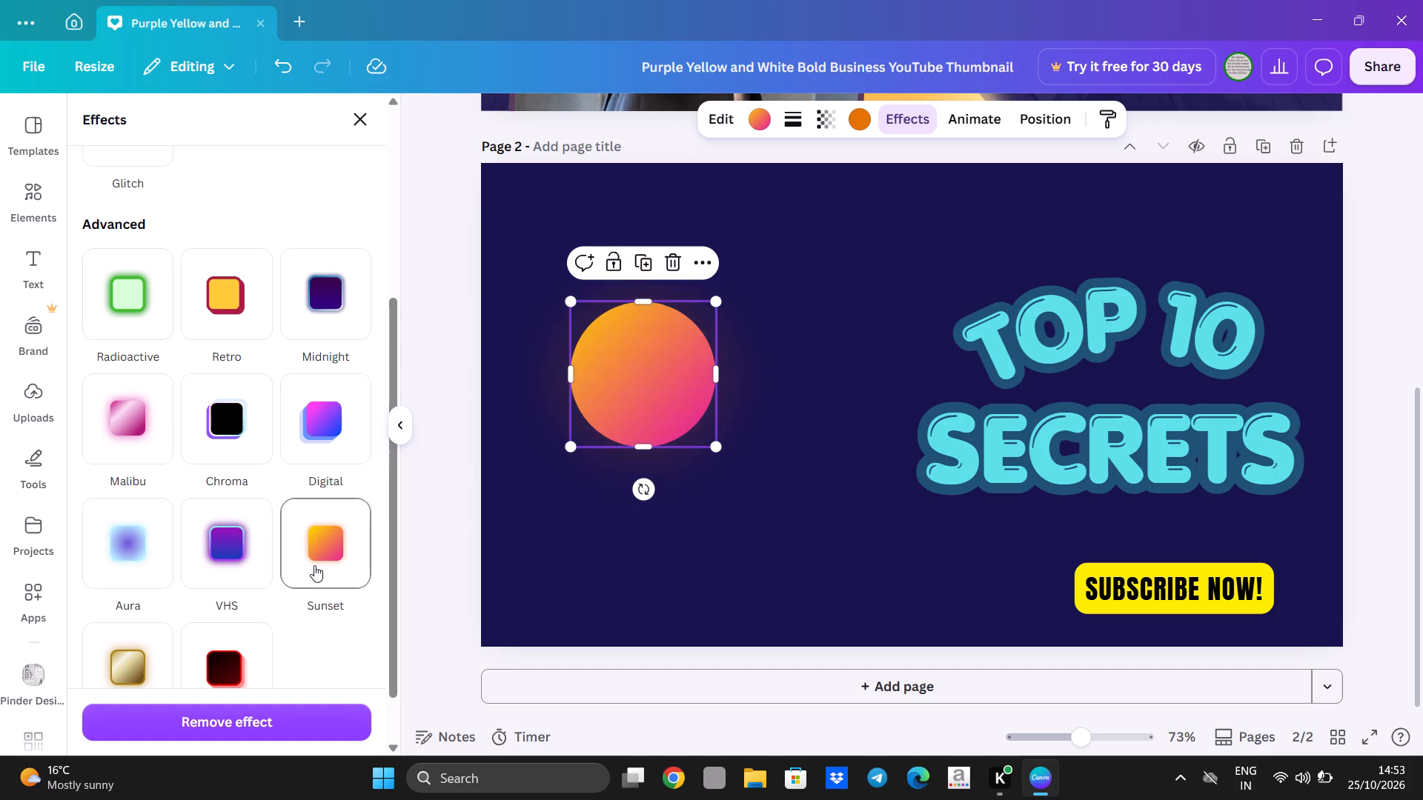
left_click(208, 666)
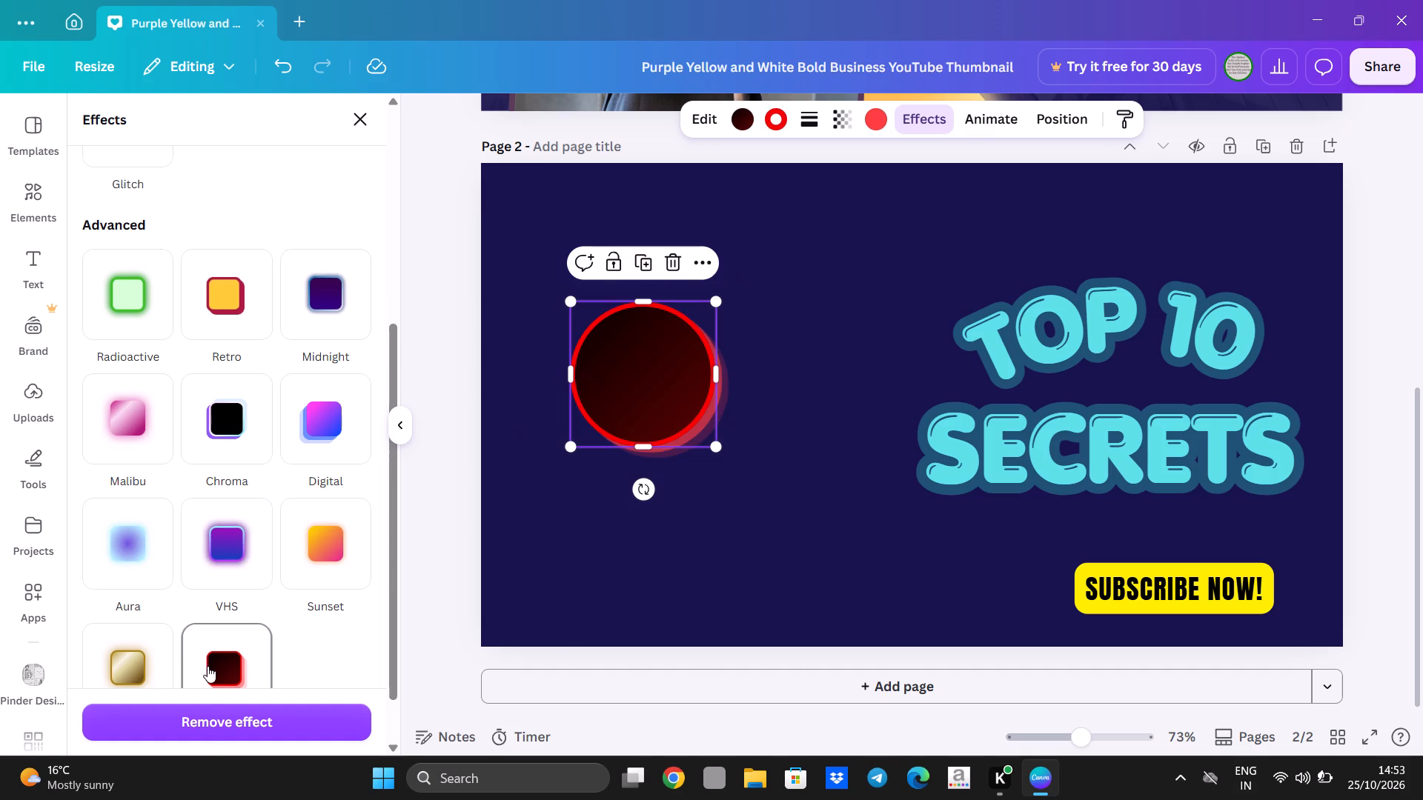
left_click(204, 734)
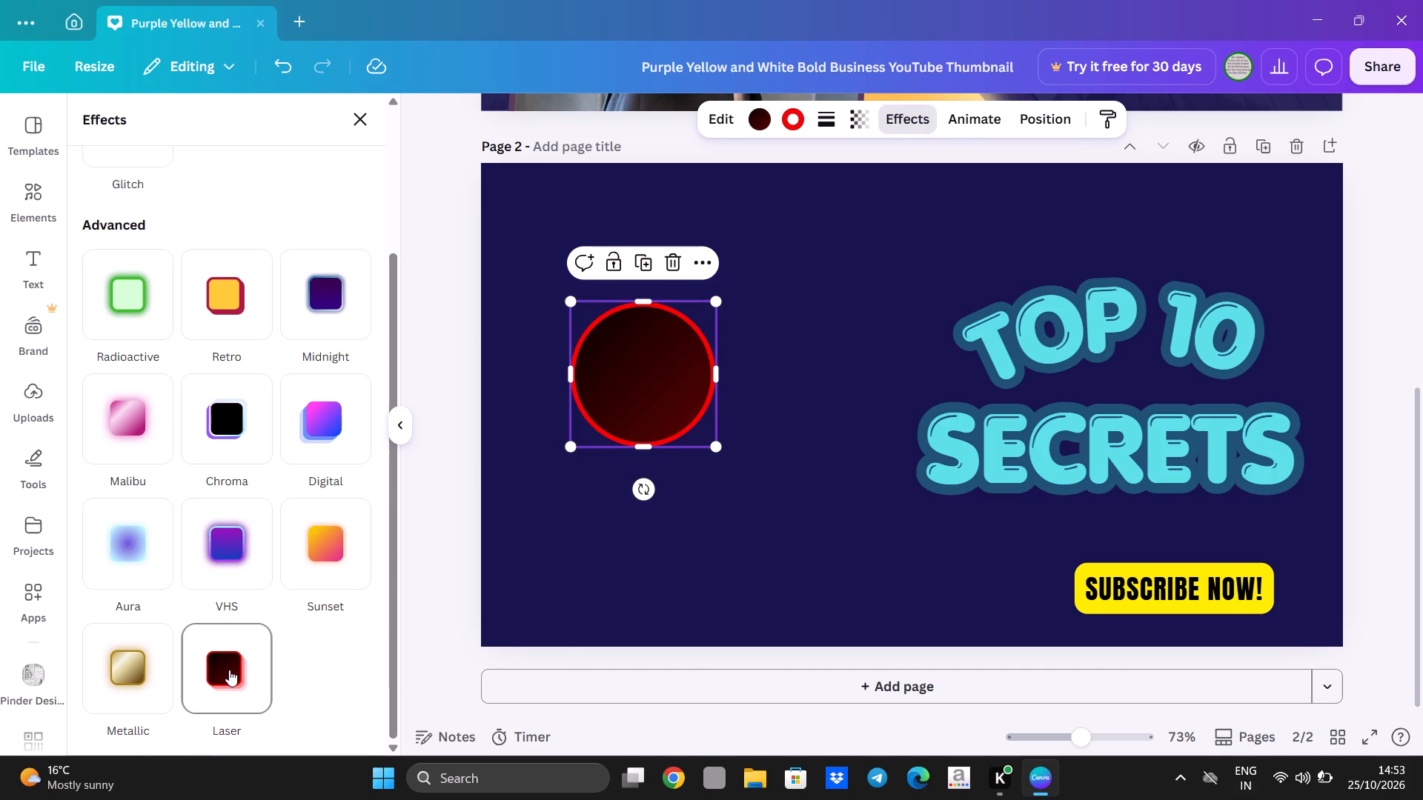
Apply the Glow effect to the circle, remove it, and apply Glow again at intensity 40.
scroll(231, 525, "up", 3)
left_click(238, 229)
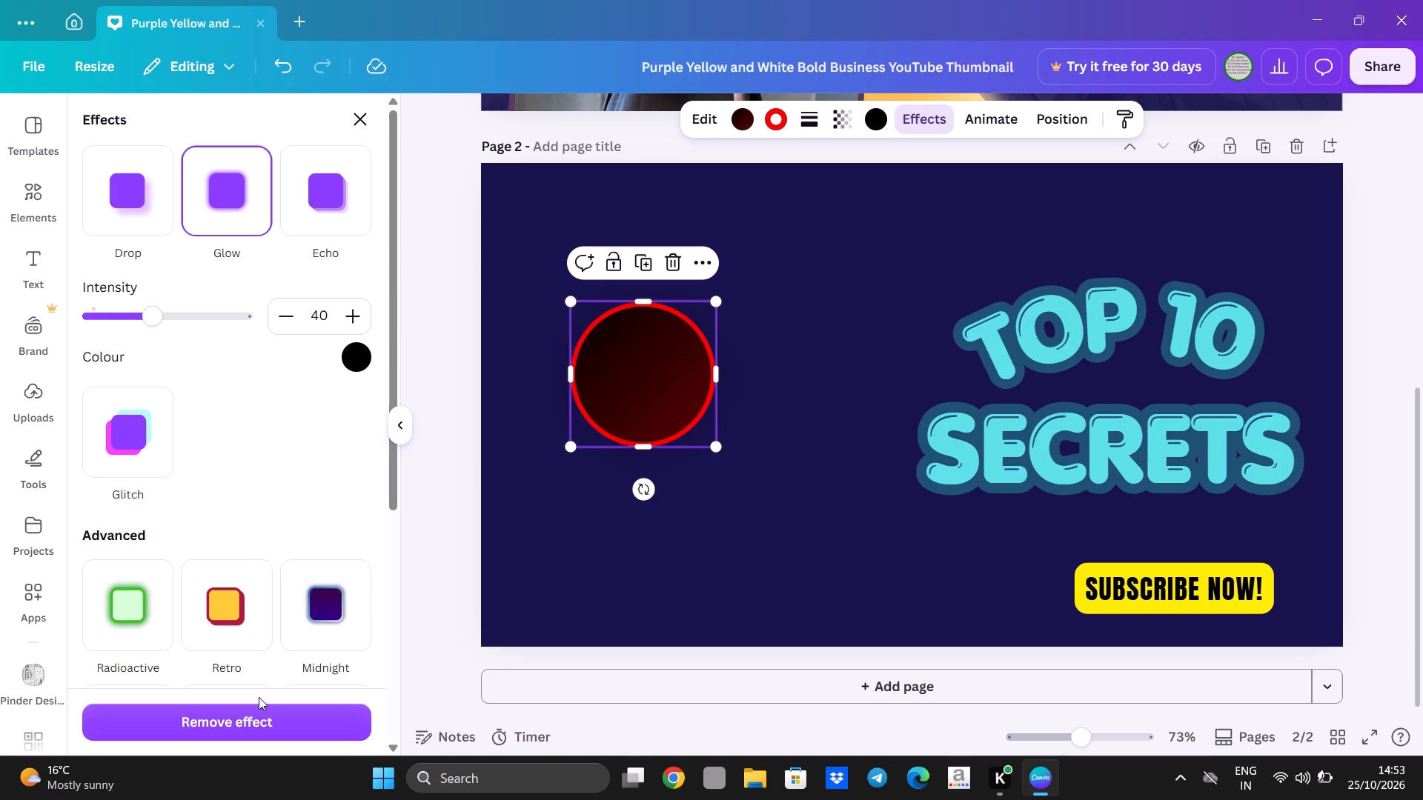
left_click(245, 728)
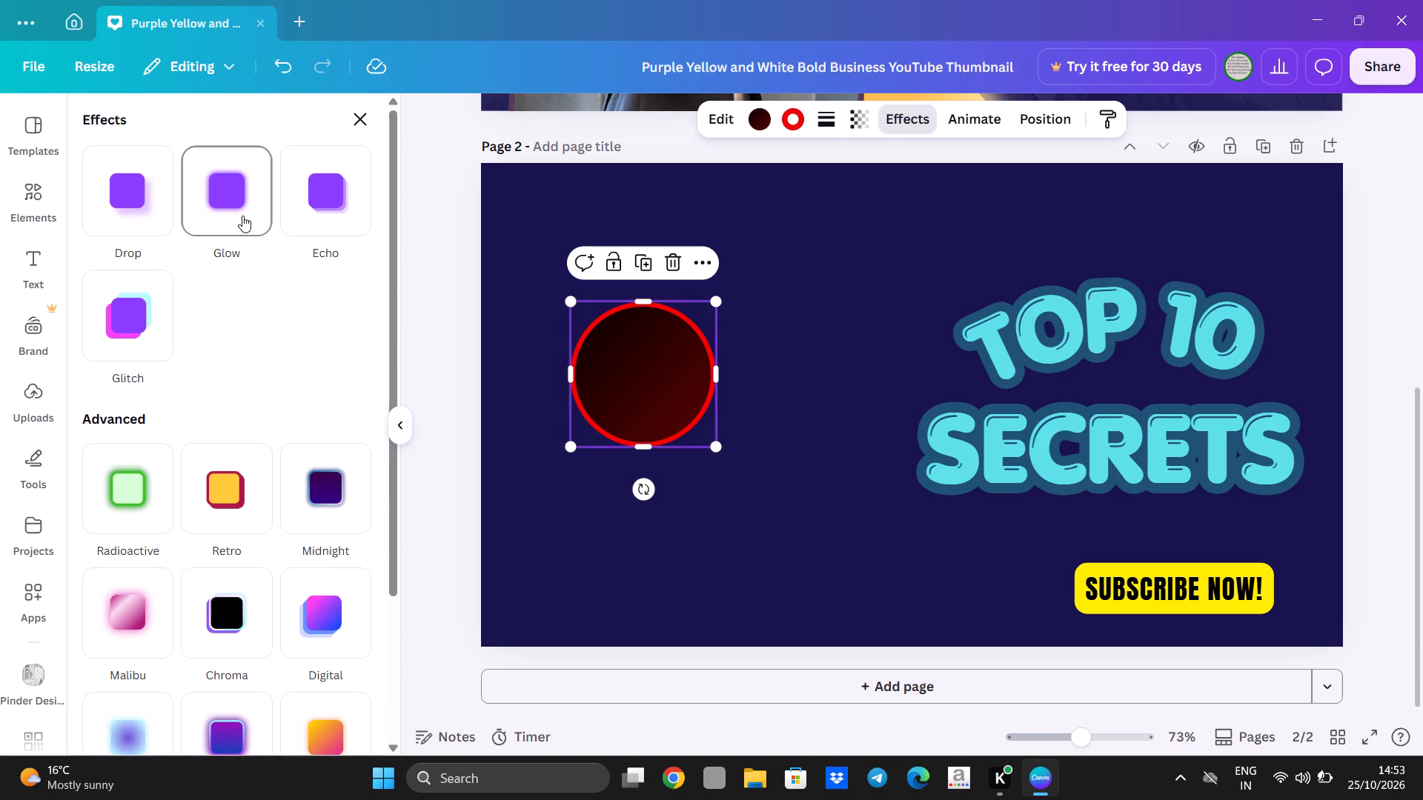
left_click(242, 216)
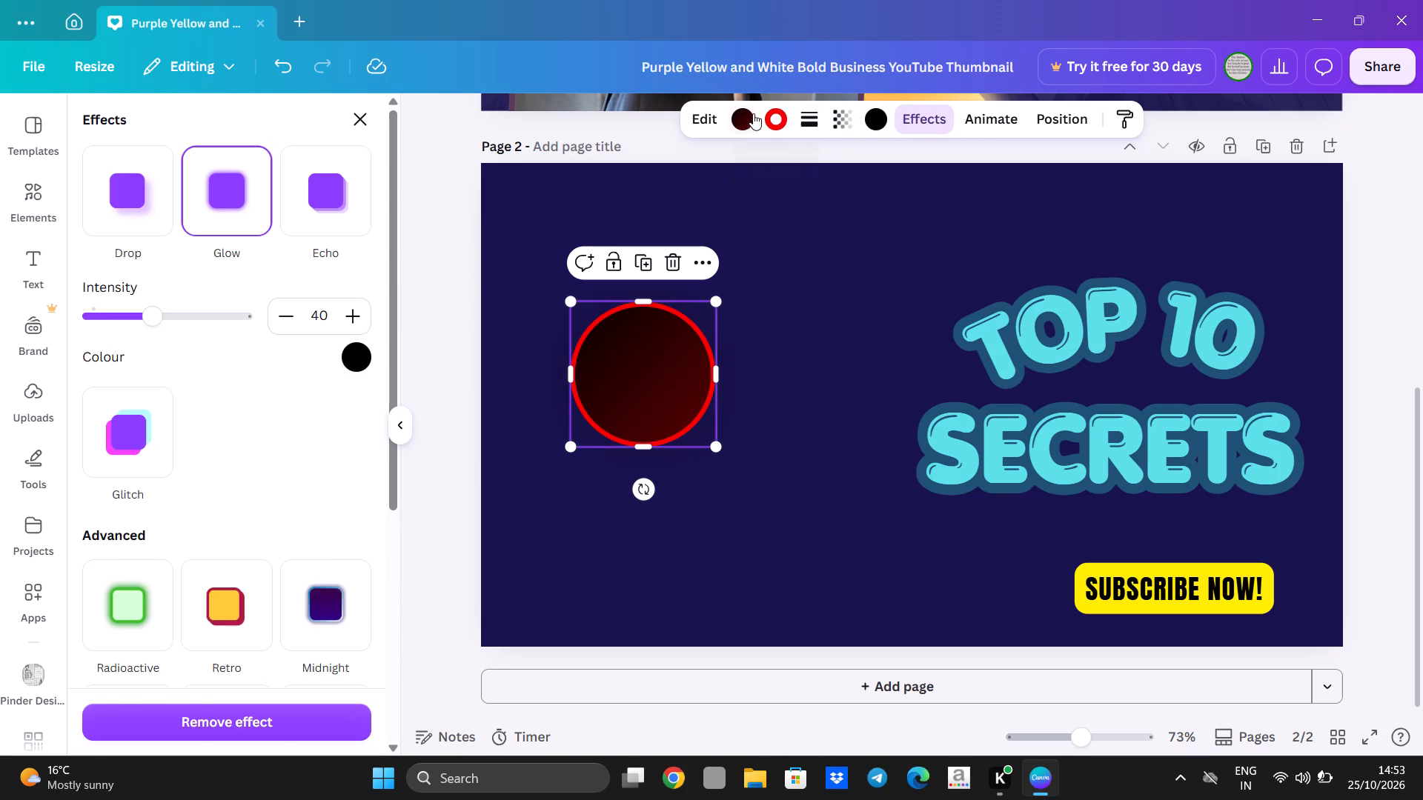
Colour the circle's fill light yellow and its border orange from the photo colours.
left_click(753, 113)
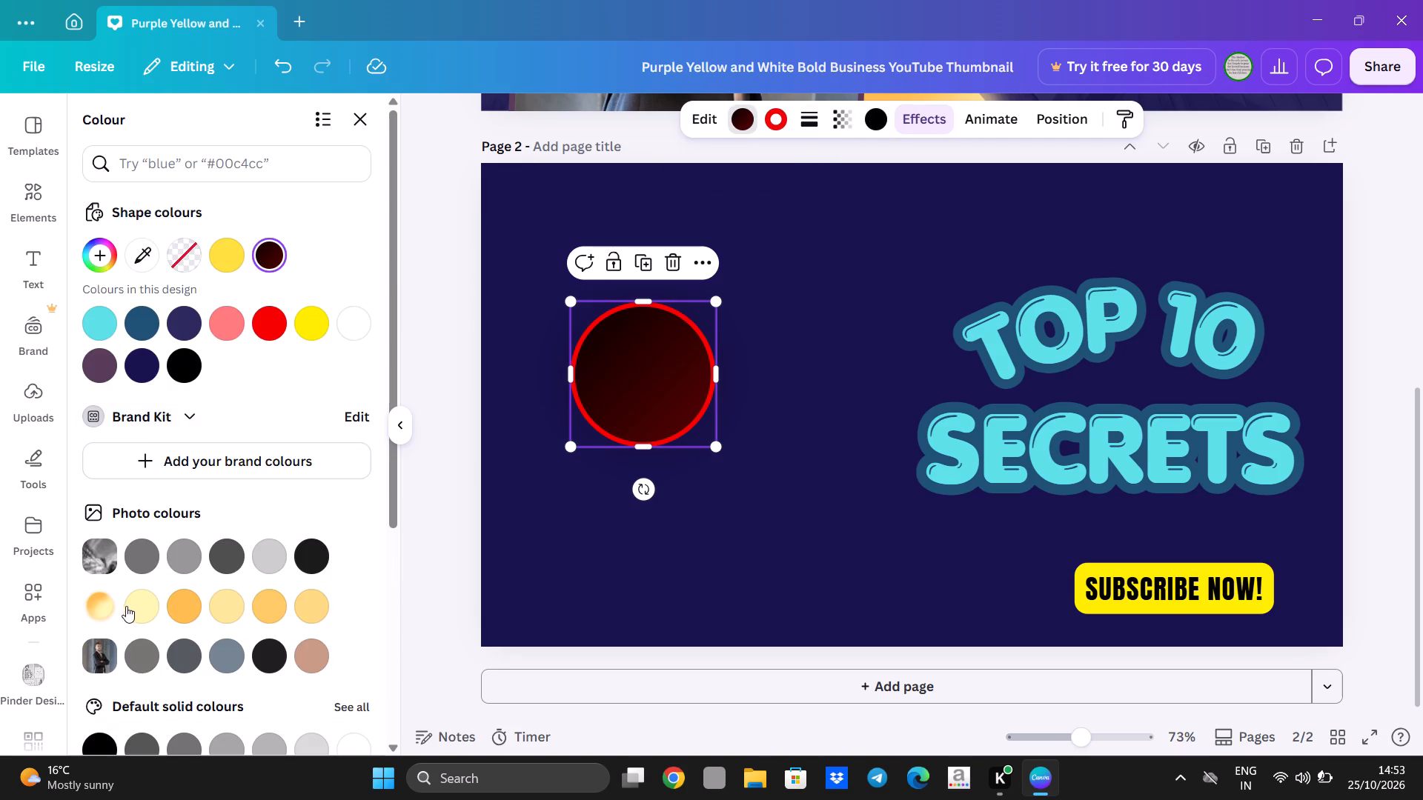
left_click(133, 606)
left_click(768, 114)
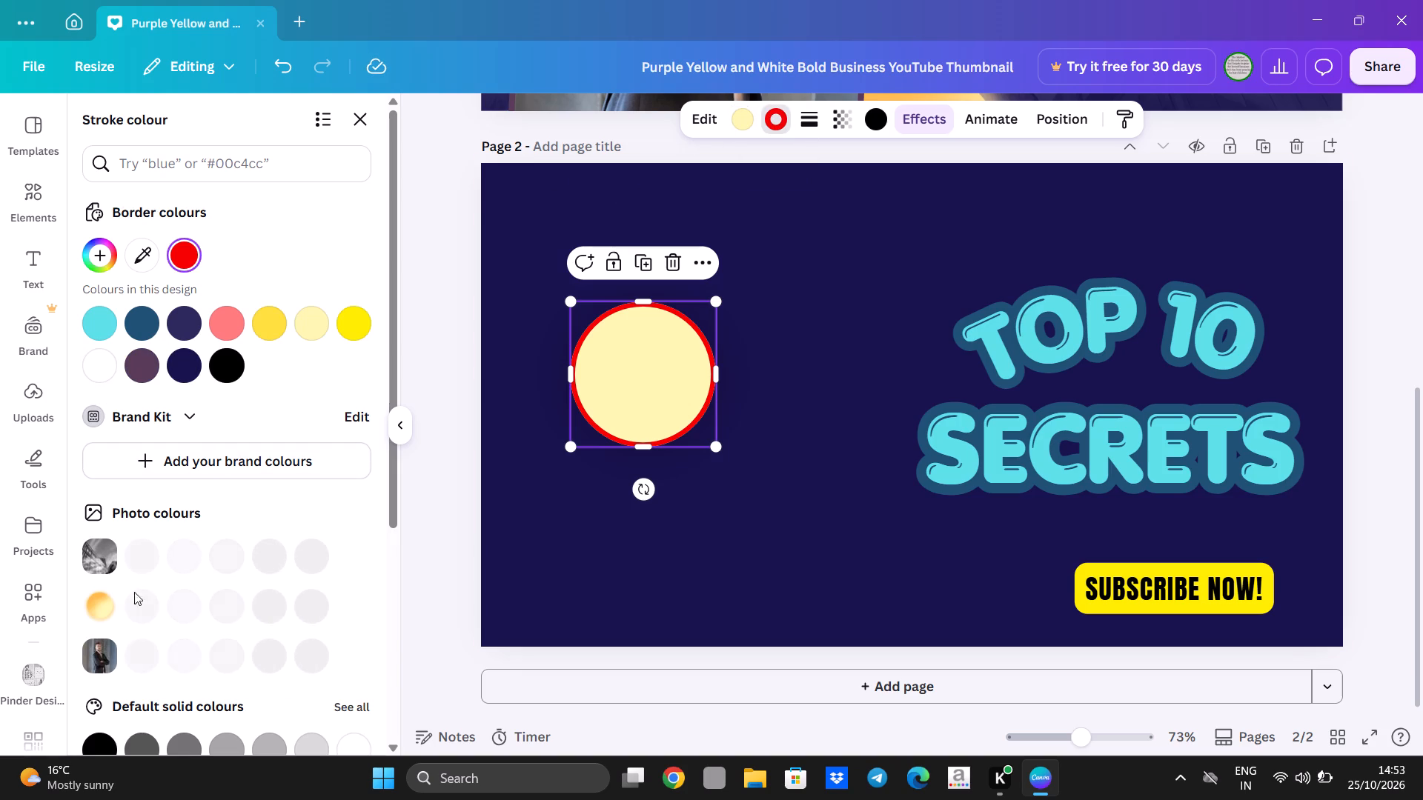
left_click(84, 611)
left_click(176, 599)
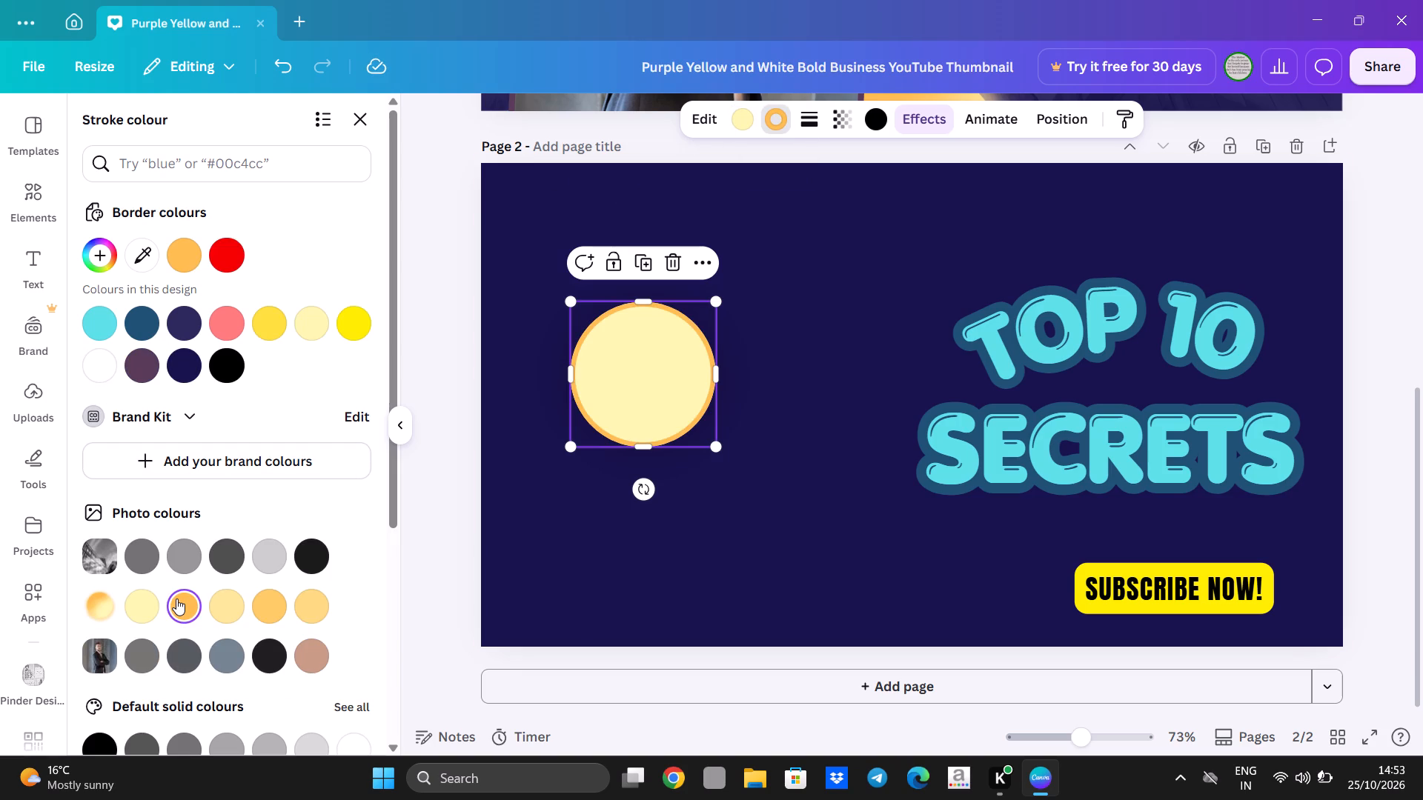
Try heavier border weights on the circle, up to 100, and reduce it to a thin solid border.
left_click(819, 124)
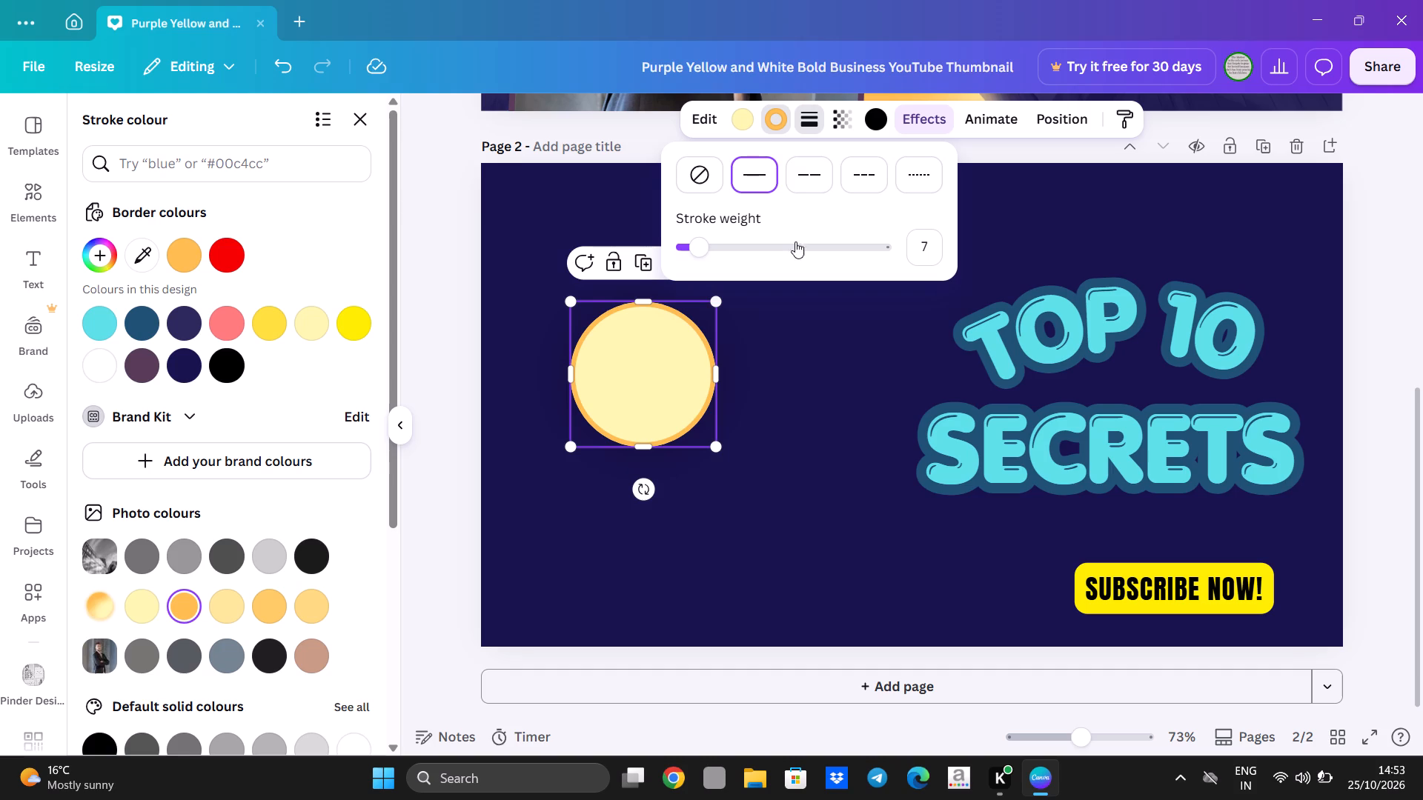
left_click_drag(702, 251, 901, 228)
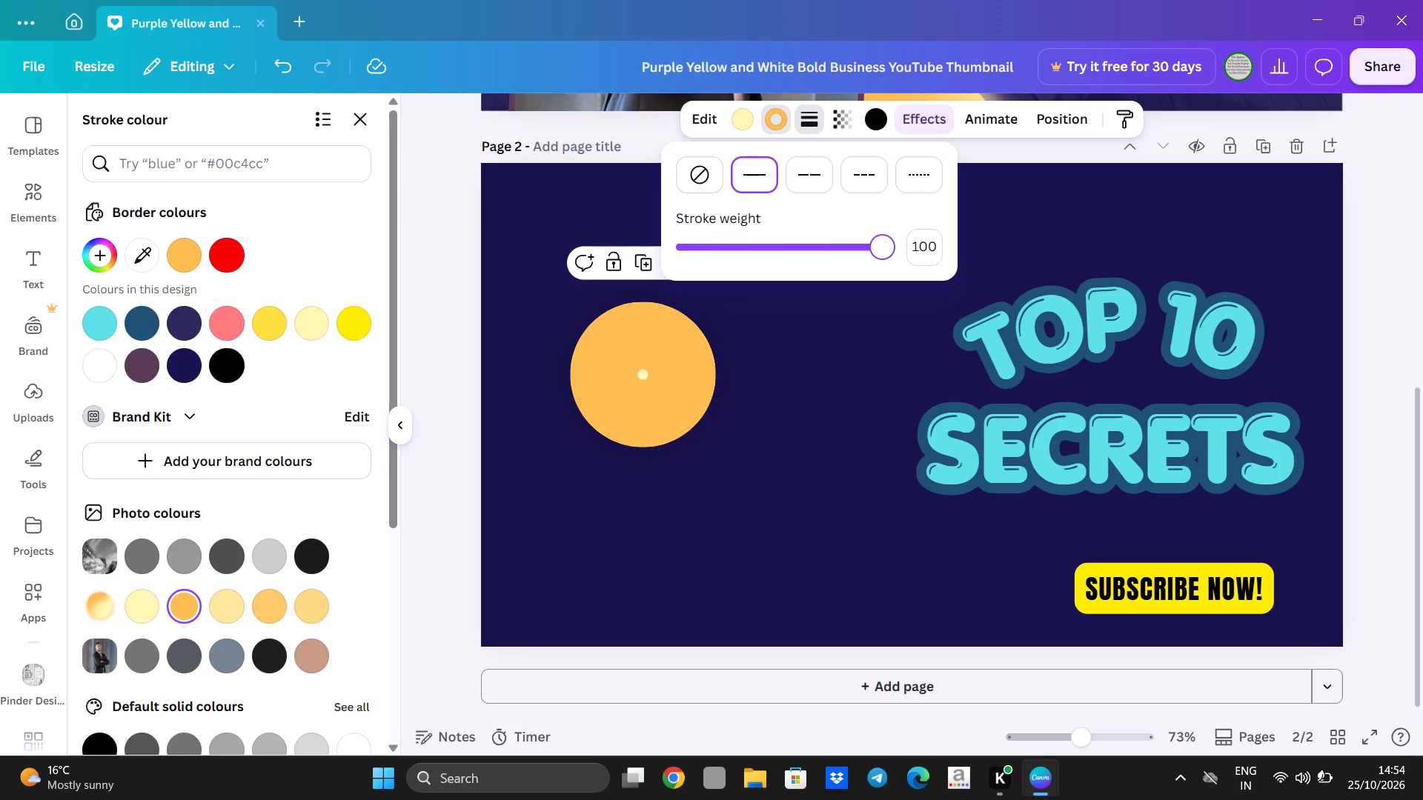
left_click_drag(901, 228, 761, 248)
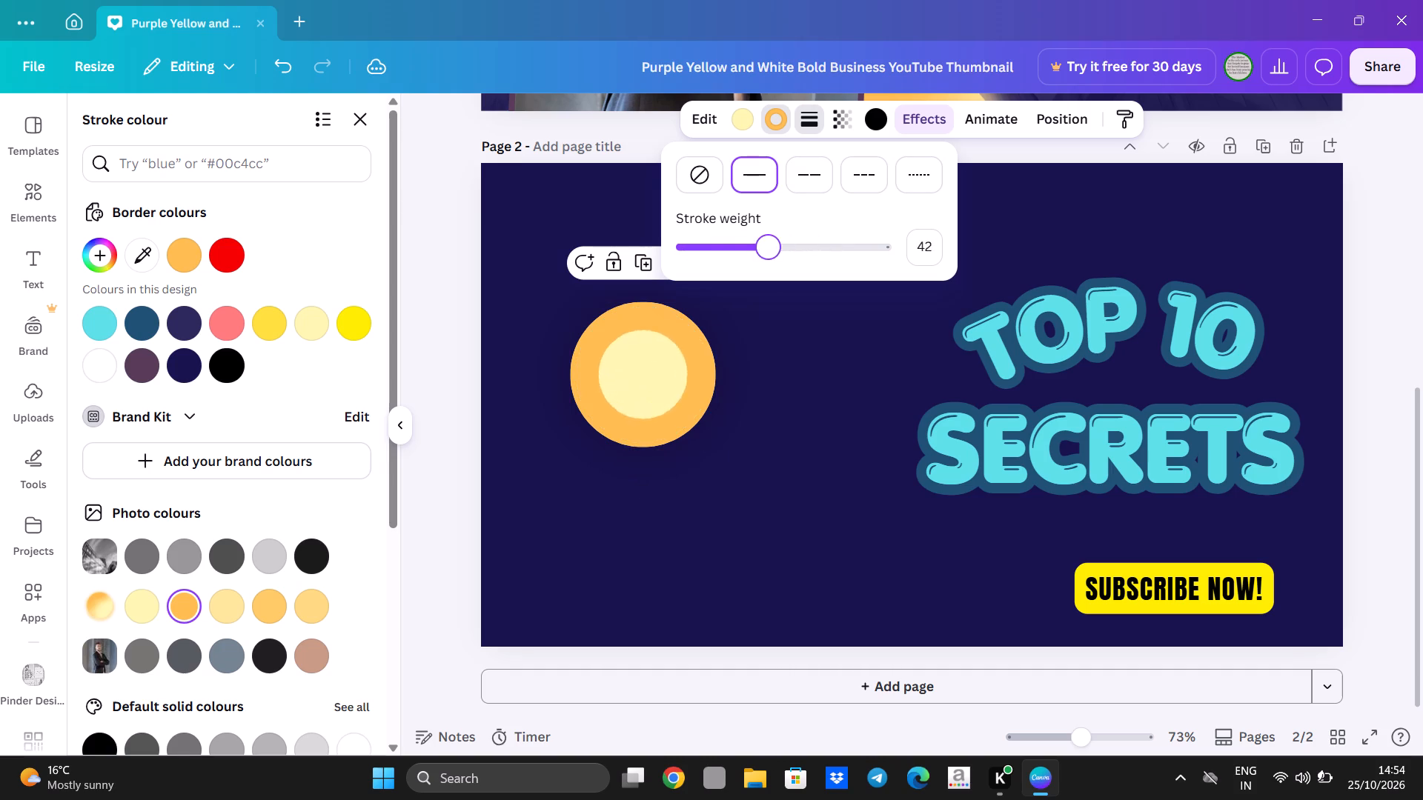
left_click_drag(761, 248, 736, 247)
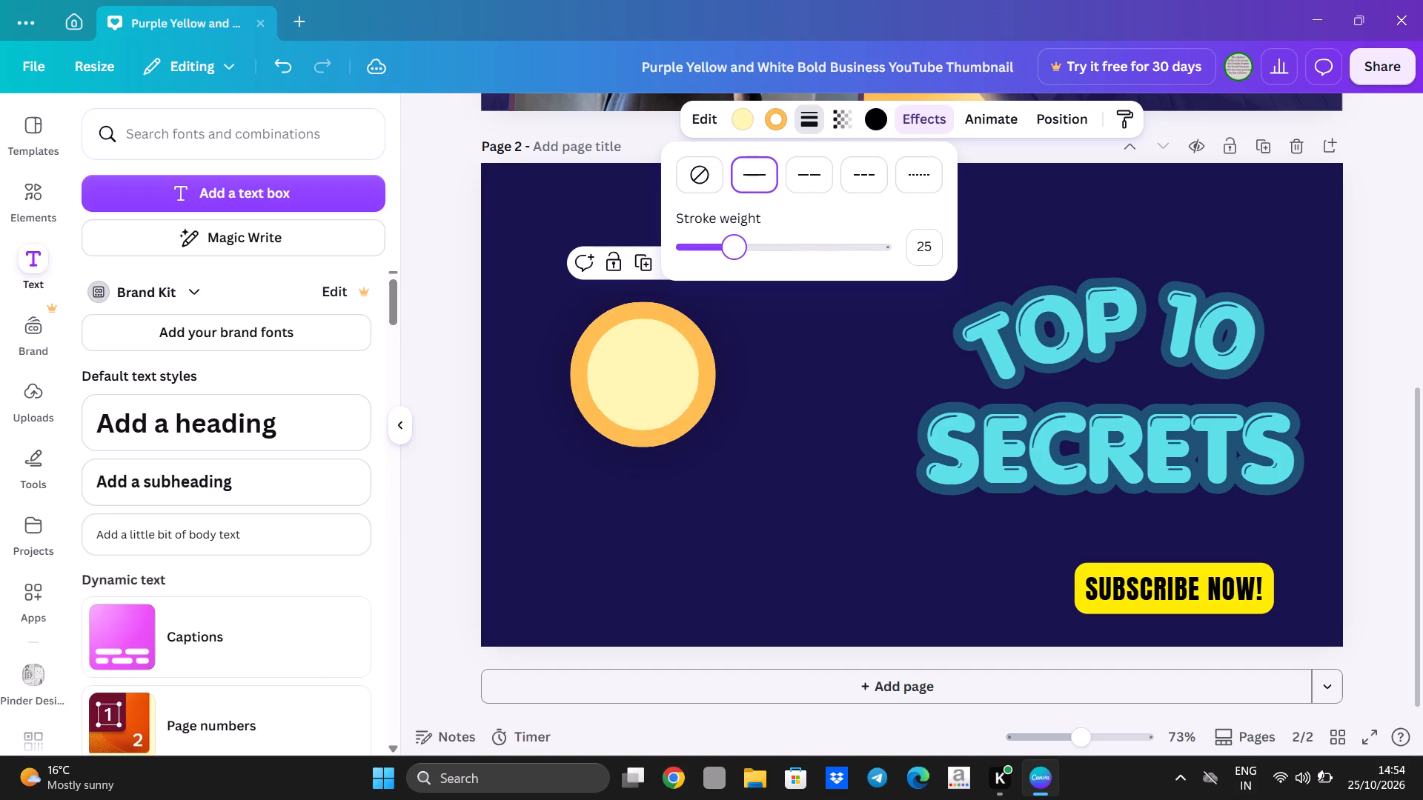
left_click_drag(736, 247, 693, 249)
left_click(813, 332)
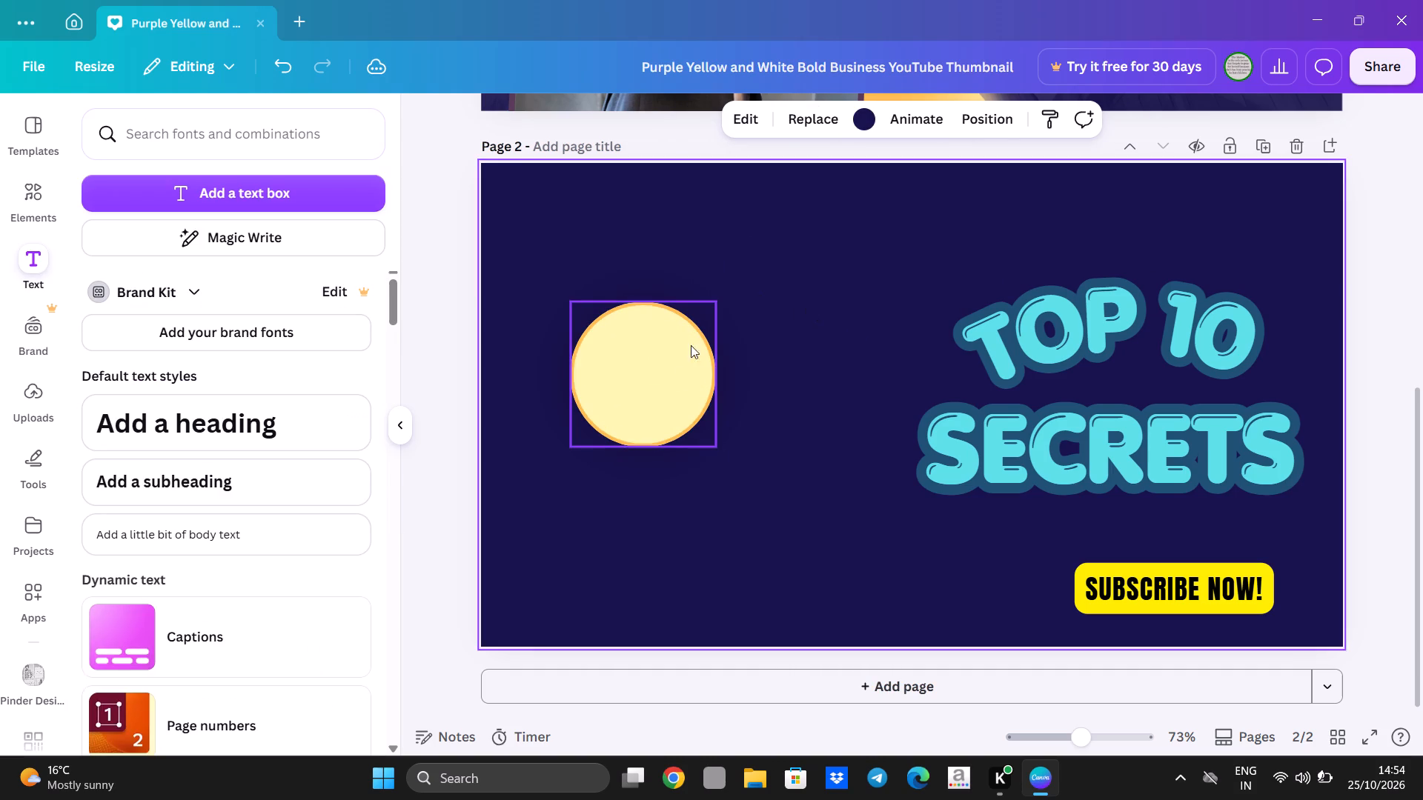
Move the circle to page 2's upper-left corner so that about half of it hangs off the page.
left_click_drag(611, 433, 440, 347)
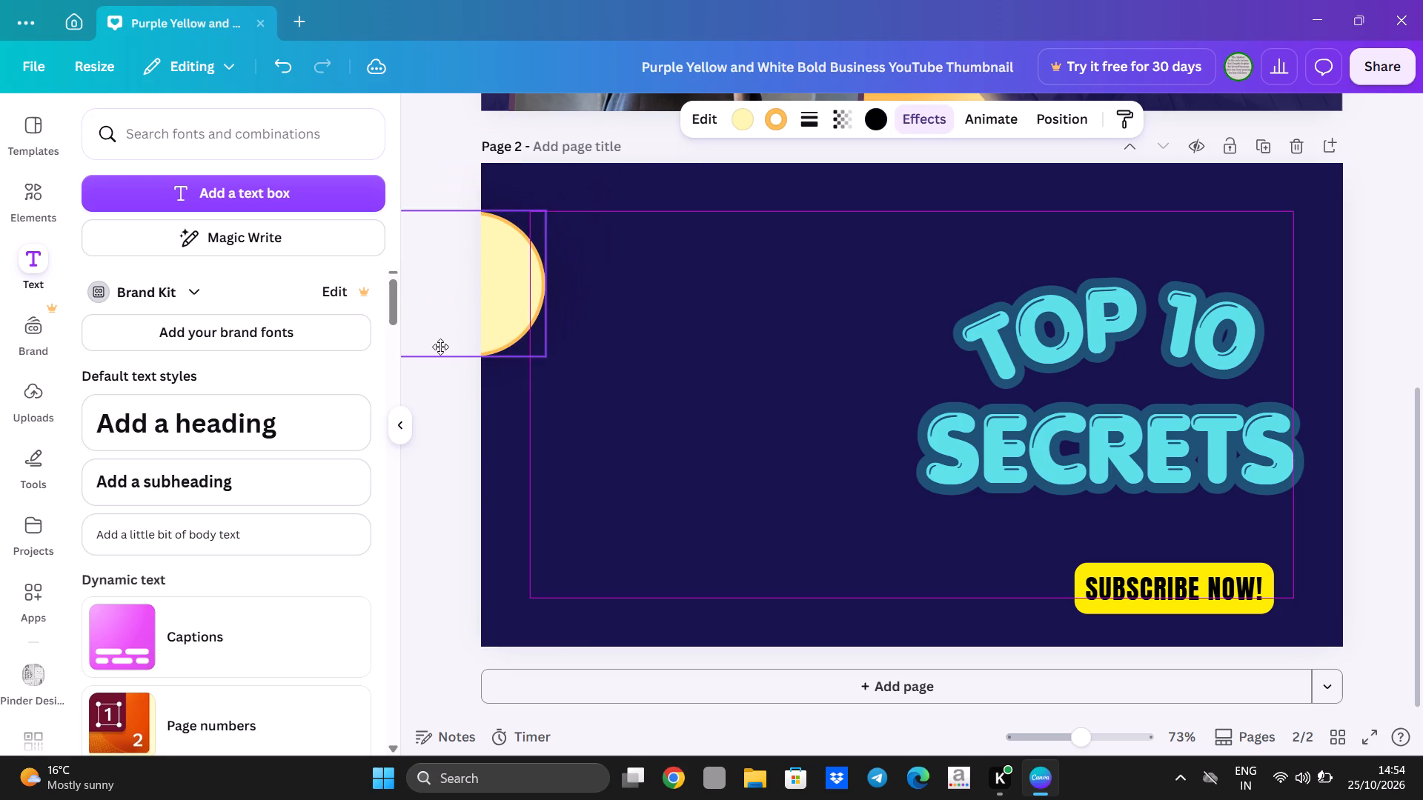
left_click_drag(440, 347, 454, 284)
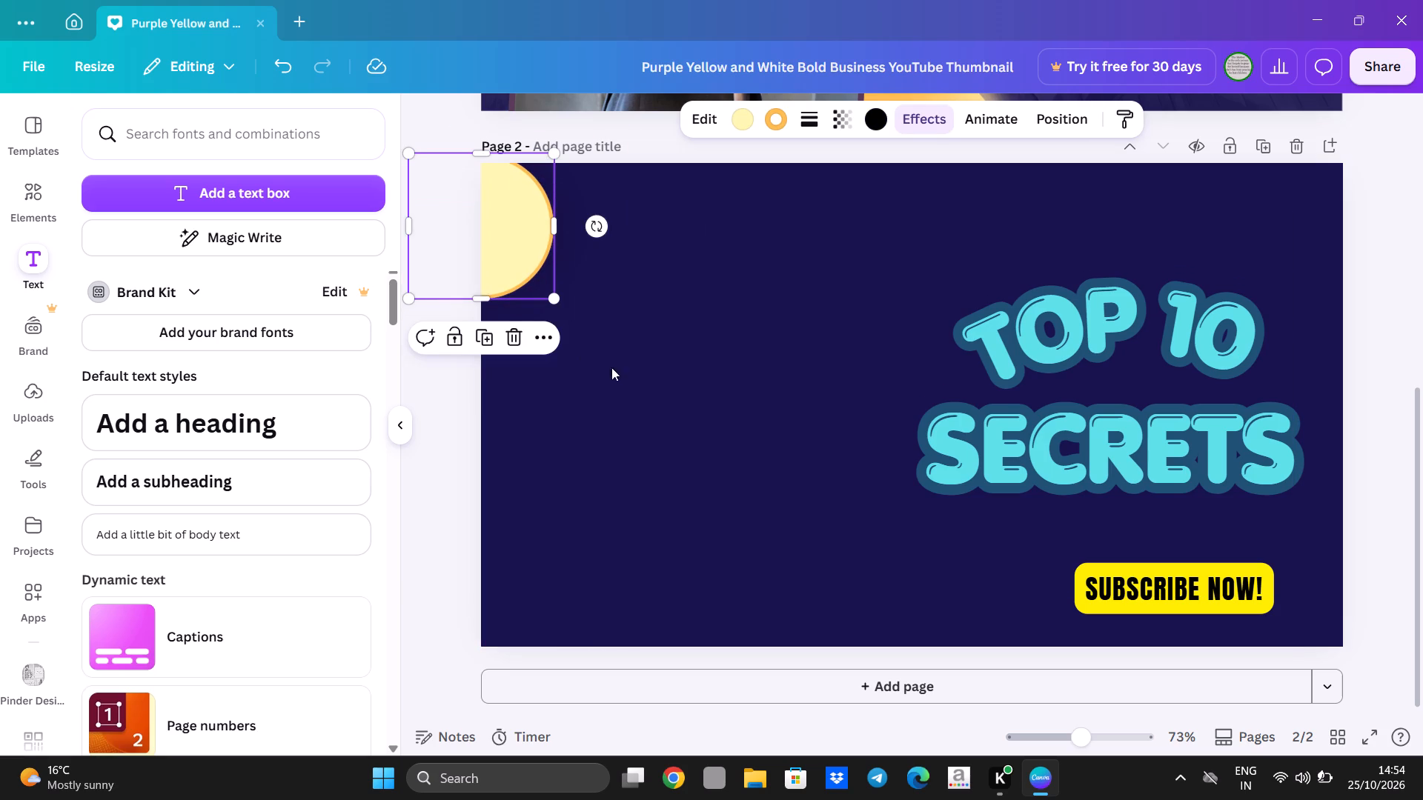
left_click(667, 420)
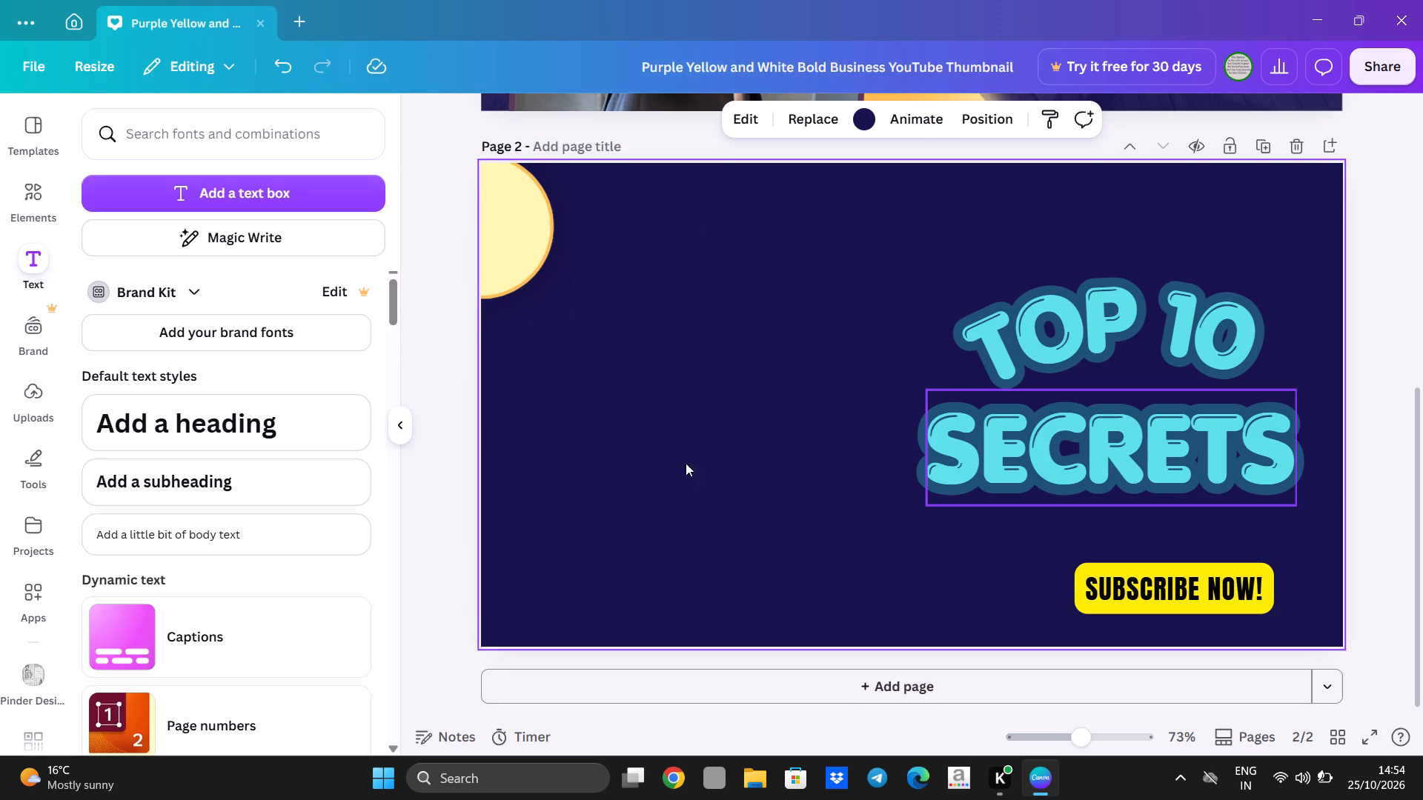
Compare with page 1's glowing circles, try several photo colours as the circle's fill, and set it to orange #ffca64.
scroll(743, 316, "up", 7)
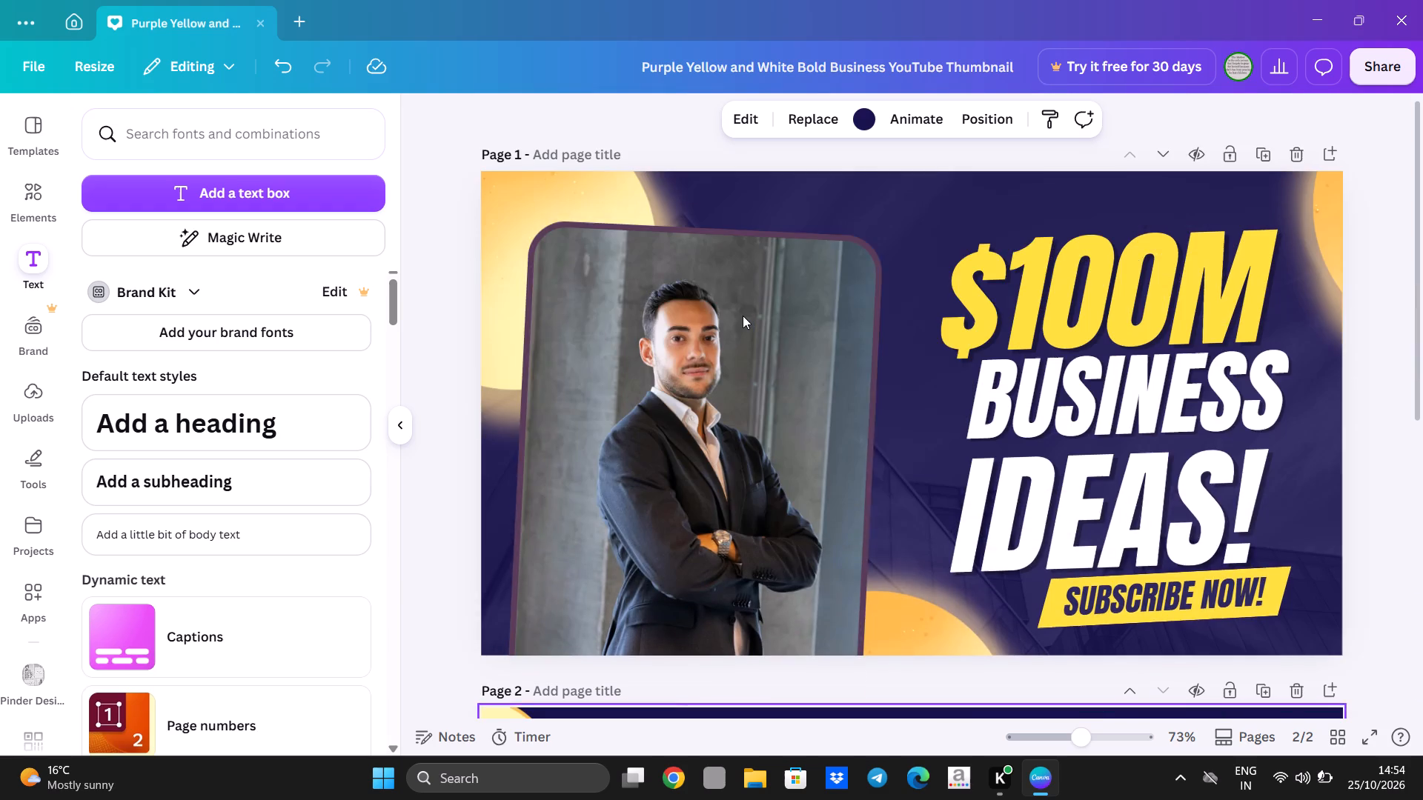
scroll(743, 316, "down", 5)
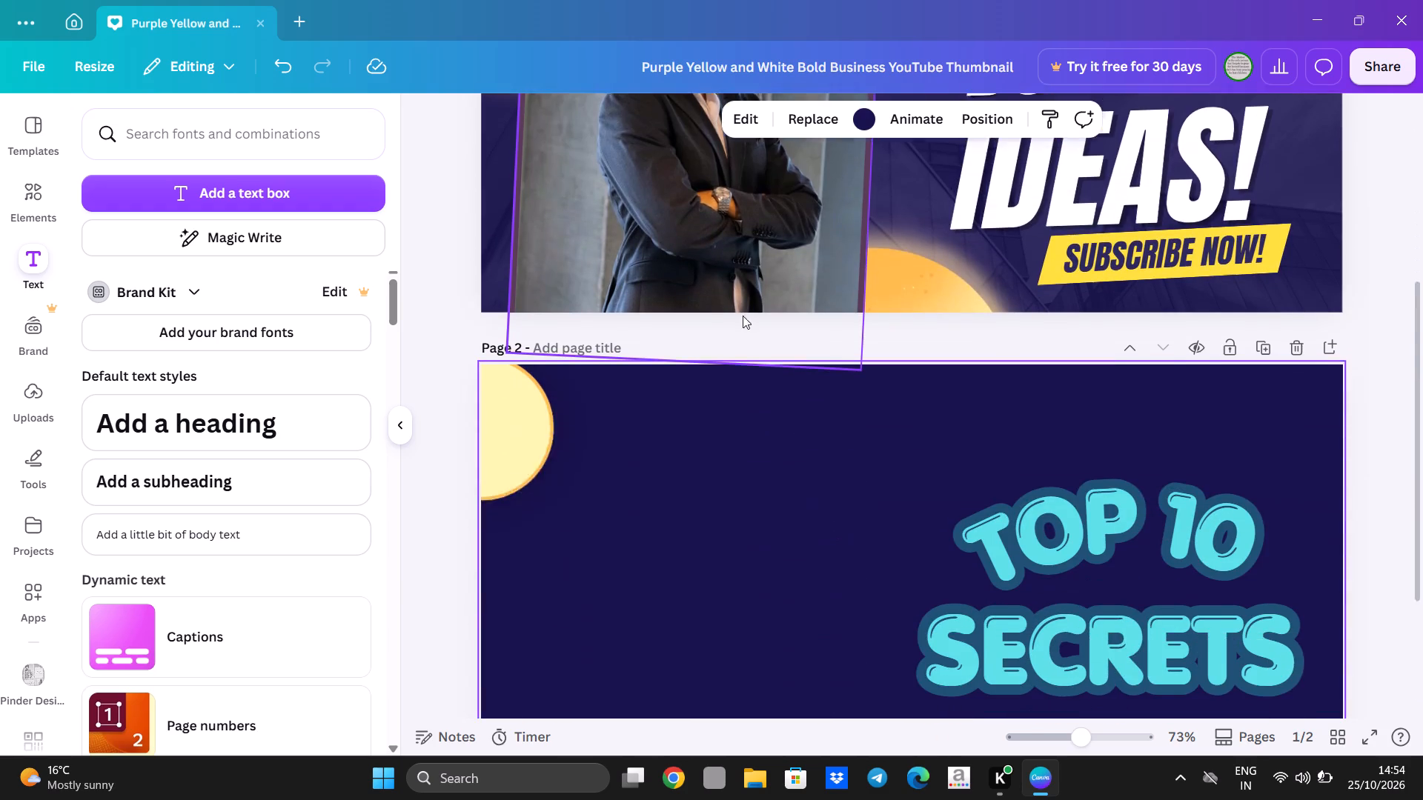
left_click(729, 406)
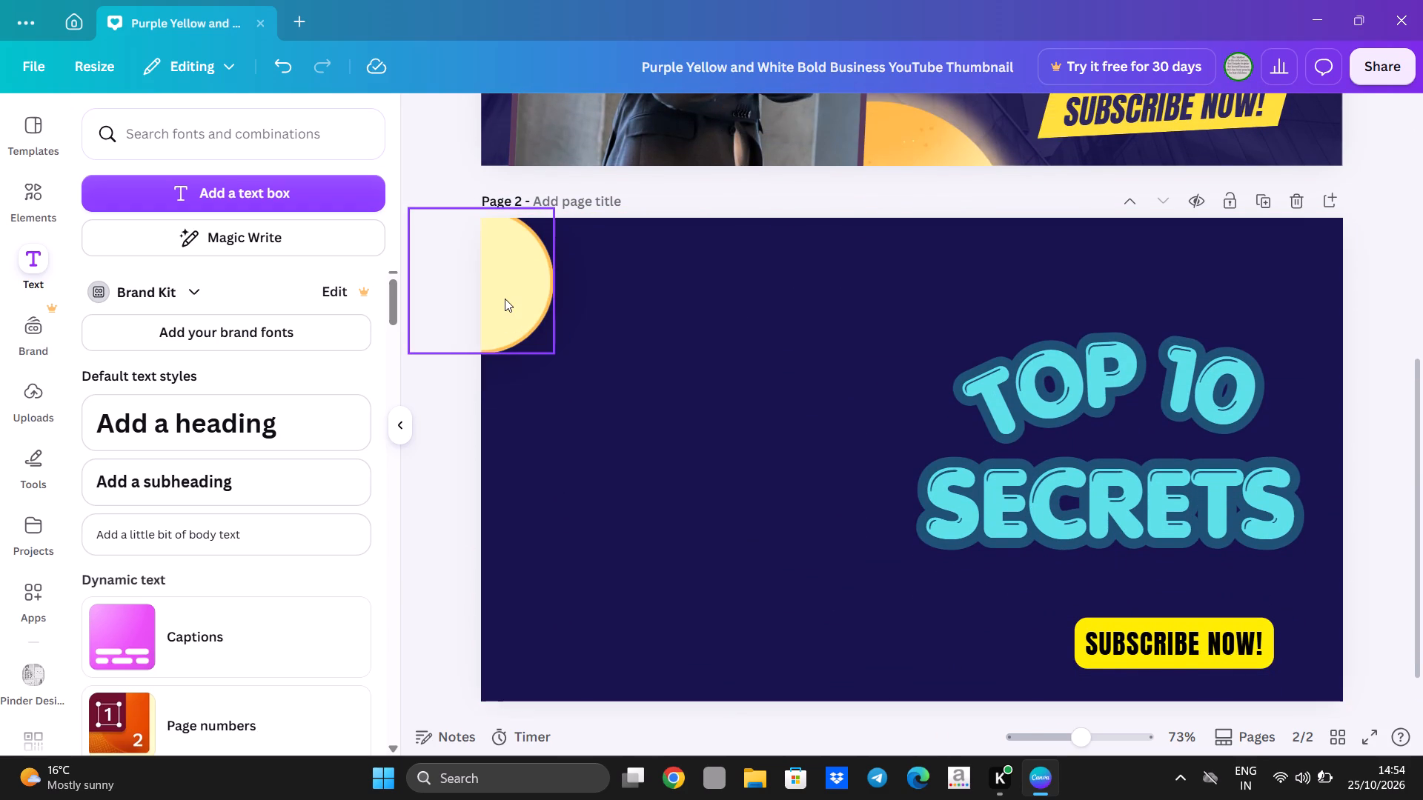
left_click(505, 299)
left_click(740, 117)
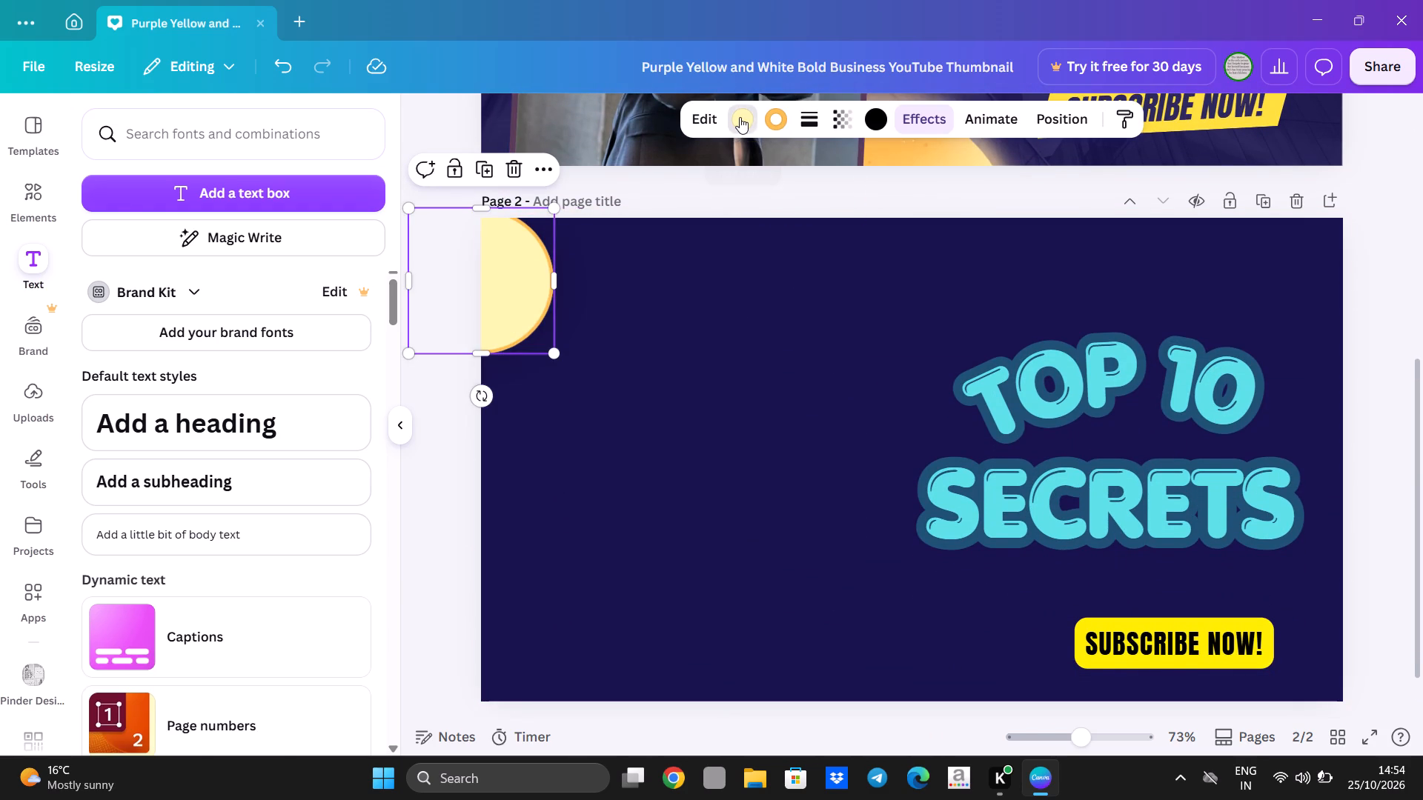
left_click(175, 610)
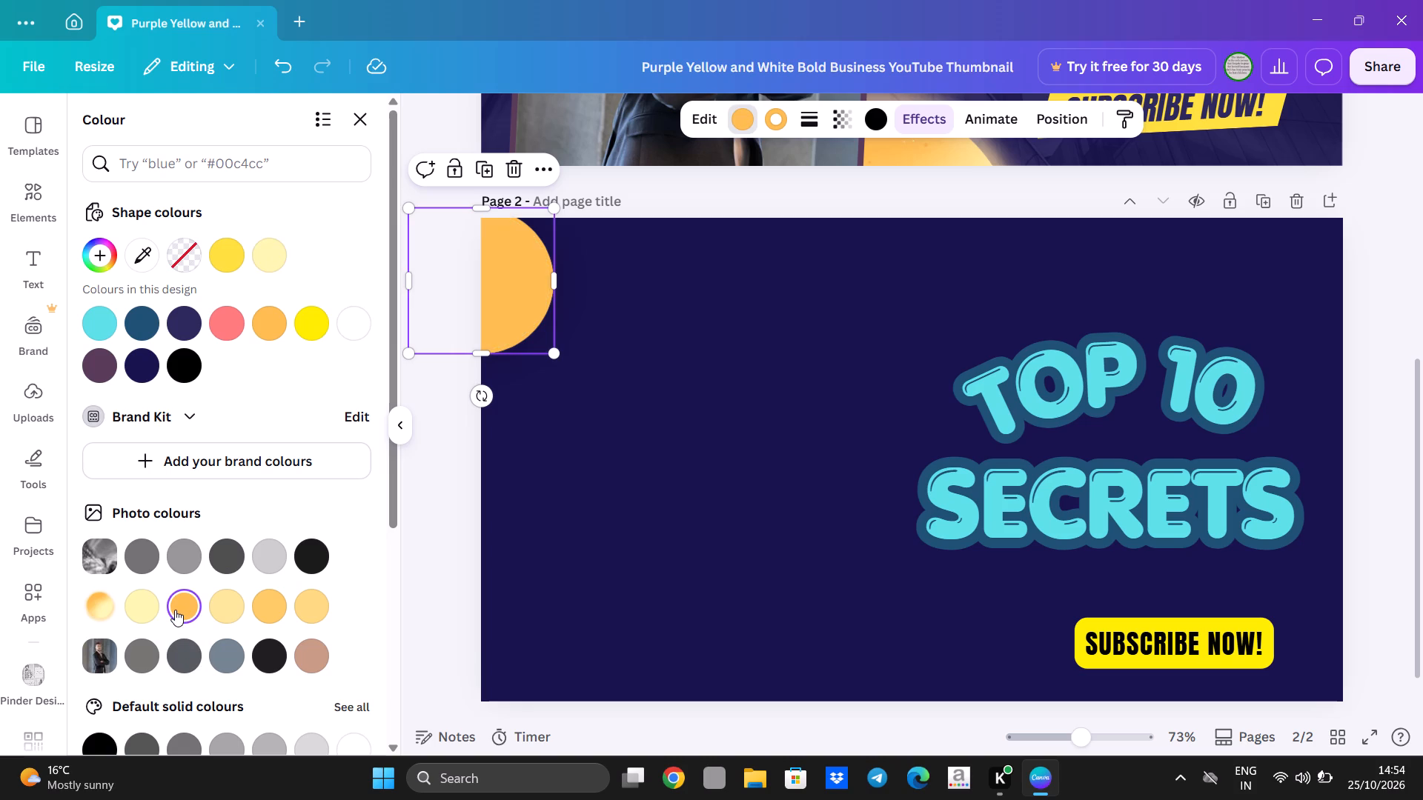
left_click(222, 610)
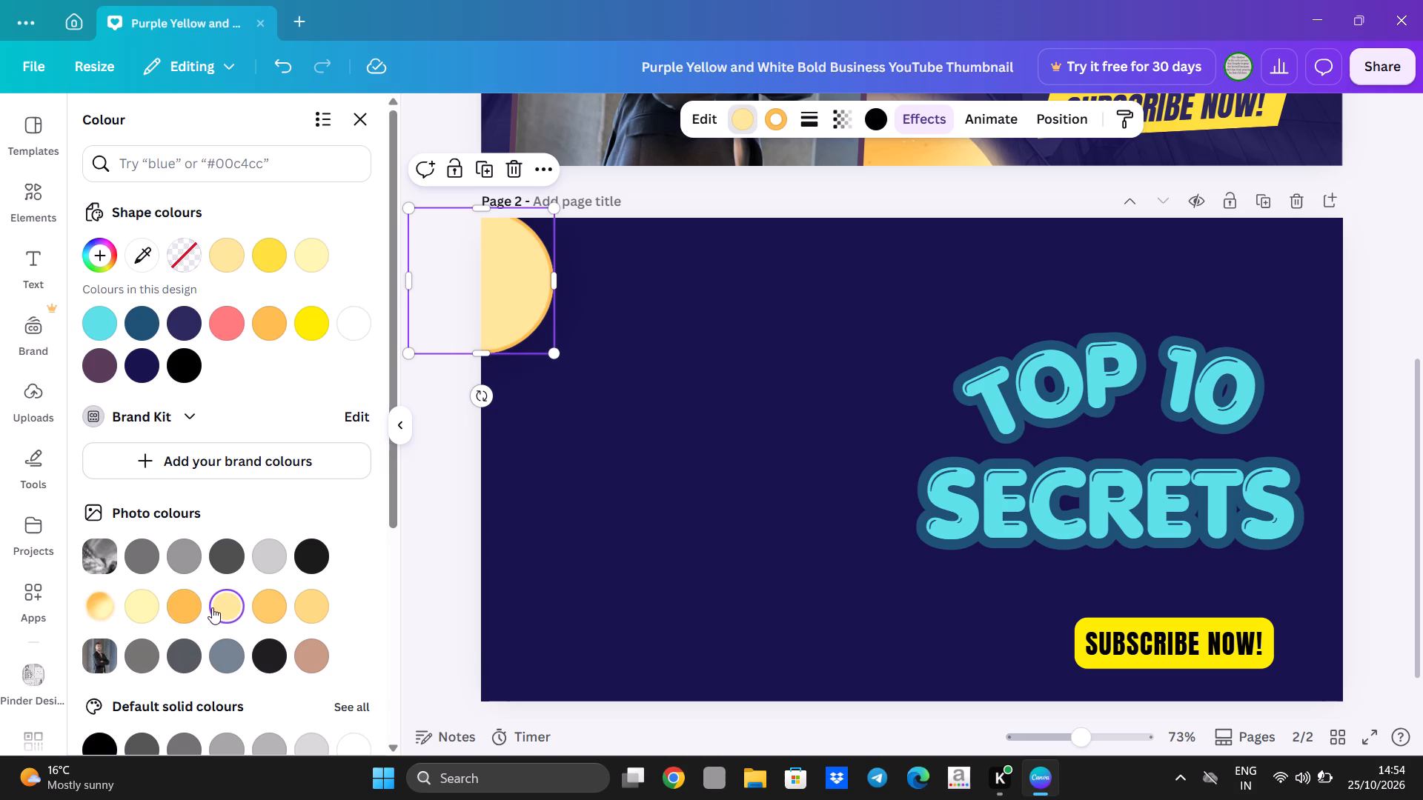
left_click(145, 601)
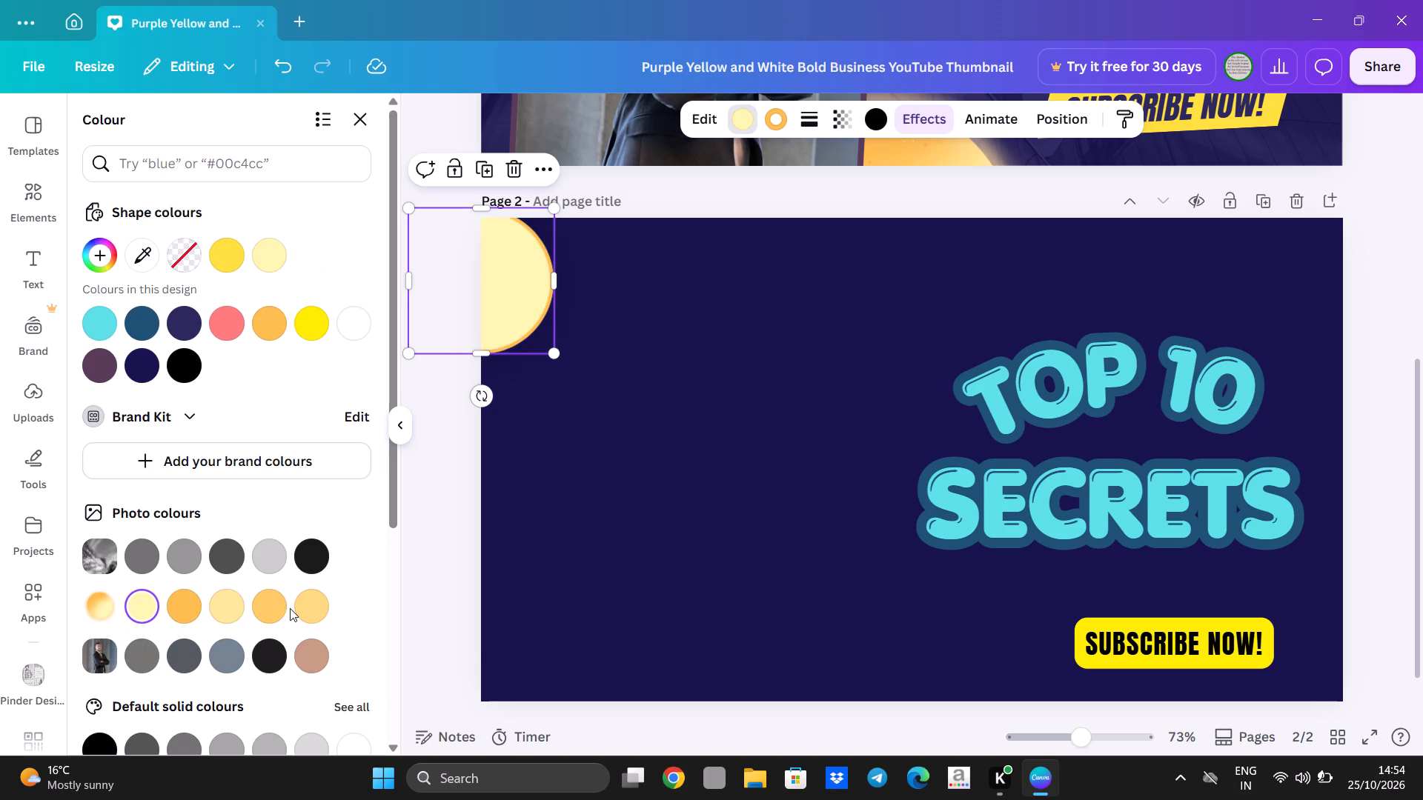
left_click(290, 608)
left_click(271, 607)
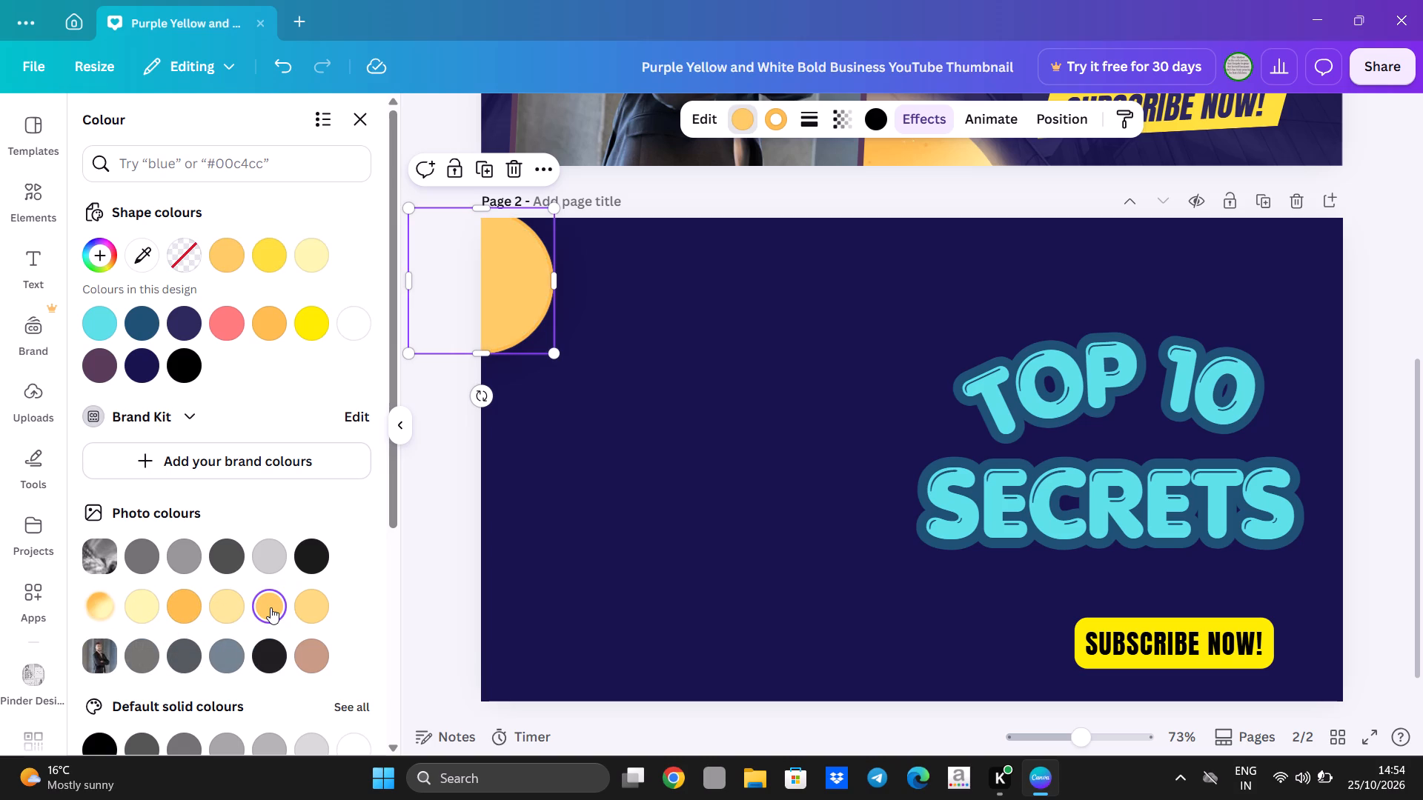
left_click(528, 563)
left_click(563, 331)
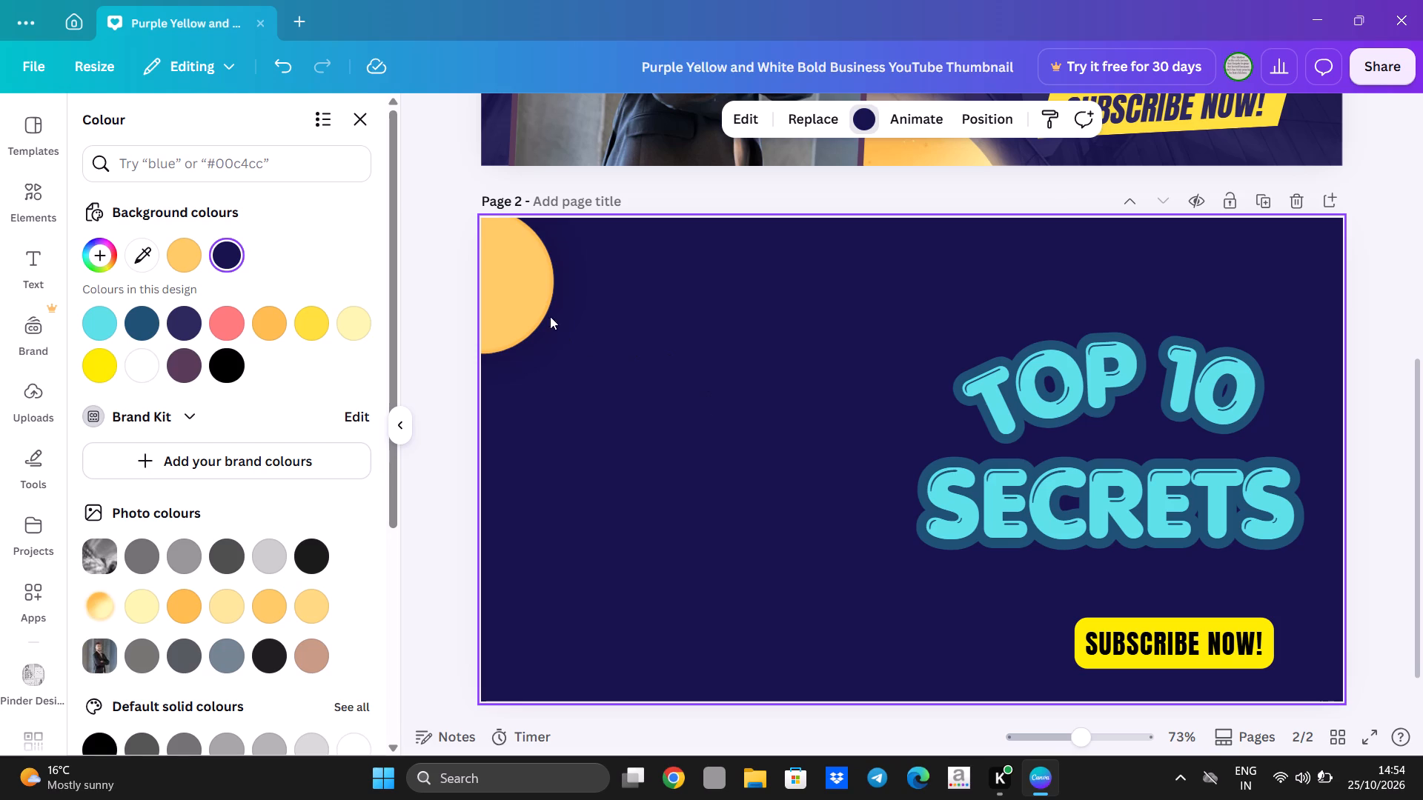
Set the circle's glow effect colour to the photo colour orange #ffca64.
left_click(526, 287)
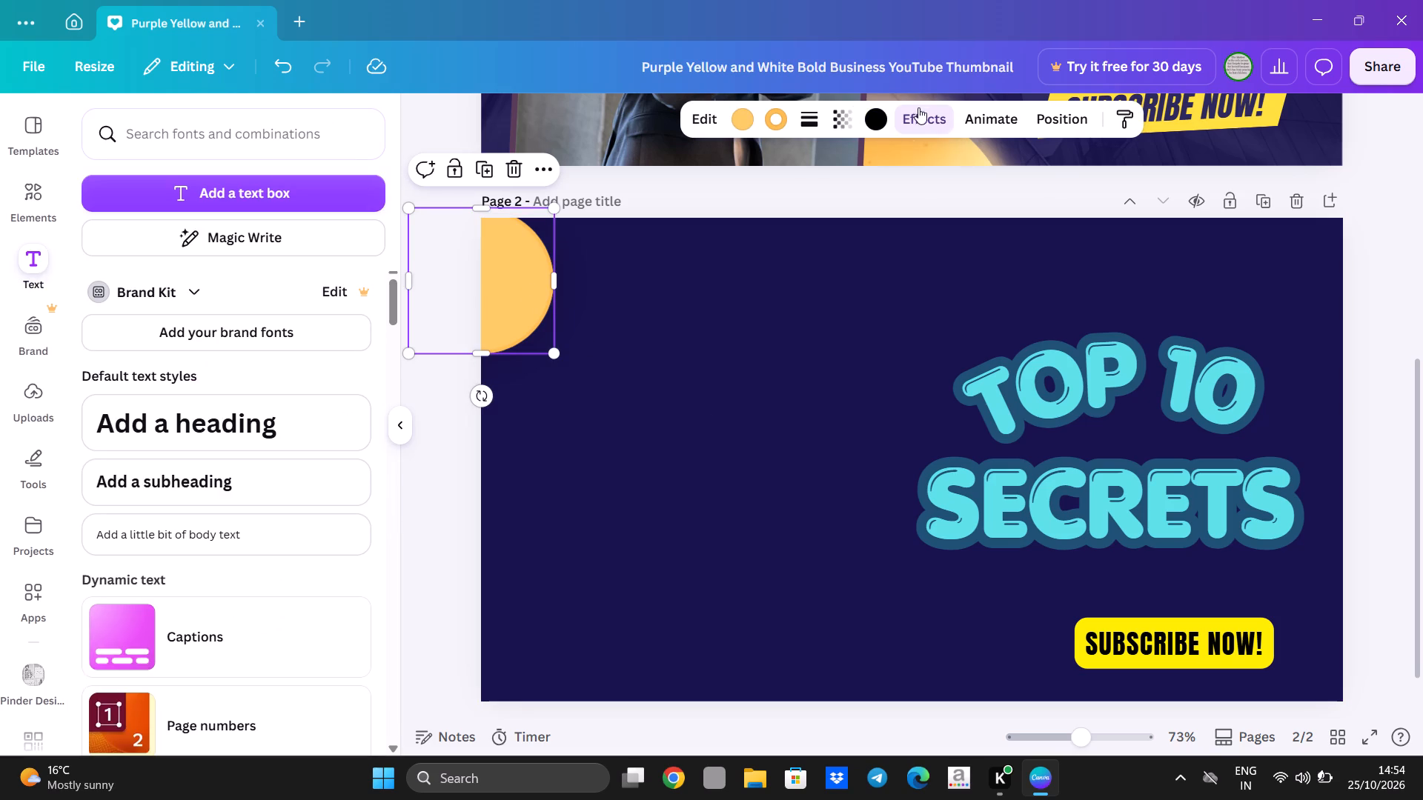
left_click(880, 124)
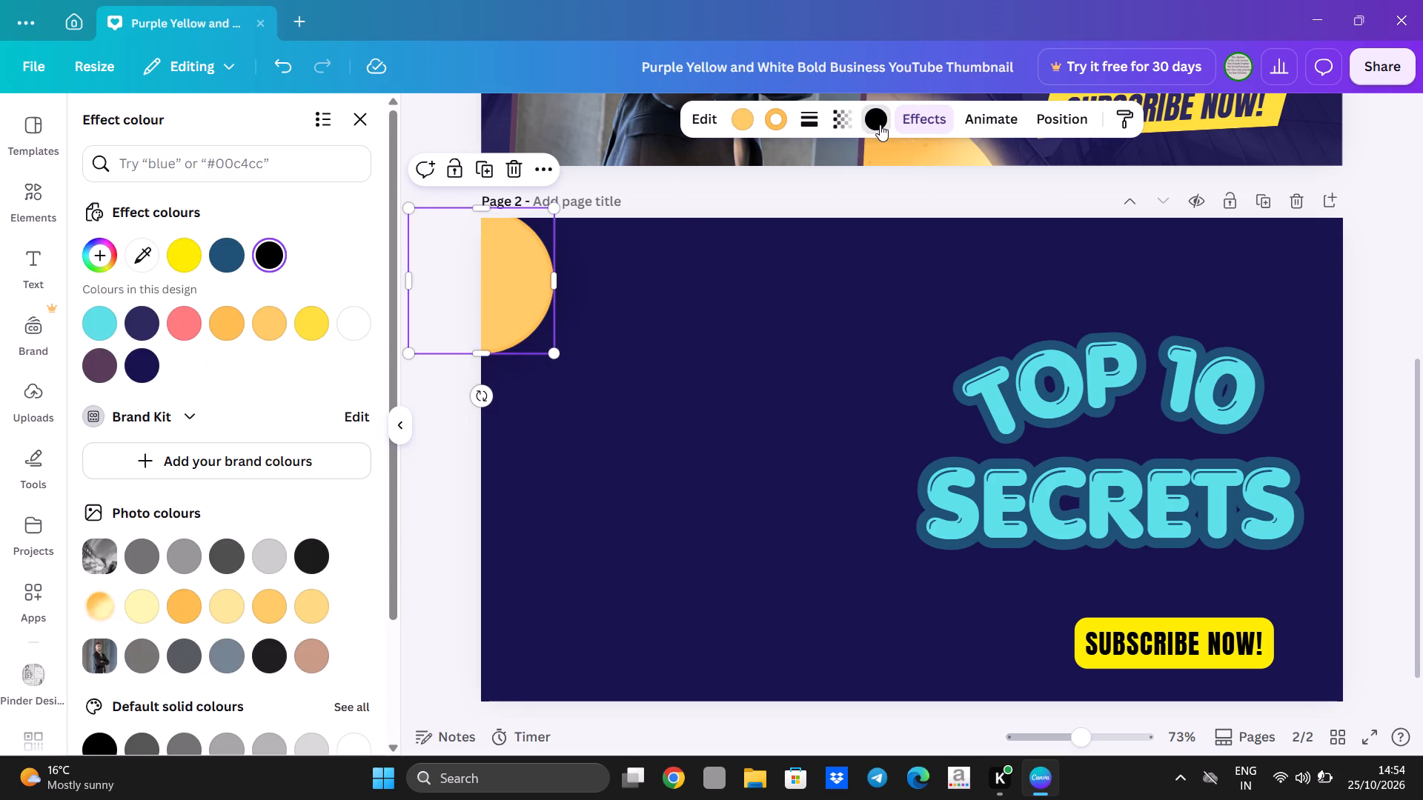
left_click(261, 596)
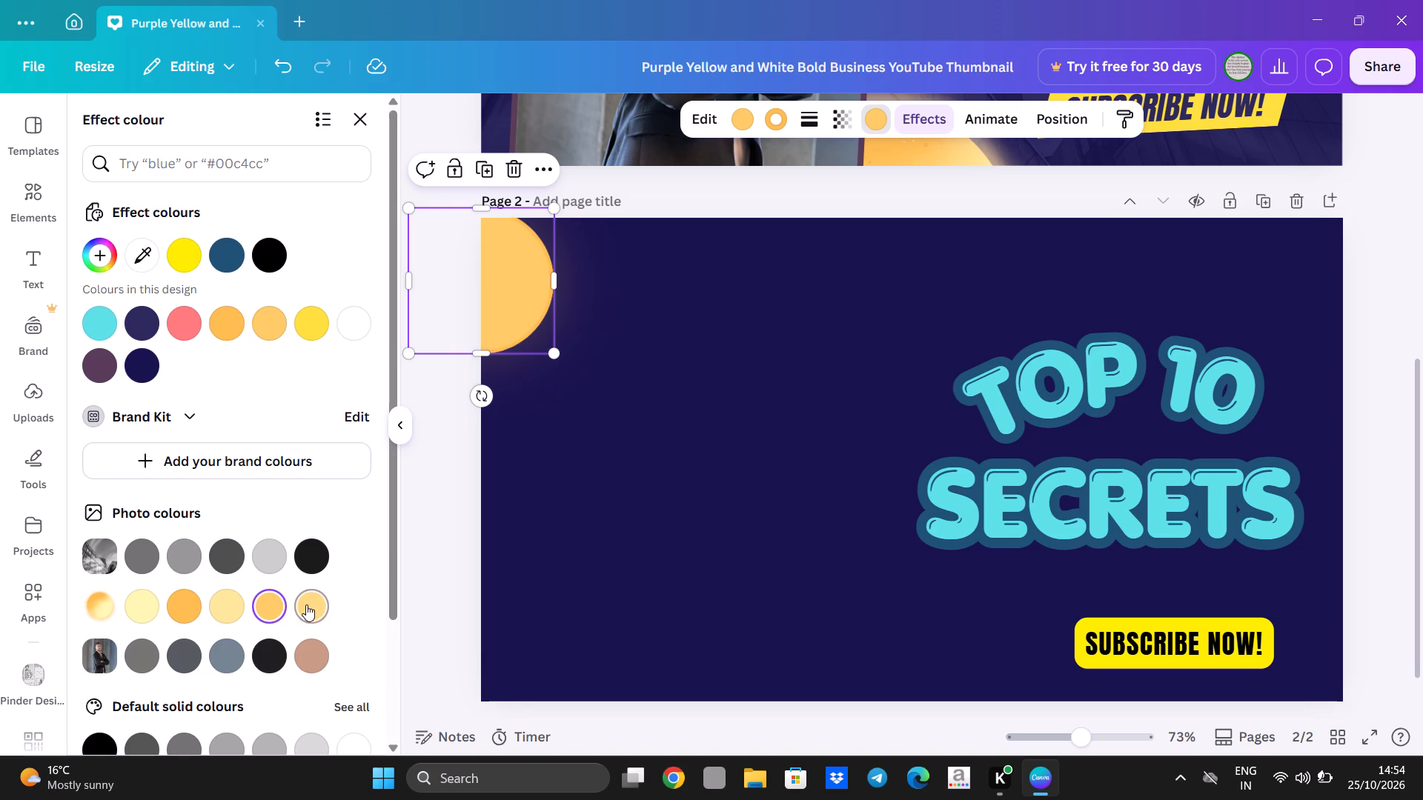
left_click(306, 608)
left_click(270, 613)
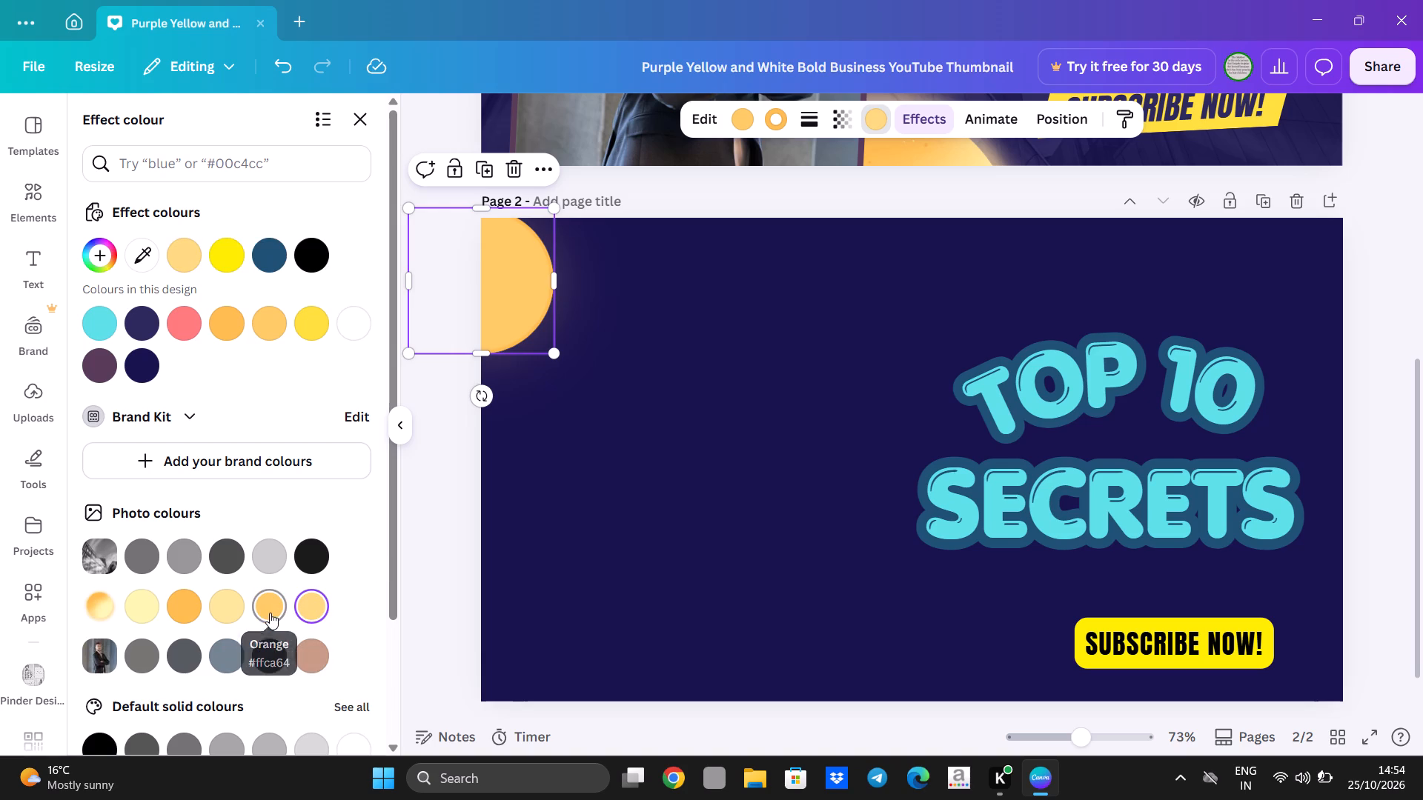
left_click(670, 484)
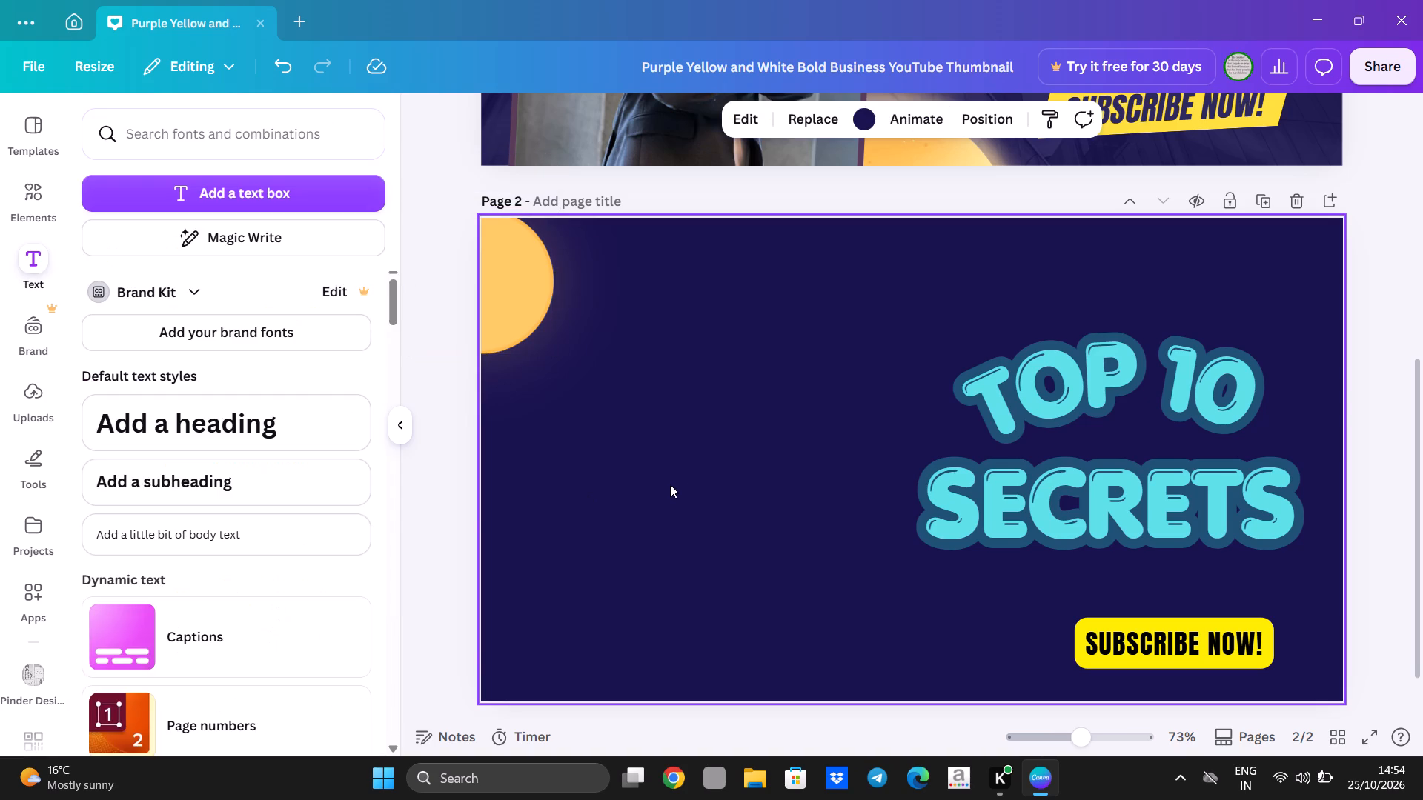
Duplicate the orange circle and place the copy half off the page's upper-right corner, level with the original.
left_click(529, 278)
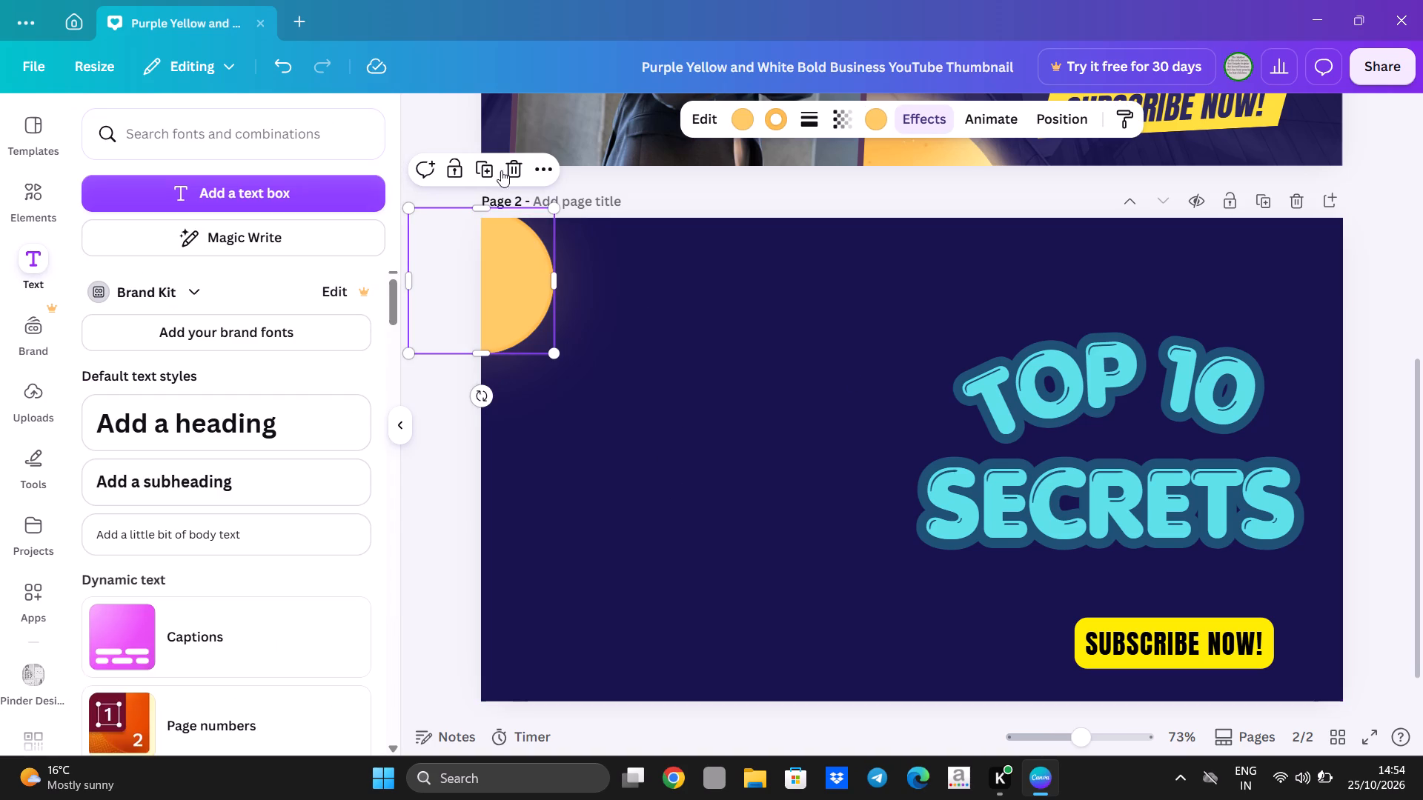
left_click(480, 170)
left_click_drag(543, 265, 1366, 248)
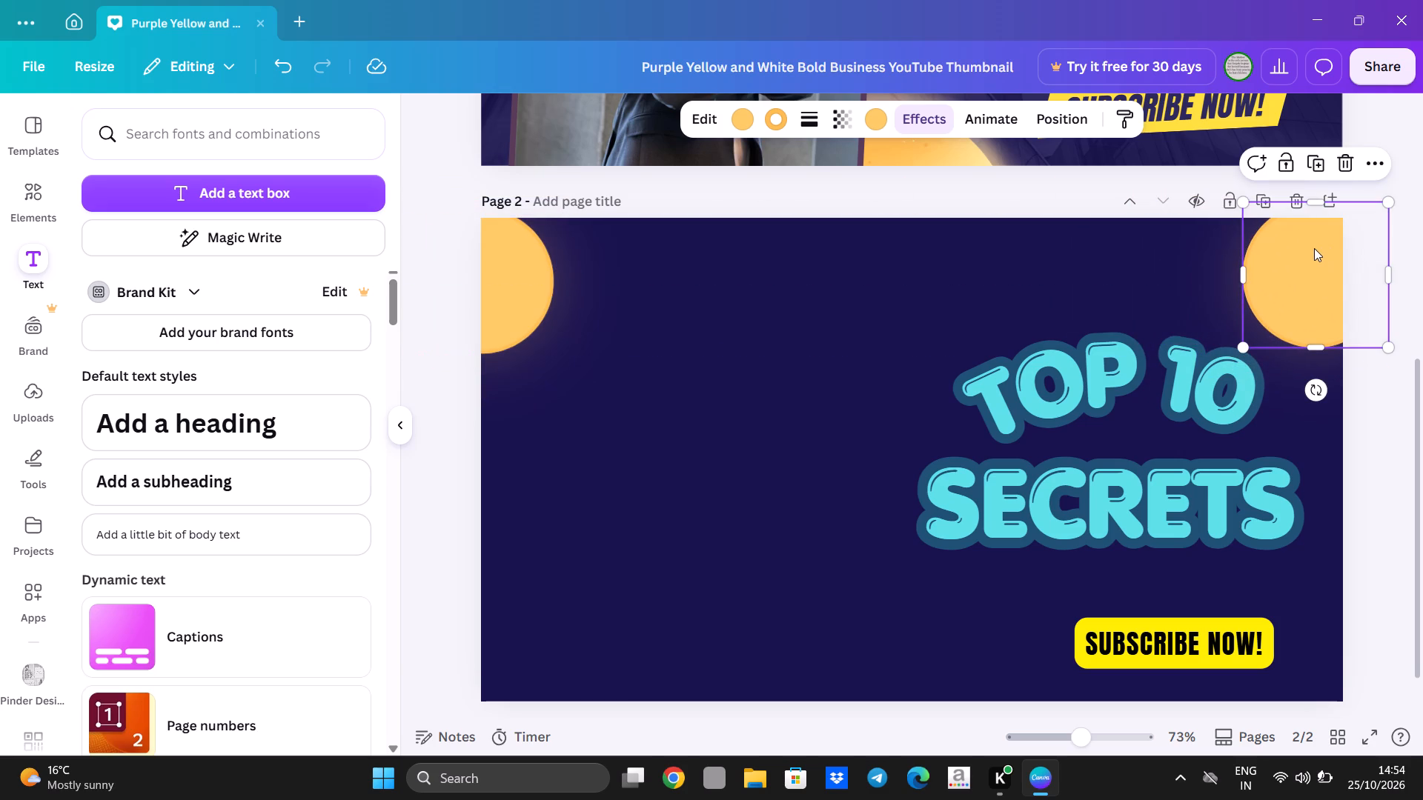
left_click_drag(1312, 248, 1343, 253)
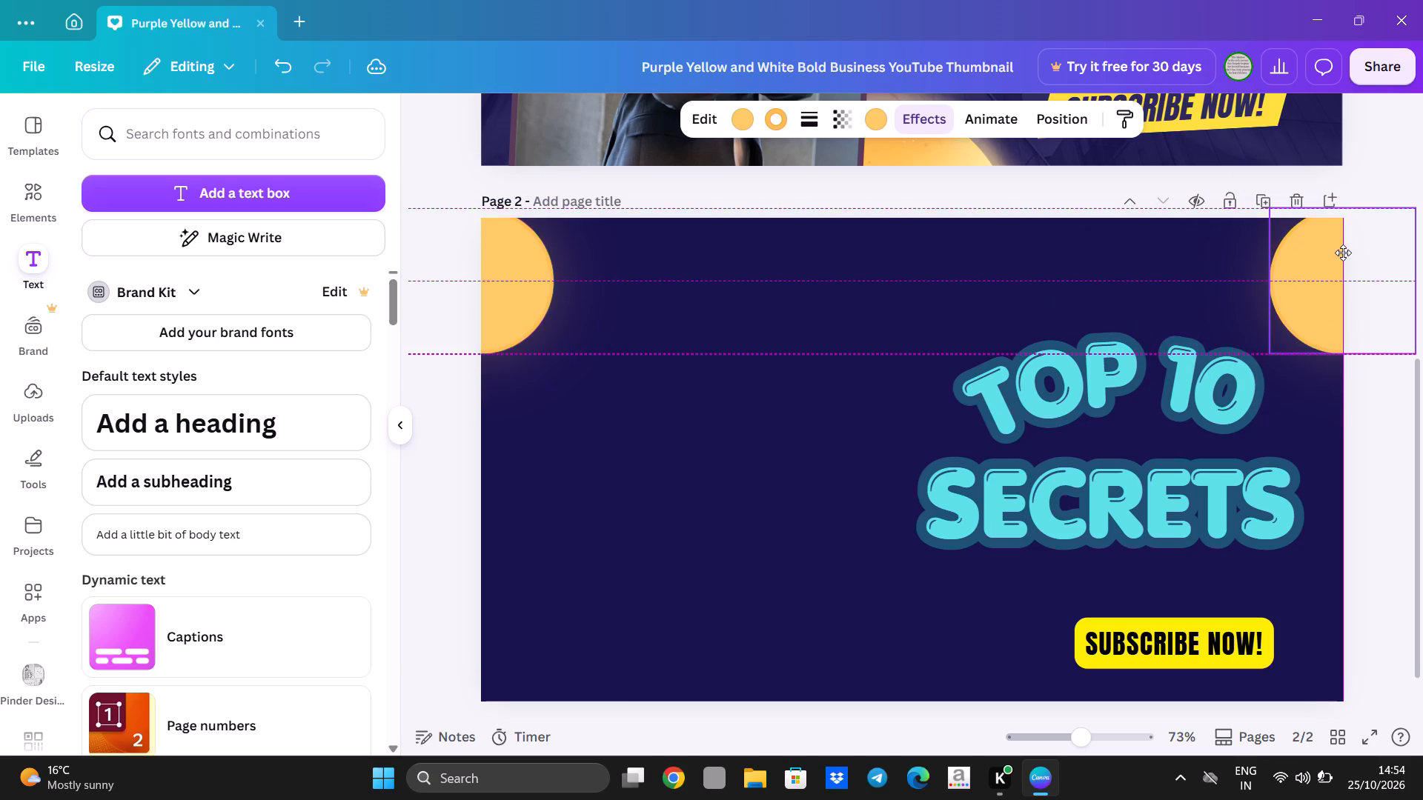
left_click_drag(1343, 253, 1343, 248)
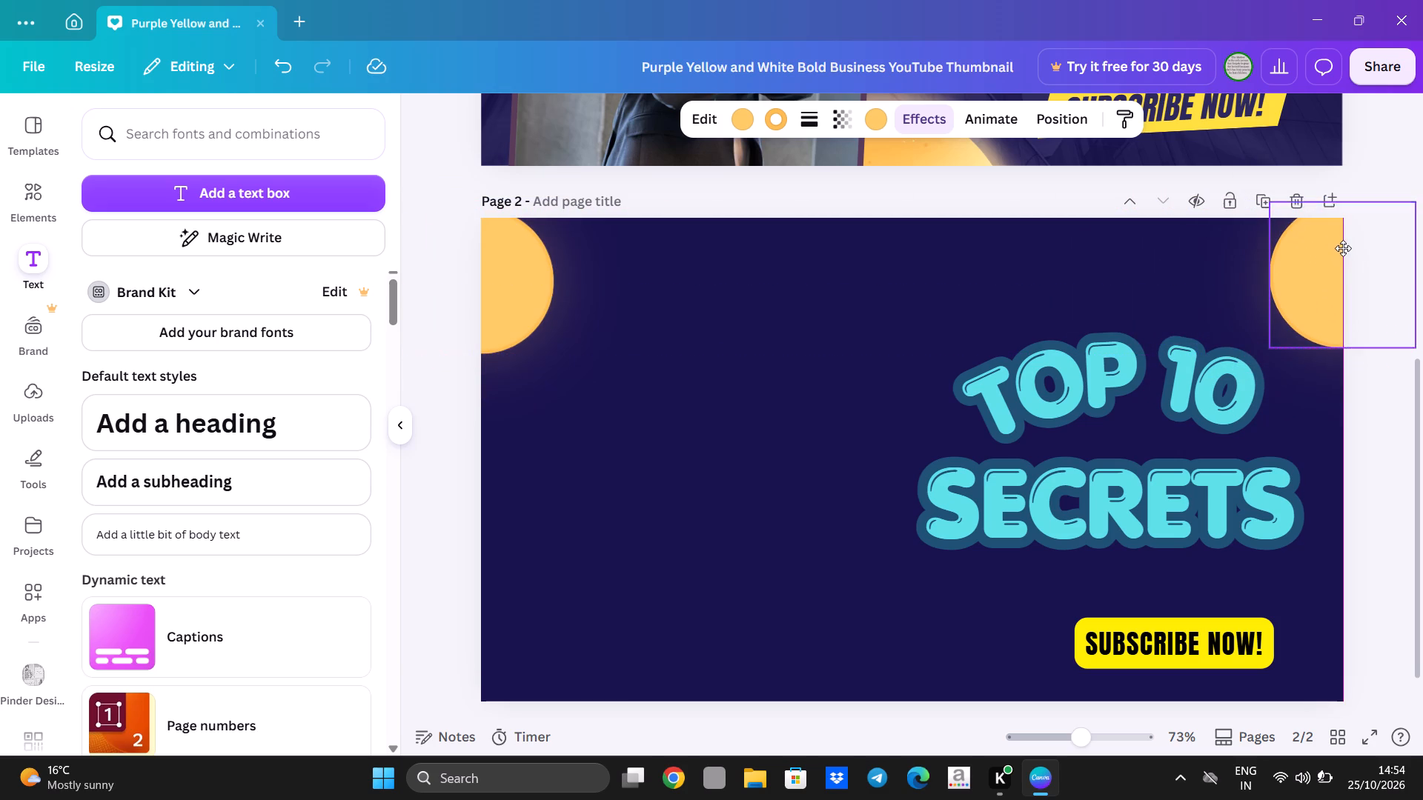
left_click_drag(1343, 248, 1339, 255)
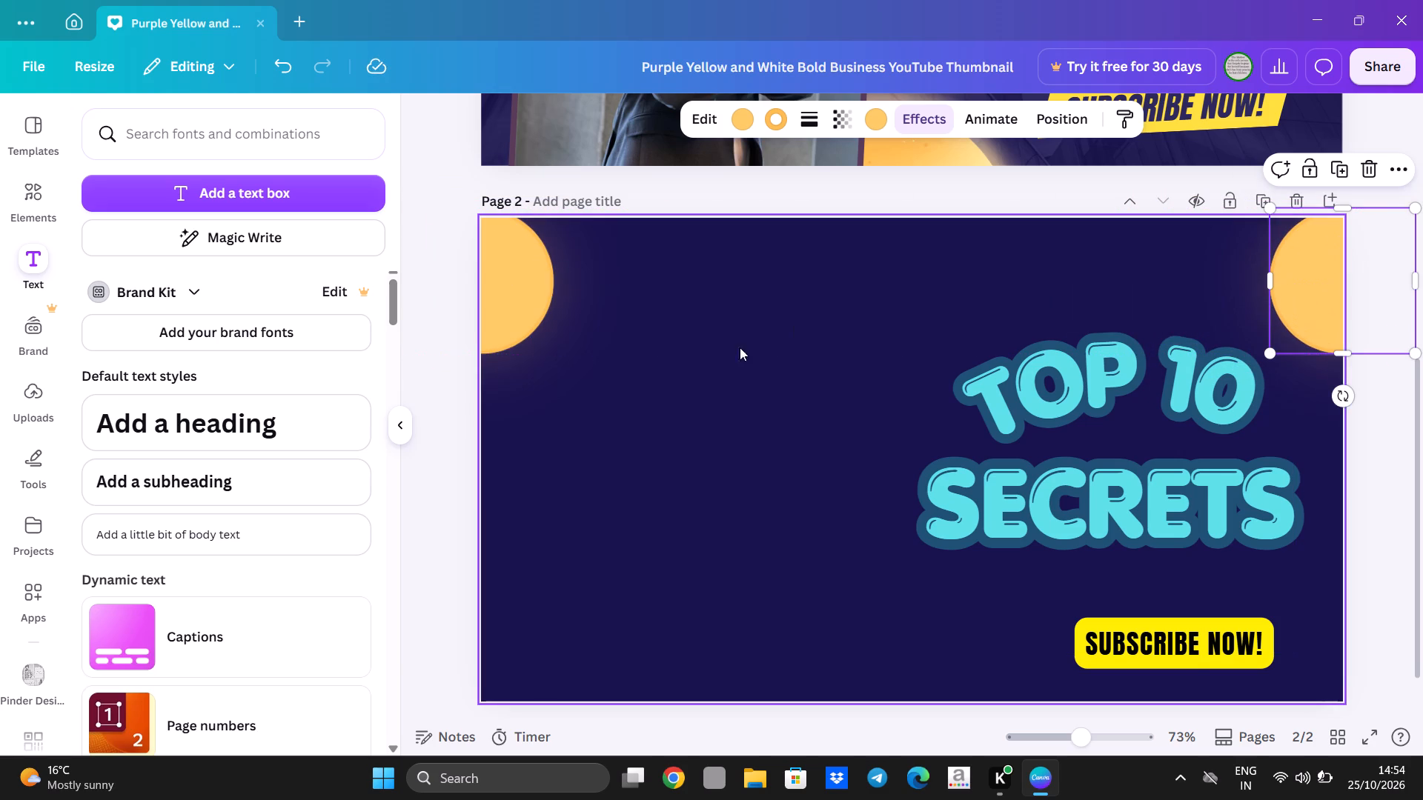
left_click(694, 364)
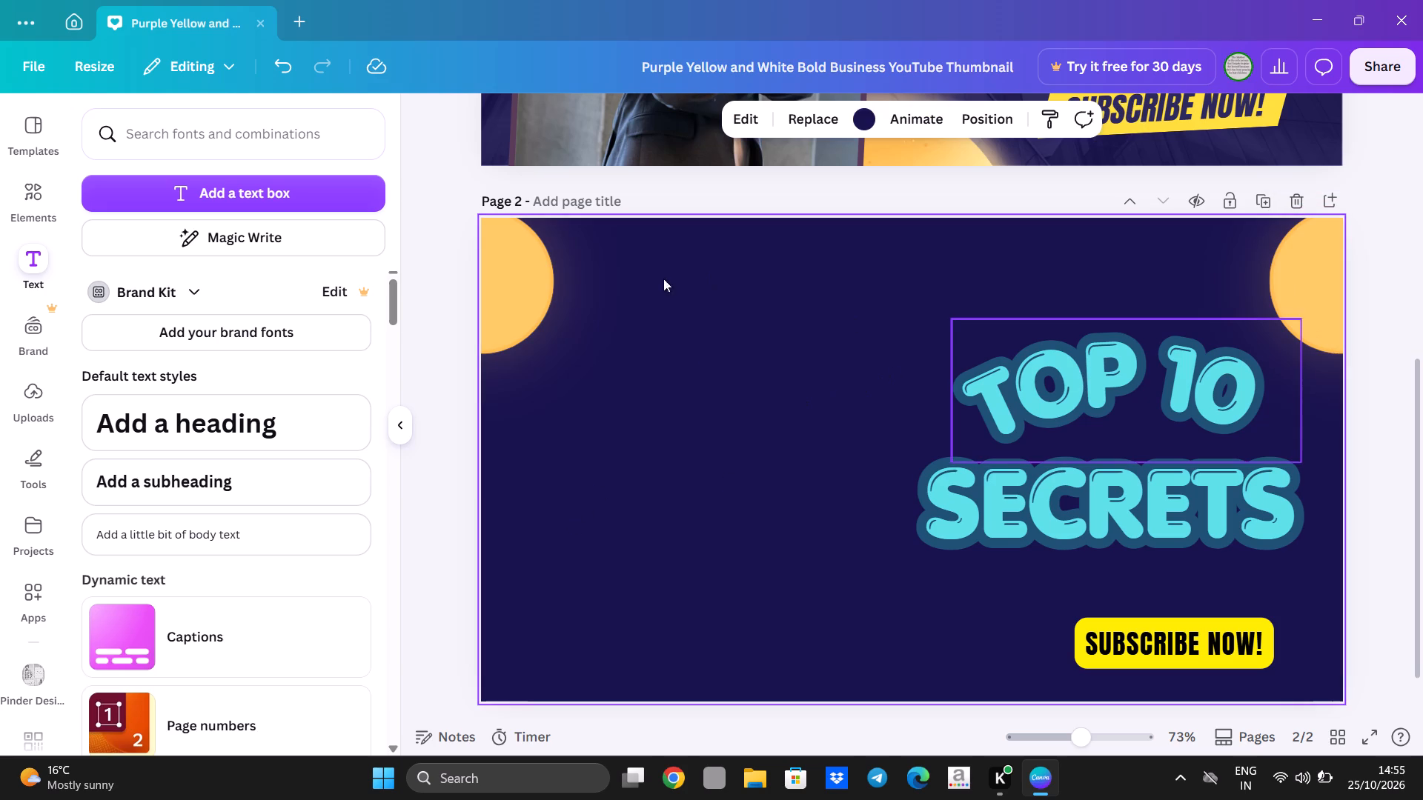
Reposition the upper-left circle slightly higher, keeping about half of it off the page's left edge.
left_click_drag(517, 290, 531, 292)
left_click(781, 409)
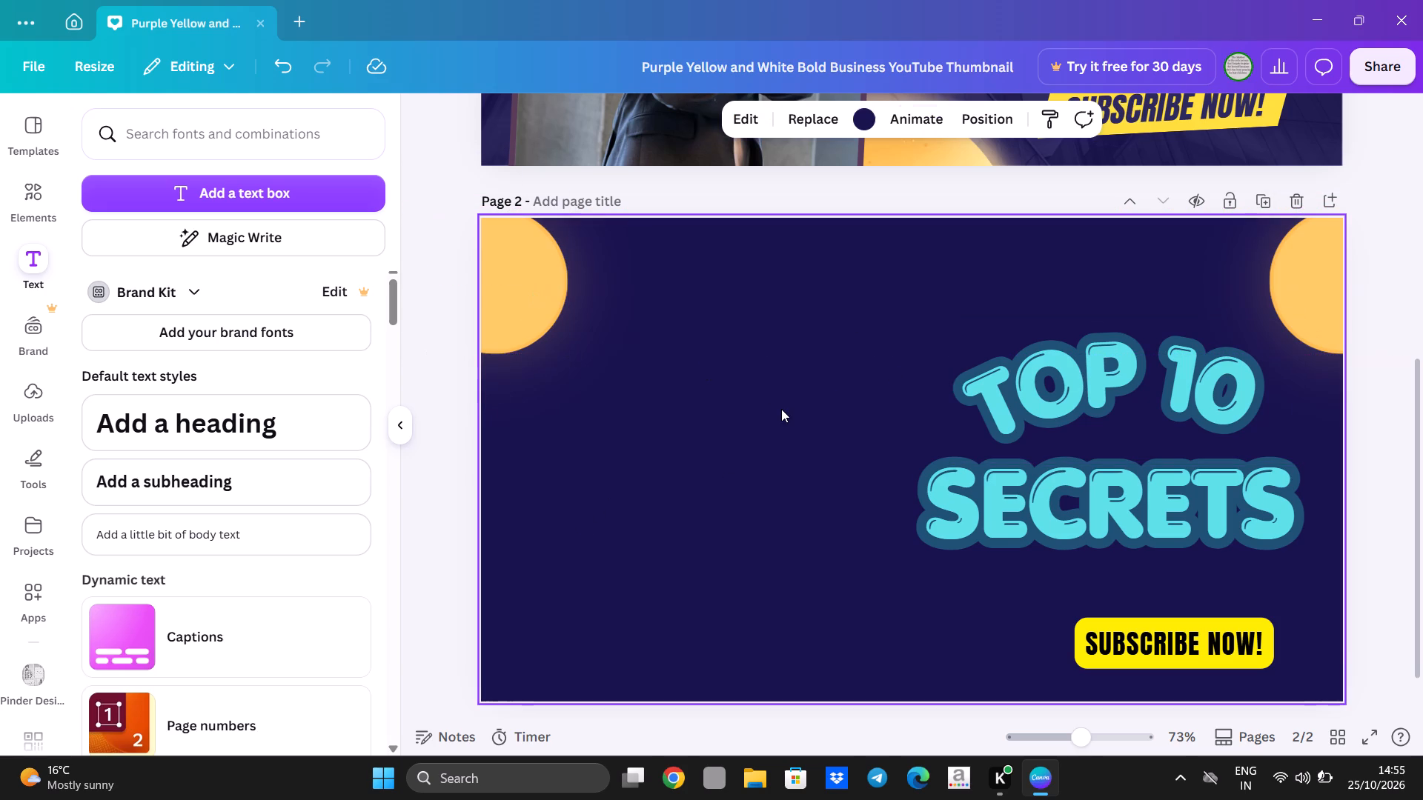
left_click_drag(500, 275, 466, 275)
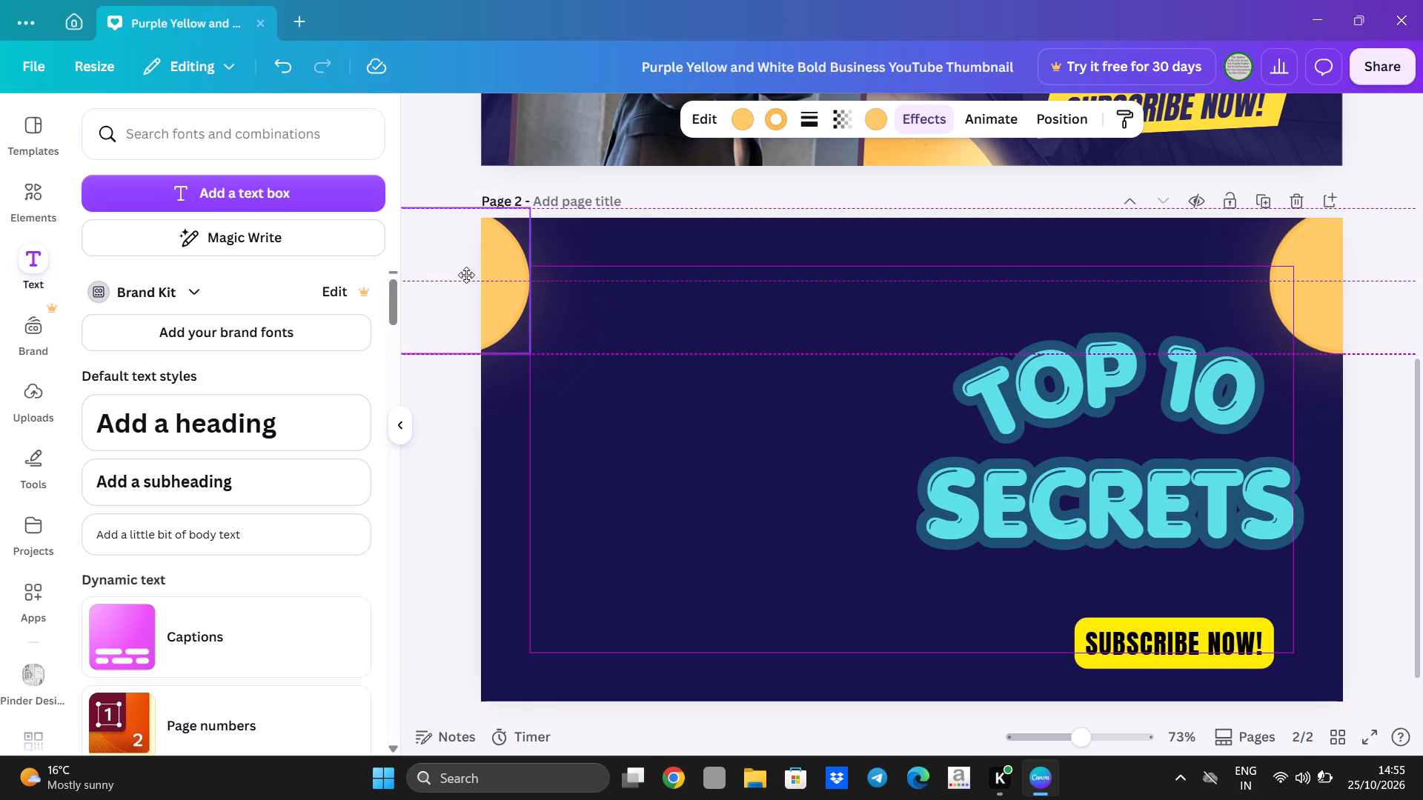
left_click_drag(466, 275, 496, 269)
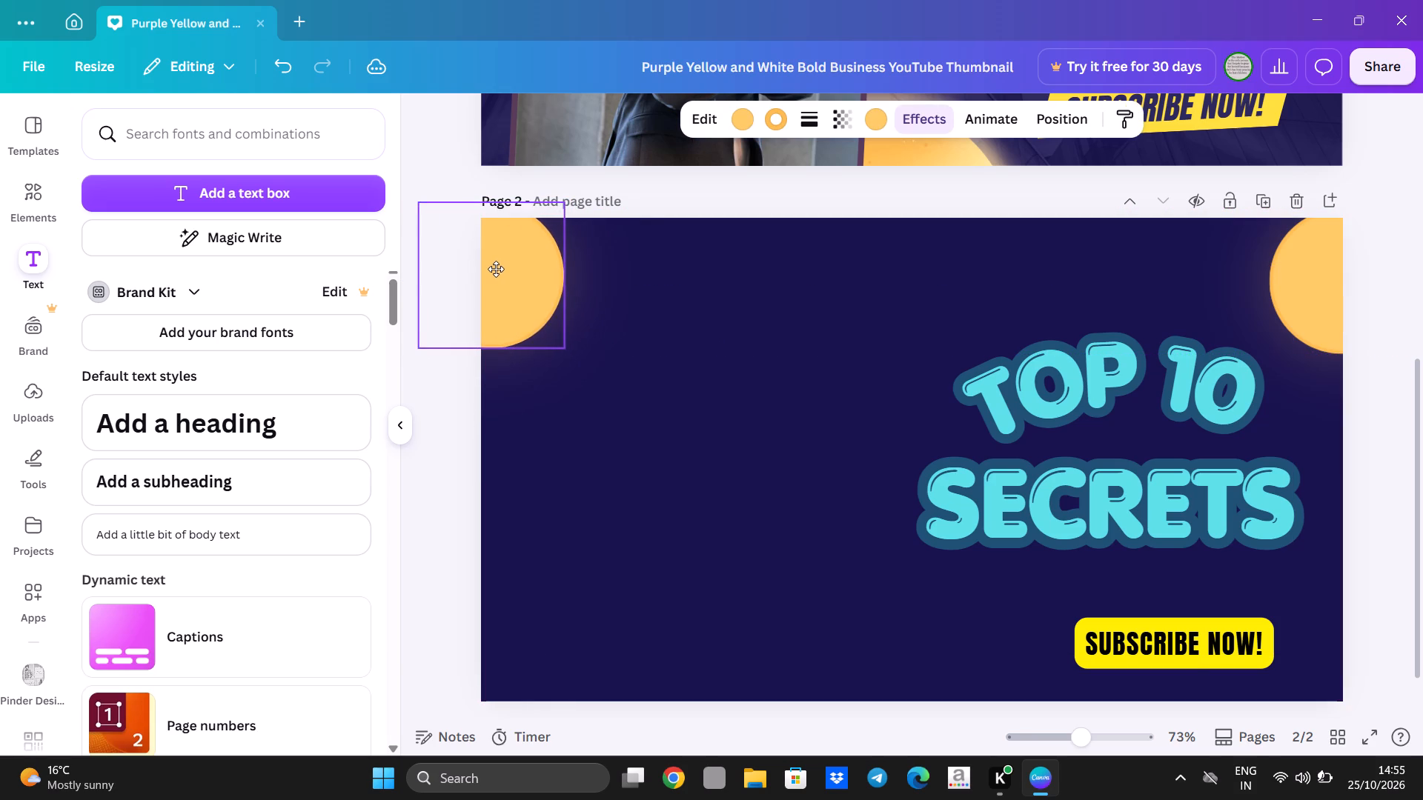
left_click_drag(496, 269, 472, 253)
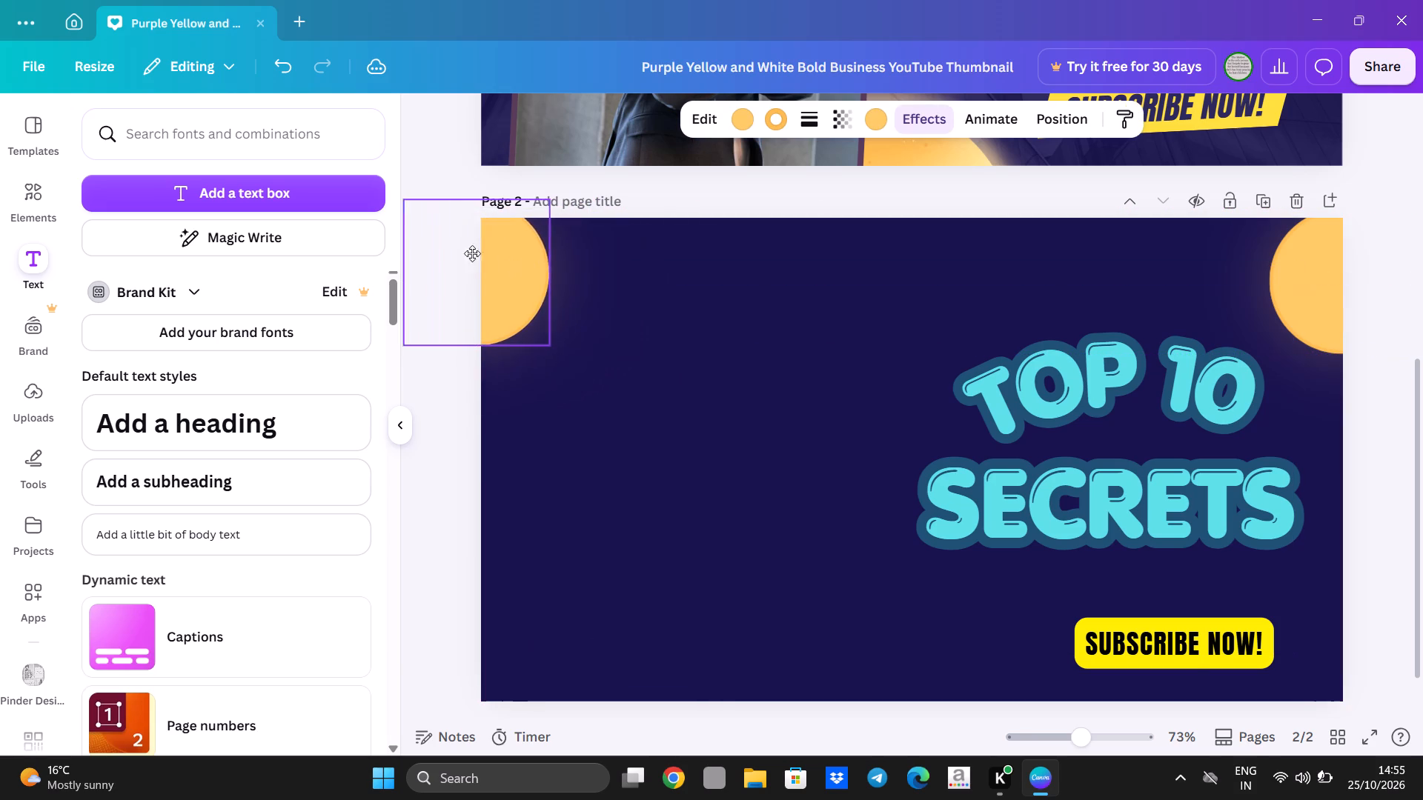
left_click_drag(472, 253, 482, 267)
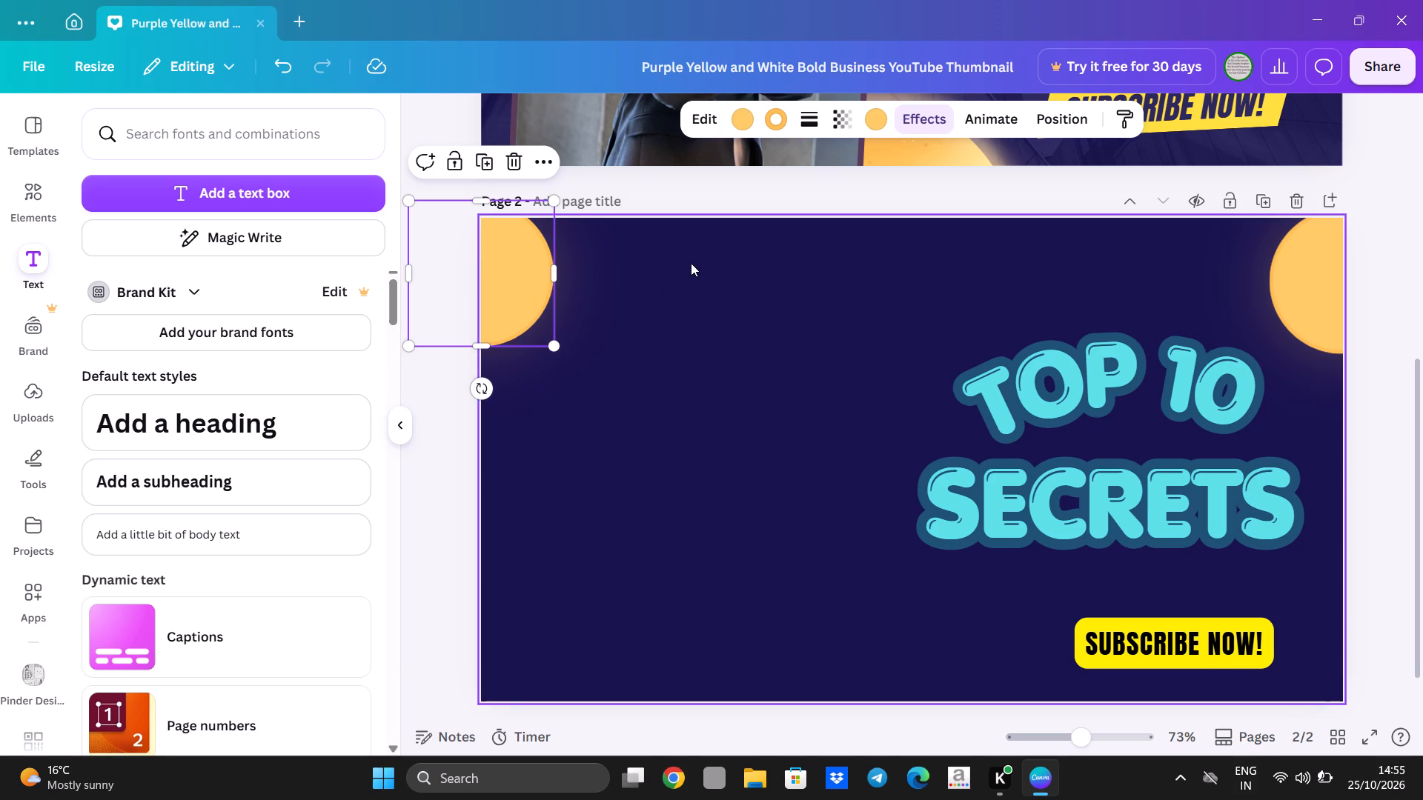
left_click(703, 259)
Reposition the upper-right orange circle level with the upper-left one, with half of it off the page's right edge.
left_click_drag(1308, 262, 1163, 267)
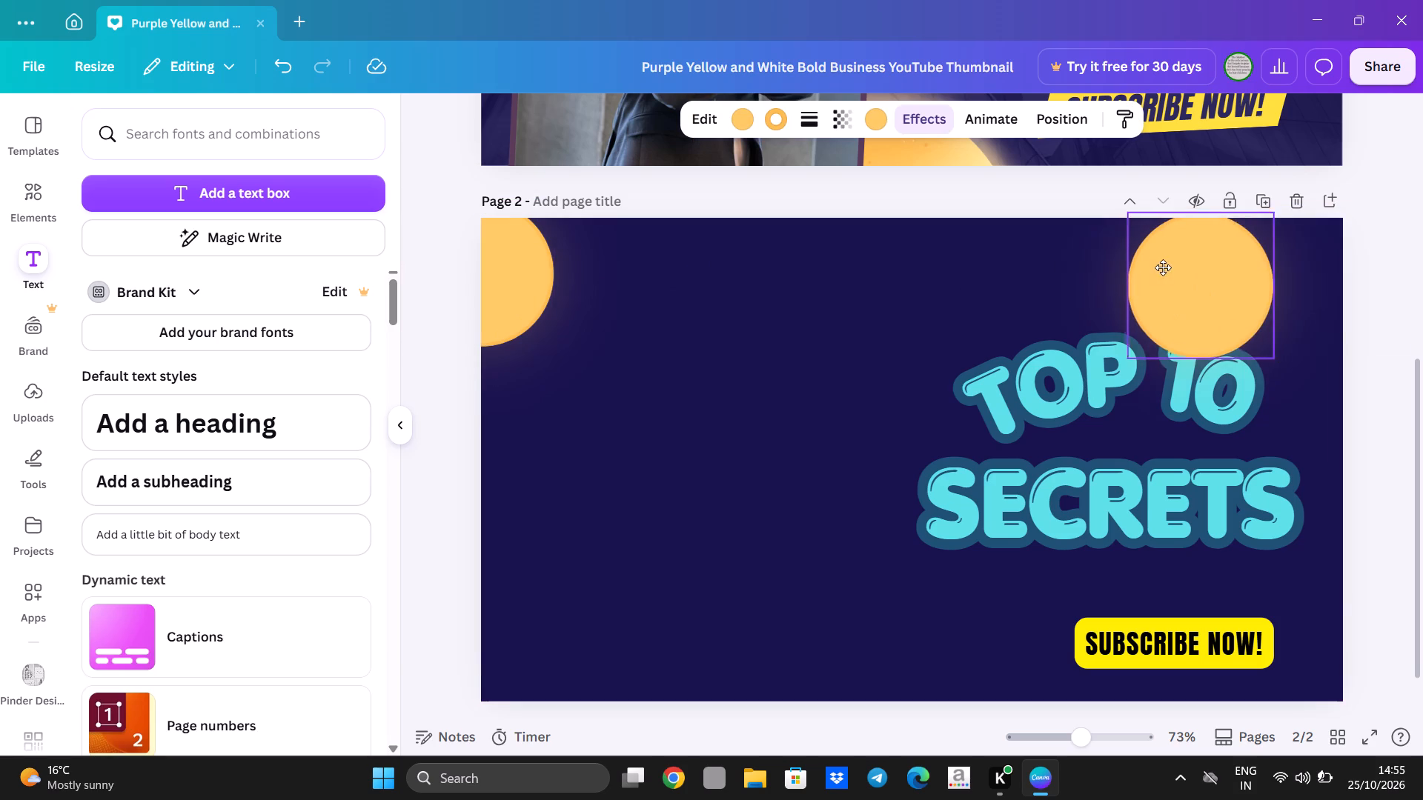
left_click_drag(1163, 267, 1161, 271)
left_click_drag(1187, 270, 1327, 252)
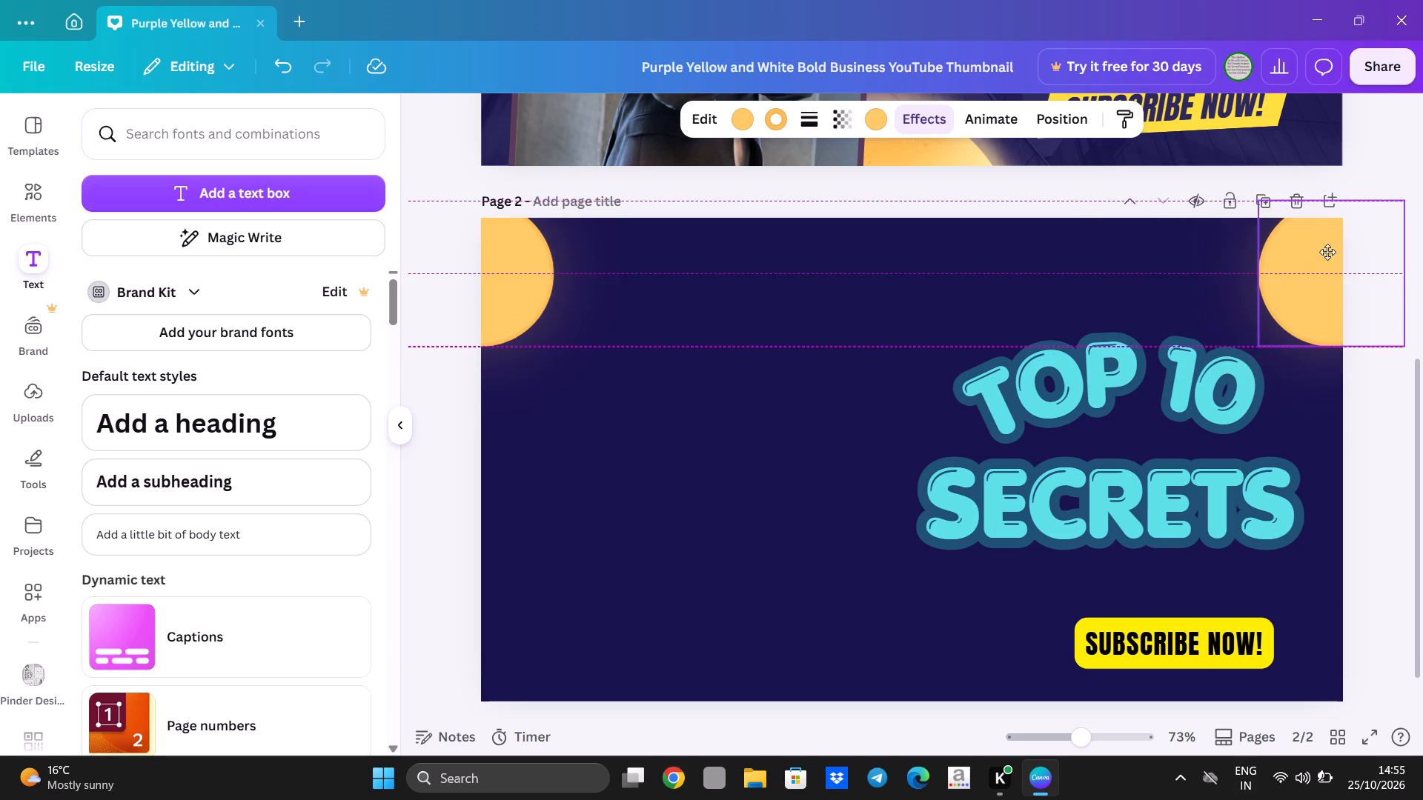
left_click_drag(1327, 252, 1340, 250)
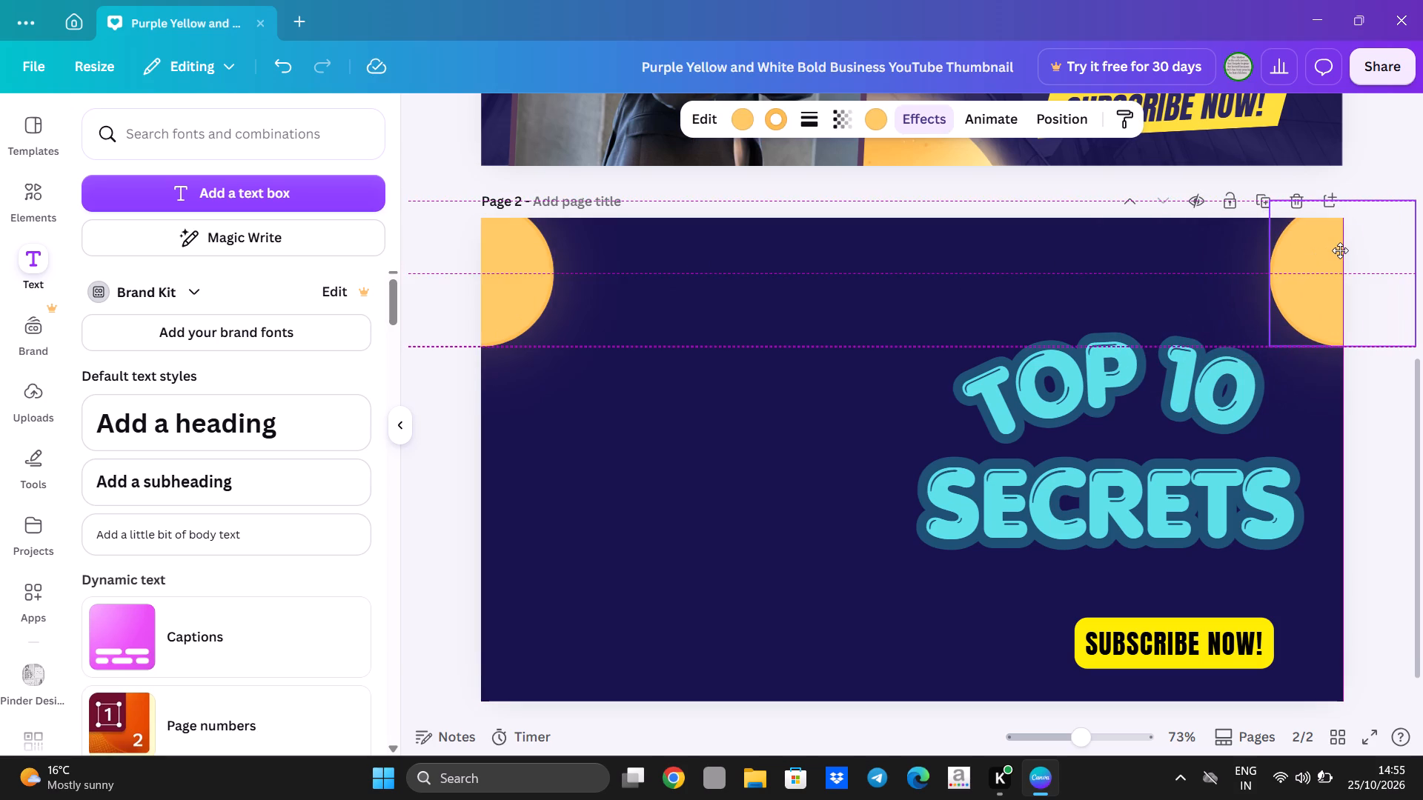
left_click_drag(1340, 250, 1339, 252)
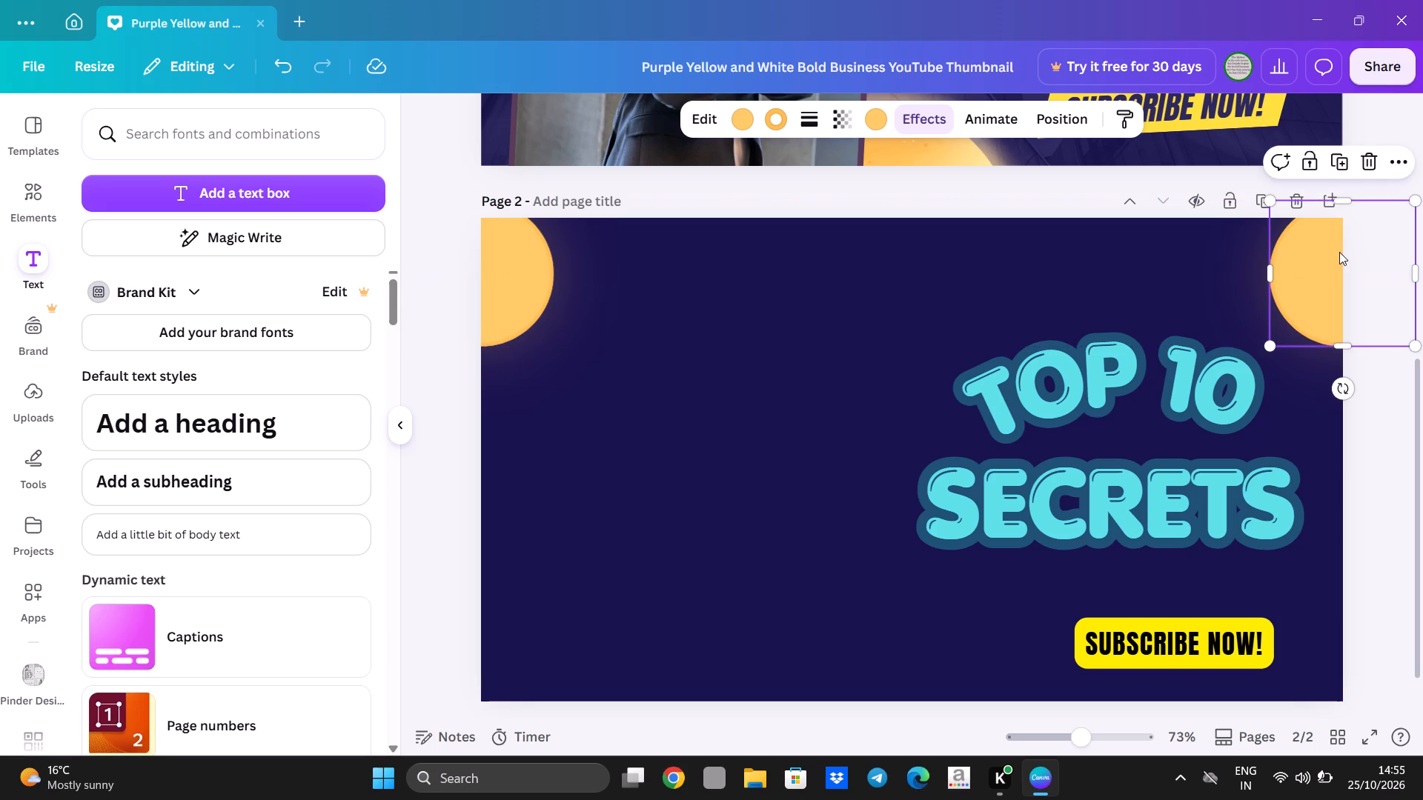
left_click(1012, 291)
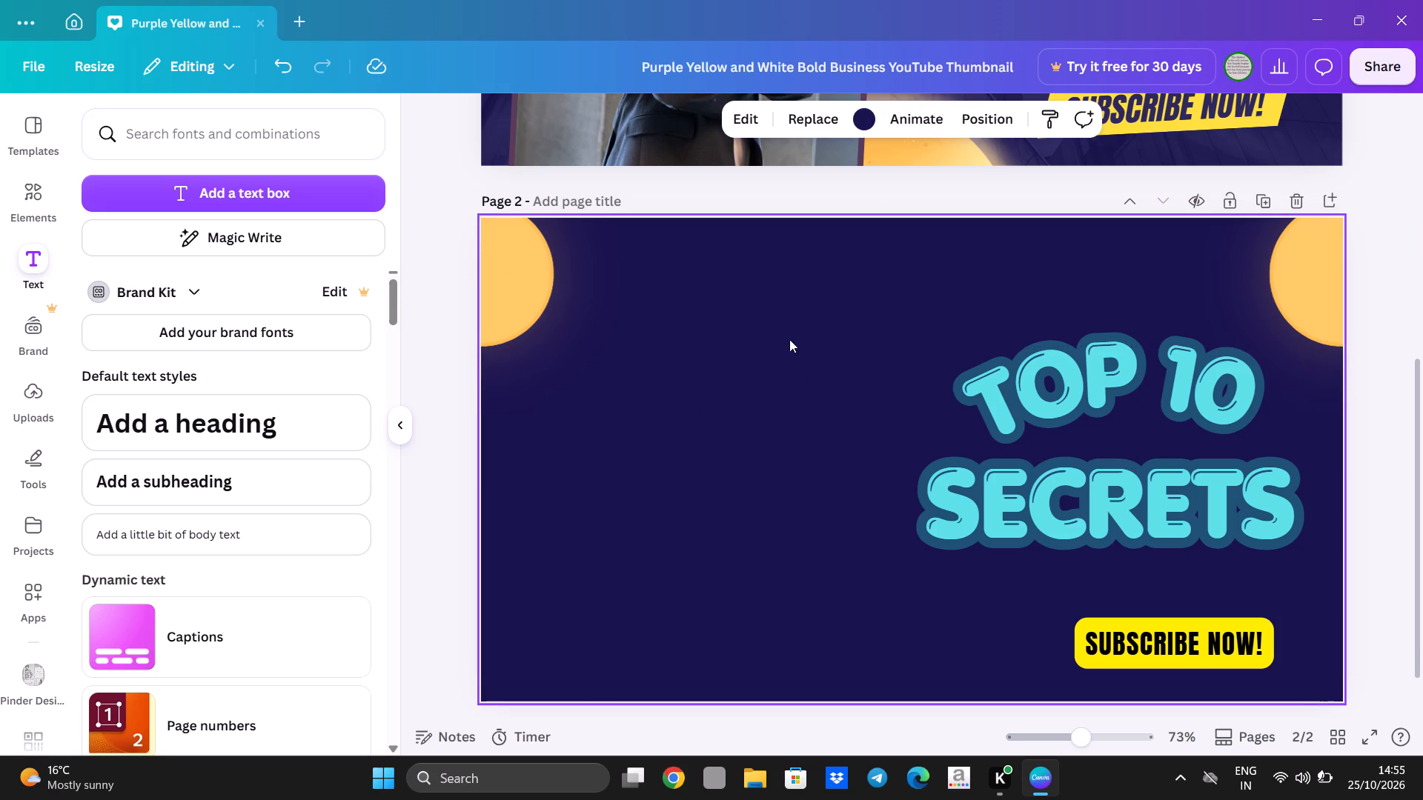
Duplicate the upper-left orange circle and place the copy half off the page's lower-left corner.
left_click(535, 316)
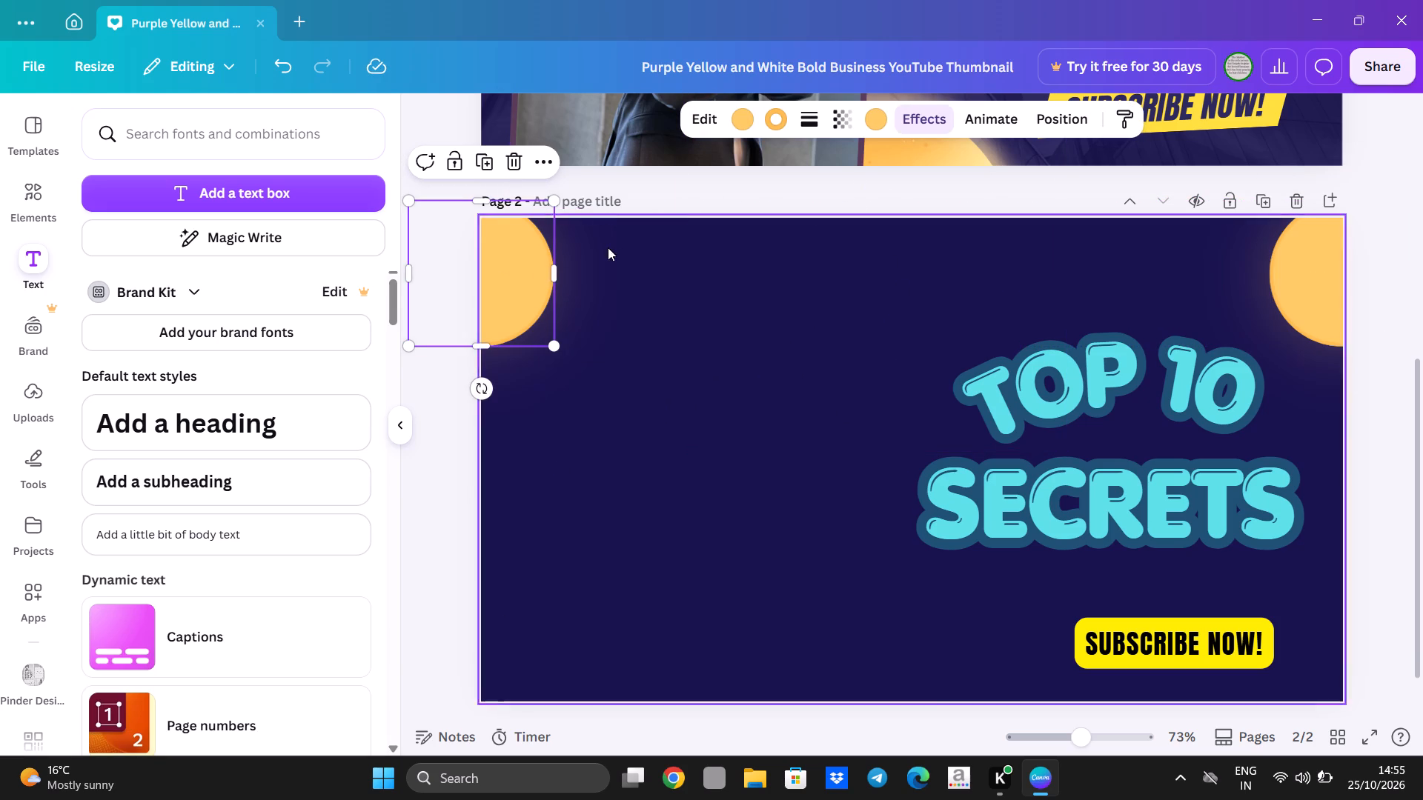
left_click(477, 170)
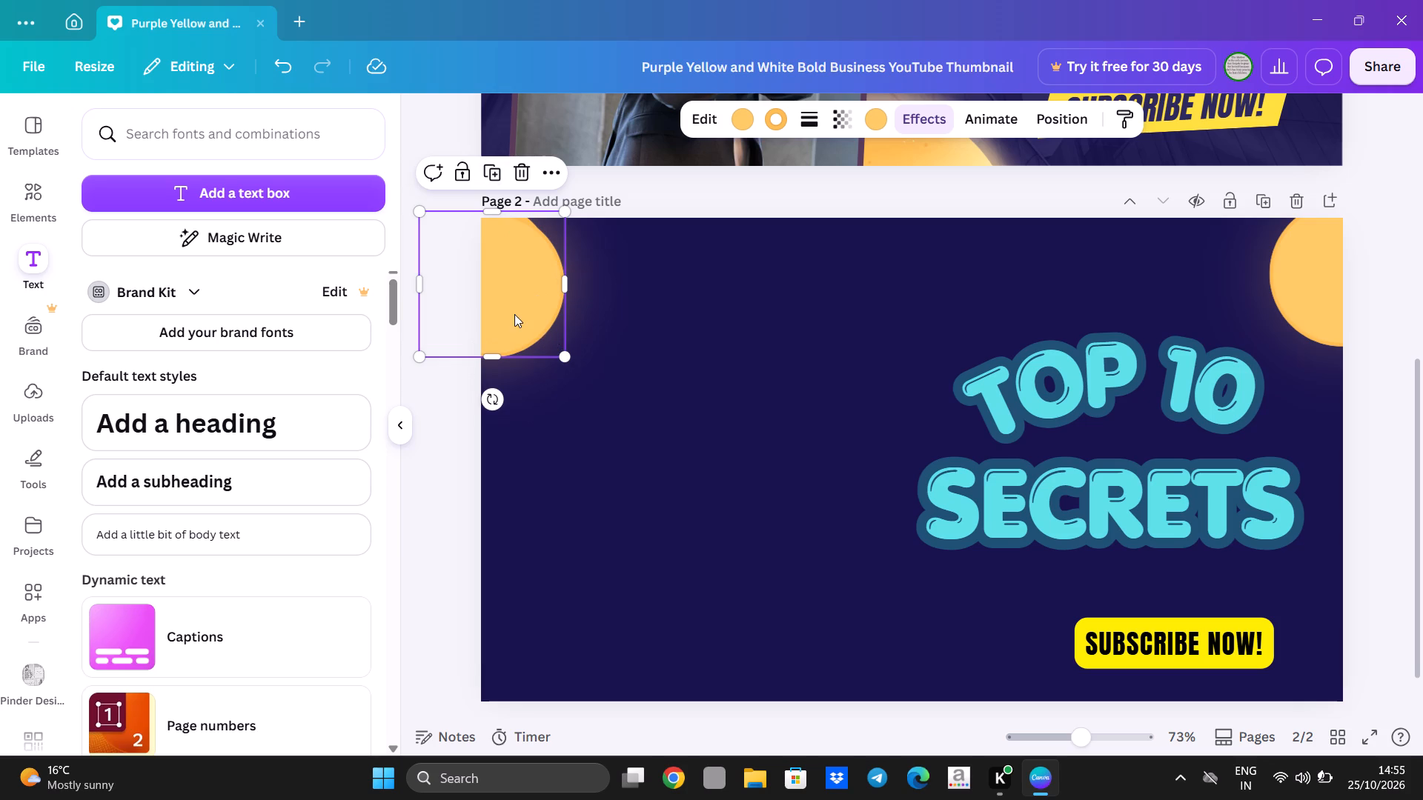
left_click_drag(514, 313, 502, 687)
left_click(634, 425)
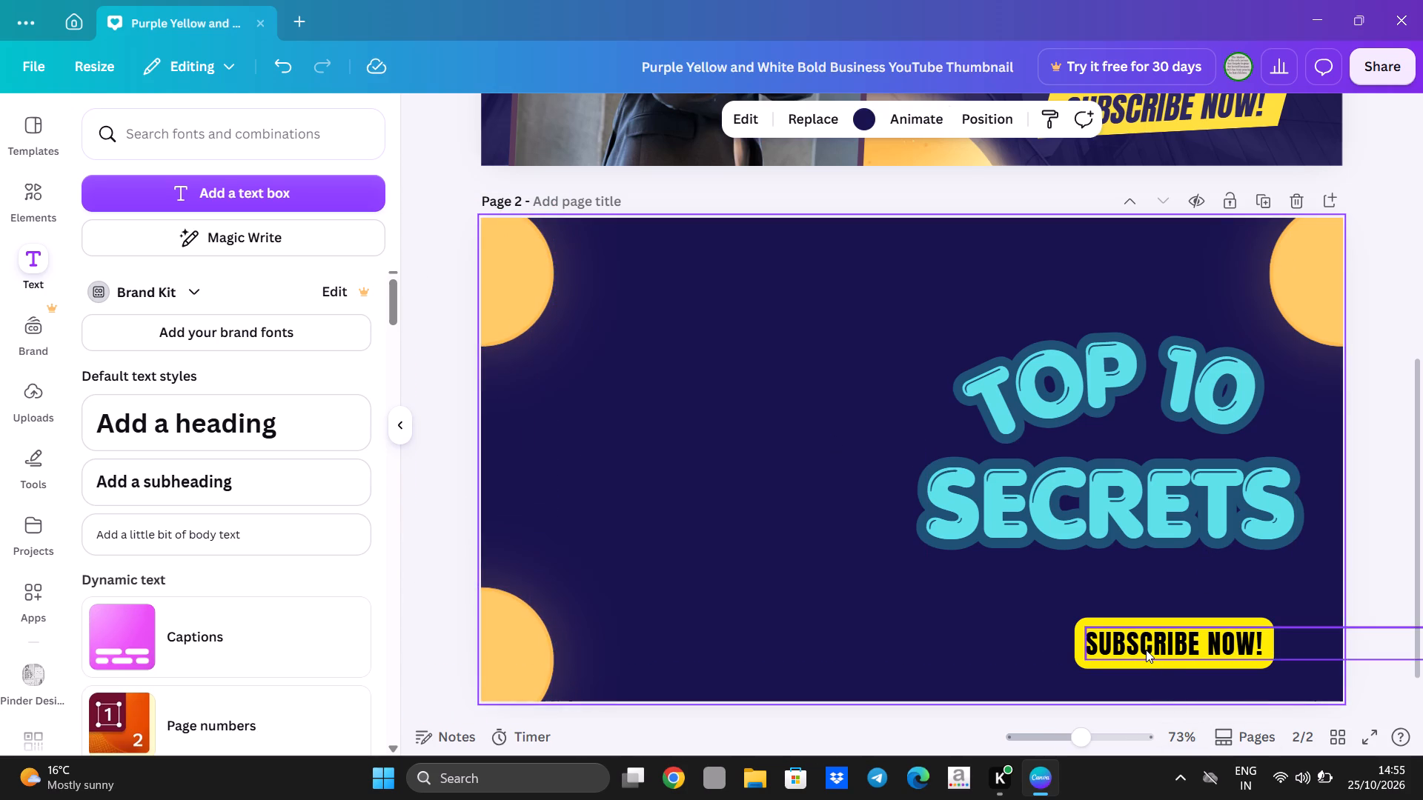
Move the SUBSCRIBE NOW! label away from the lower-right corner to the bottom centre of the page.
left_click_drag(1146, 650, 926, 604)
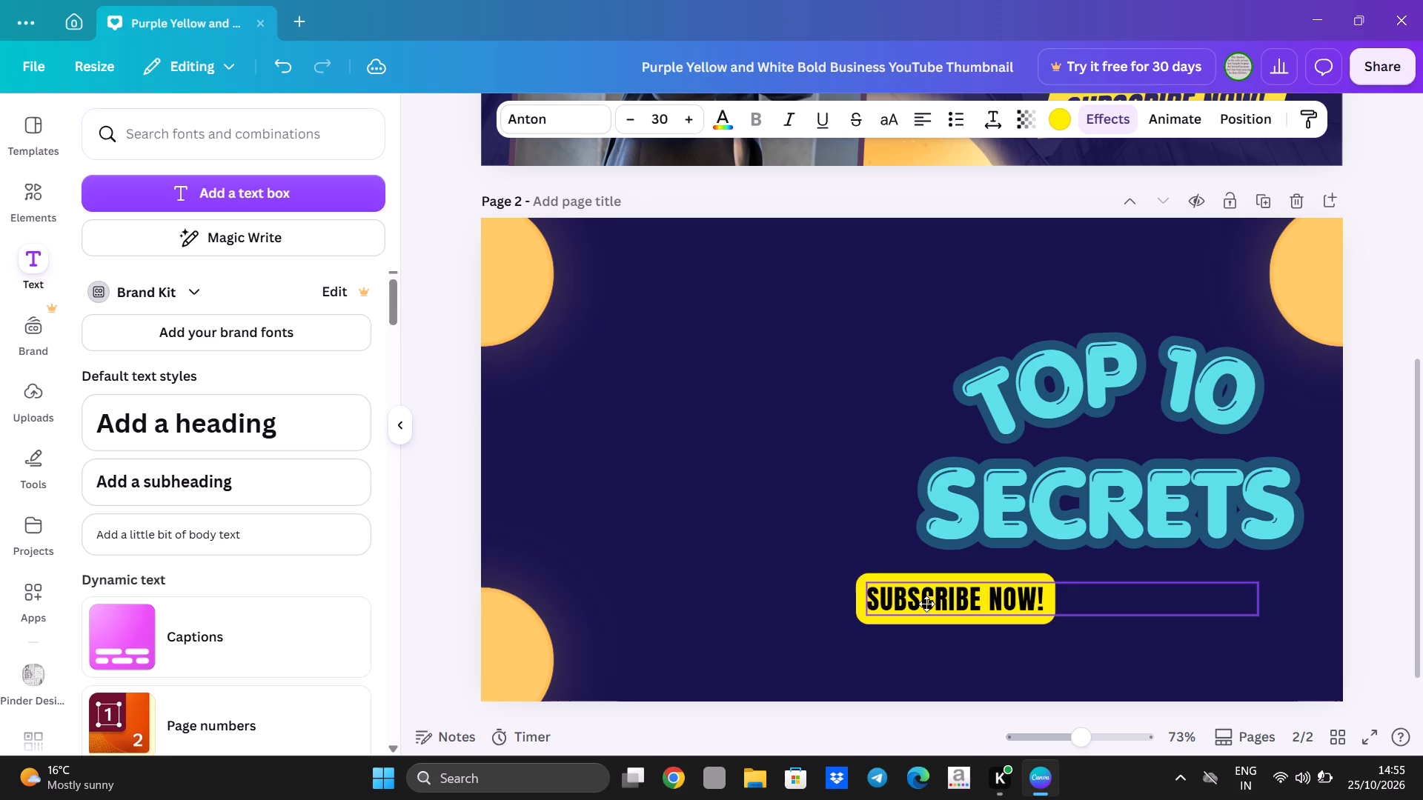
left_click_drag(926, 604, 857, 670)
left_click(766, 465)
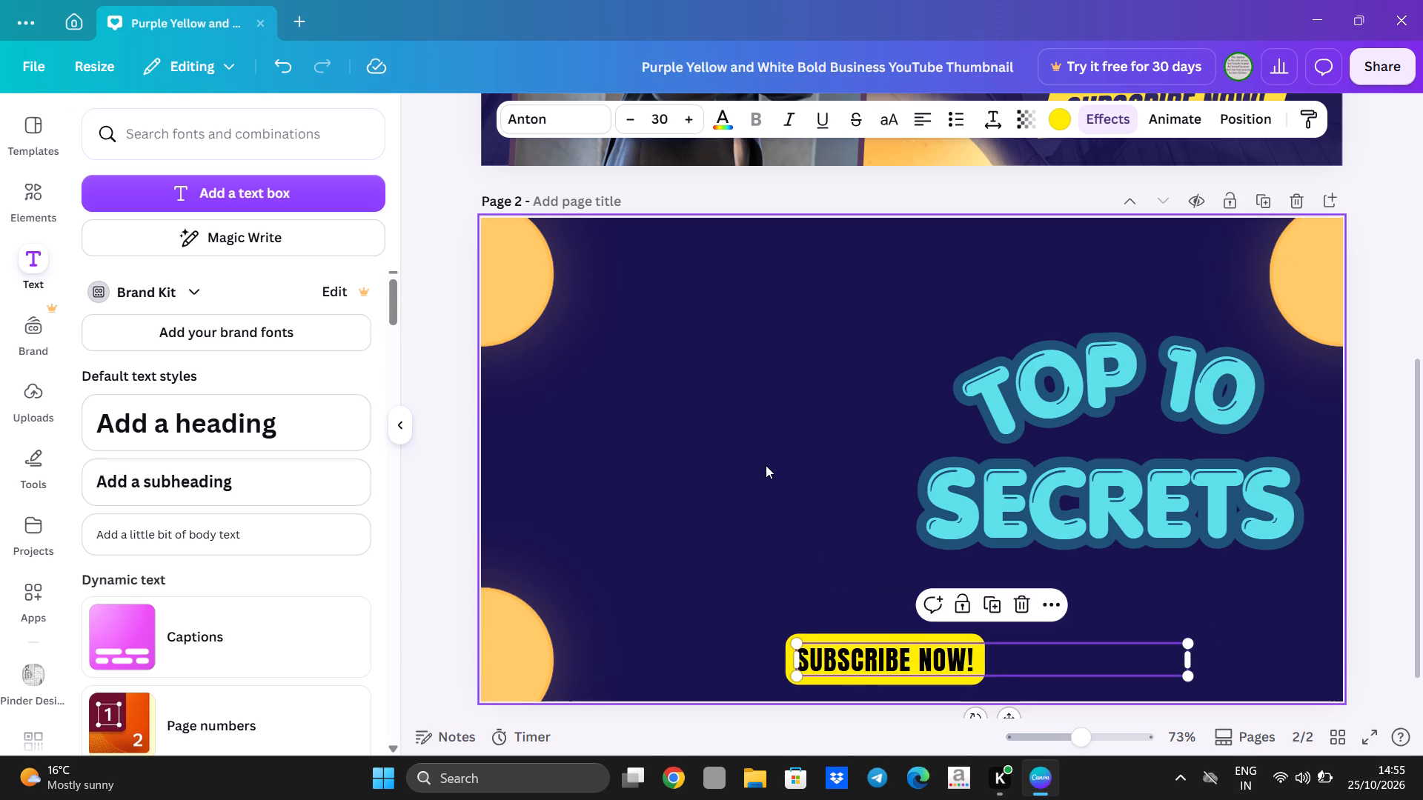
Nudge the lower-left circle inward, duplicate it, and place the copy half off the page's lower-right corner beneath the upper-right circle.
left_click_drag(514, 624, 523, 614)
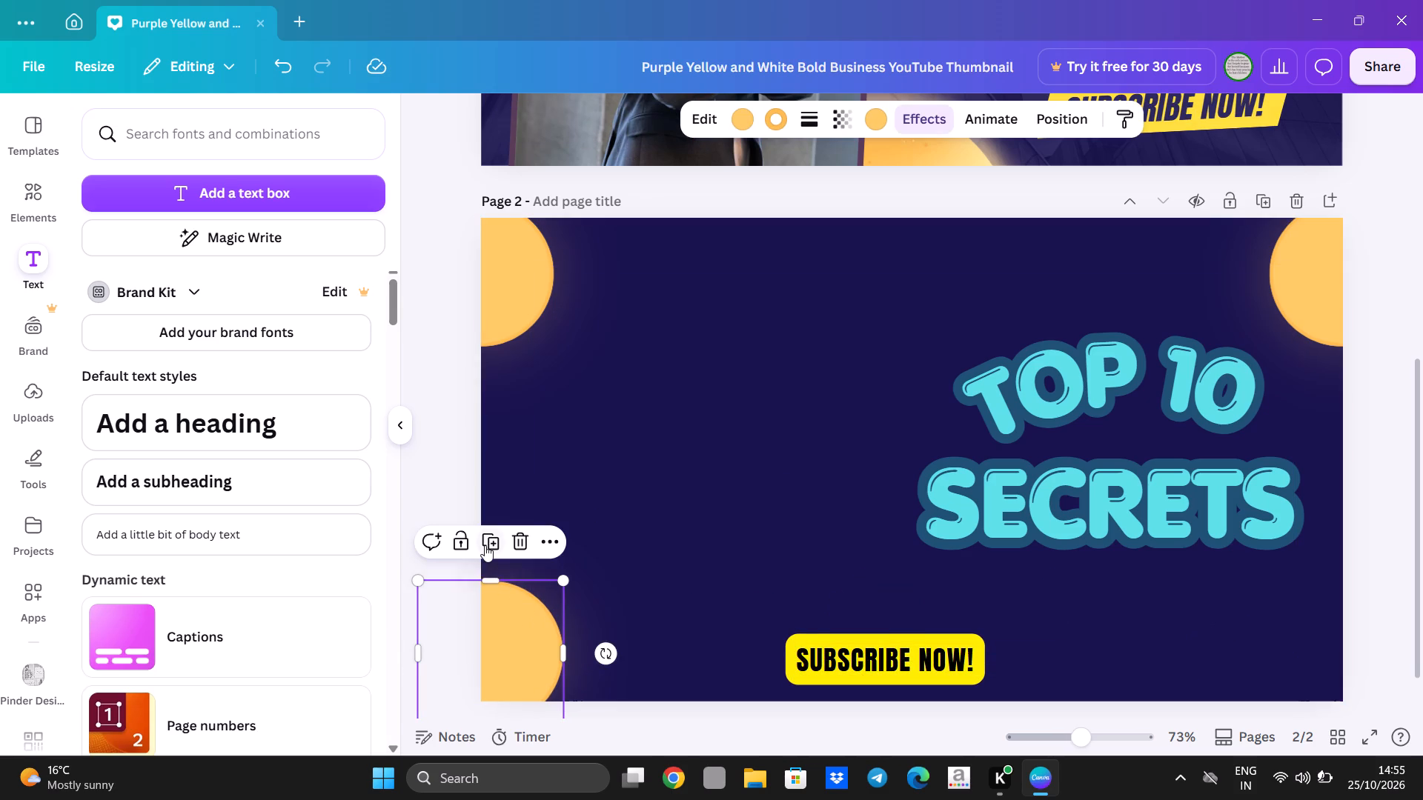
left_click(485, 545)
left_click_drag(501, 619, 1275, 646)
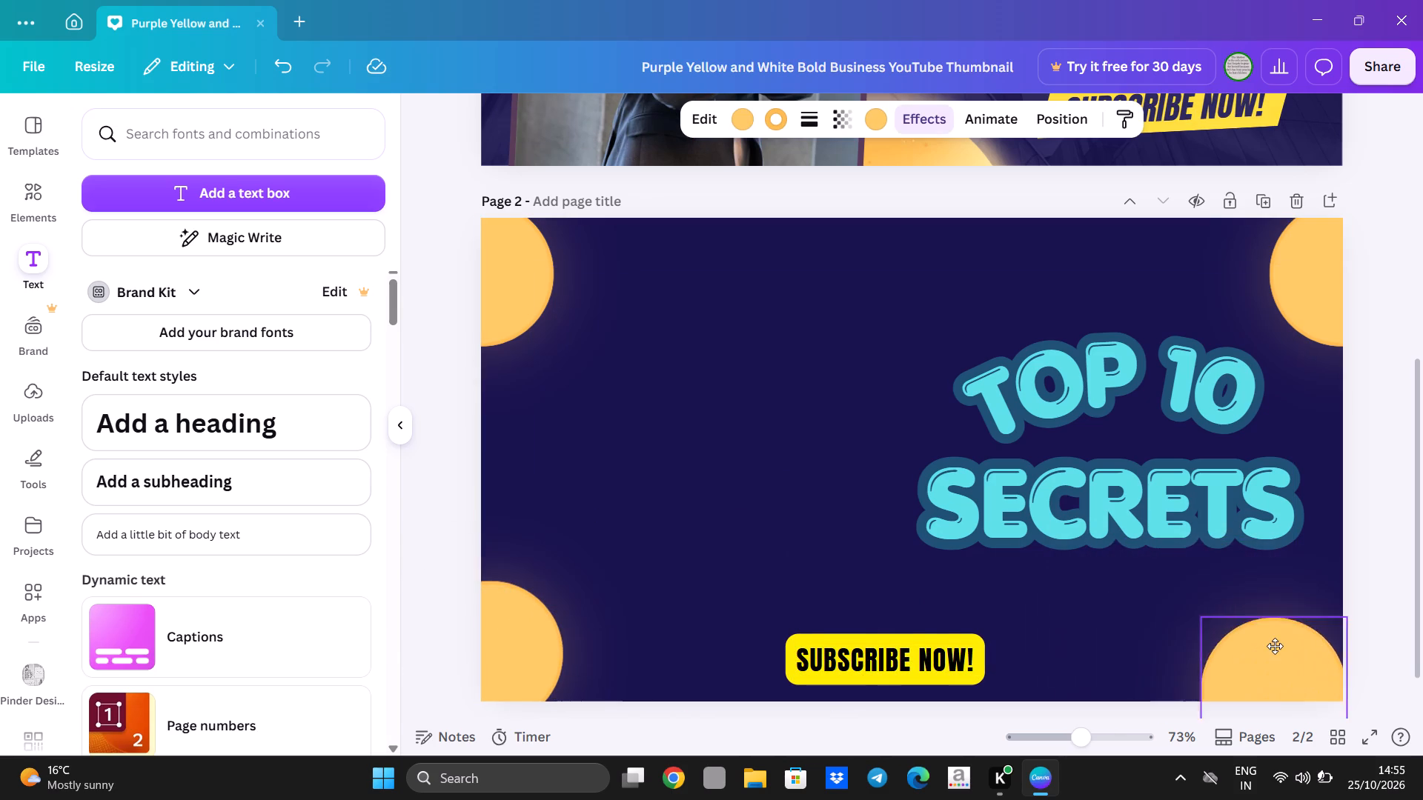
left_click_drag(1275, 646, 1305, 624)
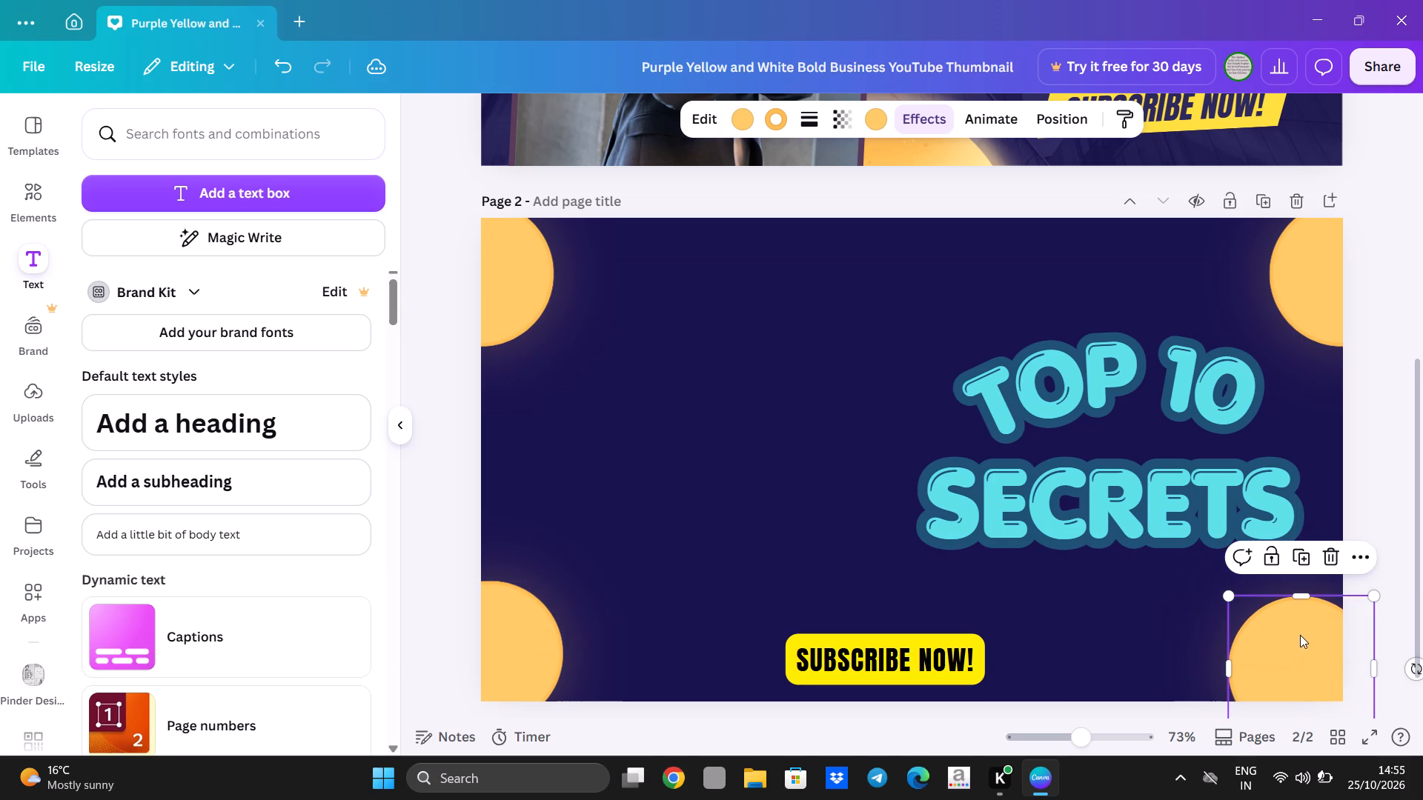
left_click_drag(1296, 644, 1335, 624)
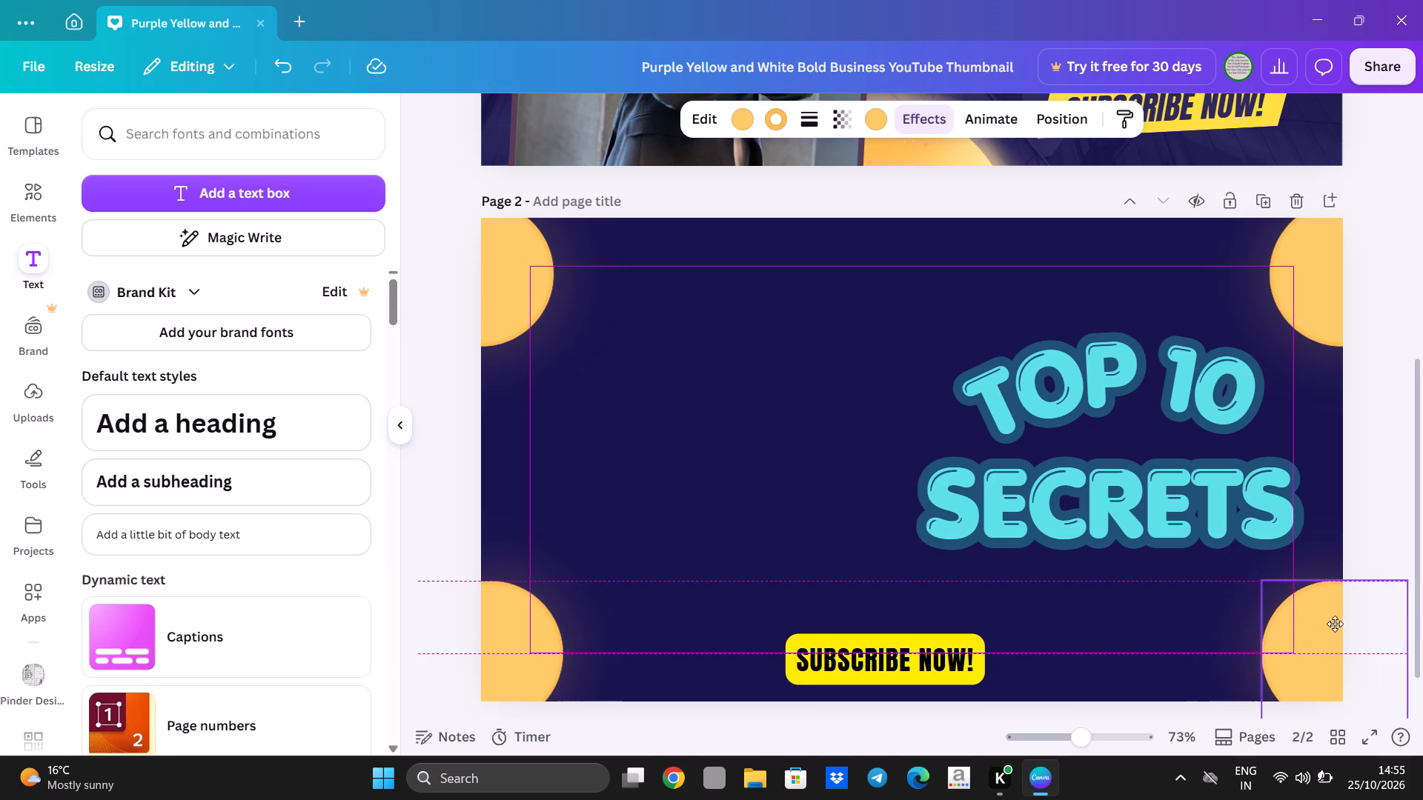
left_click_drag(1335, 624, 1333, 622)
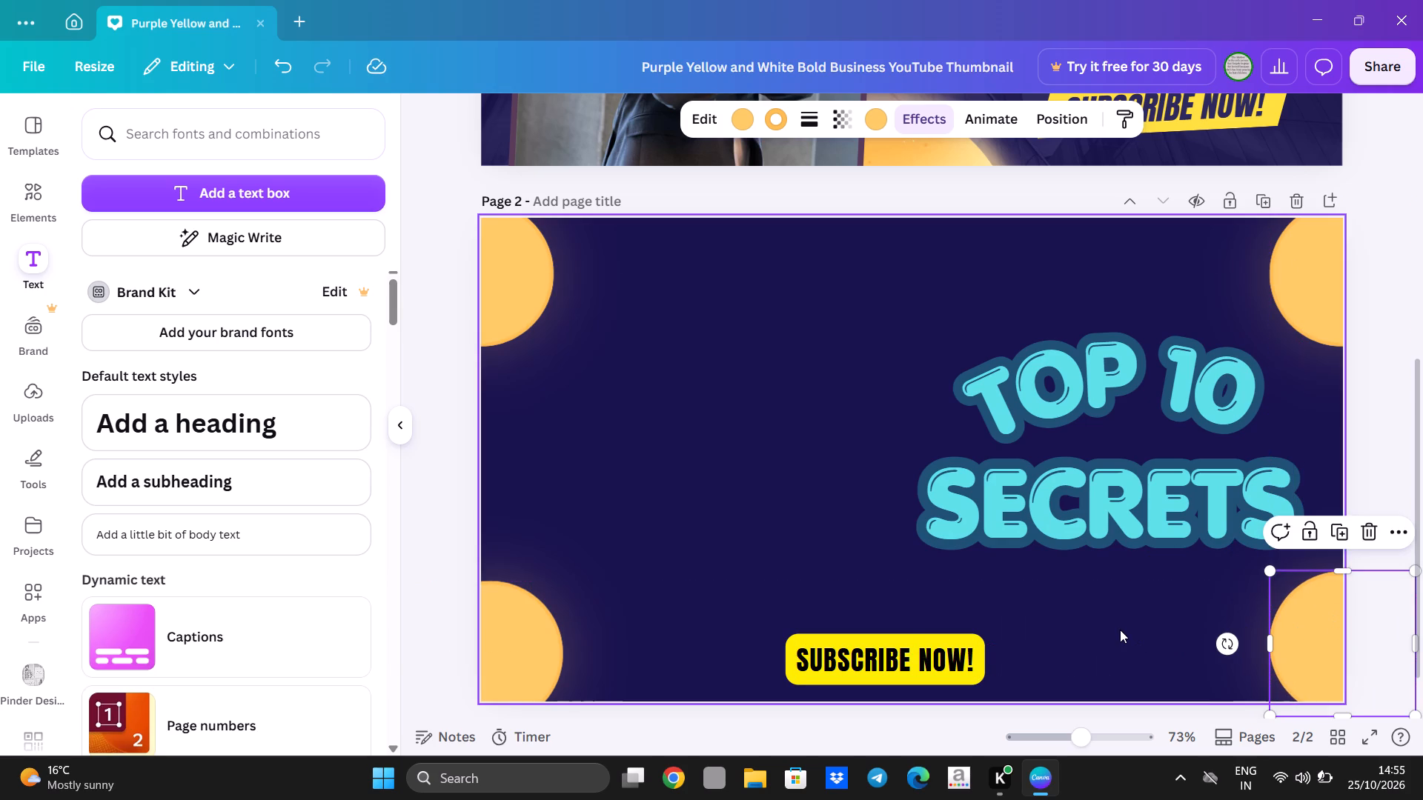
left_click(1120, 630)
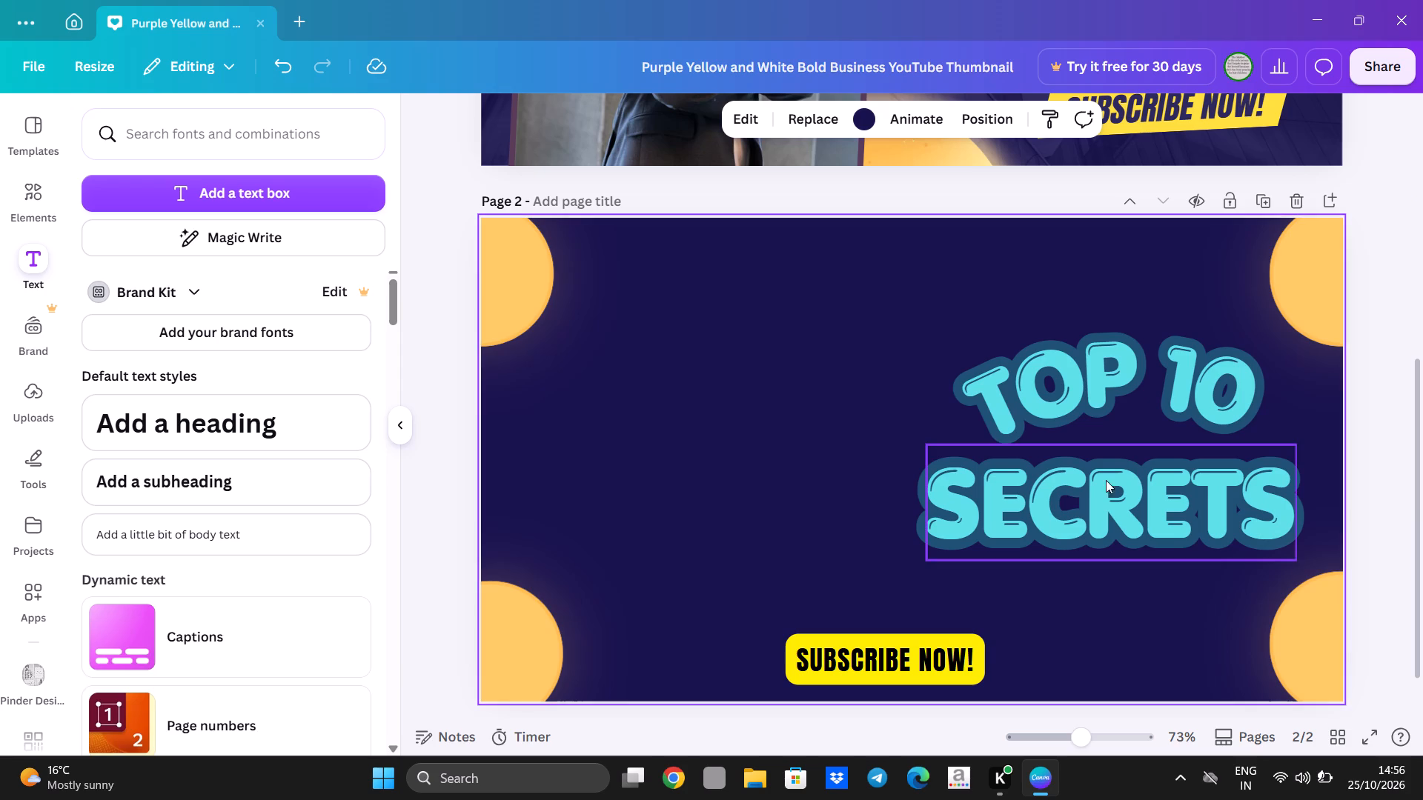
Move the TOP 10 and SECRETS titles up and slightly left, stacking them between the two right-hand circles.
left_click_drag(1086, 410, 1032, 351)
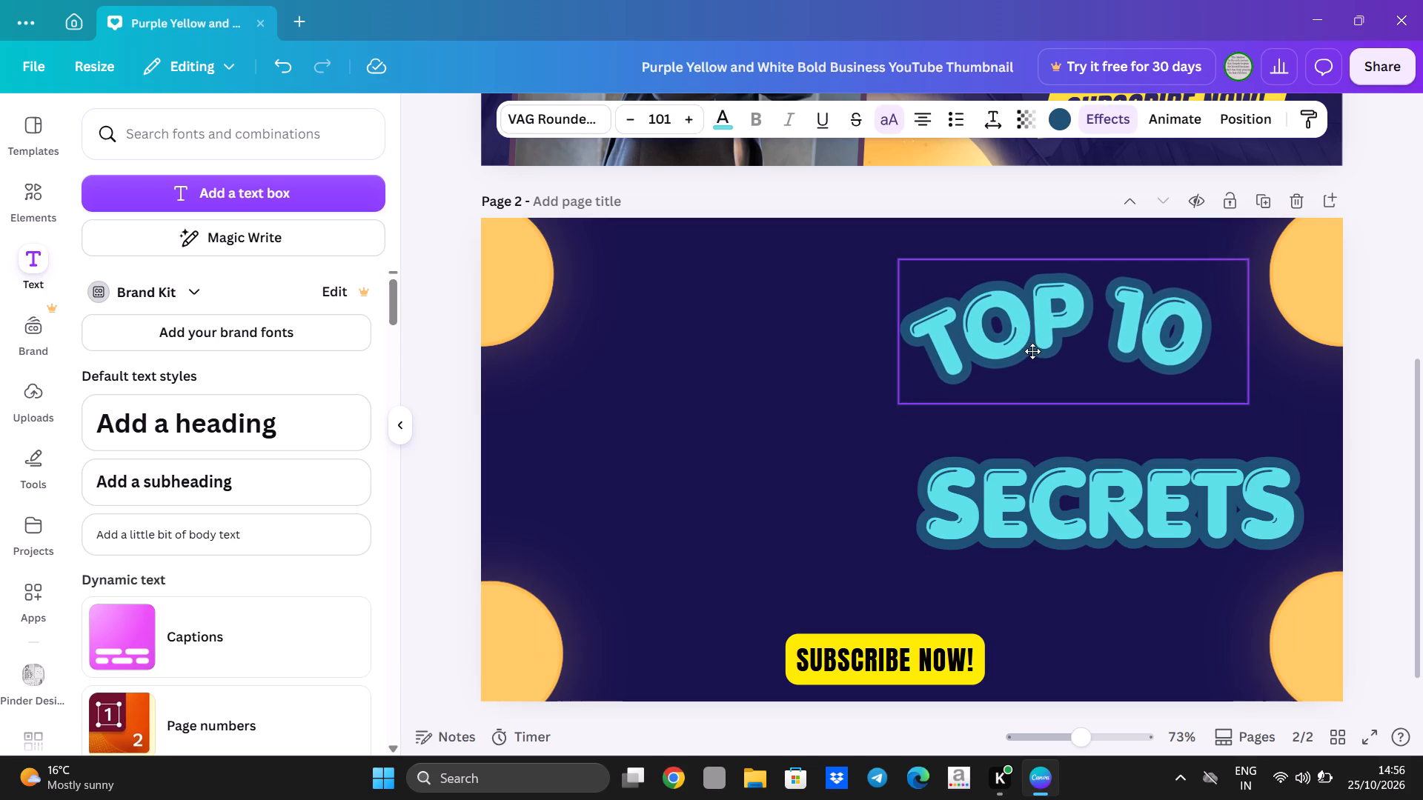
left_click_drag(1032, 351, 1030, 348)
left_click_drag(1058, 469, 1009, 432)
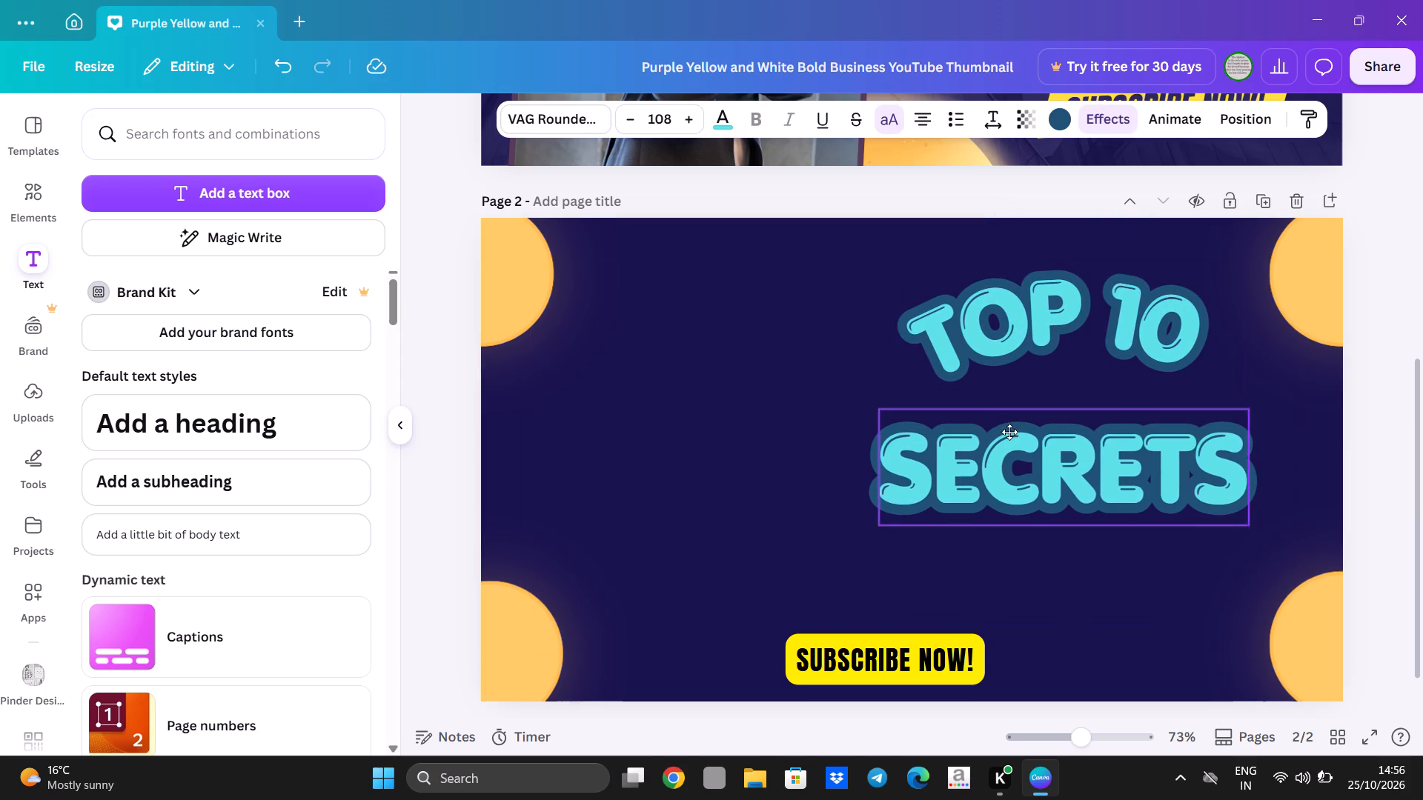
left_click_drag(1009, 432, 1023, 416)
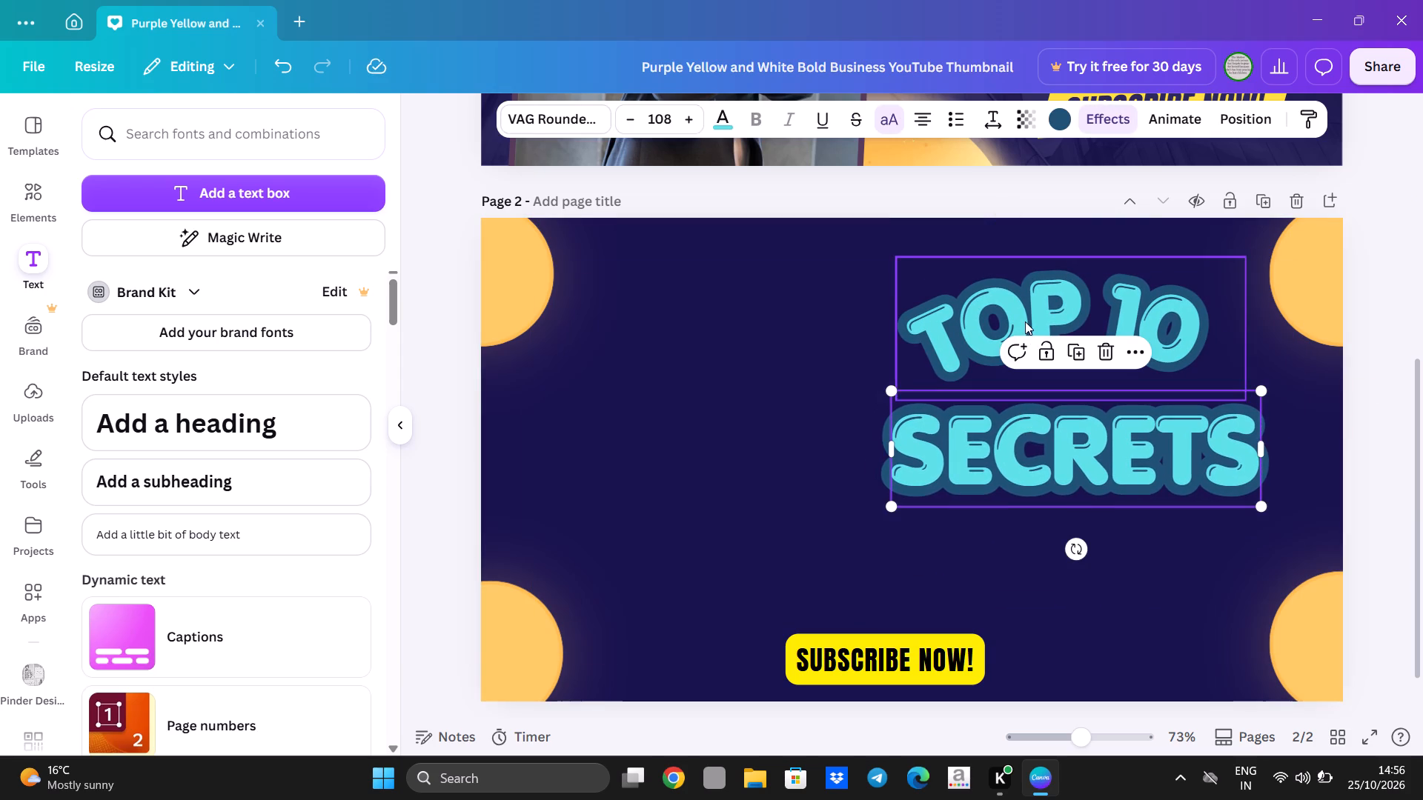
left_click_drag(1025, 321, 1049, 325)
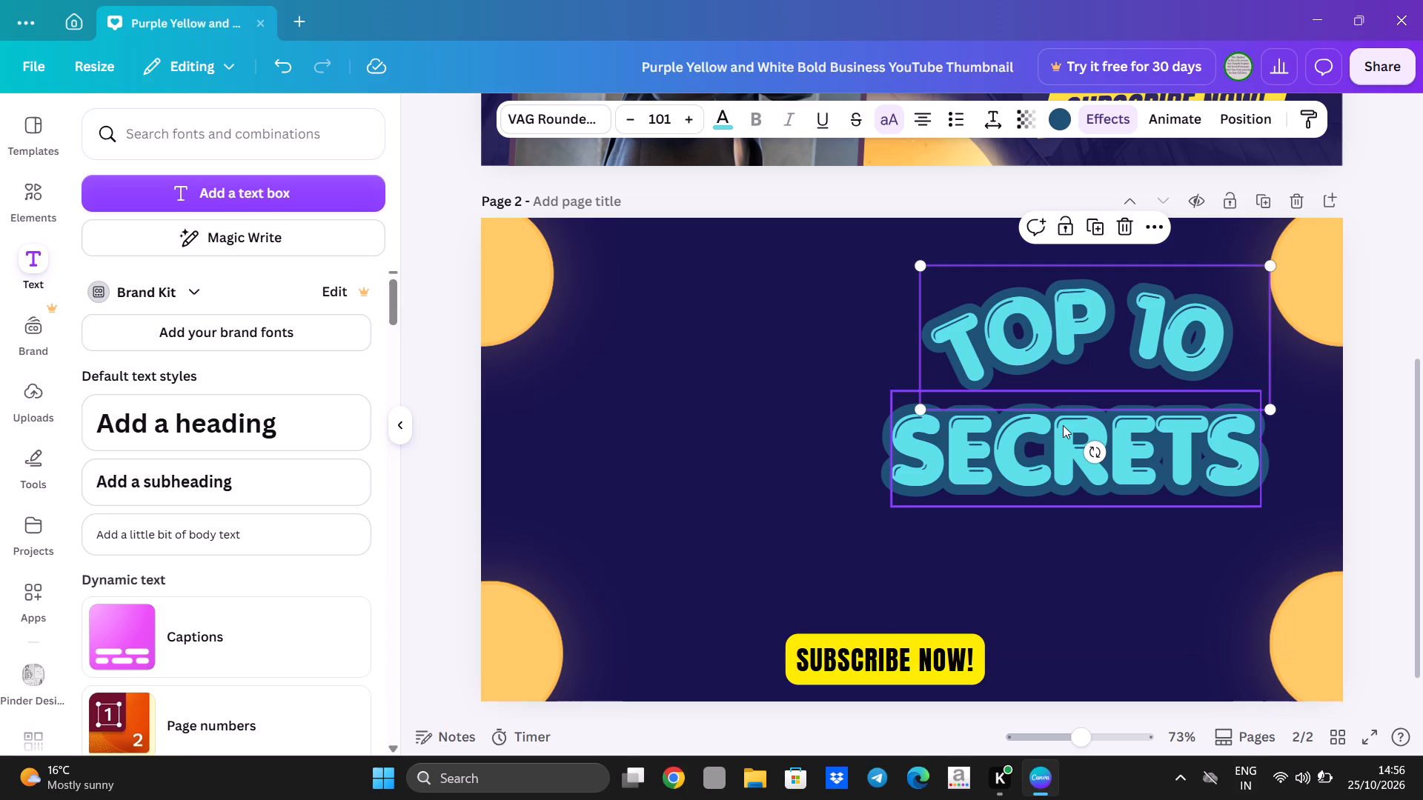
left_click_drag(1063, 425, 1073, 434)
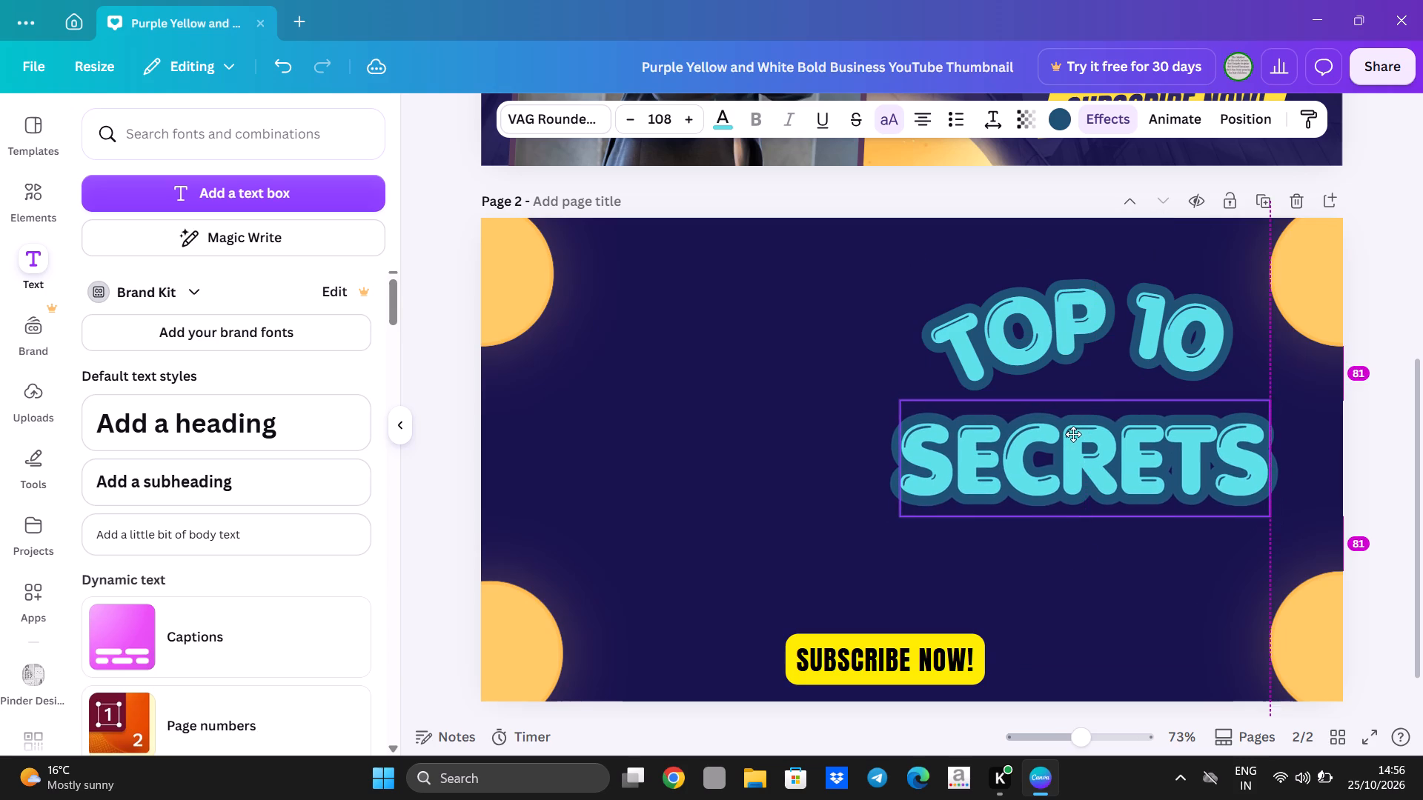
left_click_drag(1073, 434, 1072, 433)
Move the SUBSCRIBE NOW! label right, below the SECRETS title and near the page's bottom edge.
left_click_drag(933, 658, 1029, 652)
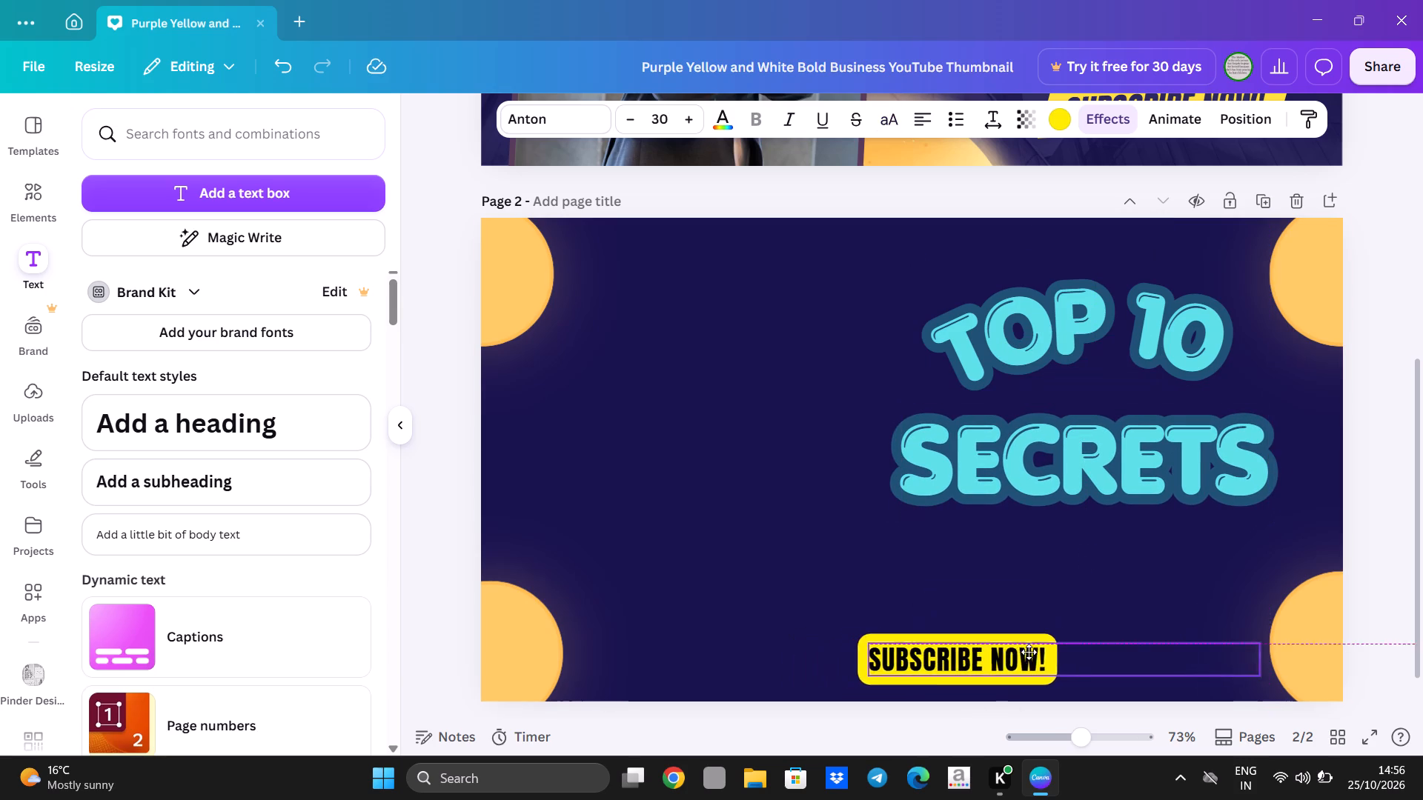
left_click_drag(1029, 652, 1062, 663)
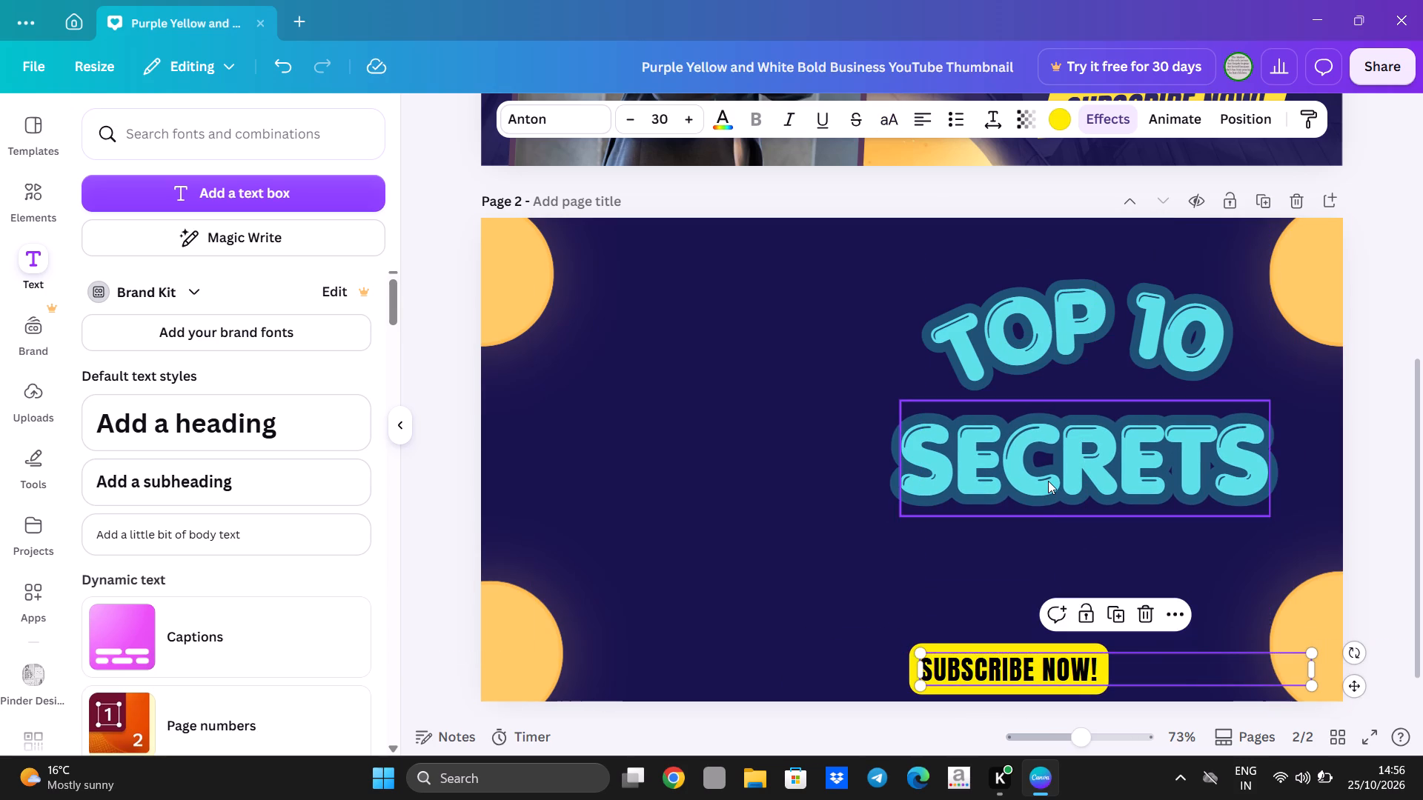
Shift the SECRETS and TOP 10 titles slightly down and right, with SECRETS starting in line with the SUBSCRIBE NOW! label.
left_click(1048, 481)
left_click_drag(1048, 481, 1064, 514)
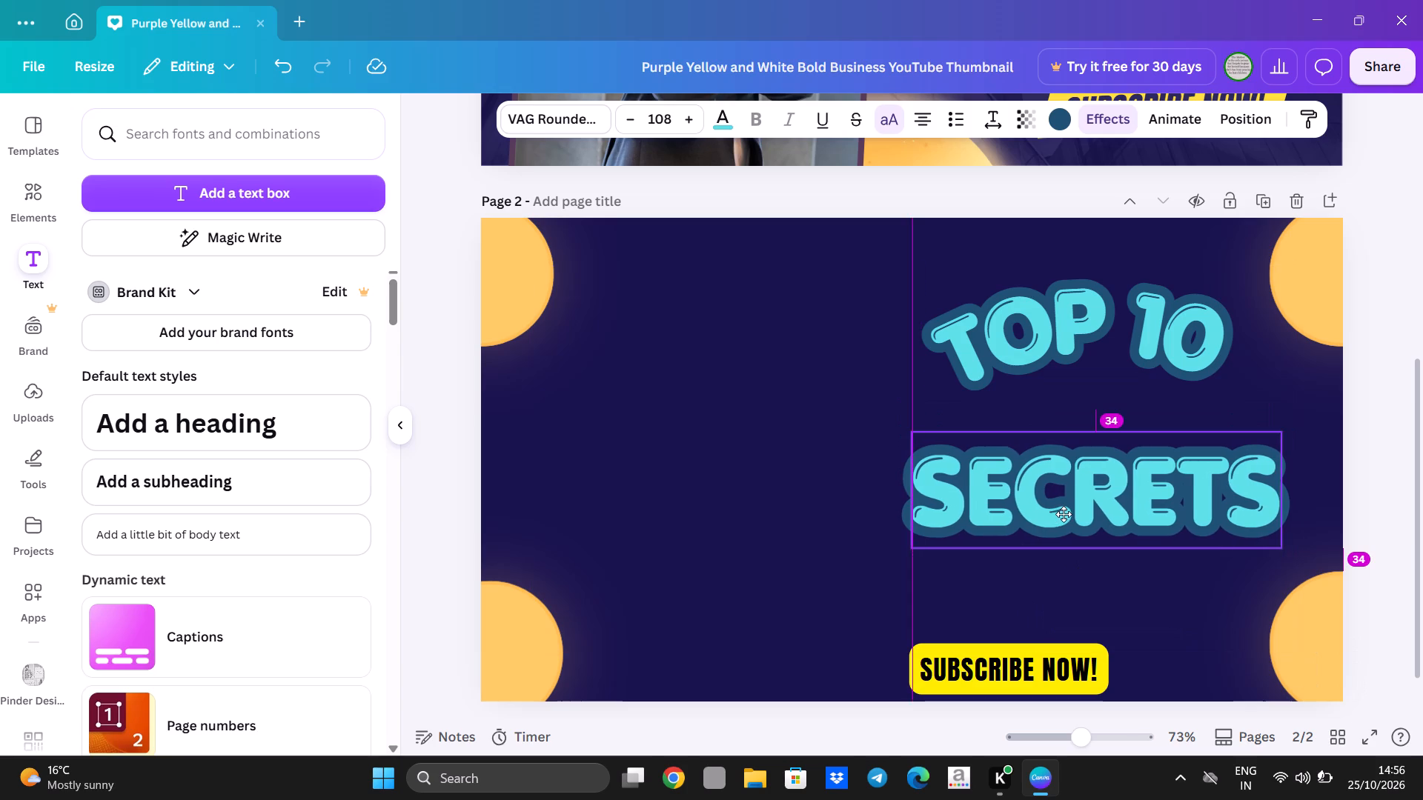
left_click_drag(1064, 514, 1063, 514)
left_click_drag(1053, 347, 1064, 373)
left_click(818, 359)
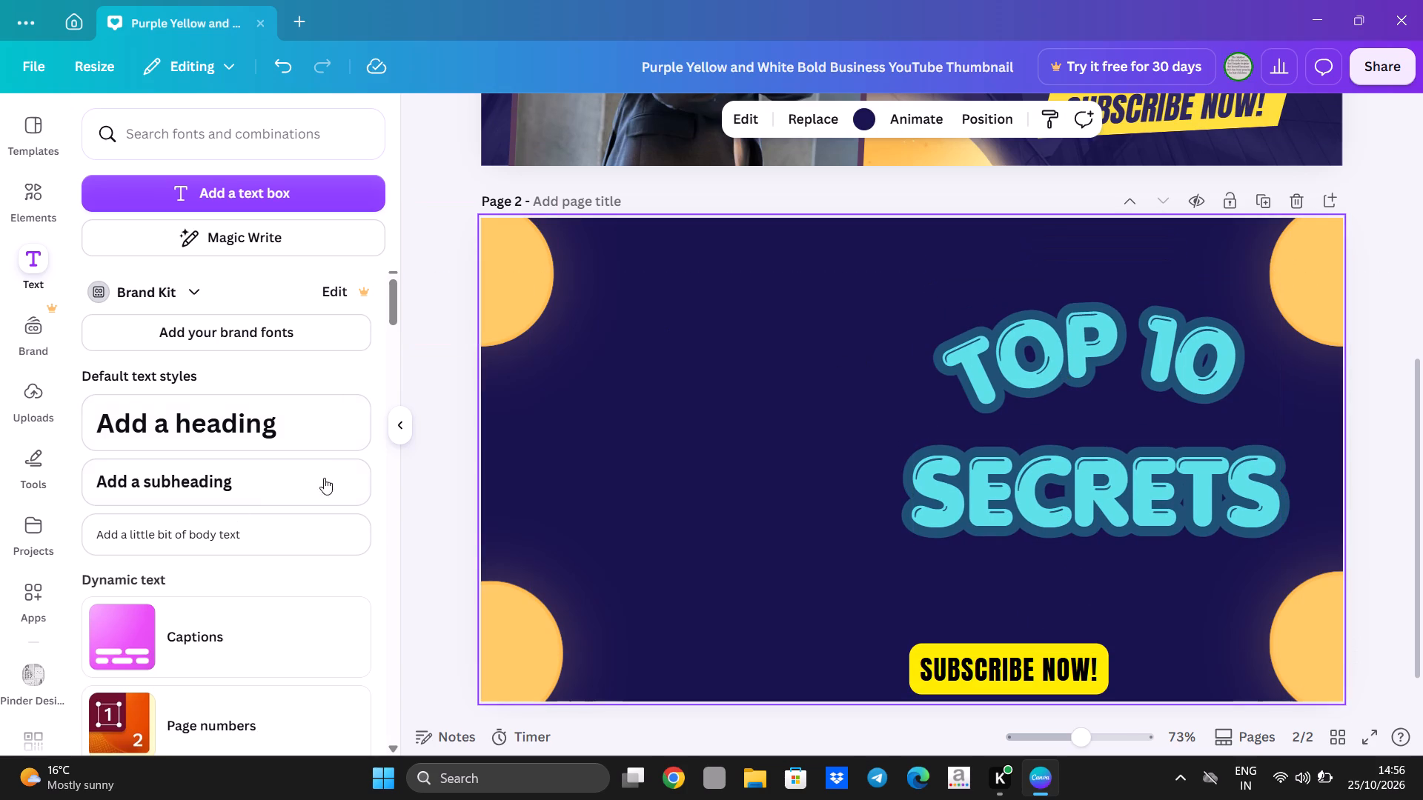
Search the elements for "ideas" and insert the glowing yellow light-bulb graphic on page 2.
left_click(27, 173)
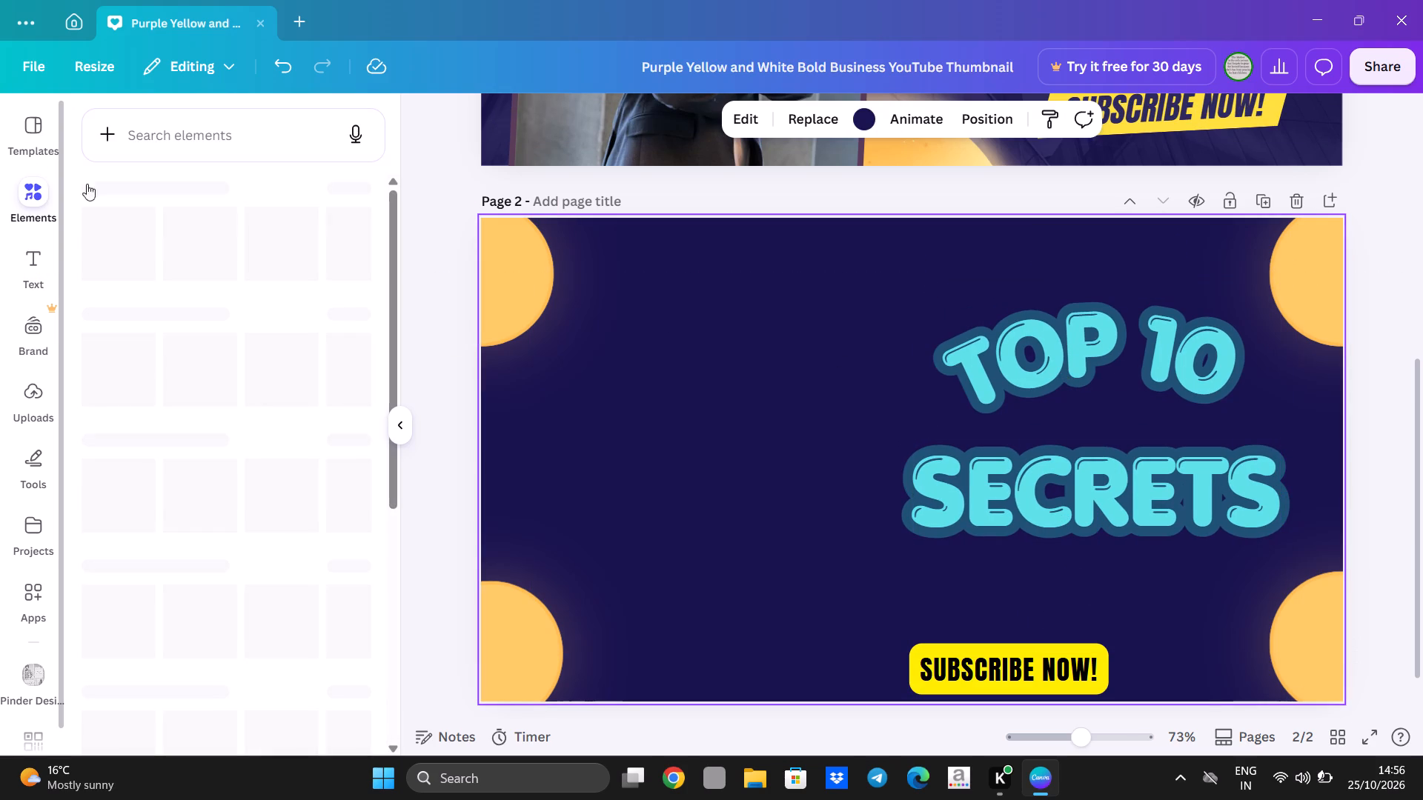
left_click(201, 132)
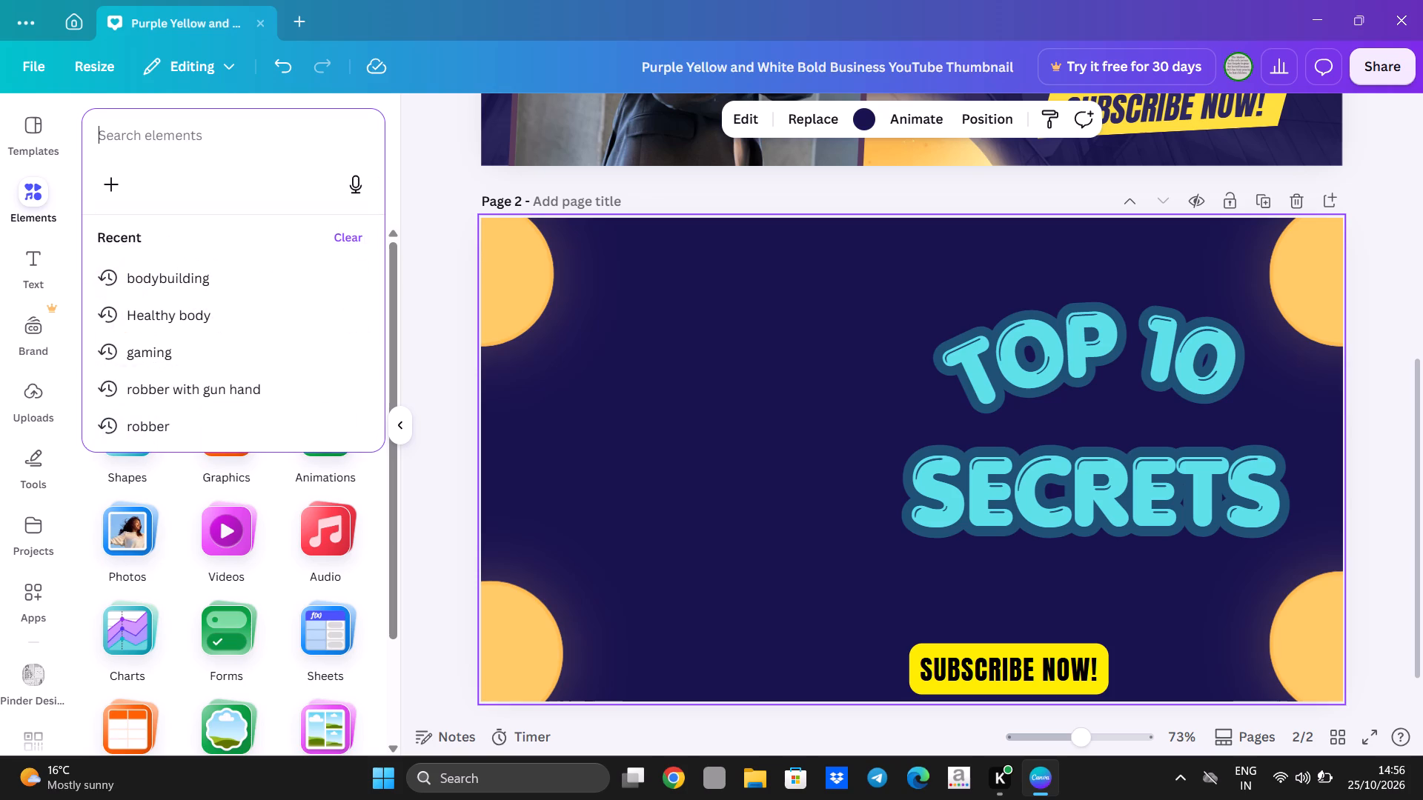
type("ideas")
key("space")
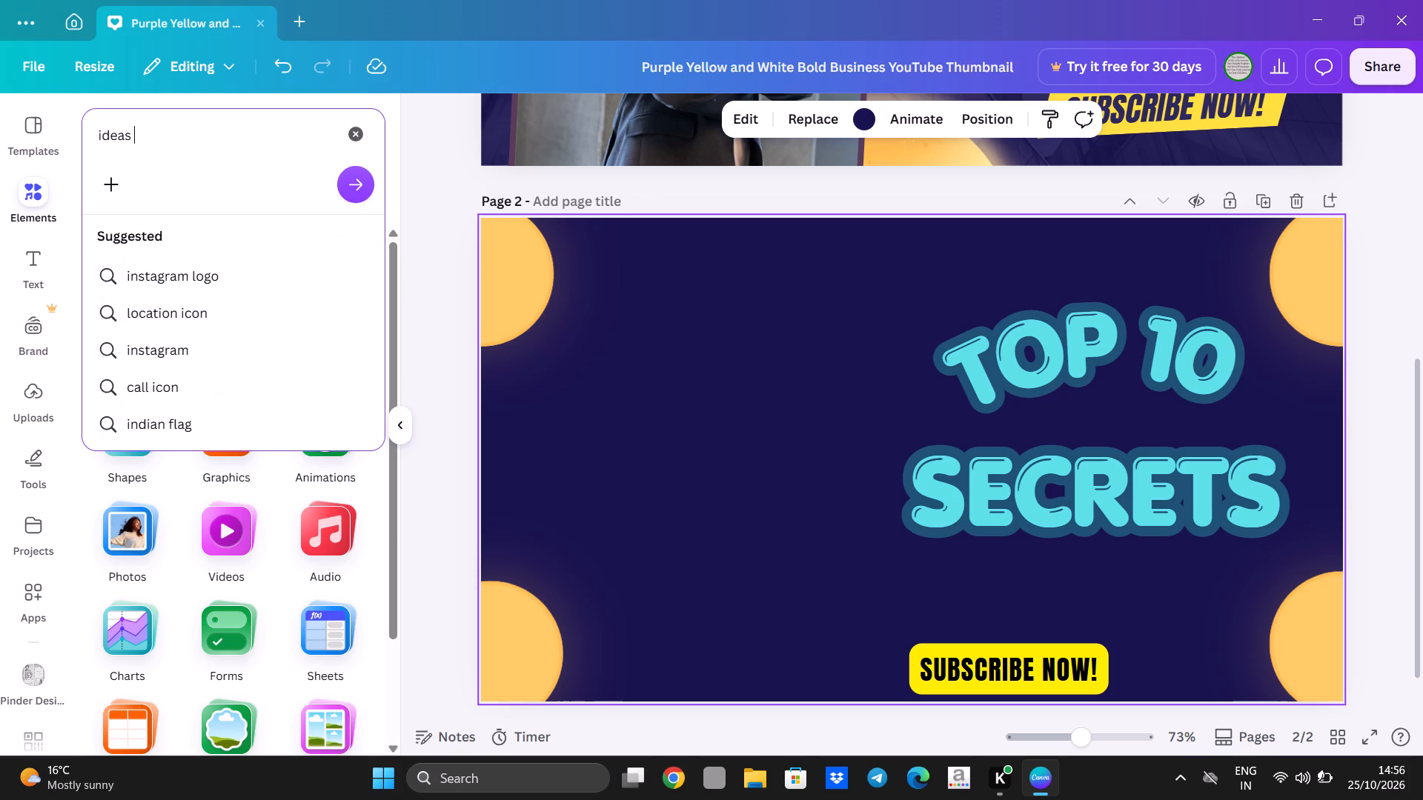
key("Return")
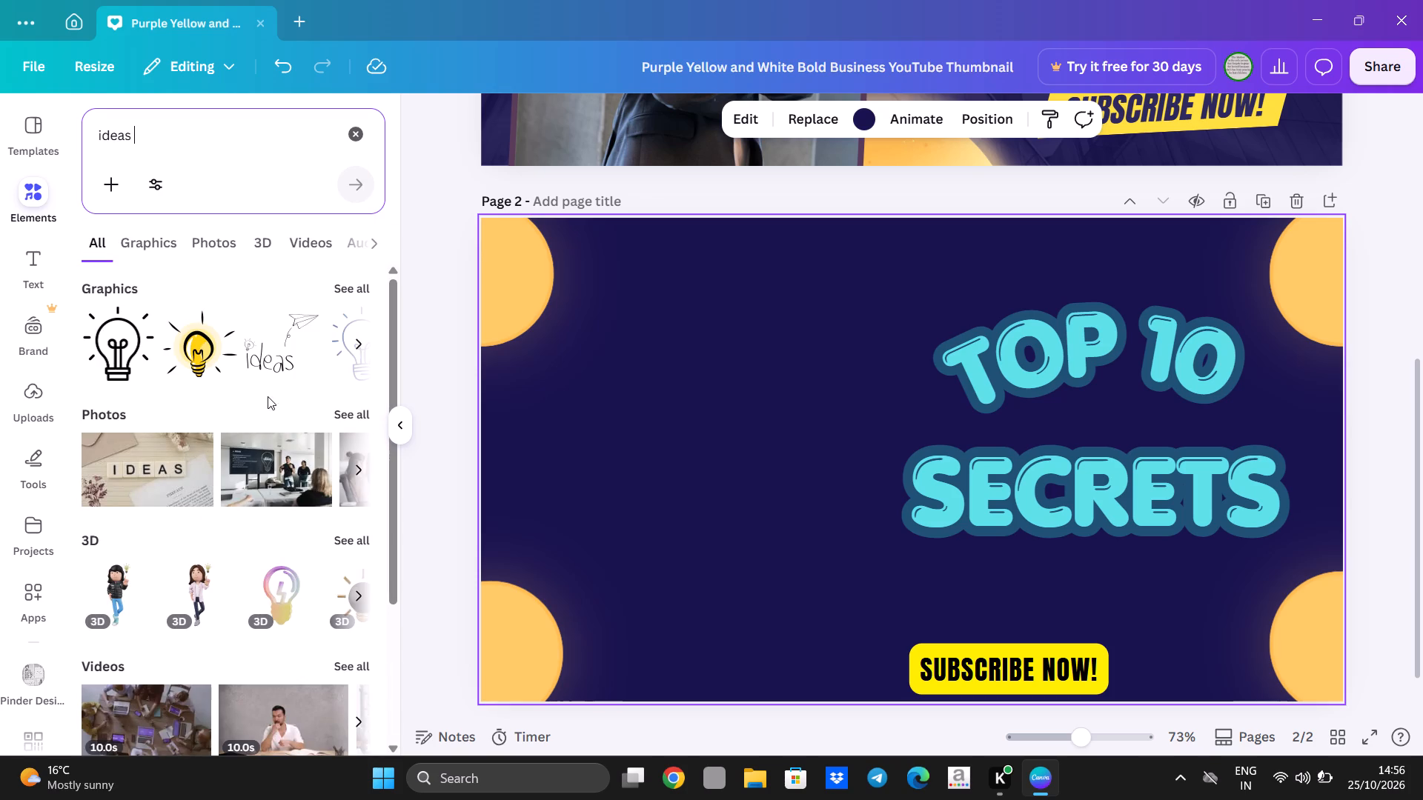
left_click(207, 361)
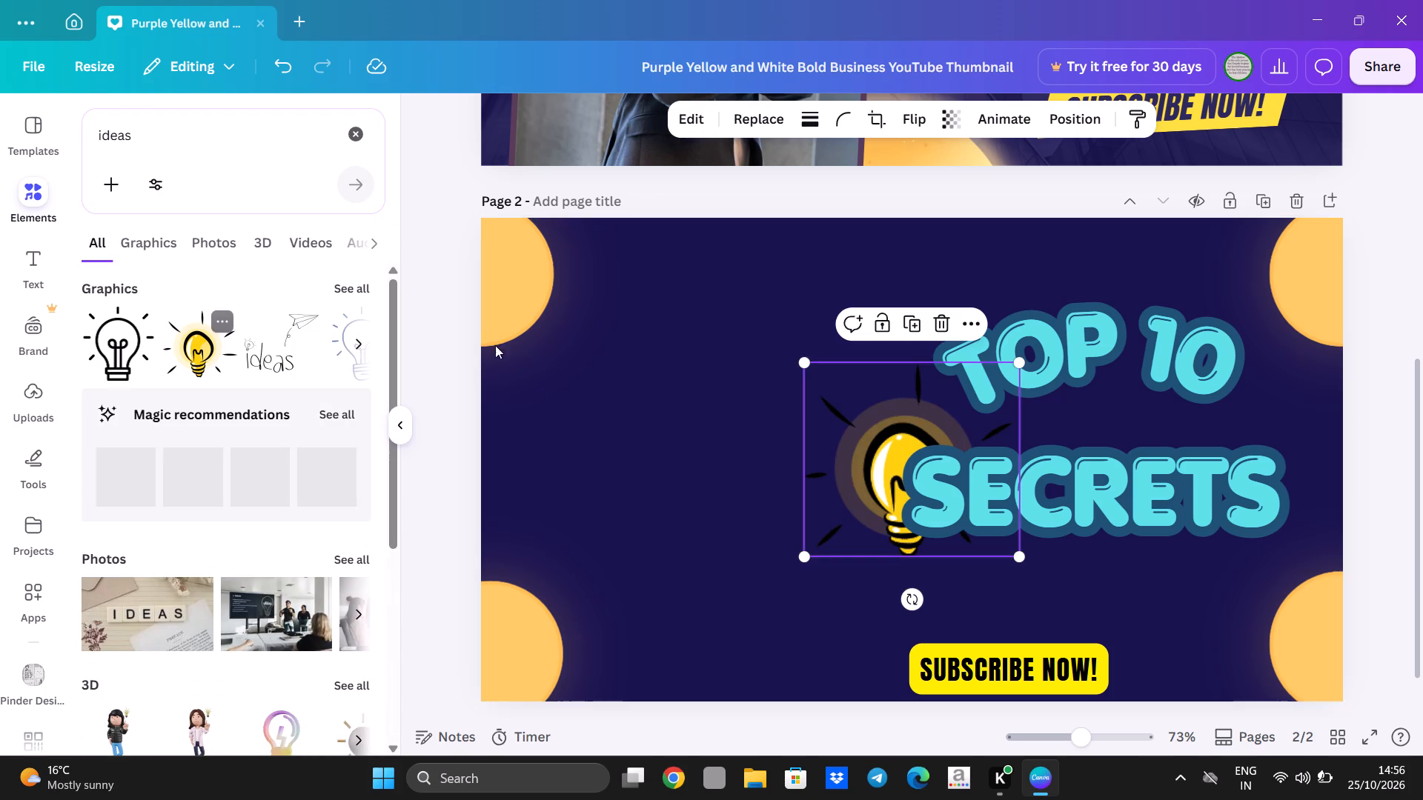
Enlarge the light-bulb graphic and place it in the page's left half, beside the titles and clear of the corner circles.
left_click_drag(878, 459, 694, 433)
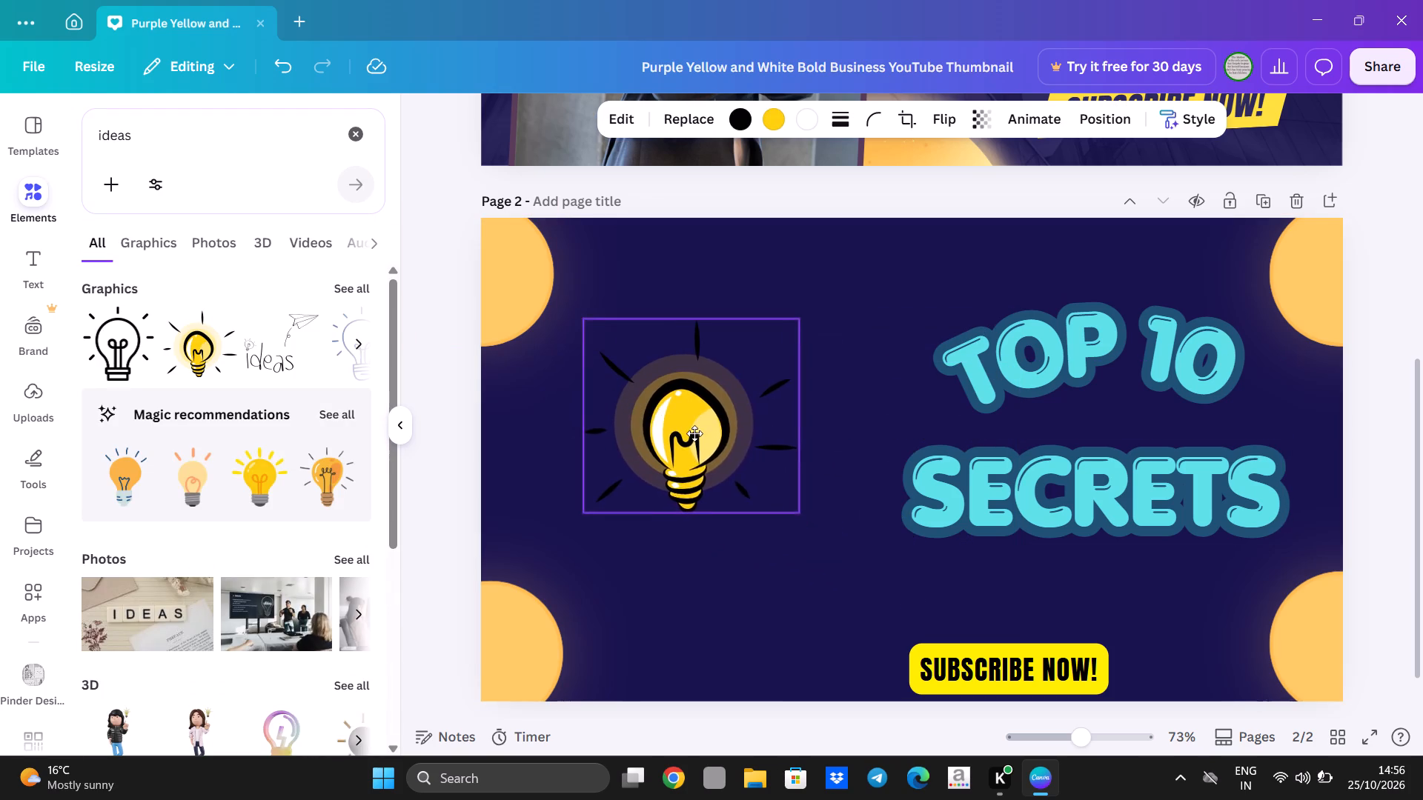
left_click_drag(694, 433, 697, 435)
left_click_drag(624, 344, 577, 252)
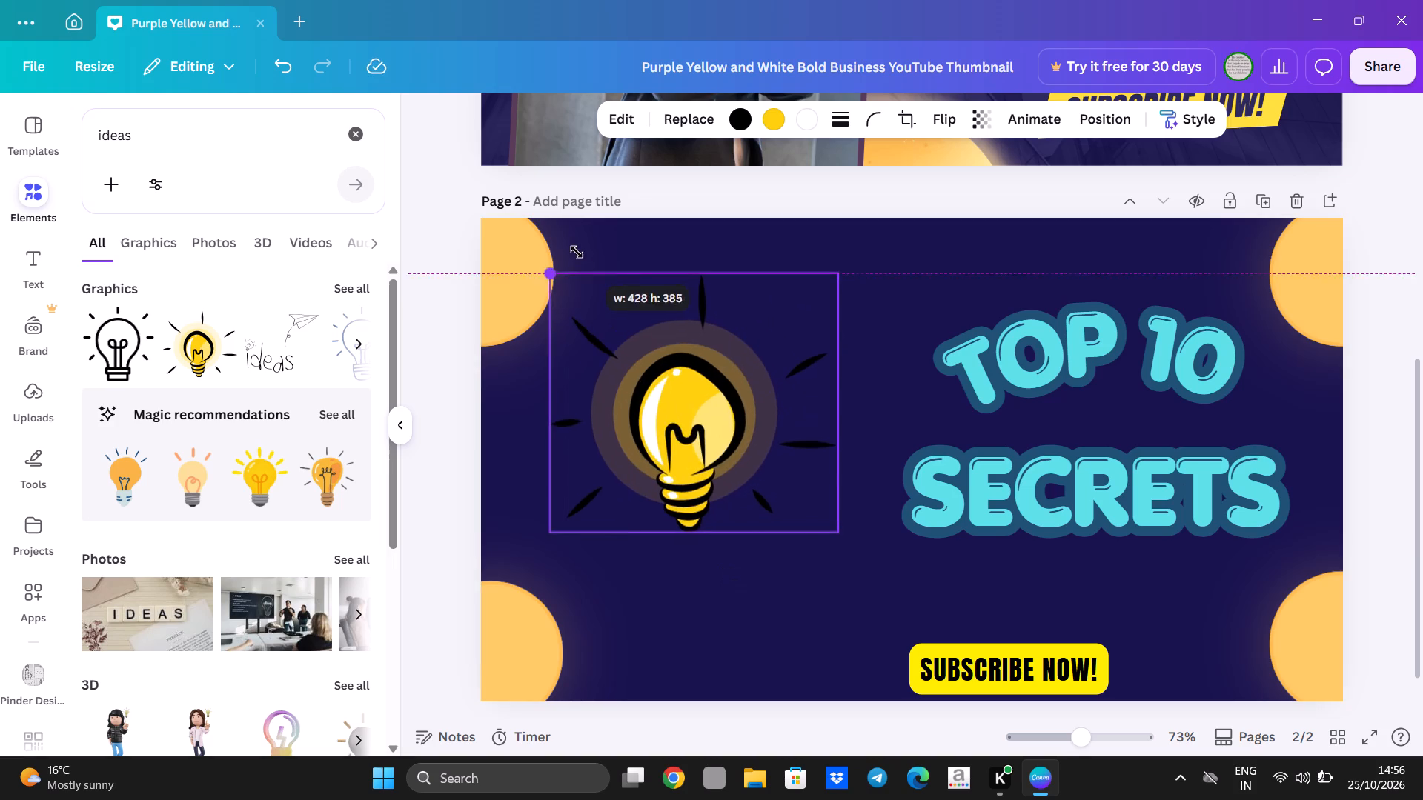
left_click_drag(577, 252, 558, 185)
left_click_drag(704, 402, 729, 424)
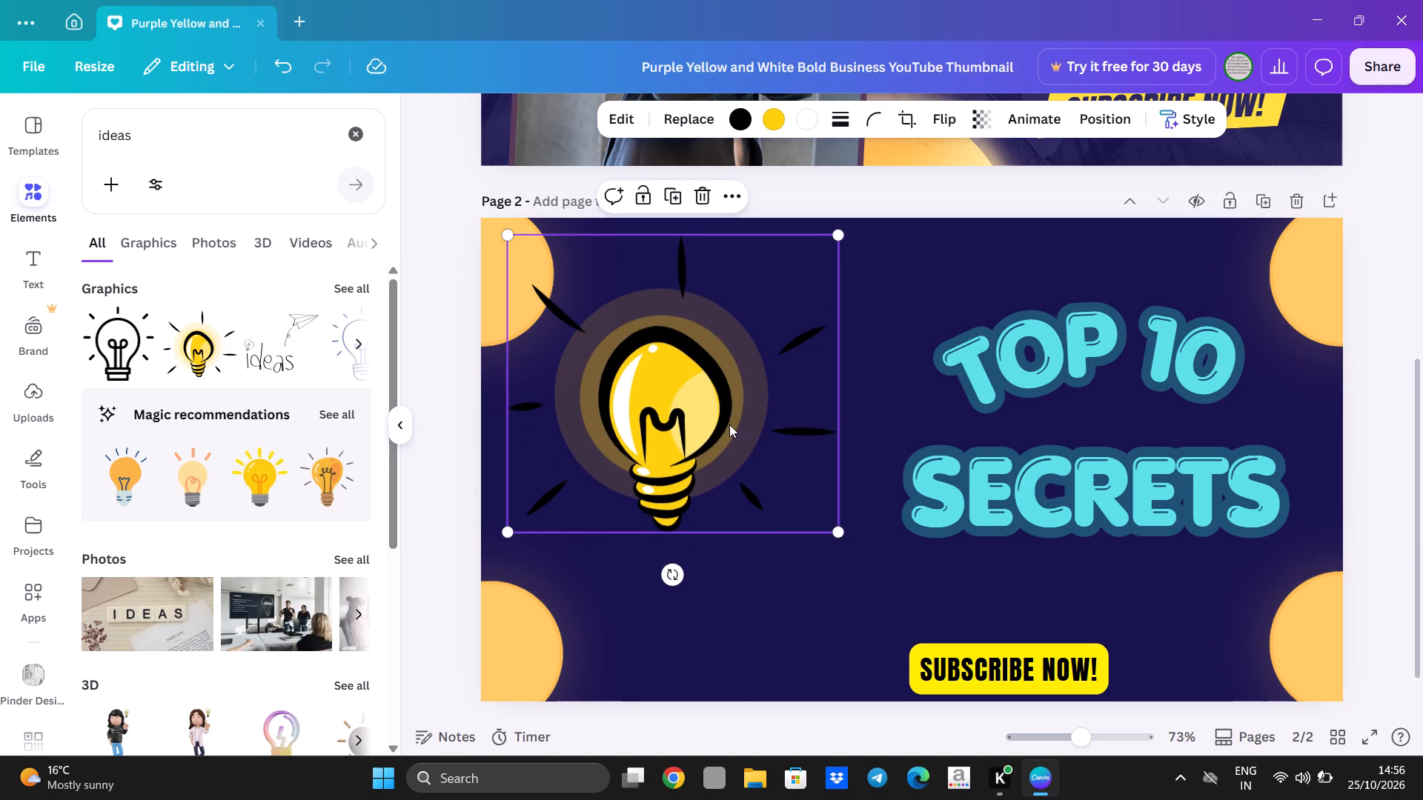
left_click_drag(729, 424, 751, 457)
left_click(806, 638)
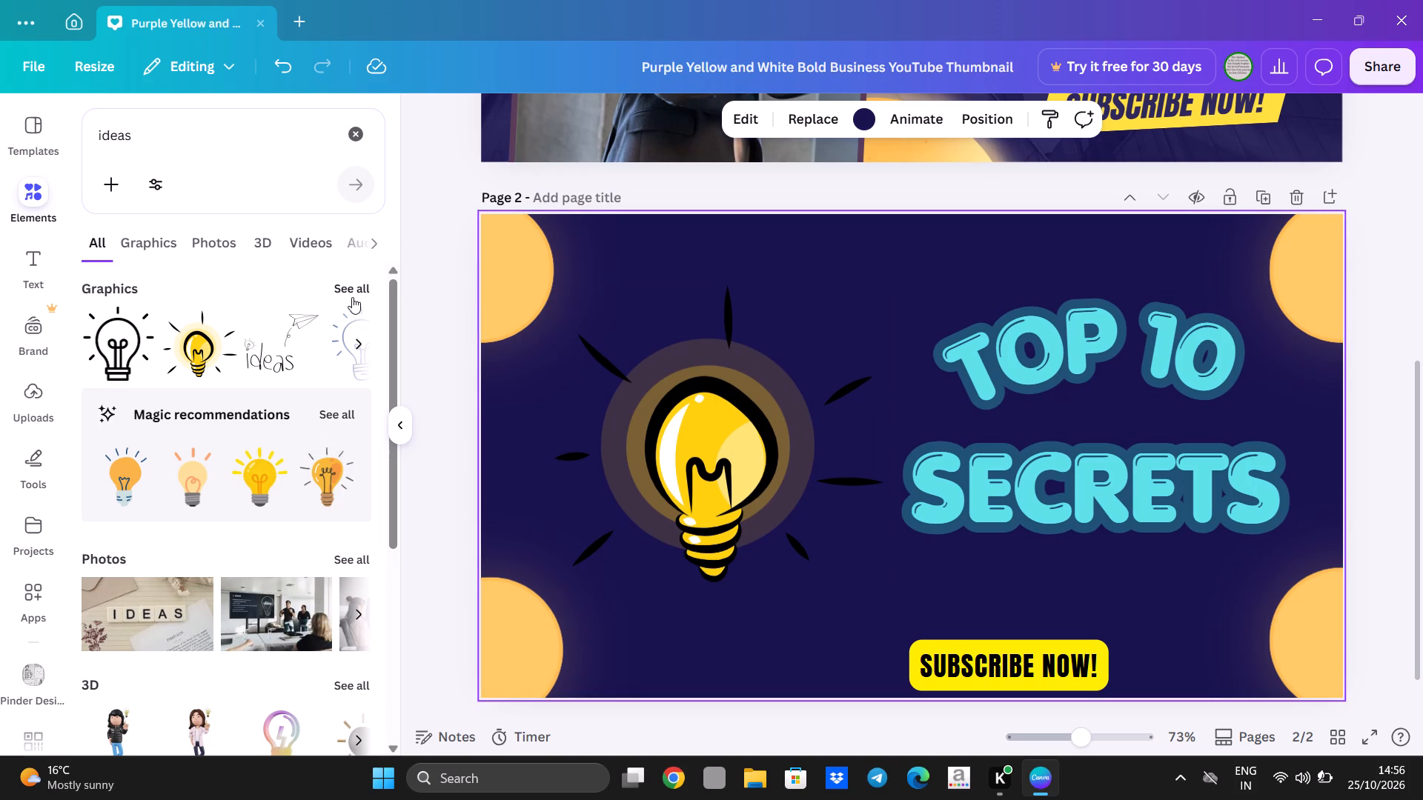
Browse the "ideas" graphics and photo results for an alternative to the light-bulb graphic.
left_click(352, 297)
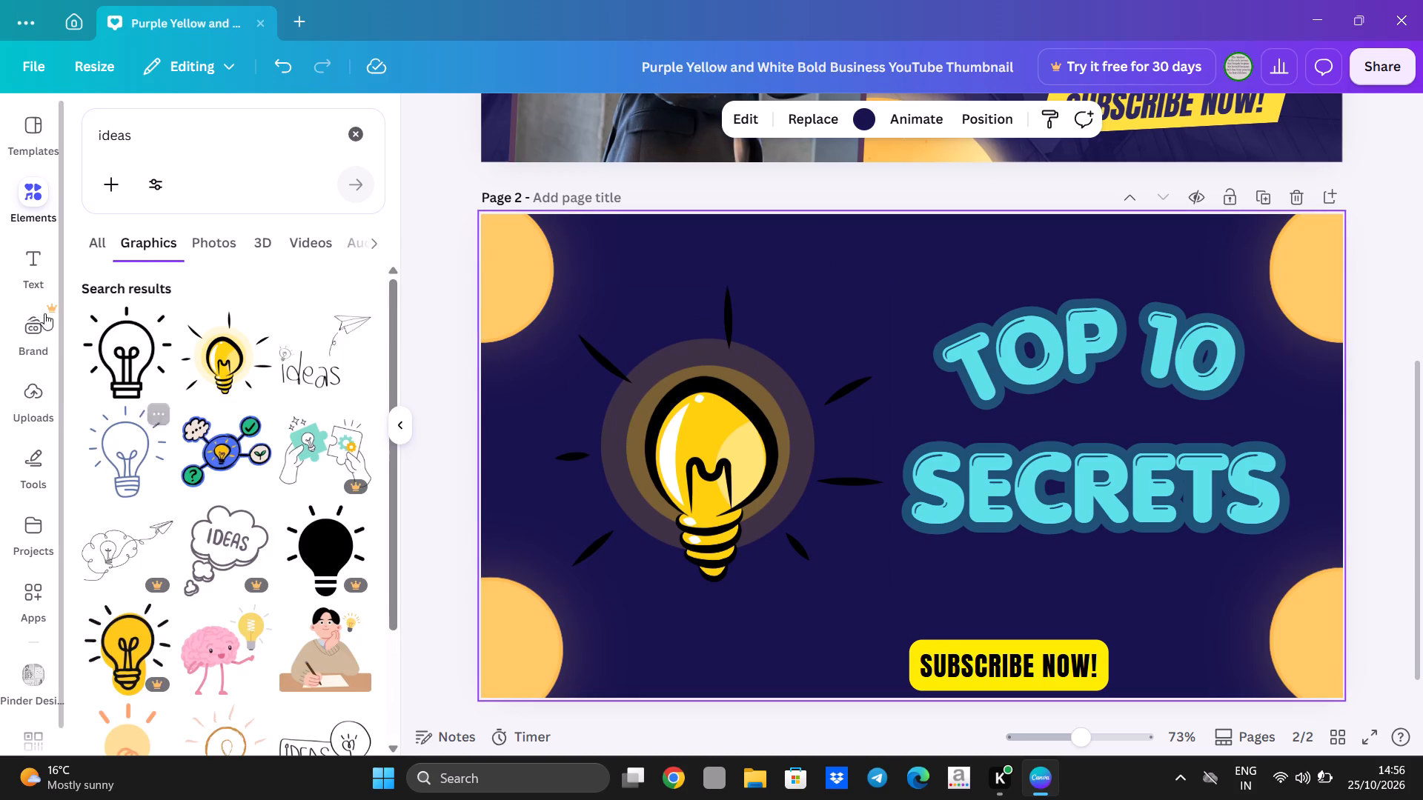
scroll(189, 471, "down", 3)
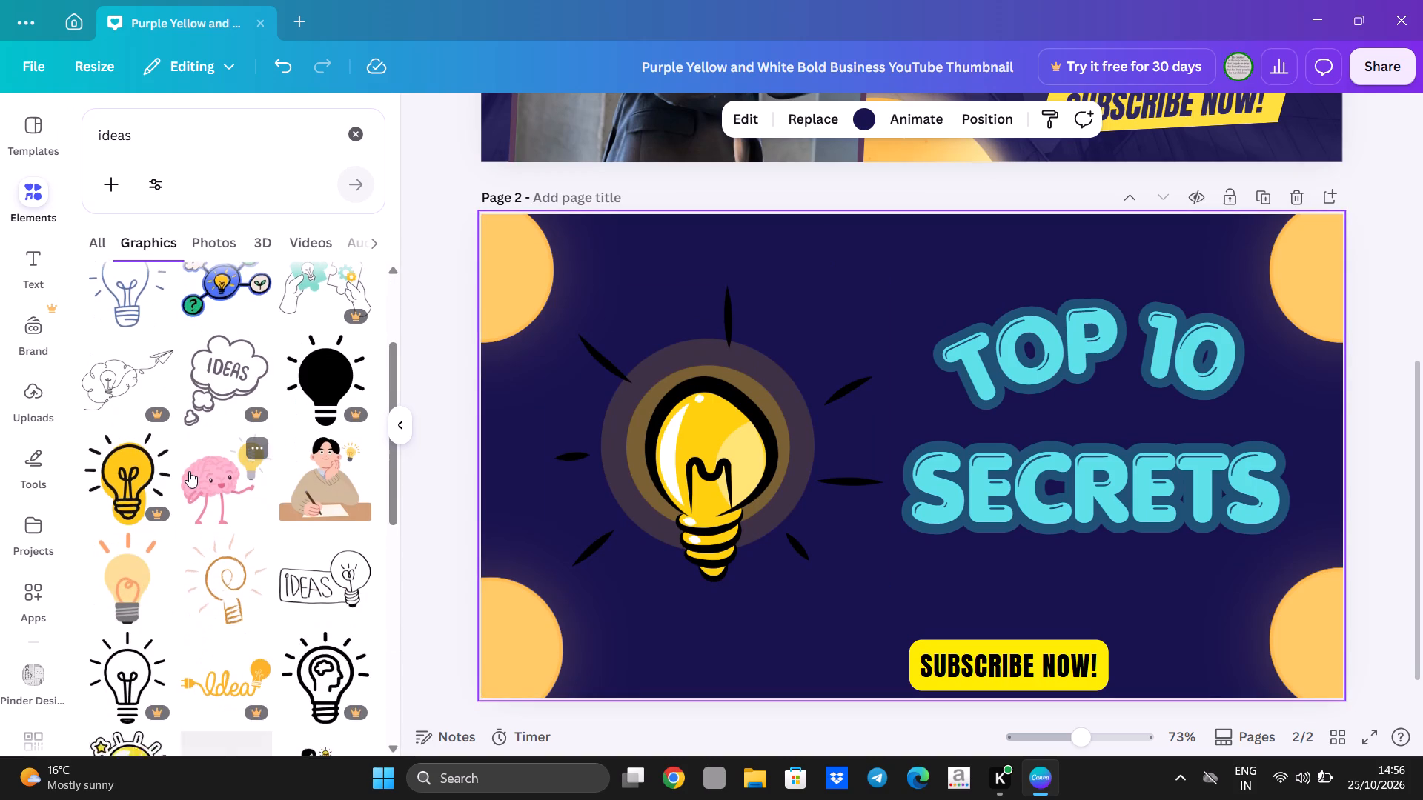
scroll(189, 471, "down", 5)
scroll(189, 471, "left", 1)
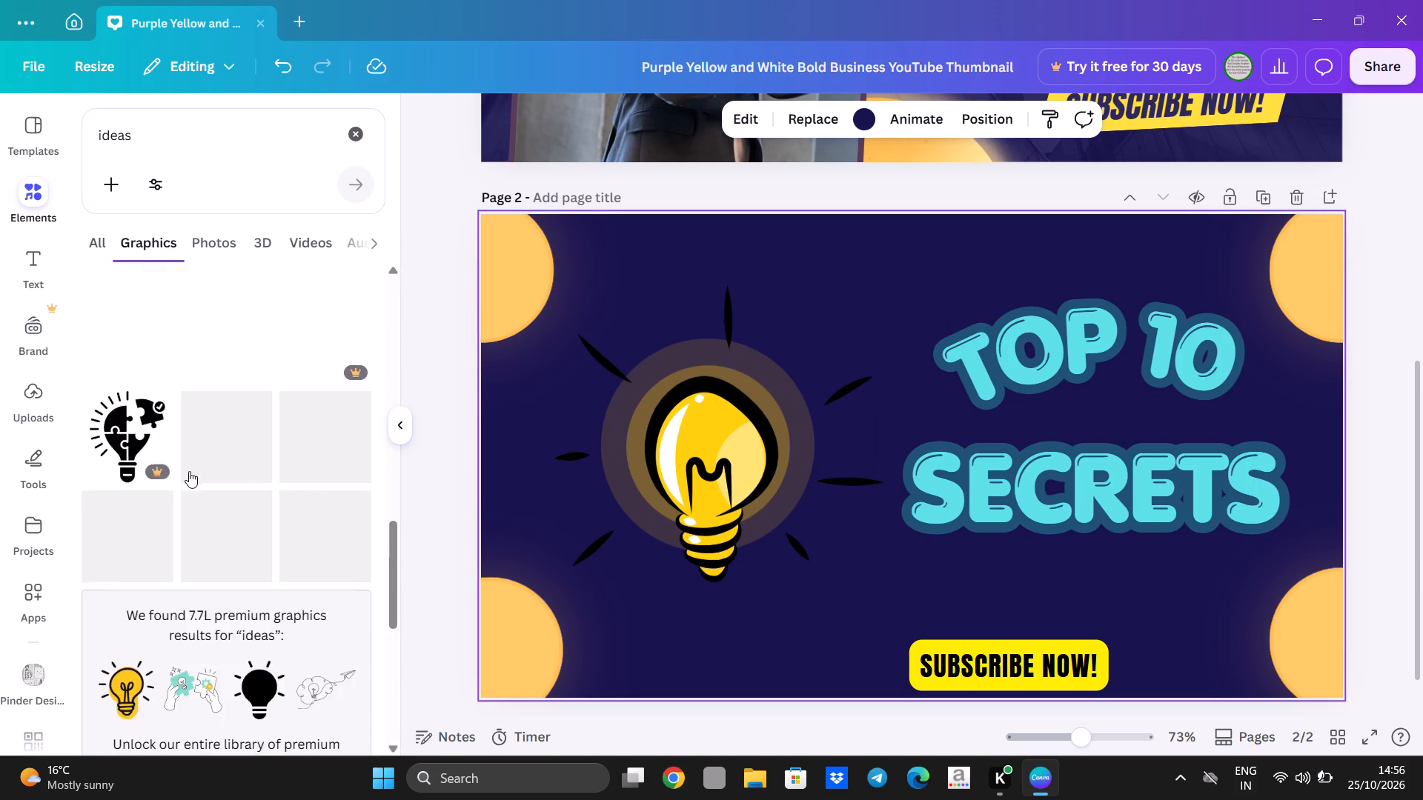
scroll(189, 471, "left", 1)
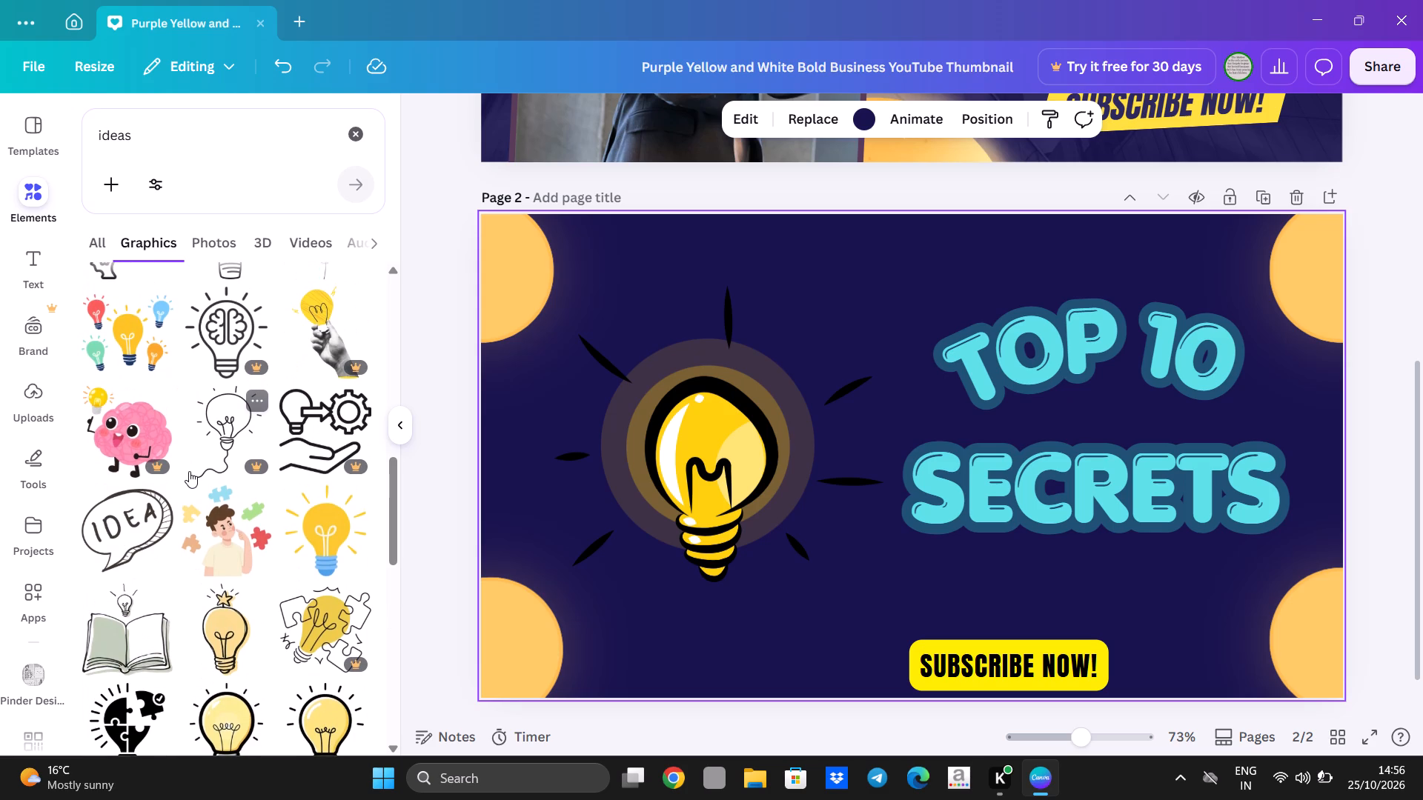
scroll(189, 471, "down", 2)
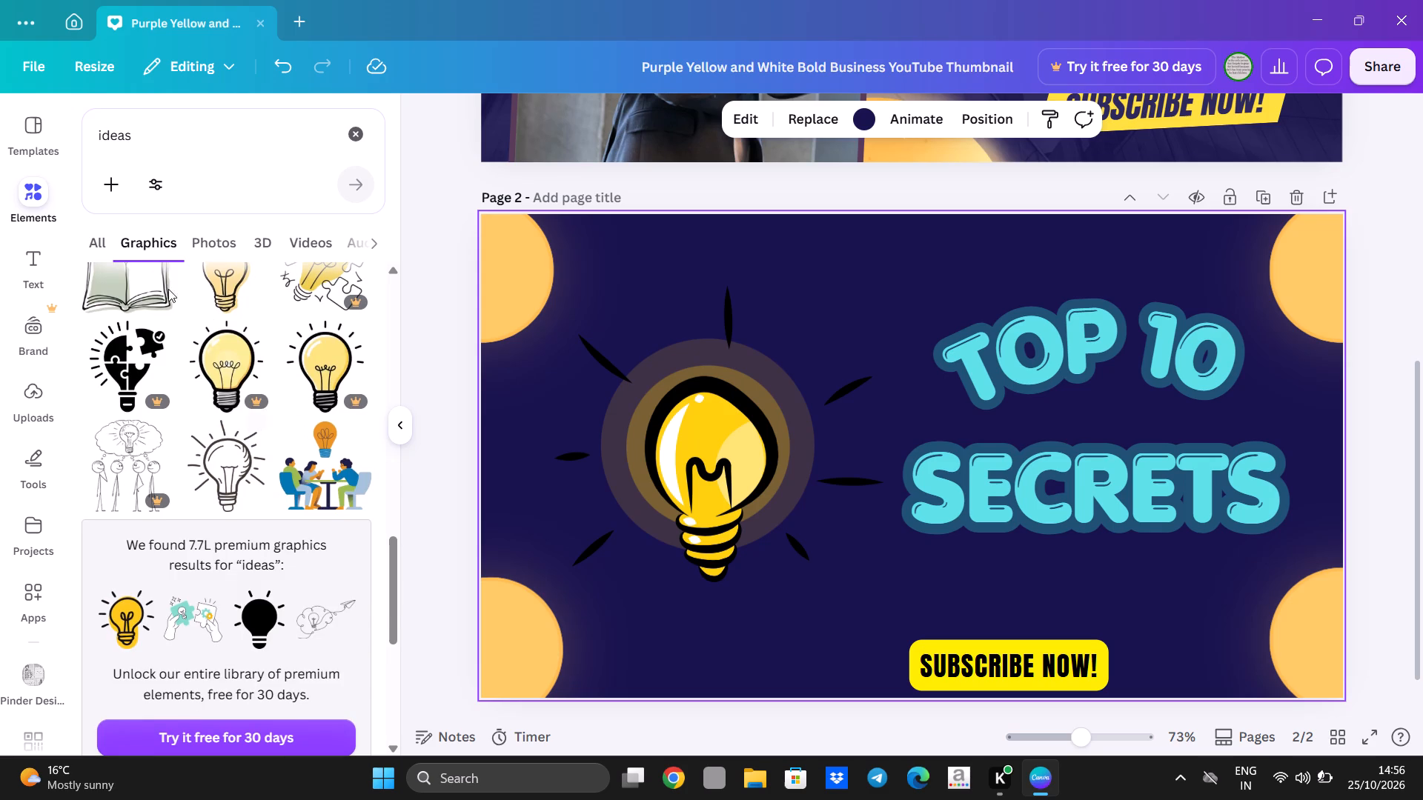
left_click(214, 243)
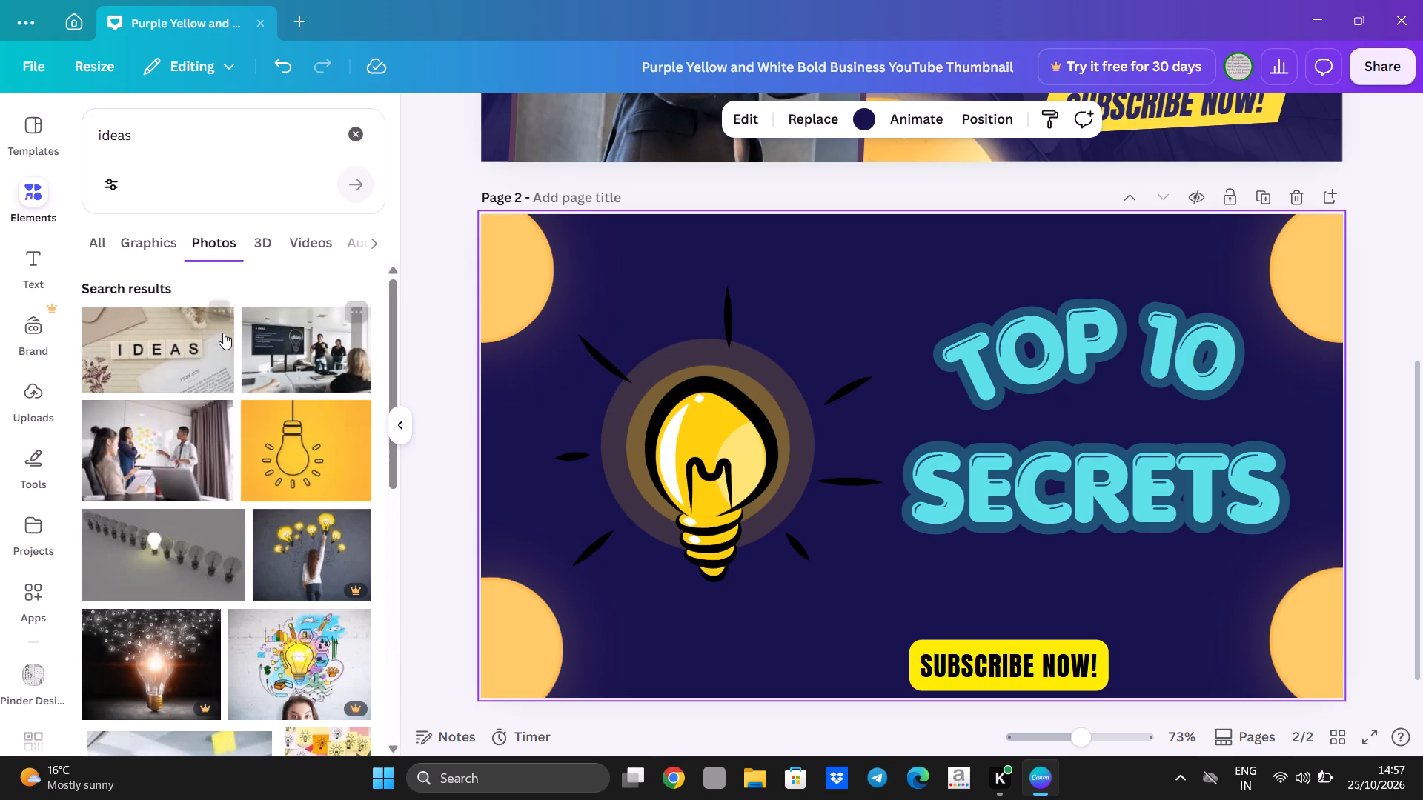
Delete the glowing light-bulb graphic from page 2.
left_click(682, 481)
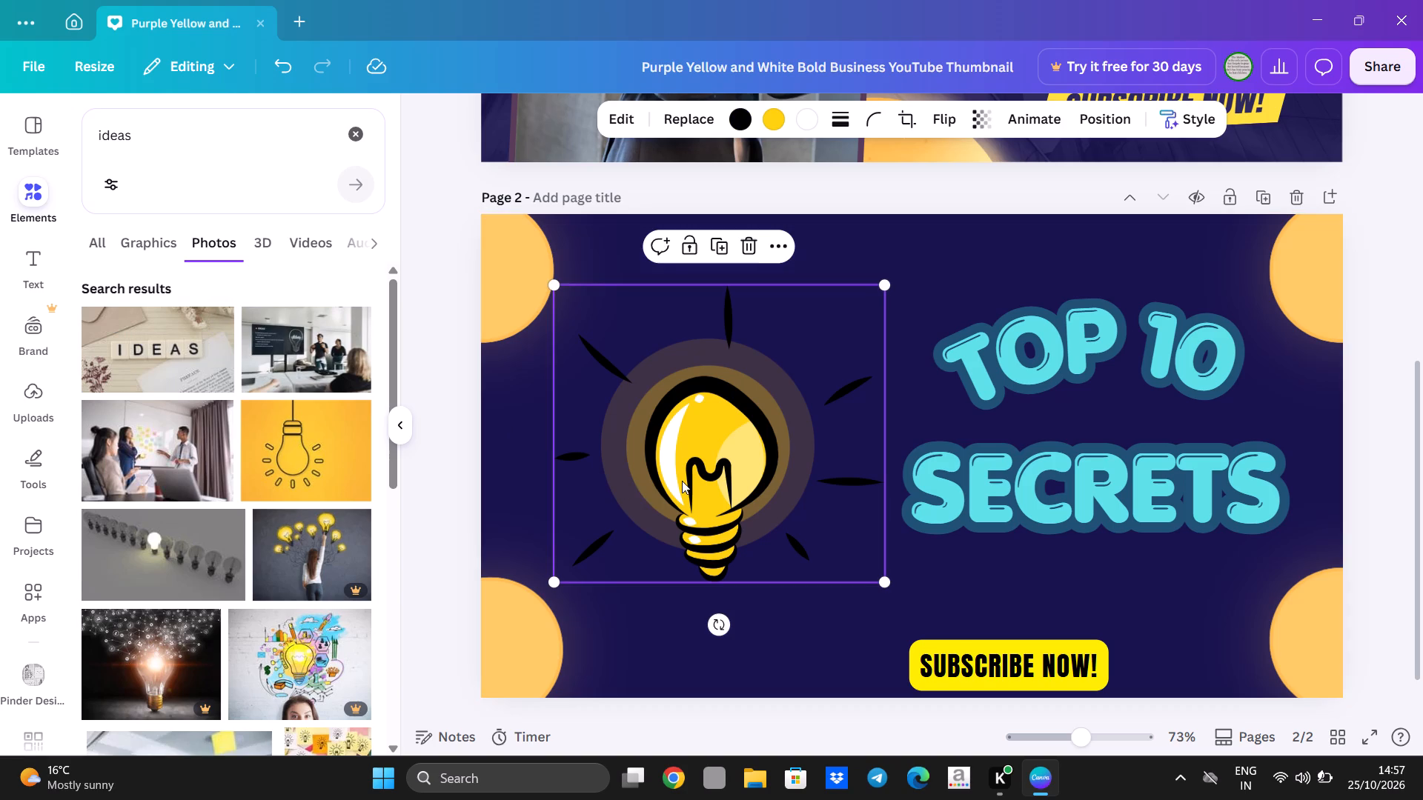
left_click(751, 245)
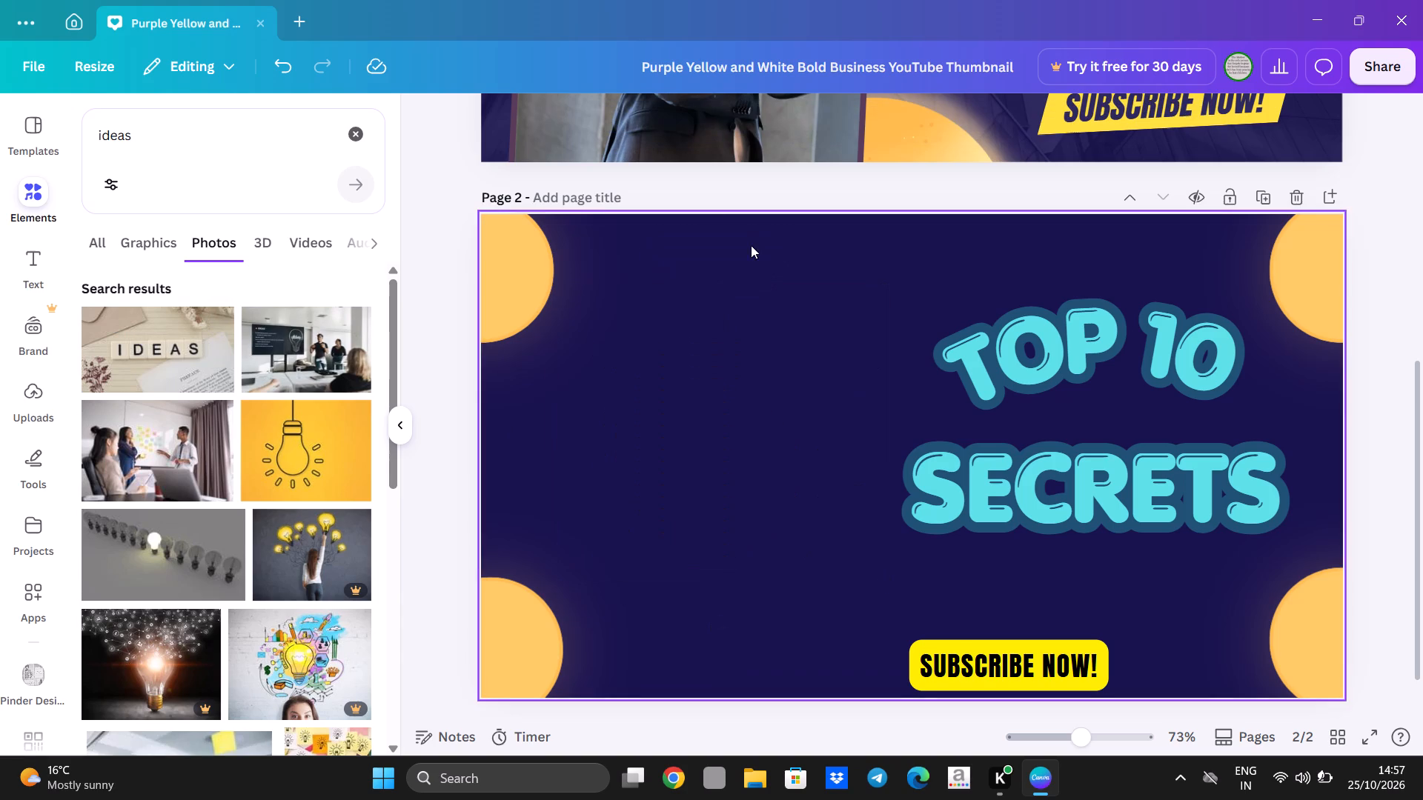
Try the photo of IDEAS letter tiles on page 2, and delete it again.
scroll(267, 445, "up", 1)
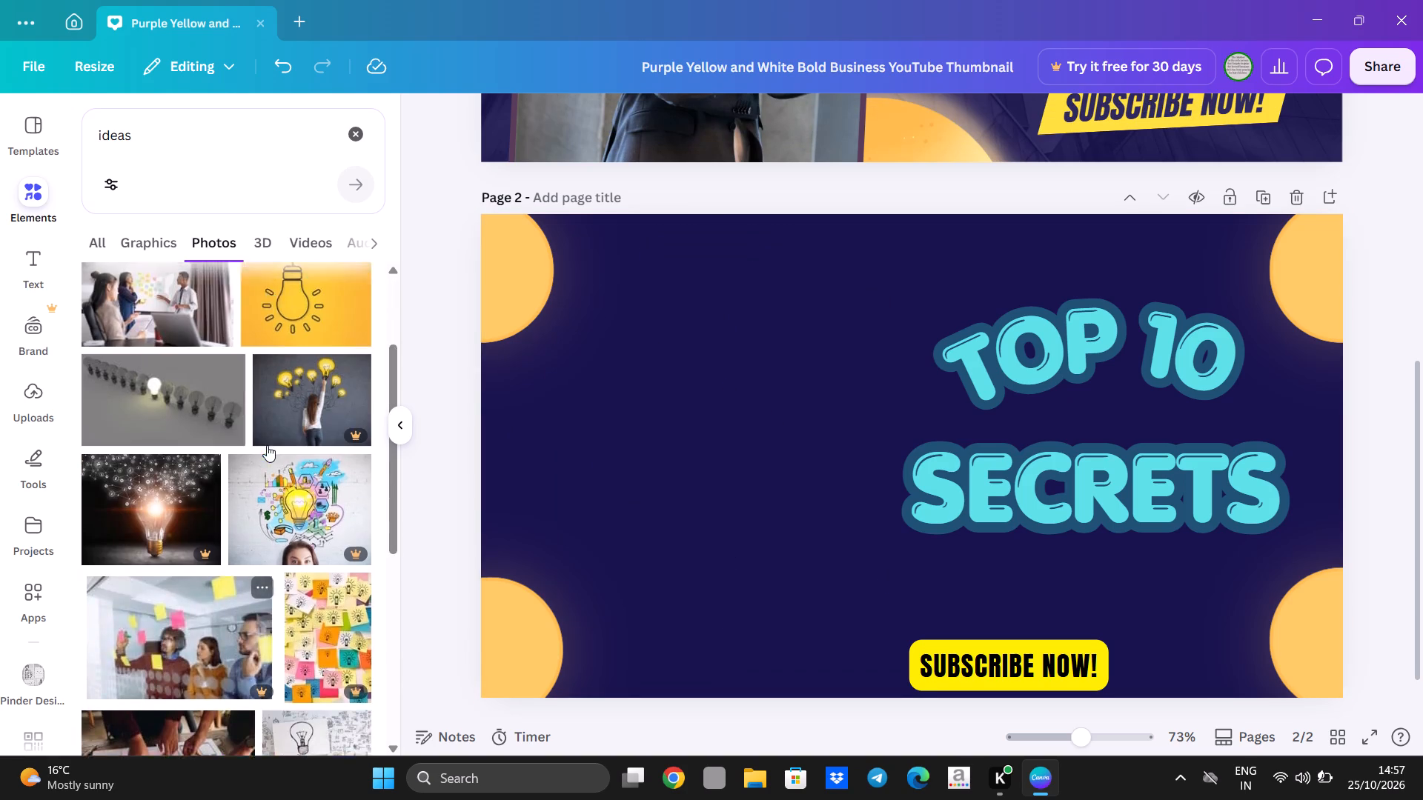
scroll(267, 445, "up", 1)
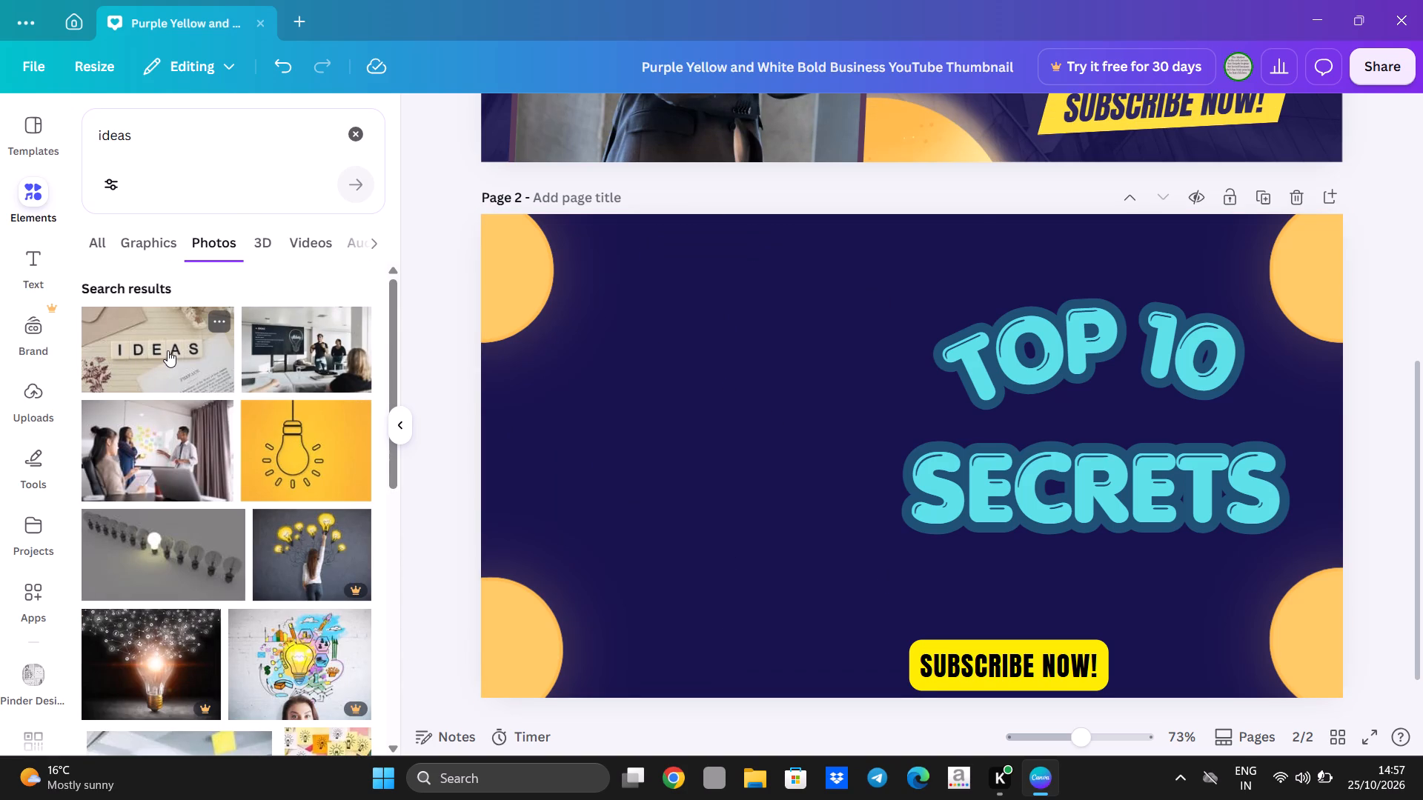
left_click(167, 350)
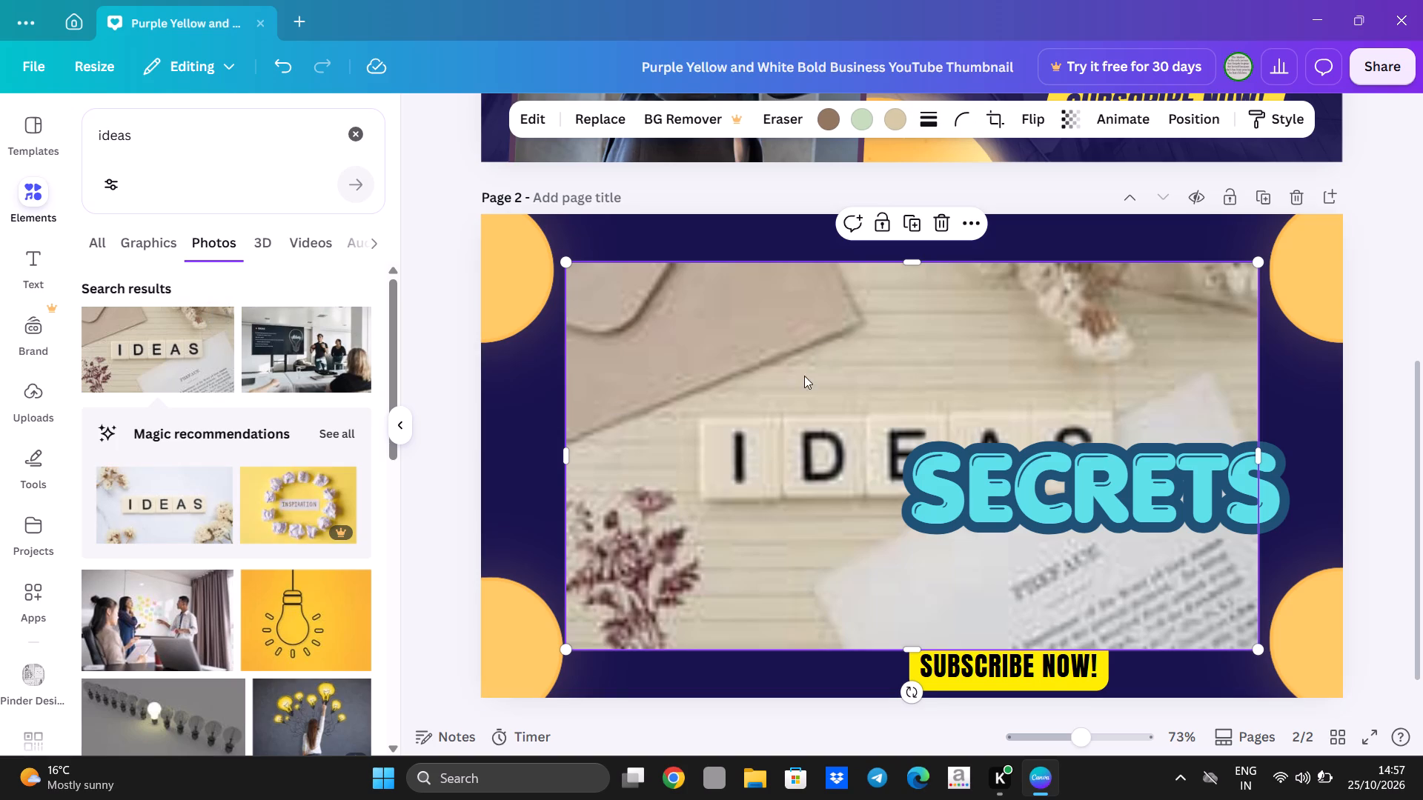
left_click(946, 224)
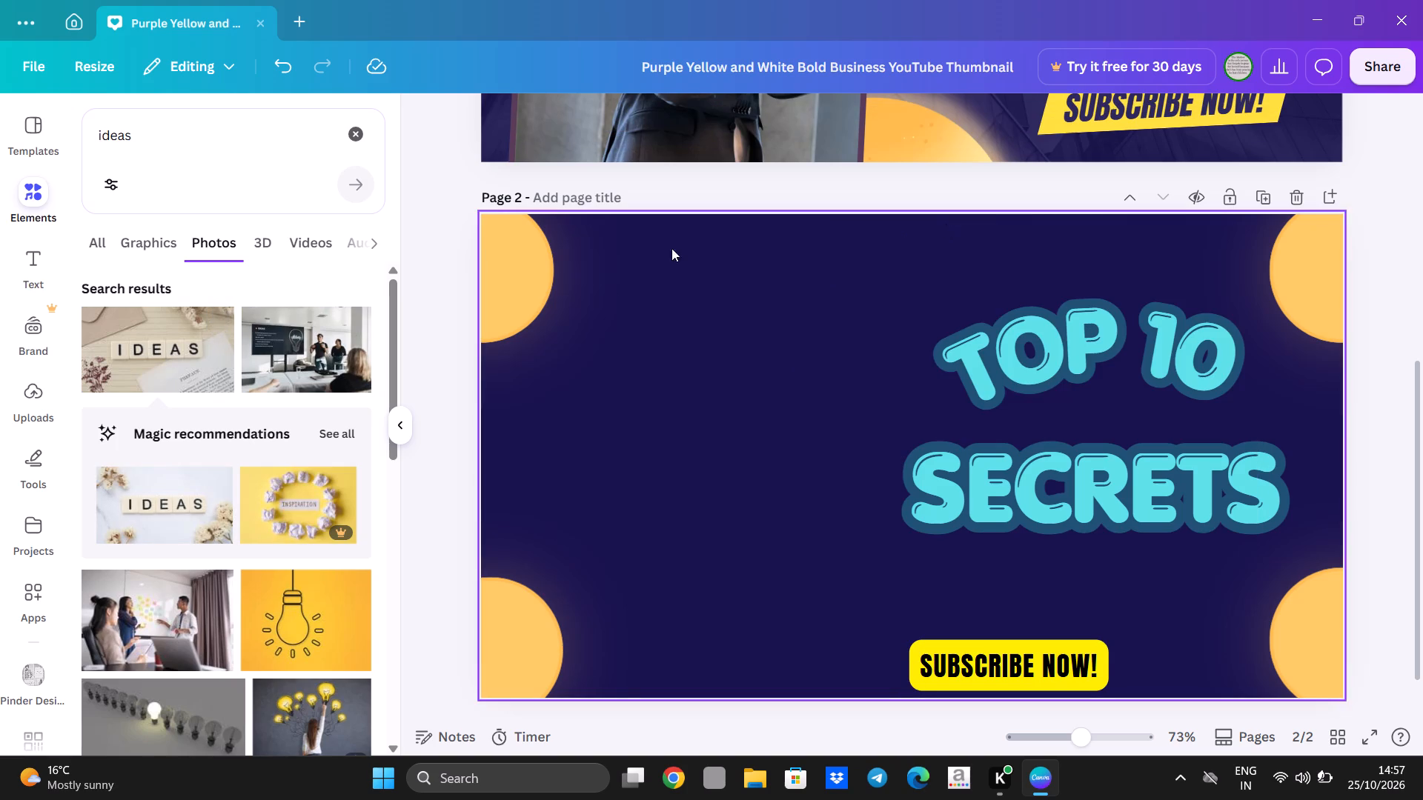
Look through the "ideas" results for 3D, shapes, frames, mockups and charts, and check the combined results again for something suitable.
left_click(268, 236)
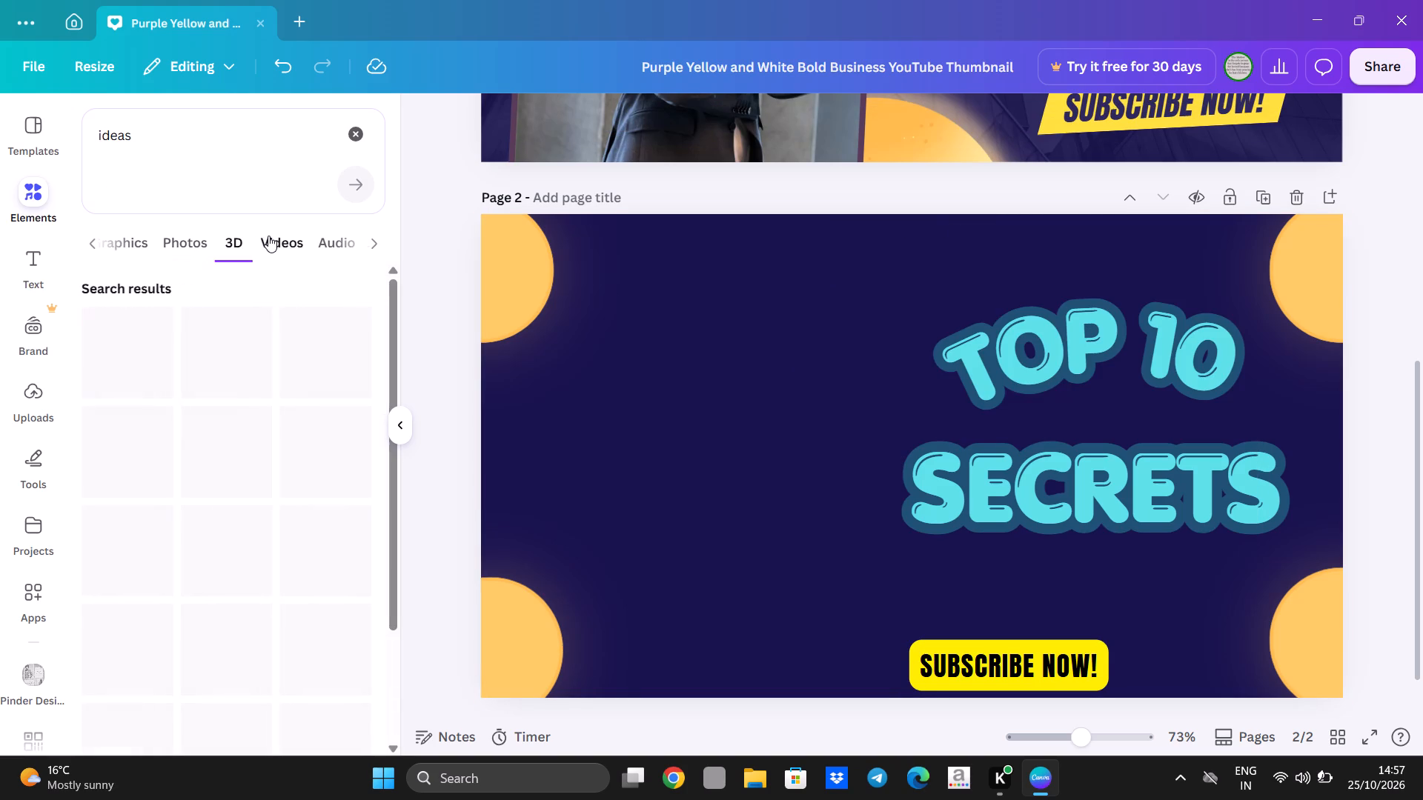
scroll(306, 416, "down", 3)
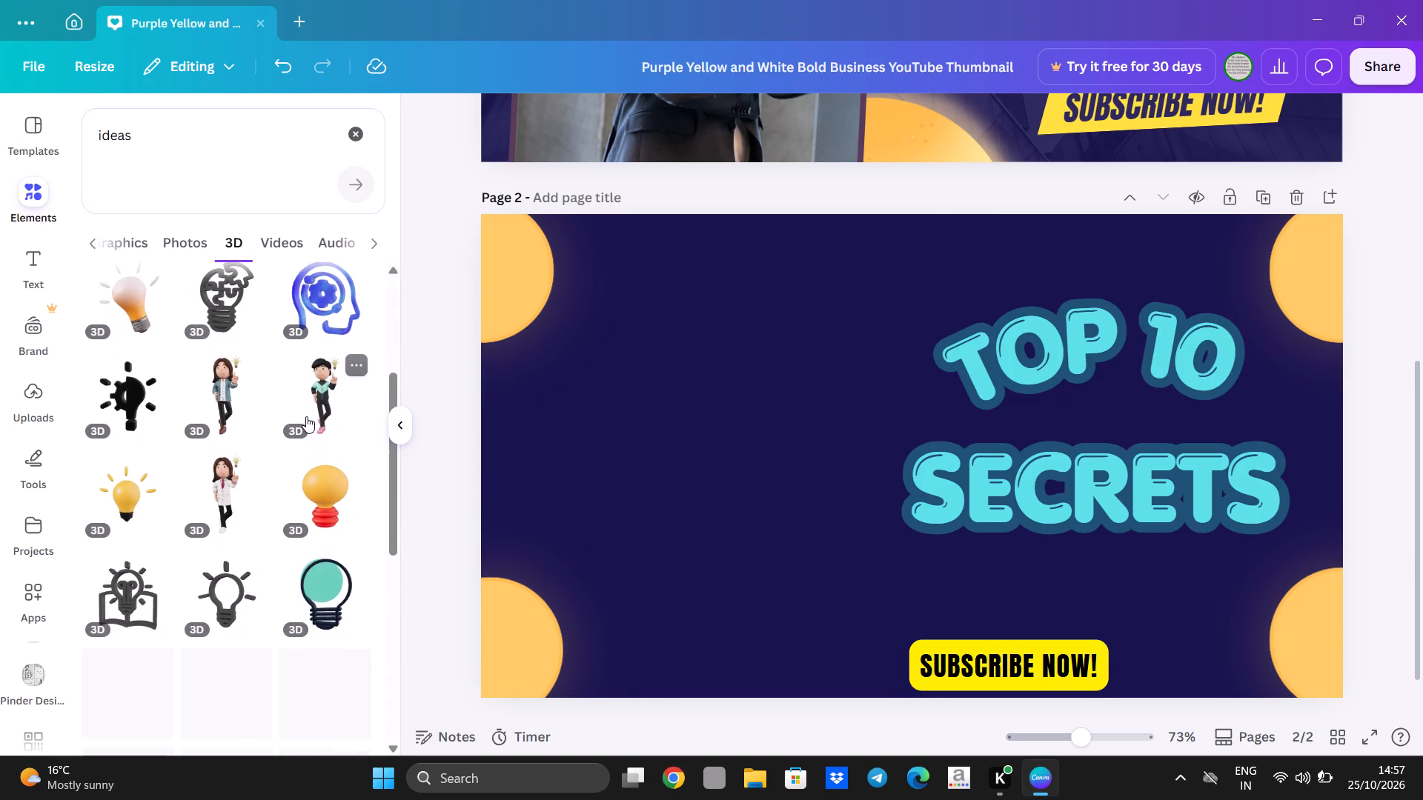
triple_click(375, 250)
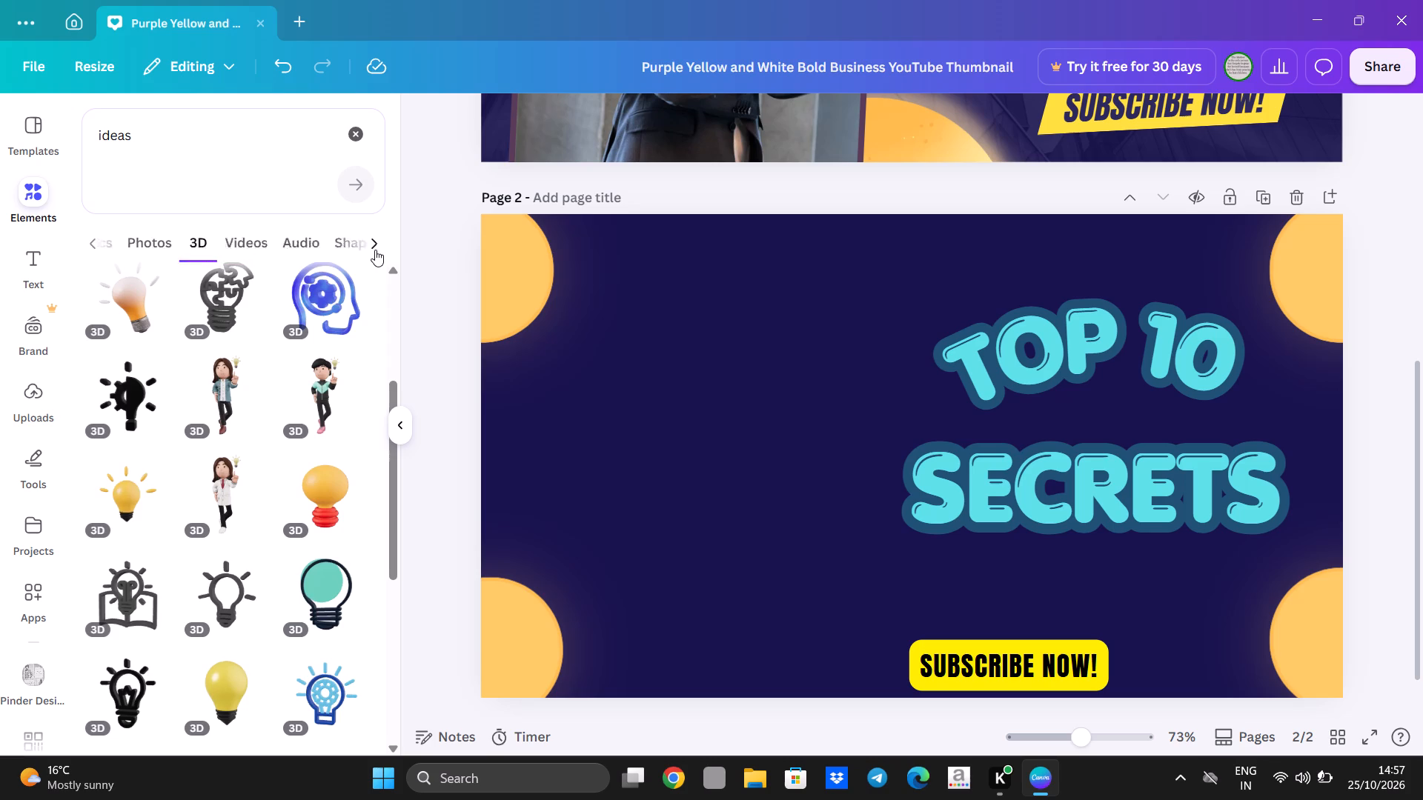
double_click(375, 250)
left_click(179, 237)
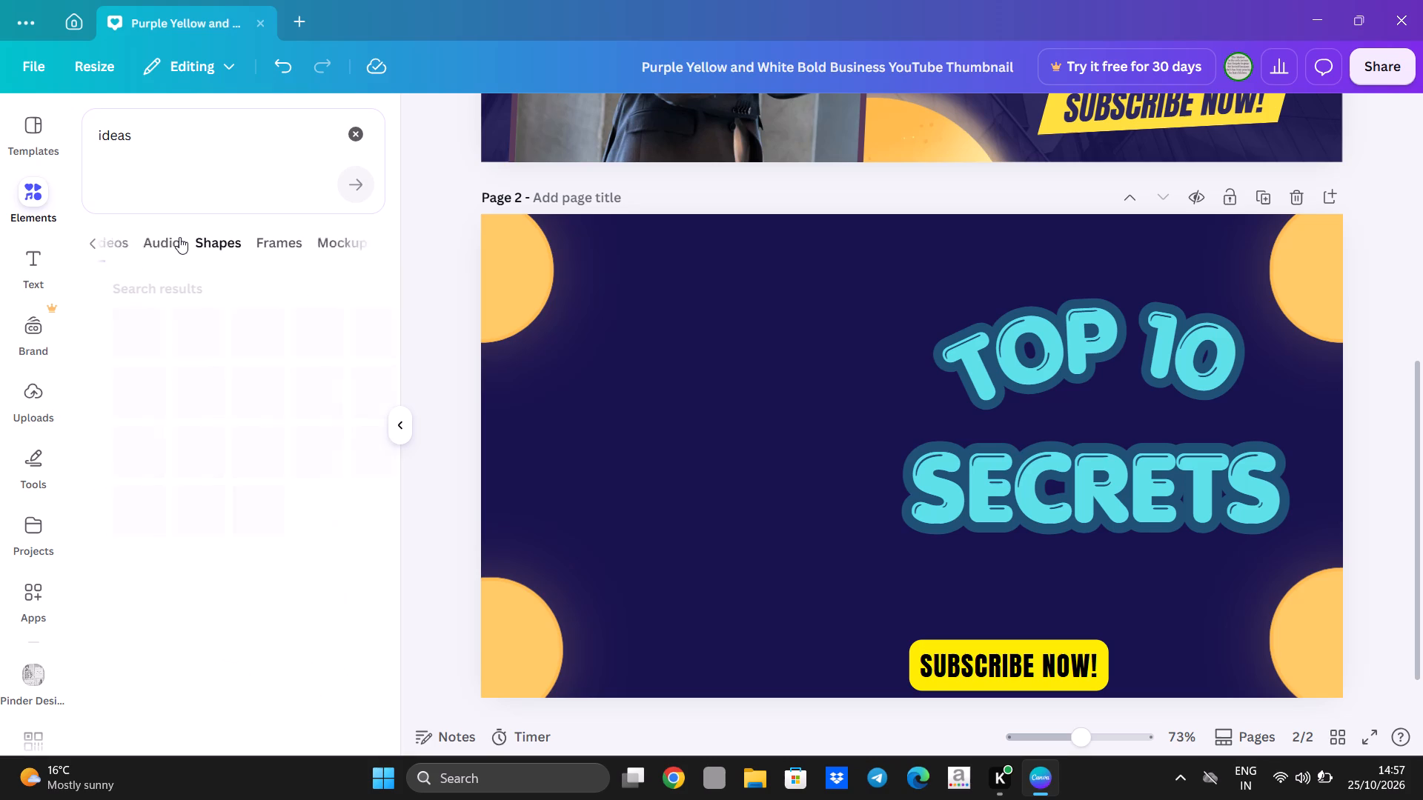
left_click(290, 233)
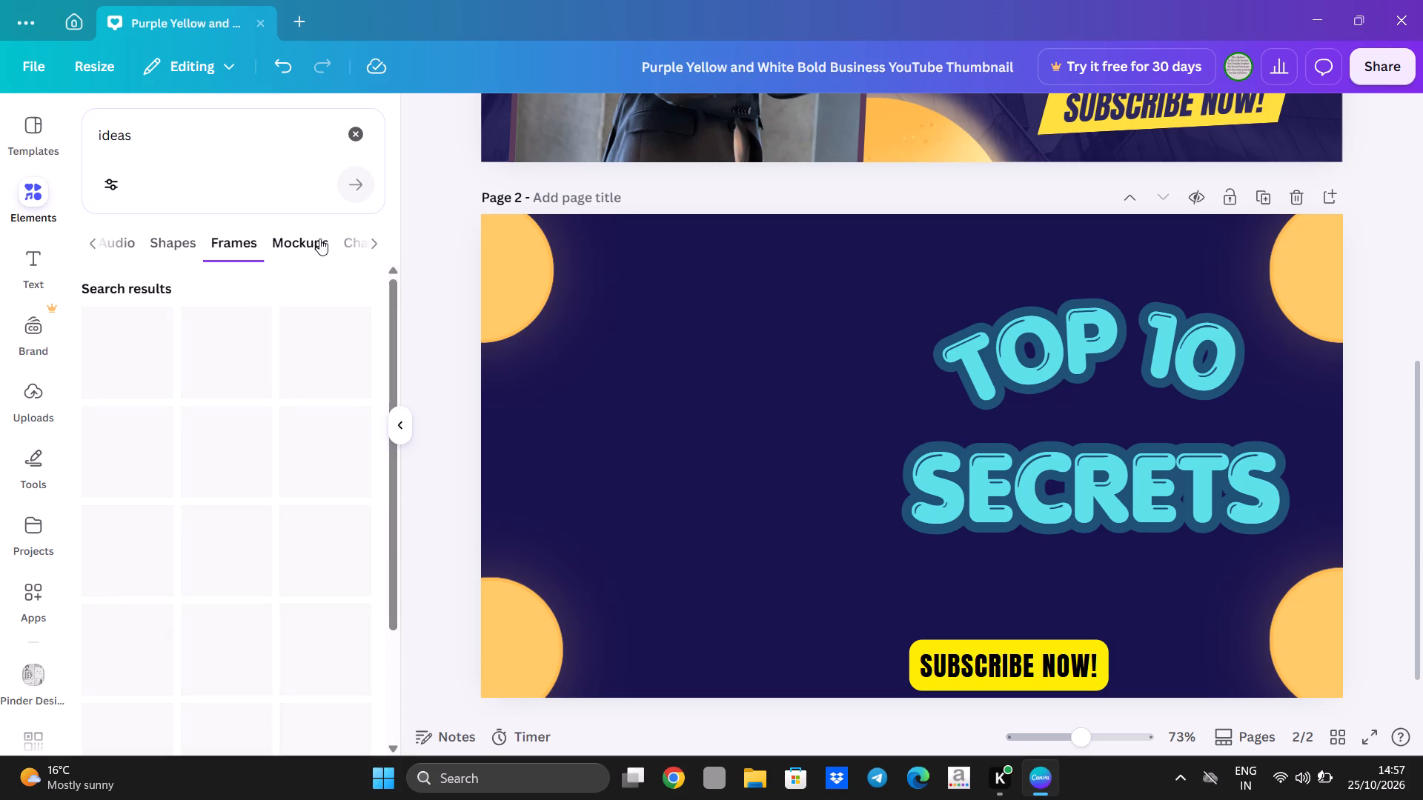
left_click(301, 240)
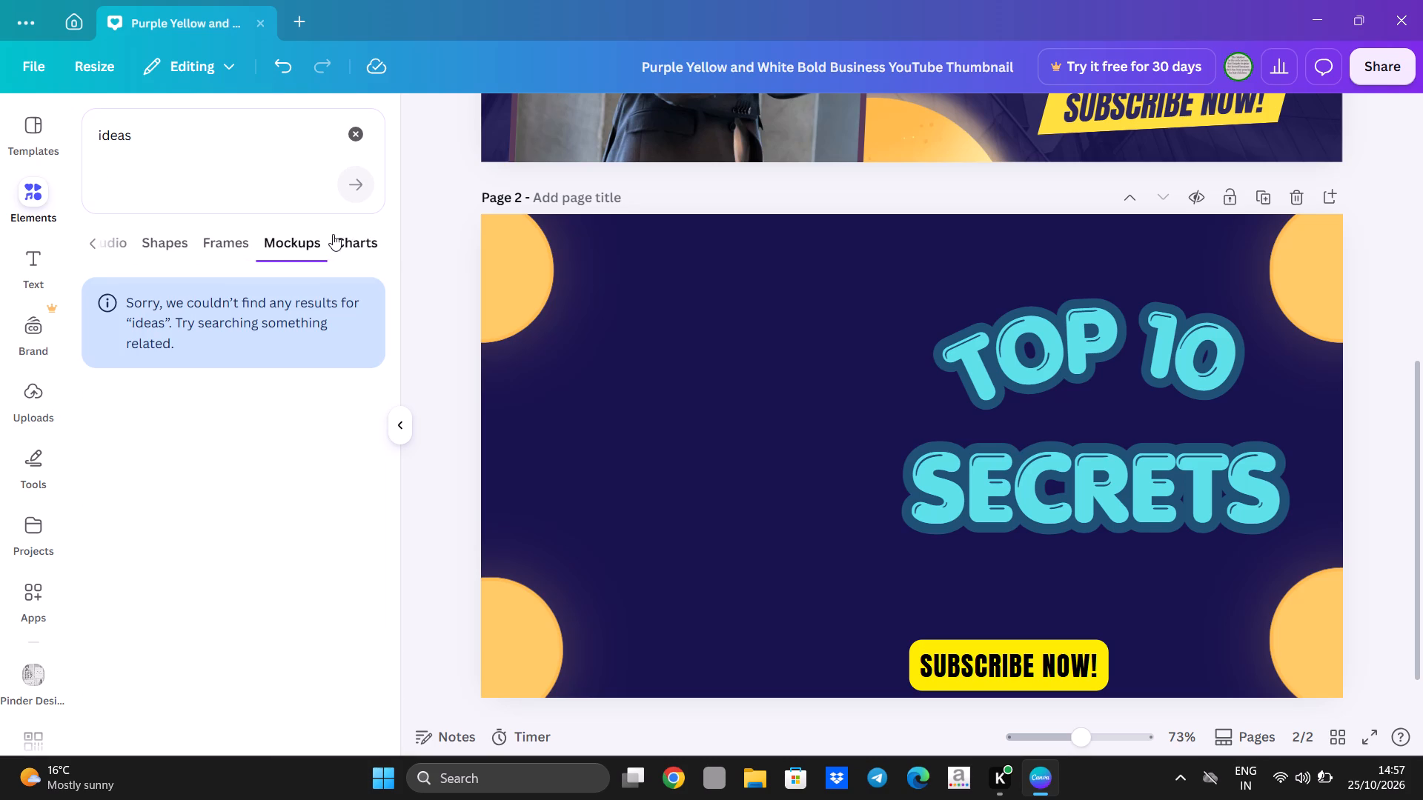
left_click(352, 237)
double_click(96, 241)
double_click(96, 241)
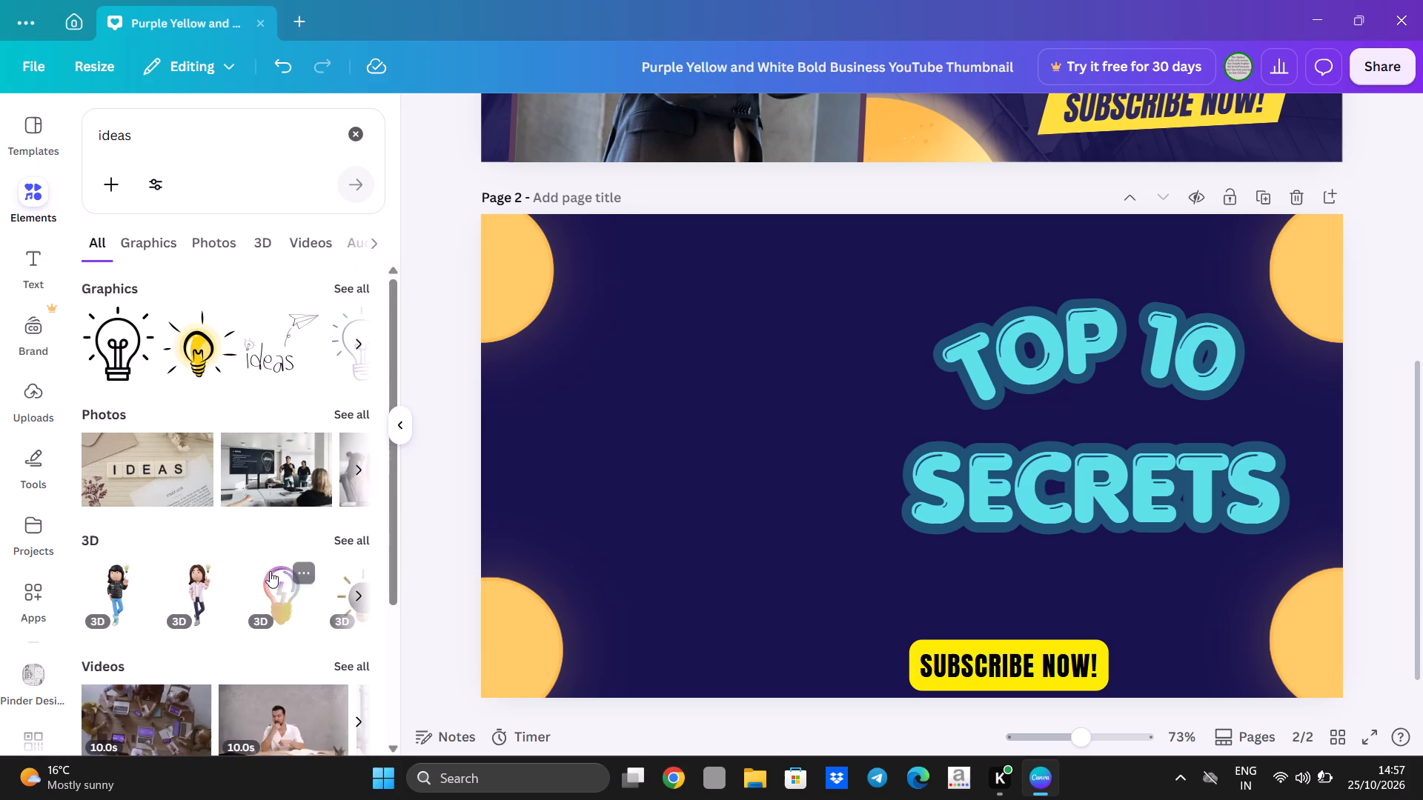
scroll(249, 539, "down", 5)
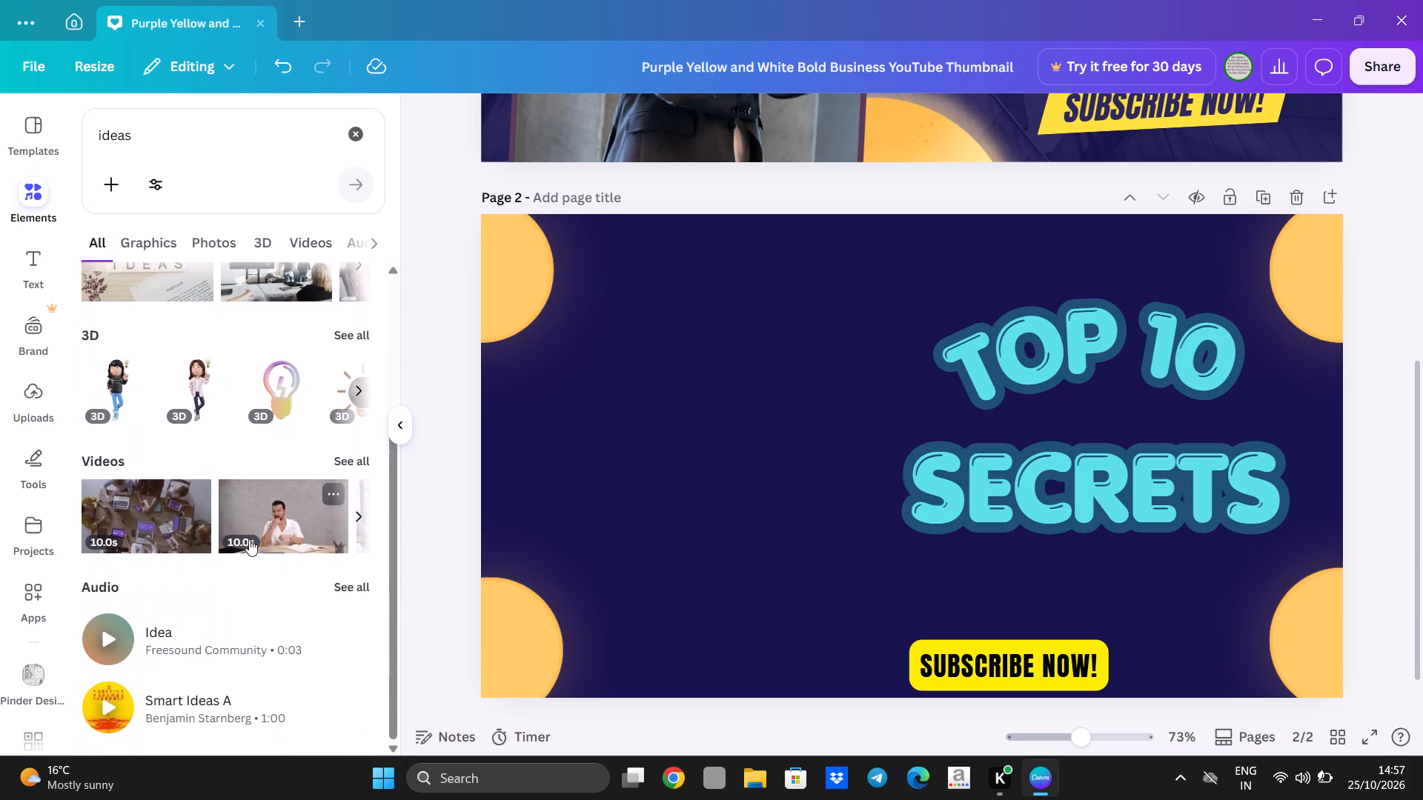
left_click(351, 129)
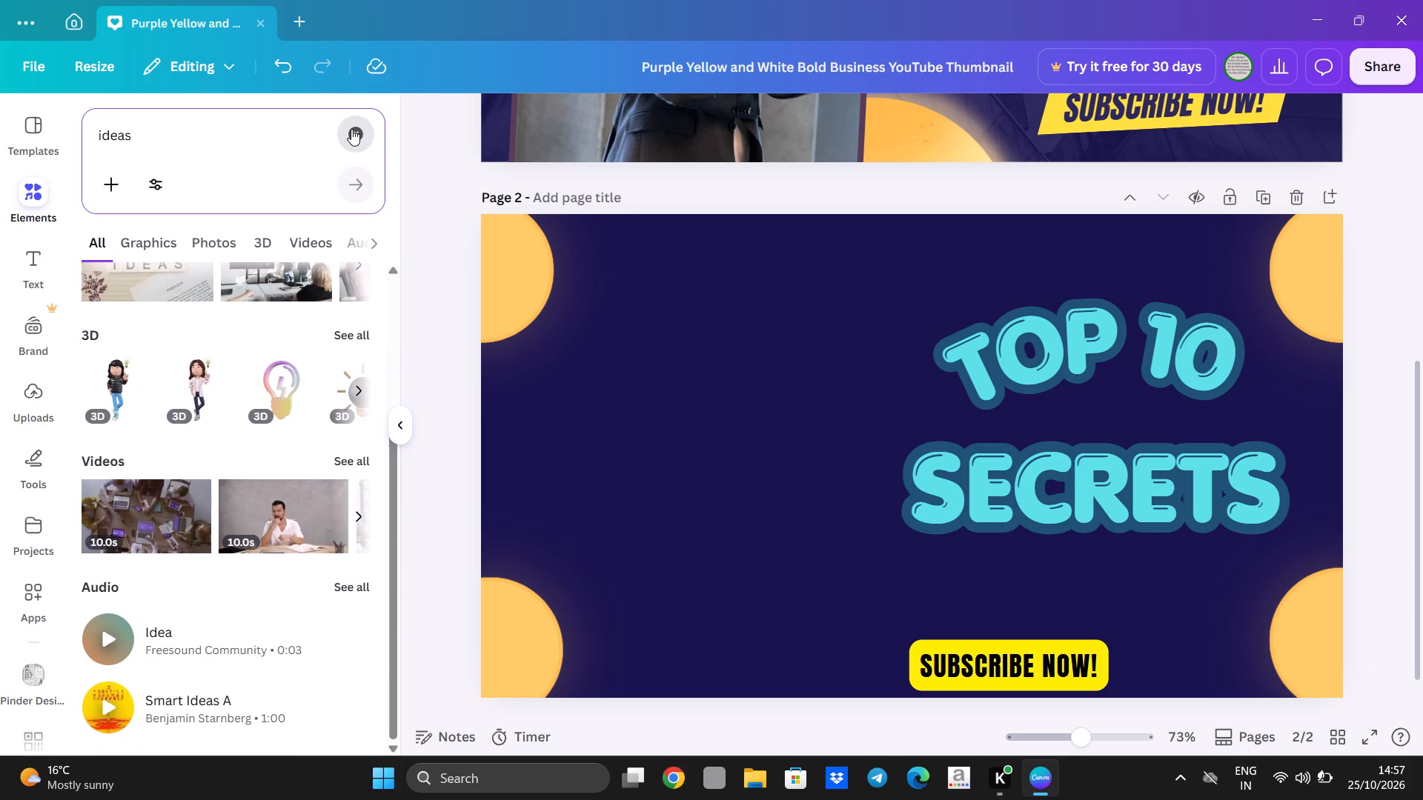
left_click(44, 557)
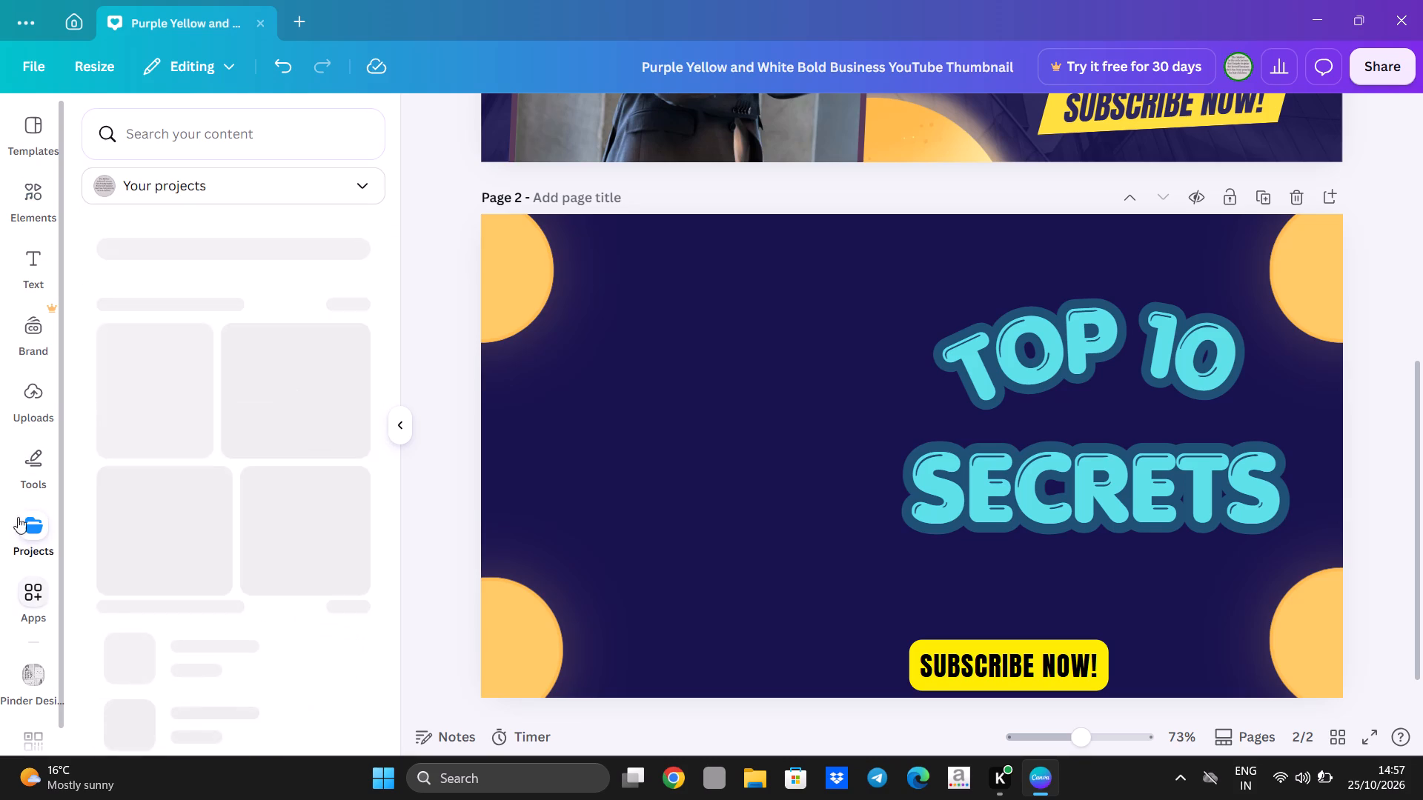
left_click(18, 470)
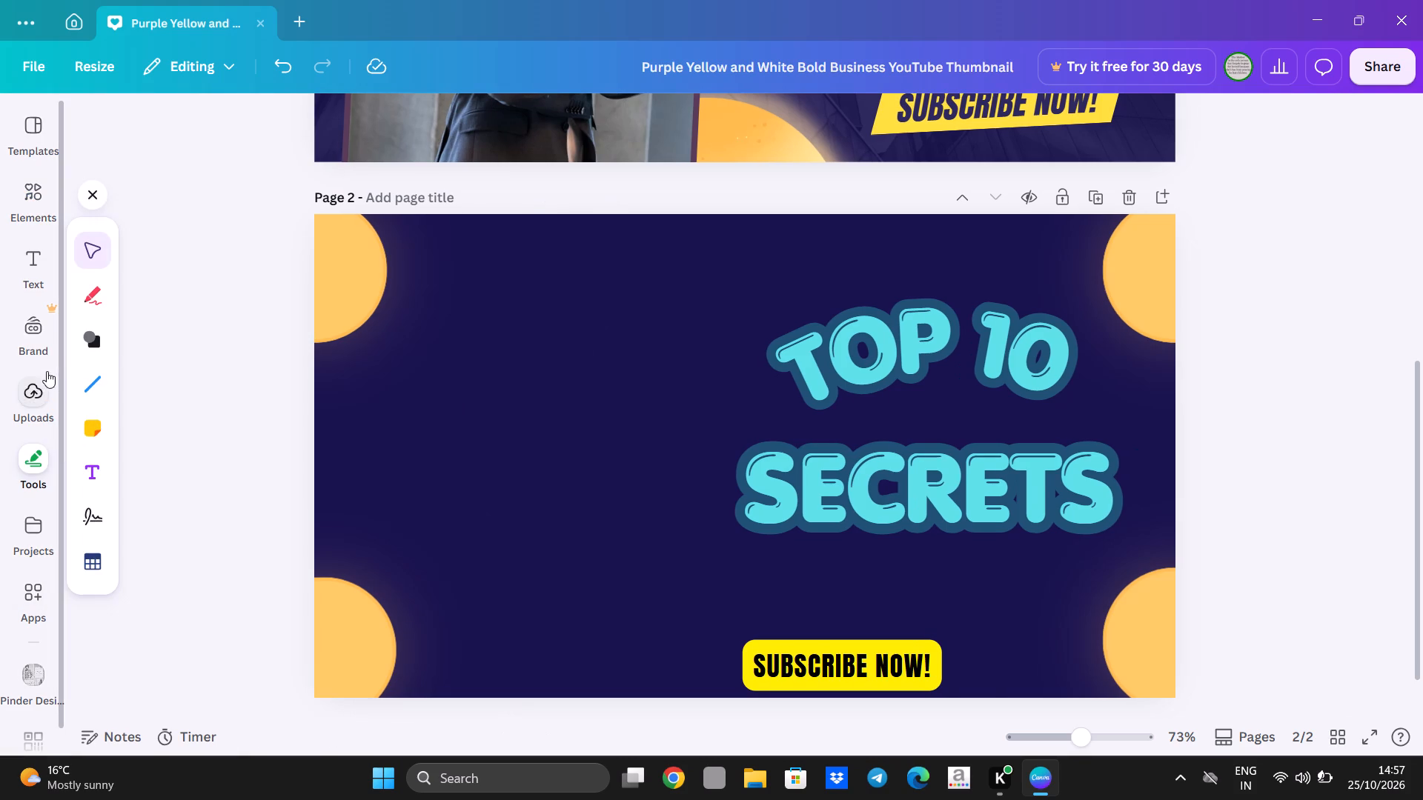
Insert the black two-photo film strip and the three-panel photo frame from the Film and photo frames on page 2.
left_click(34, 228)
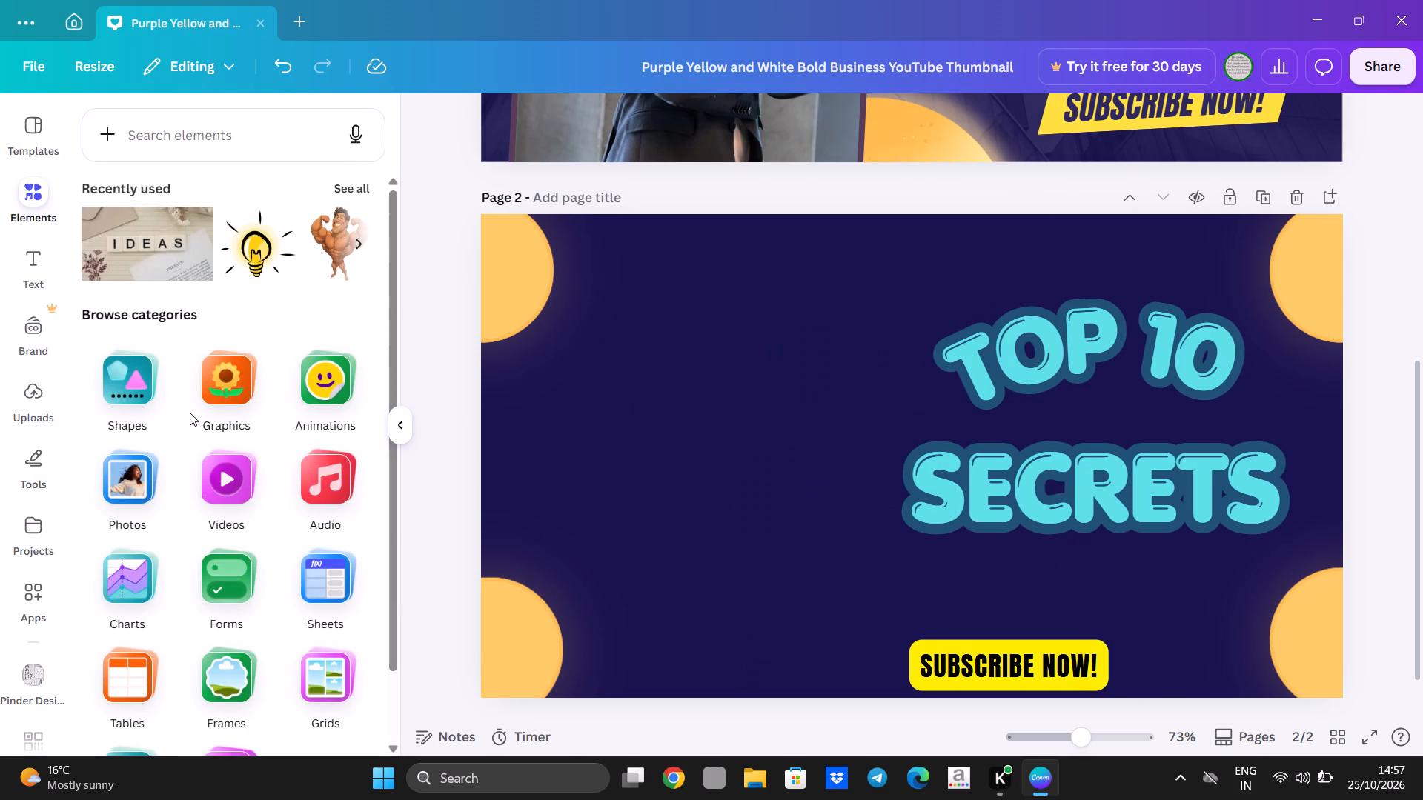
scroll(254, 556, "down", 2)
left_click(231, 600)
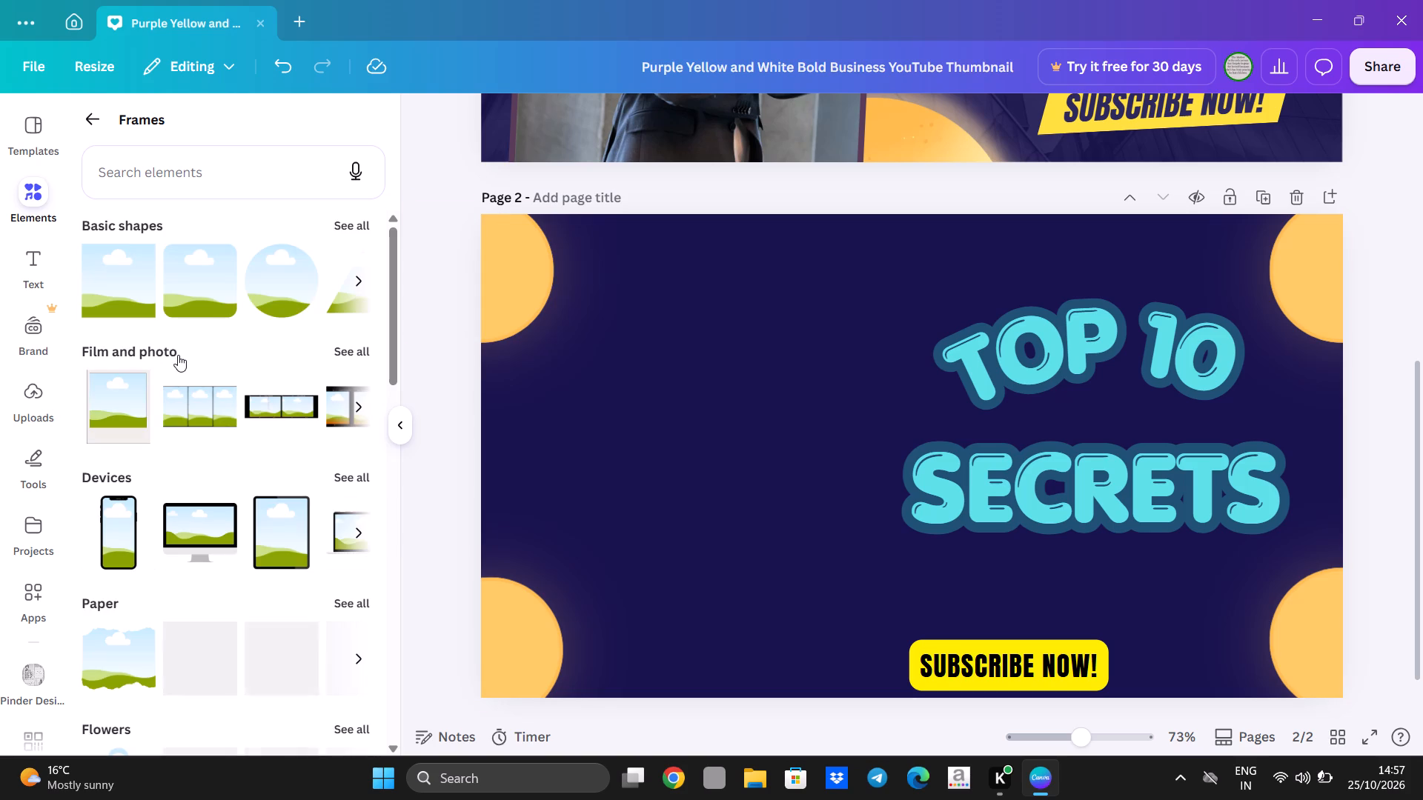
left_click(265, 406)
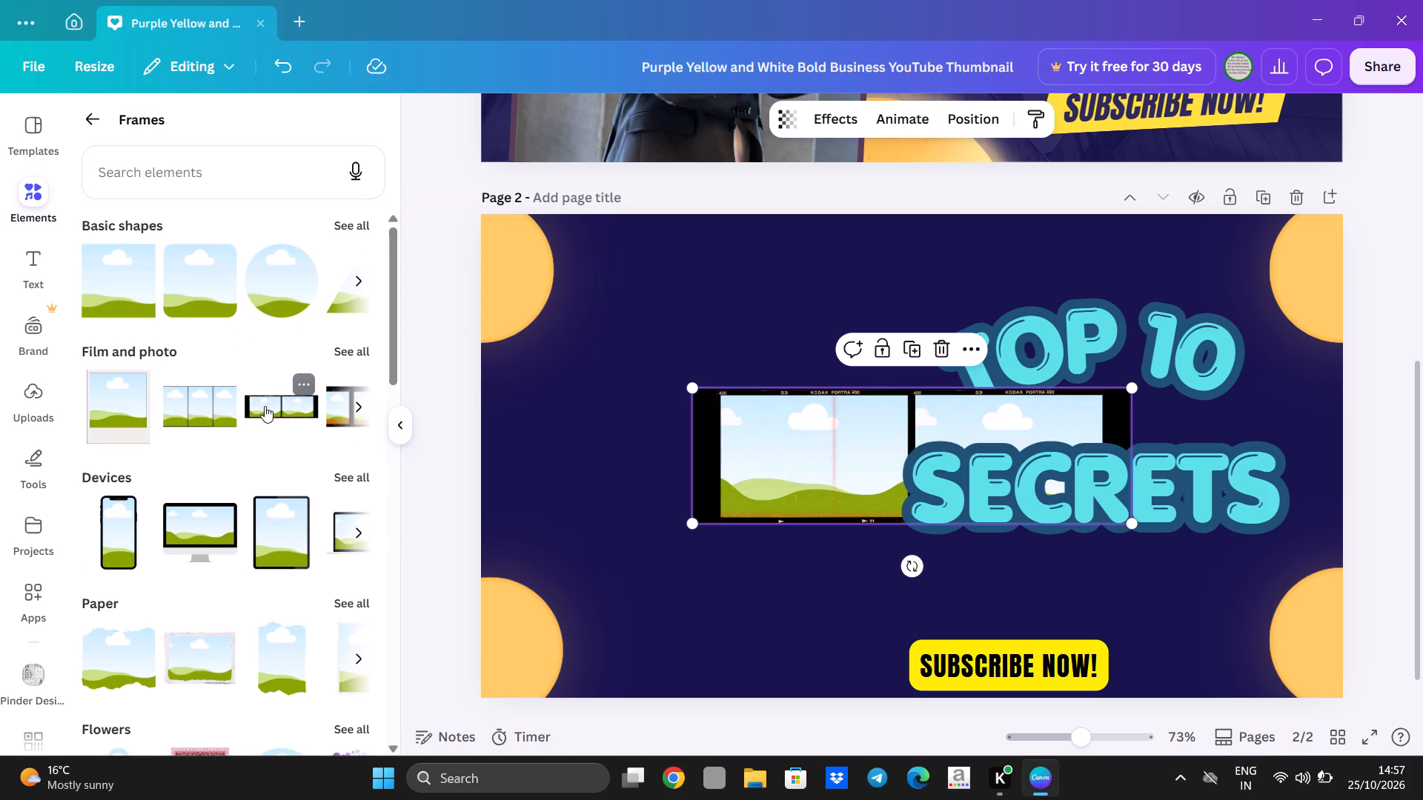
left_click(208, 408)
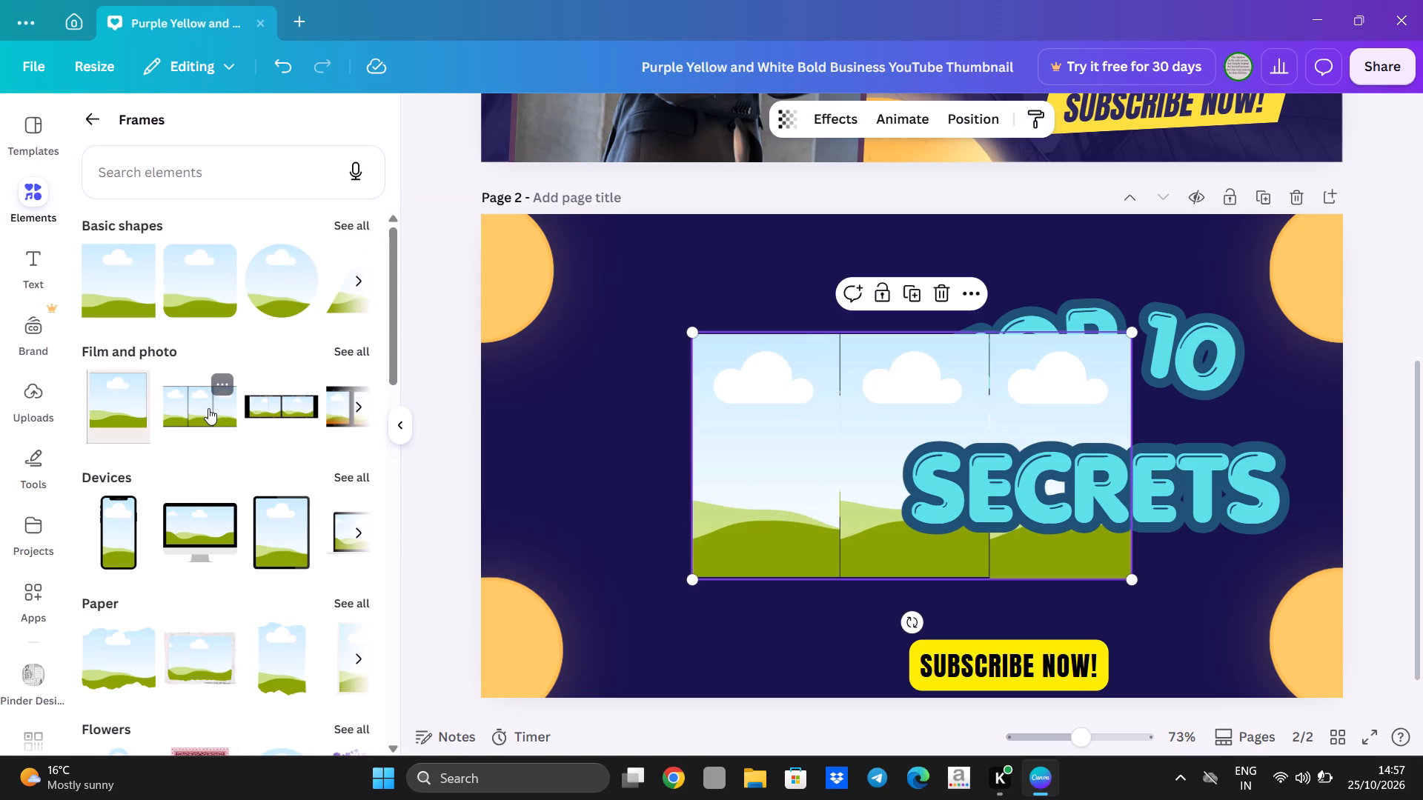
Move the three-panel frame down and left off the black film strip, and remove the film strip from the page.
left_click_drag(718, 389, 480, 528)
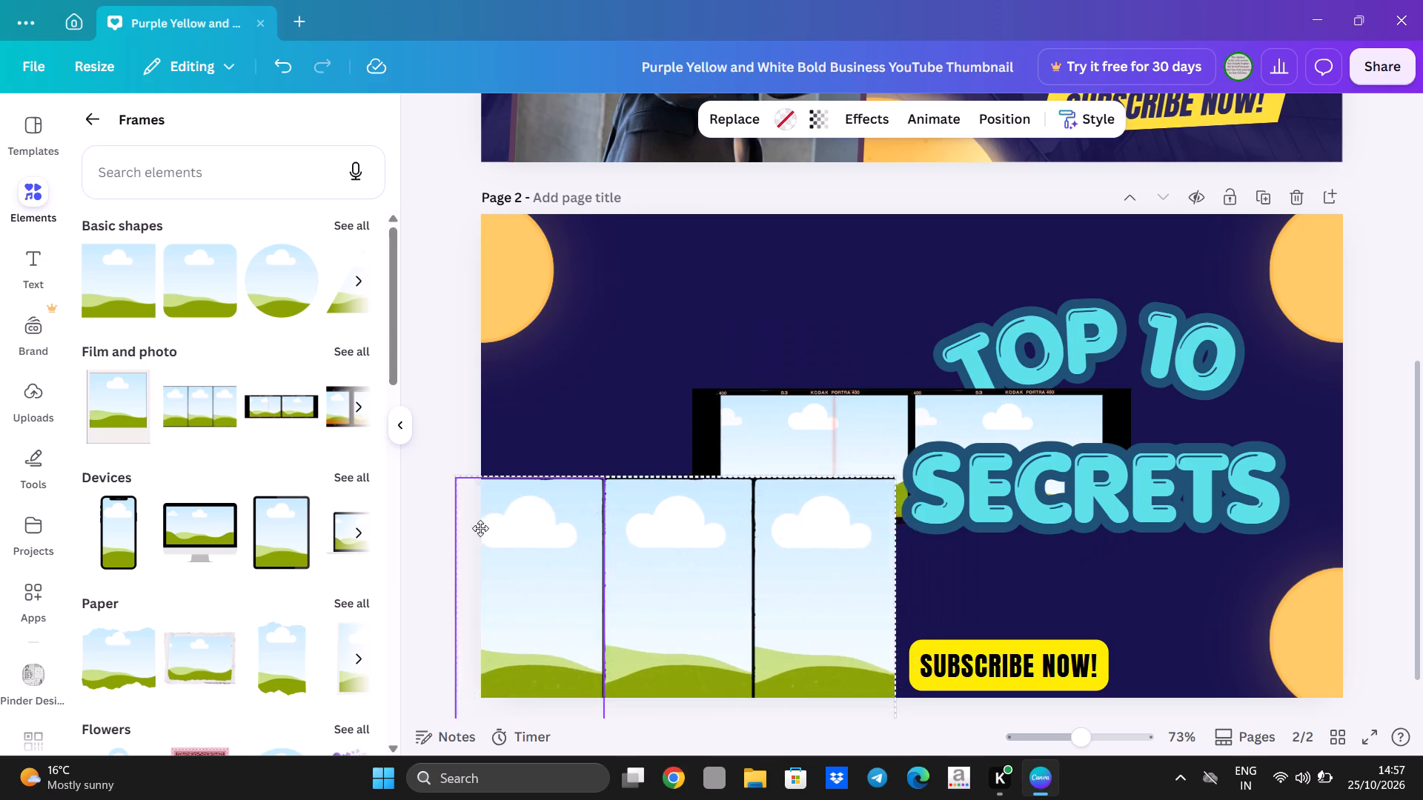
left_click_drag(480, 528, 614, 490)
left_click(754, 436)
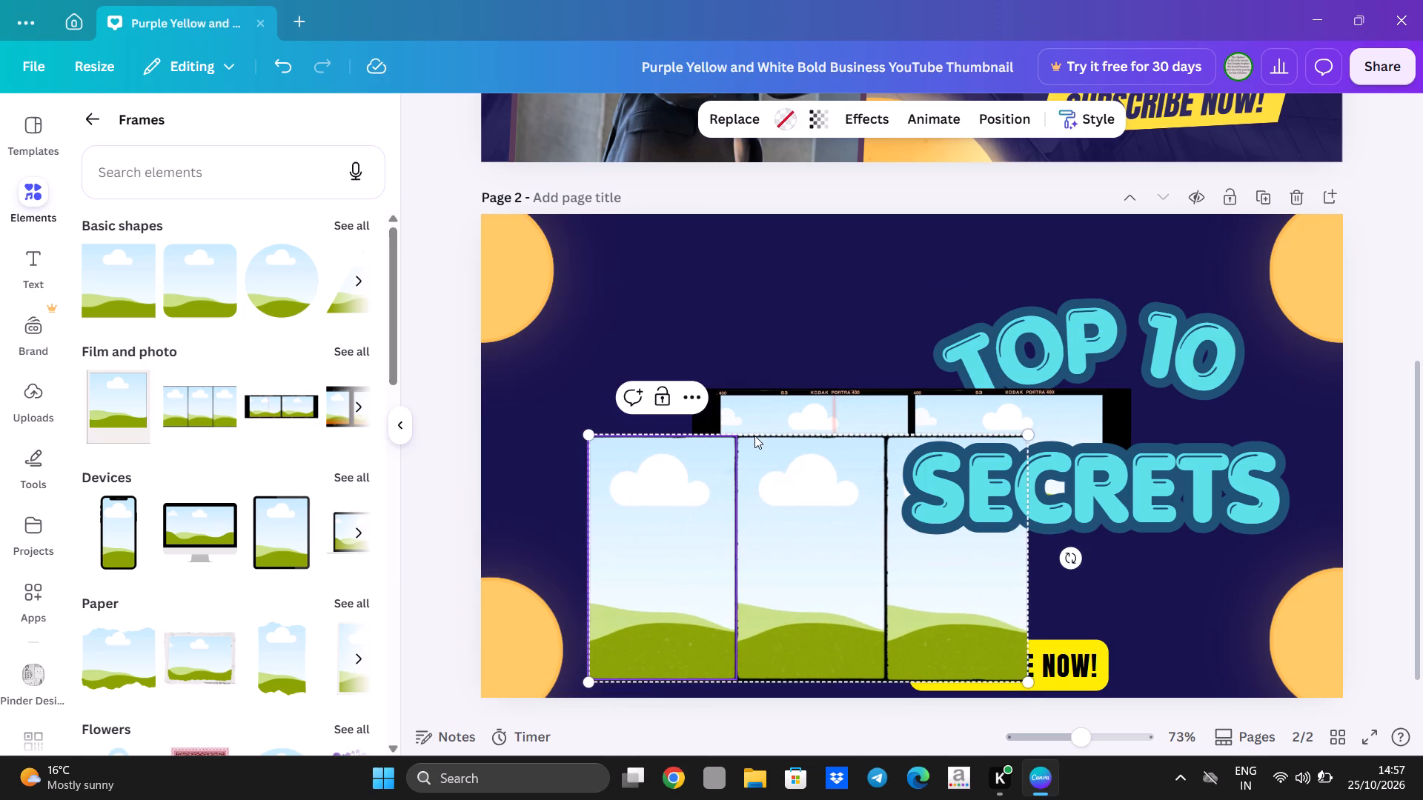
left_click(756, 416)
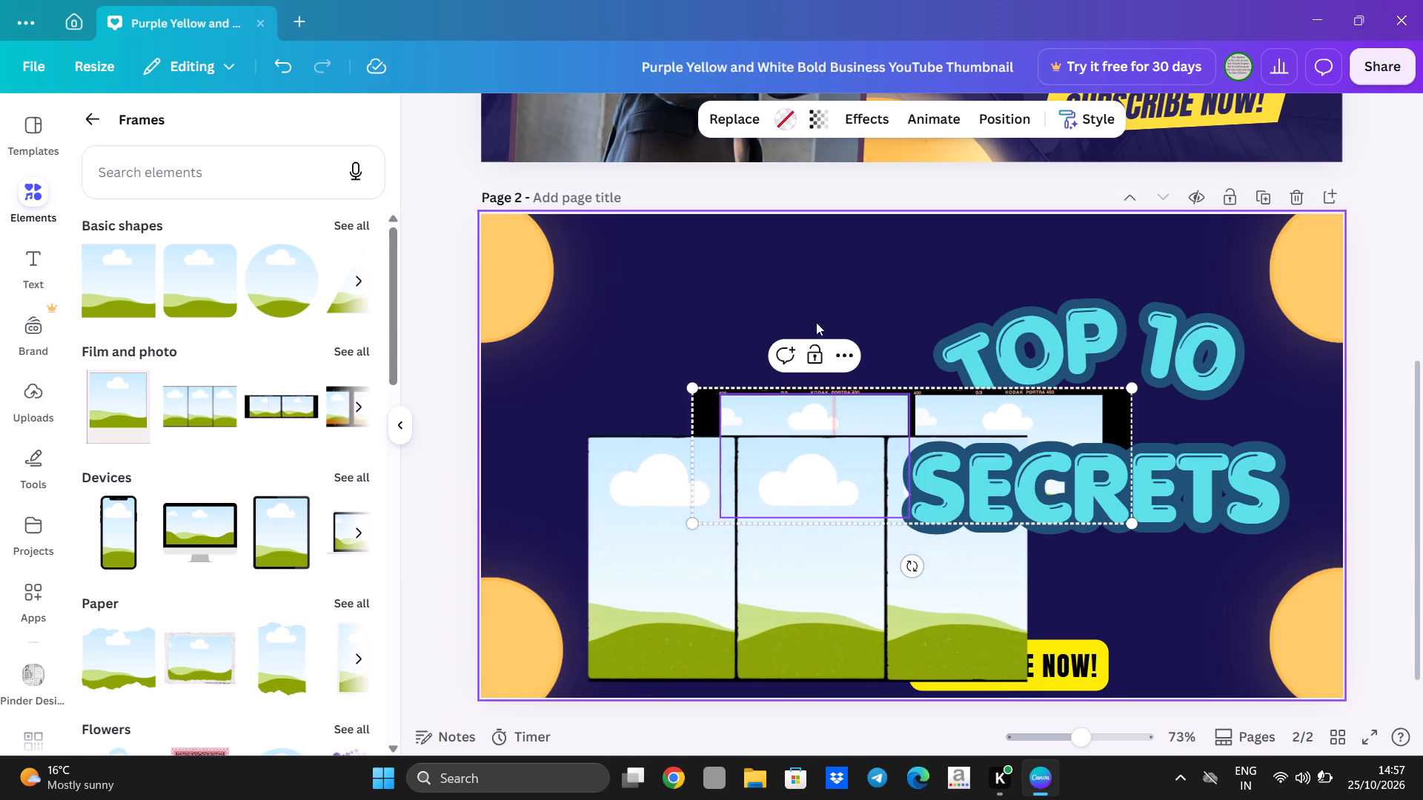
left_click_drag(790, 402, 1304, 0)
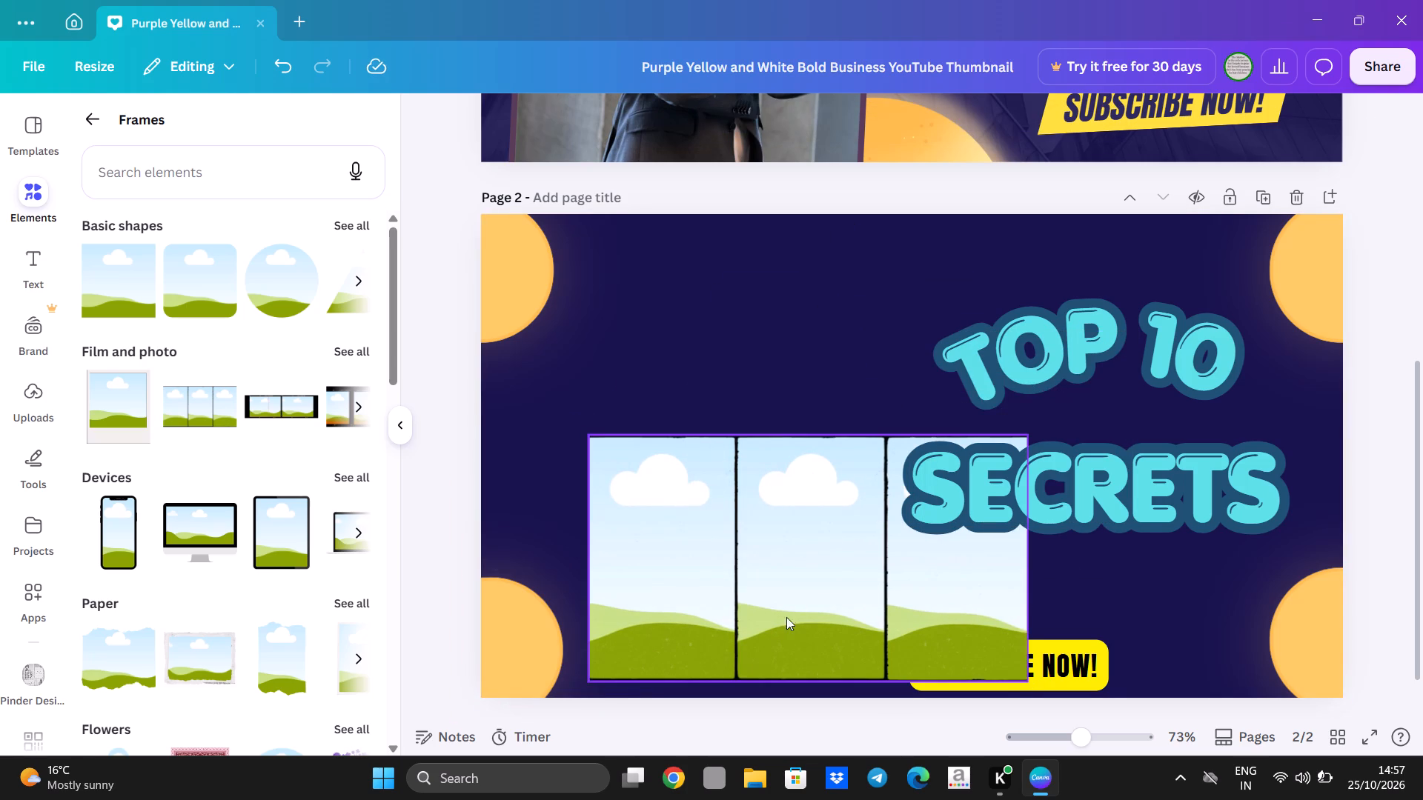
Place the three-panel frame against the page's left edge at about mid-height, between the two left corner circles.
left_click_drag(783, 613, 680, 519)
left_click(898, 275)
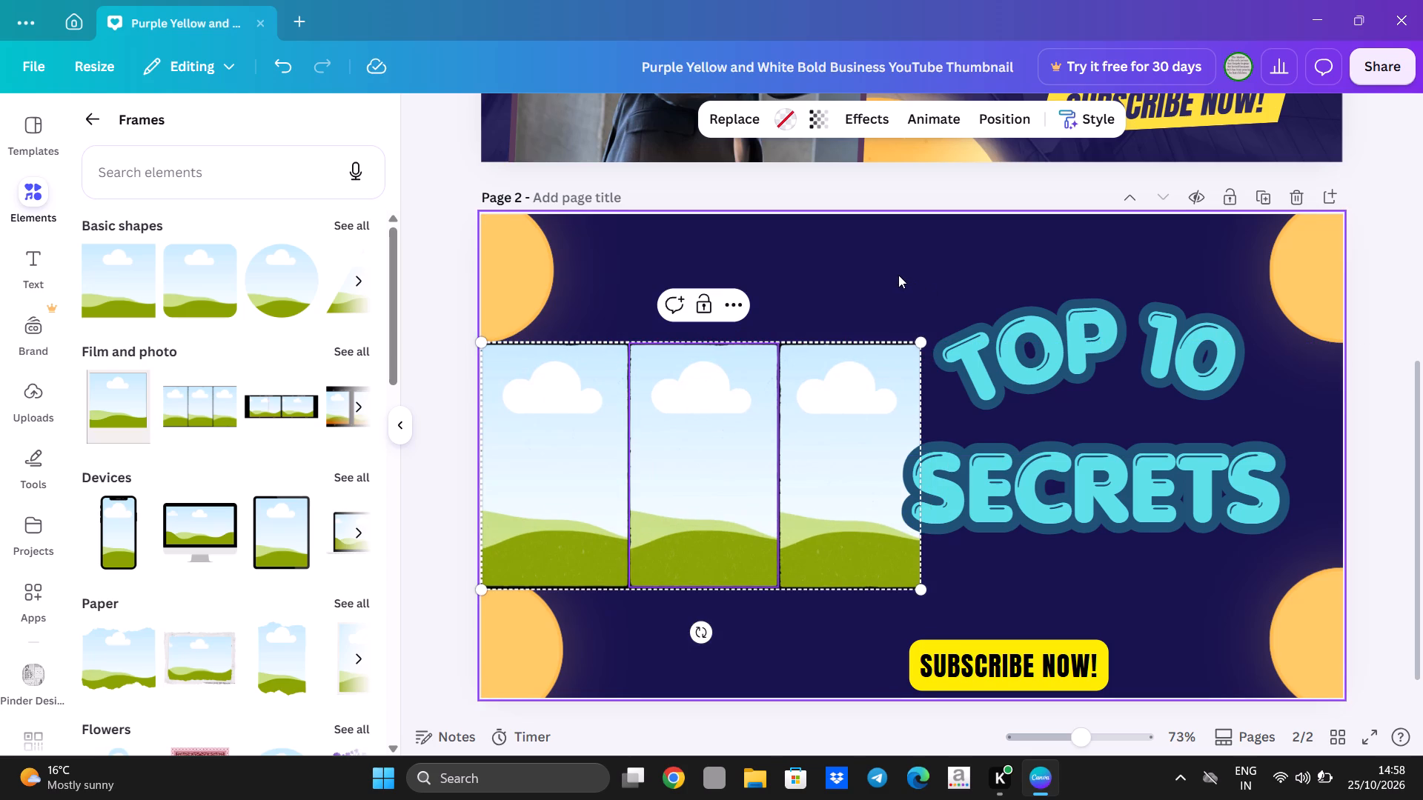
Shift the SECRETS title right, clear of the three-panel frame, and move TOP 10 right to line up above it.
left_click_drag(981, 483, 1016, 485)
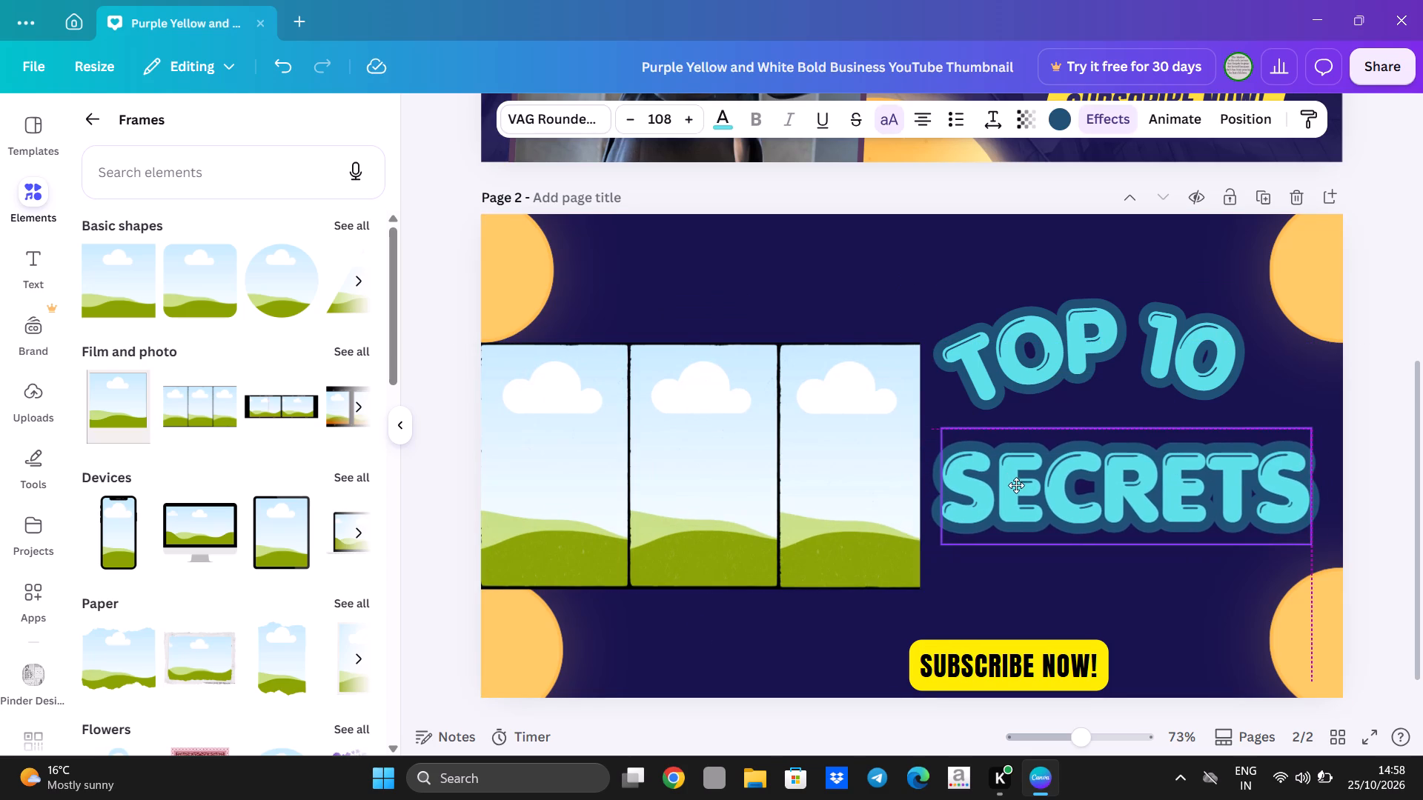
left_click_drag(1016, 485, 1014, 487)
left_click_drag(1038, 367, 1058, 381)
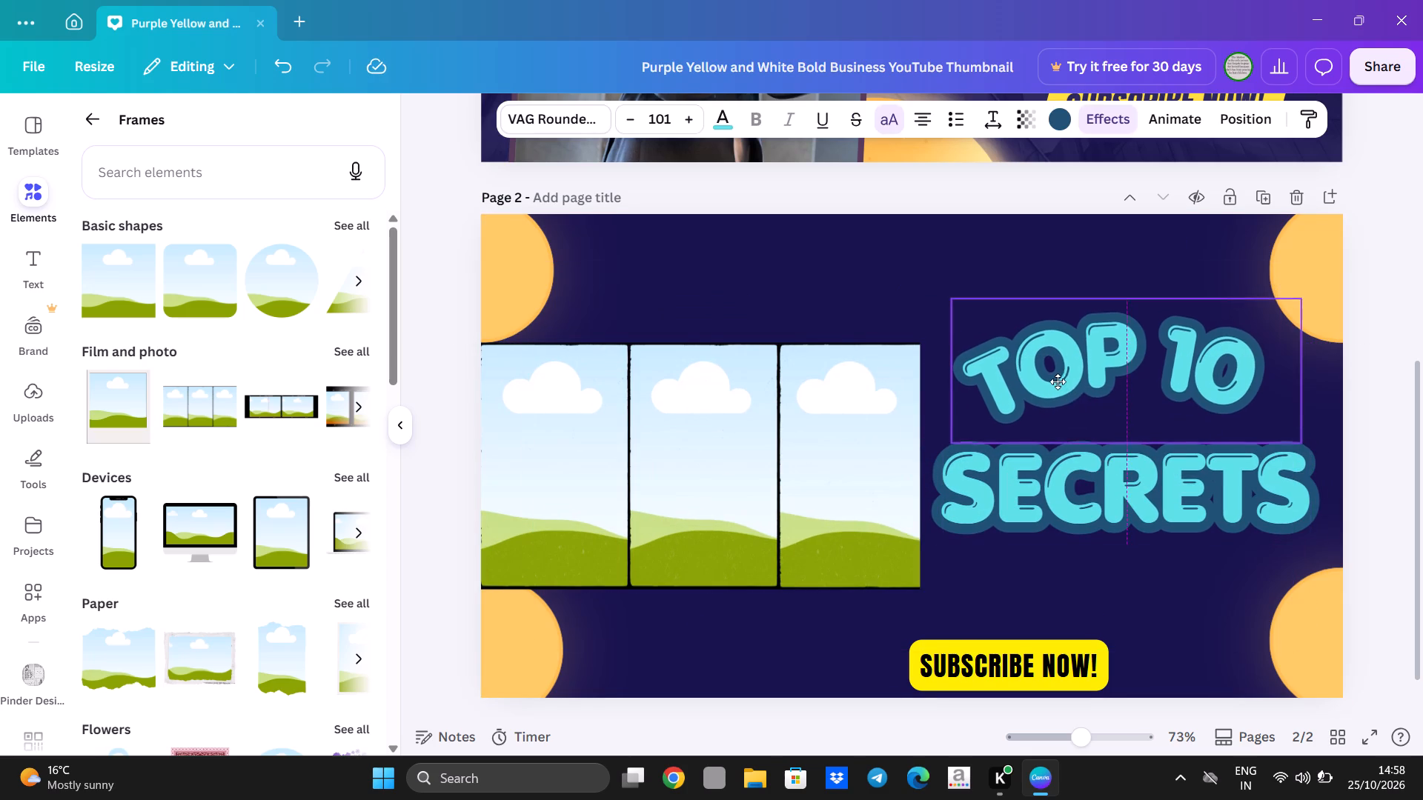
left_click_drag(1058, 381, 1069, 383)
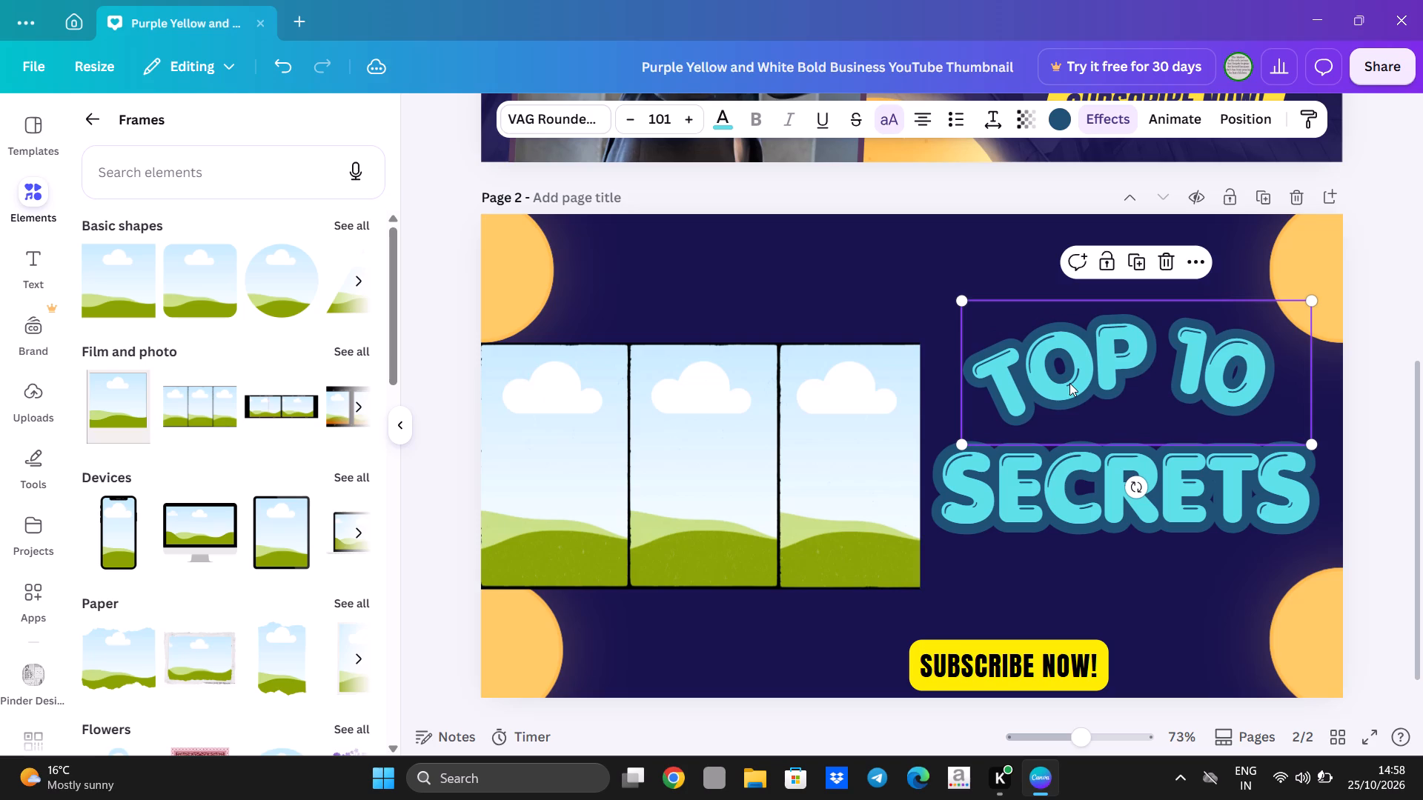
left_click(903, 274)
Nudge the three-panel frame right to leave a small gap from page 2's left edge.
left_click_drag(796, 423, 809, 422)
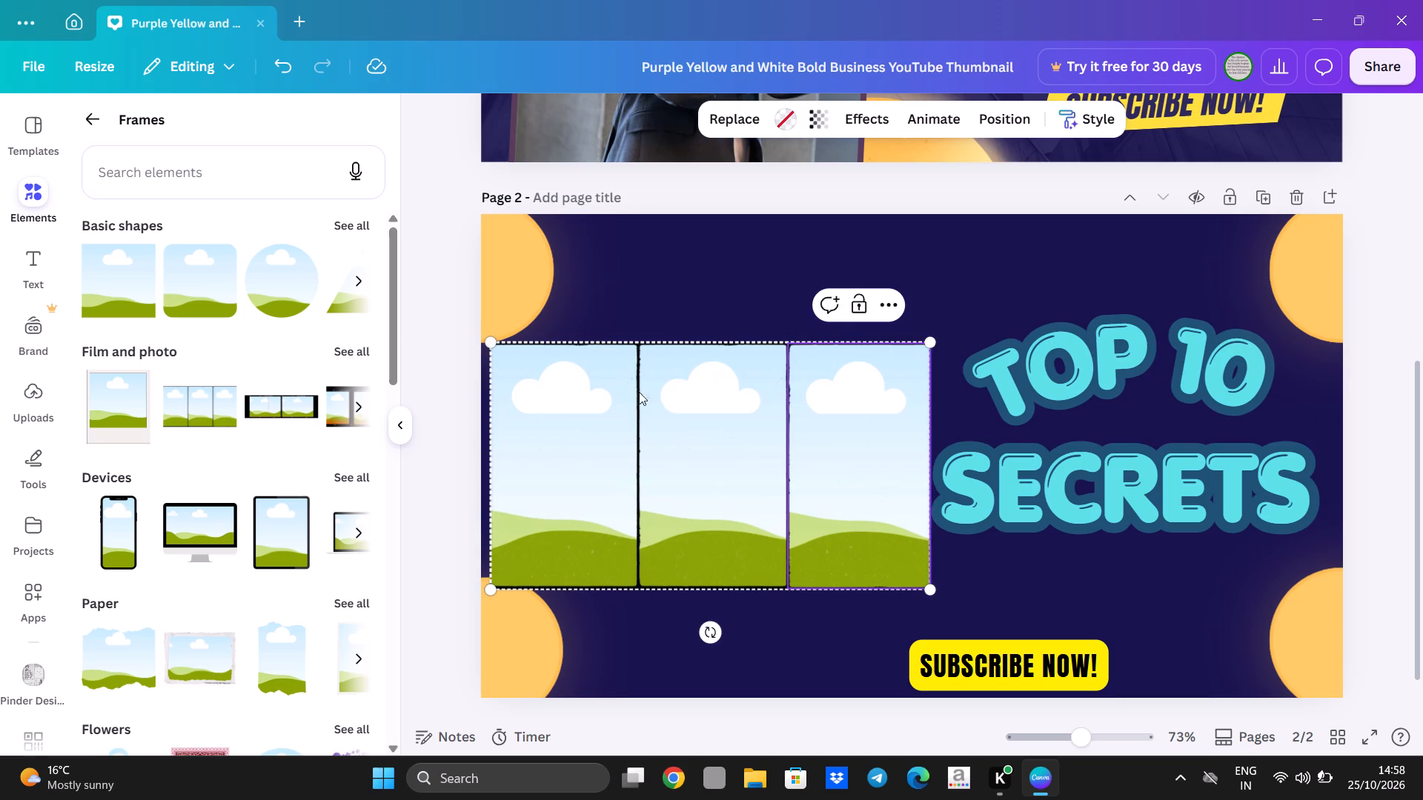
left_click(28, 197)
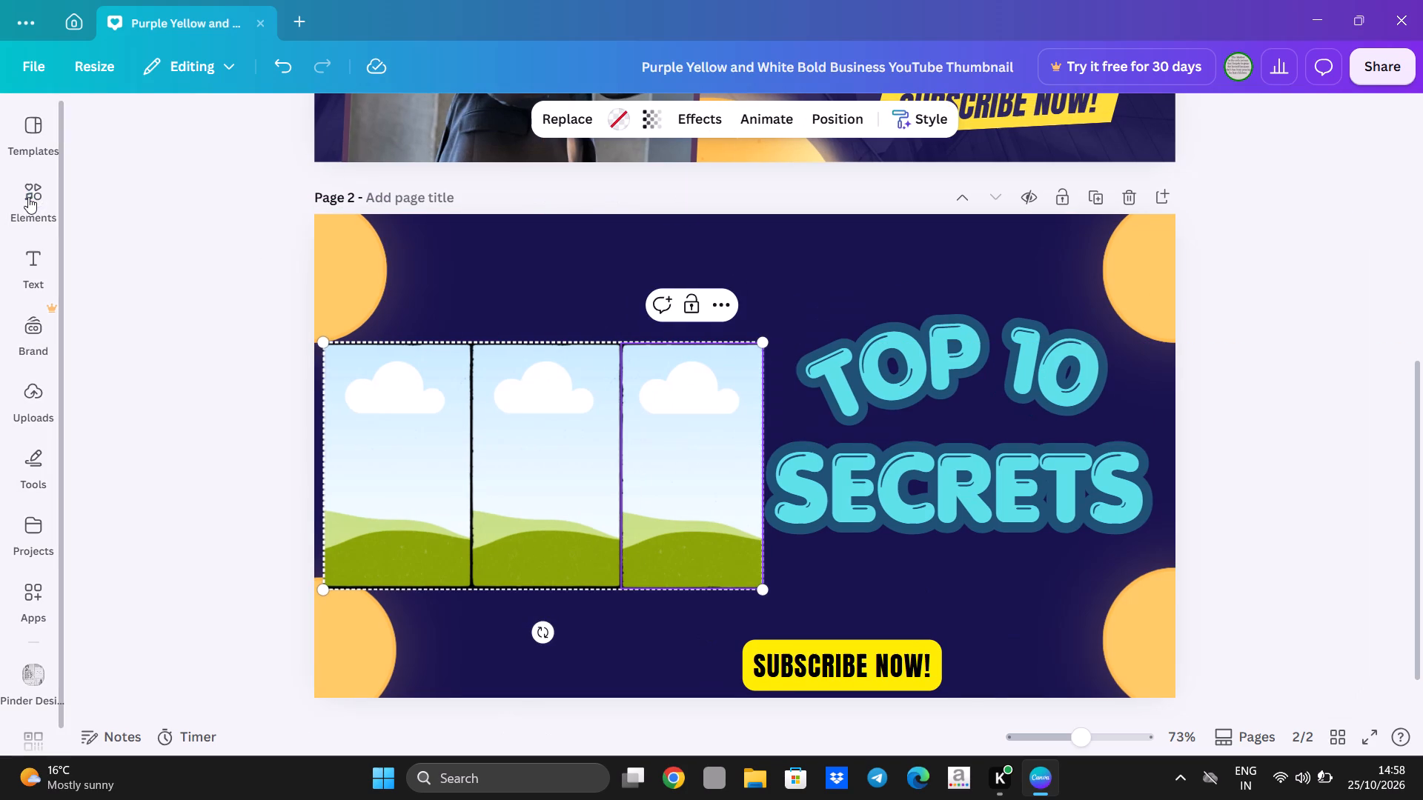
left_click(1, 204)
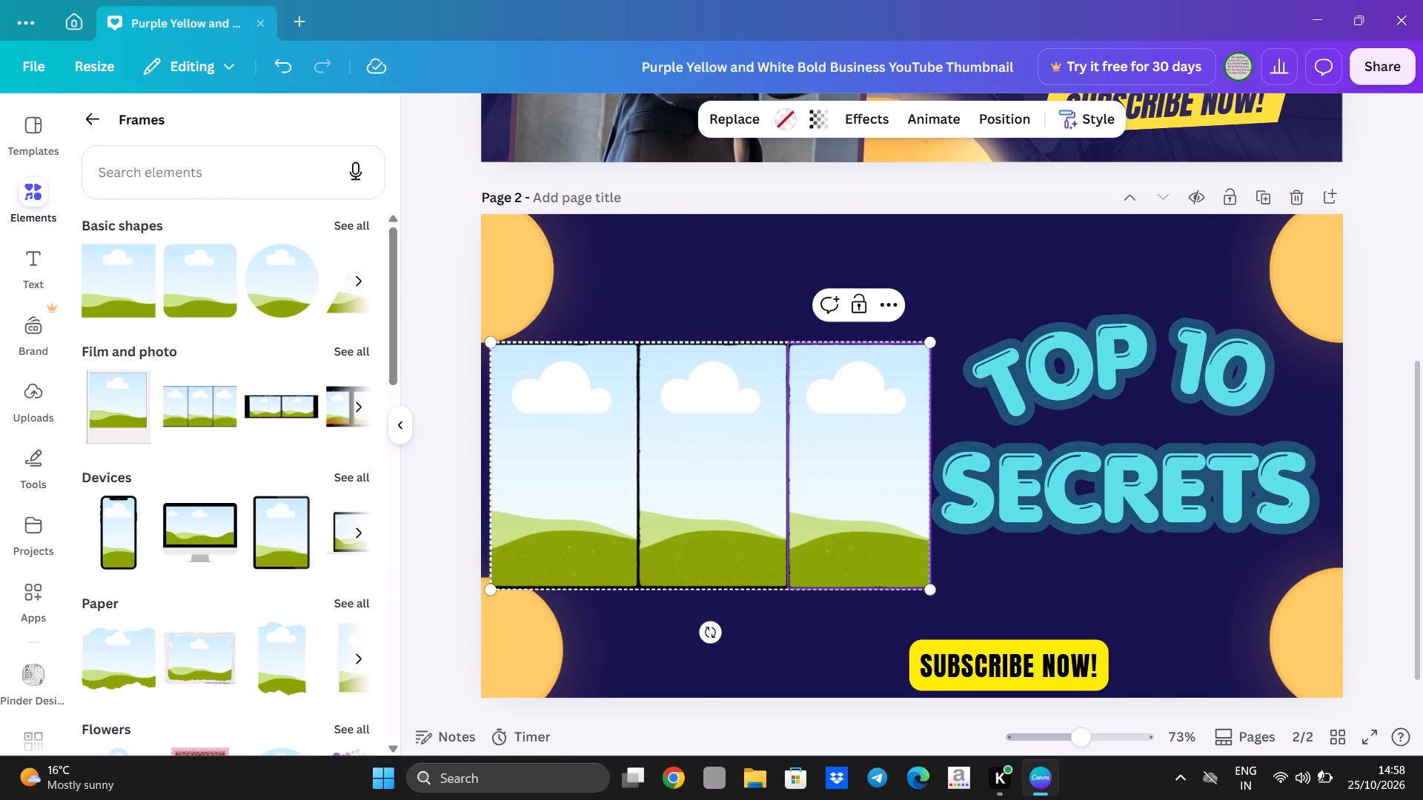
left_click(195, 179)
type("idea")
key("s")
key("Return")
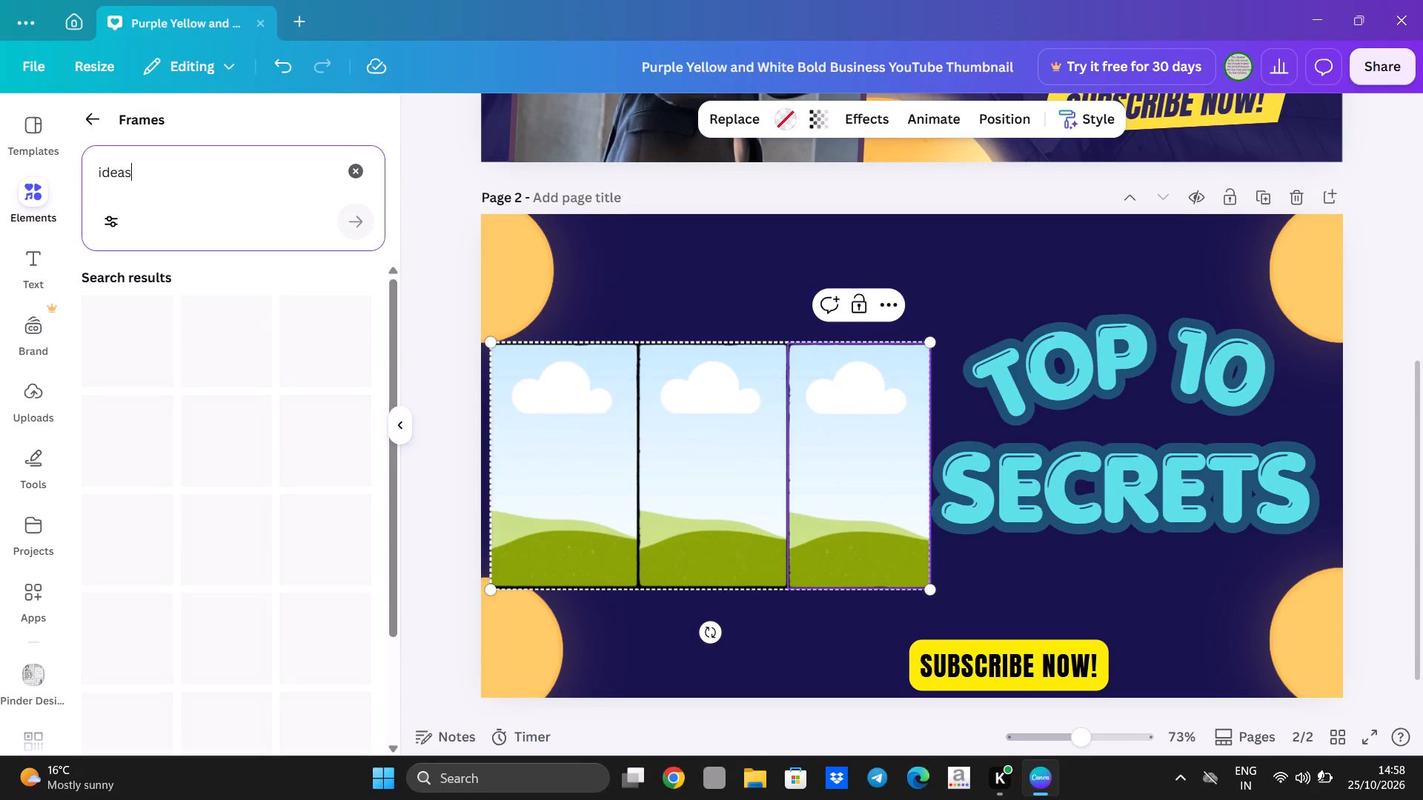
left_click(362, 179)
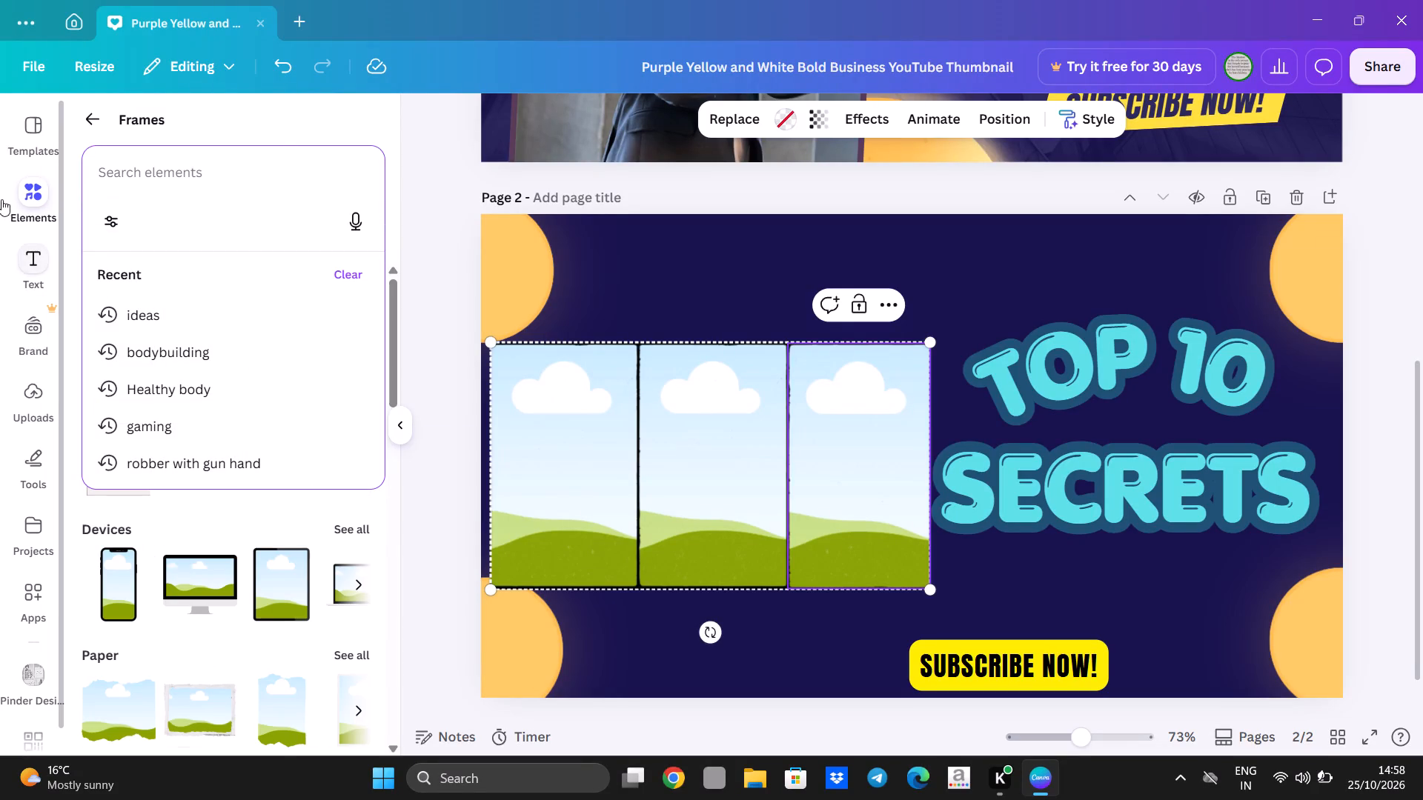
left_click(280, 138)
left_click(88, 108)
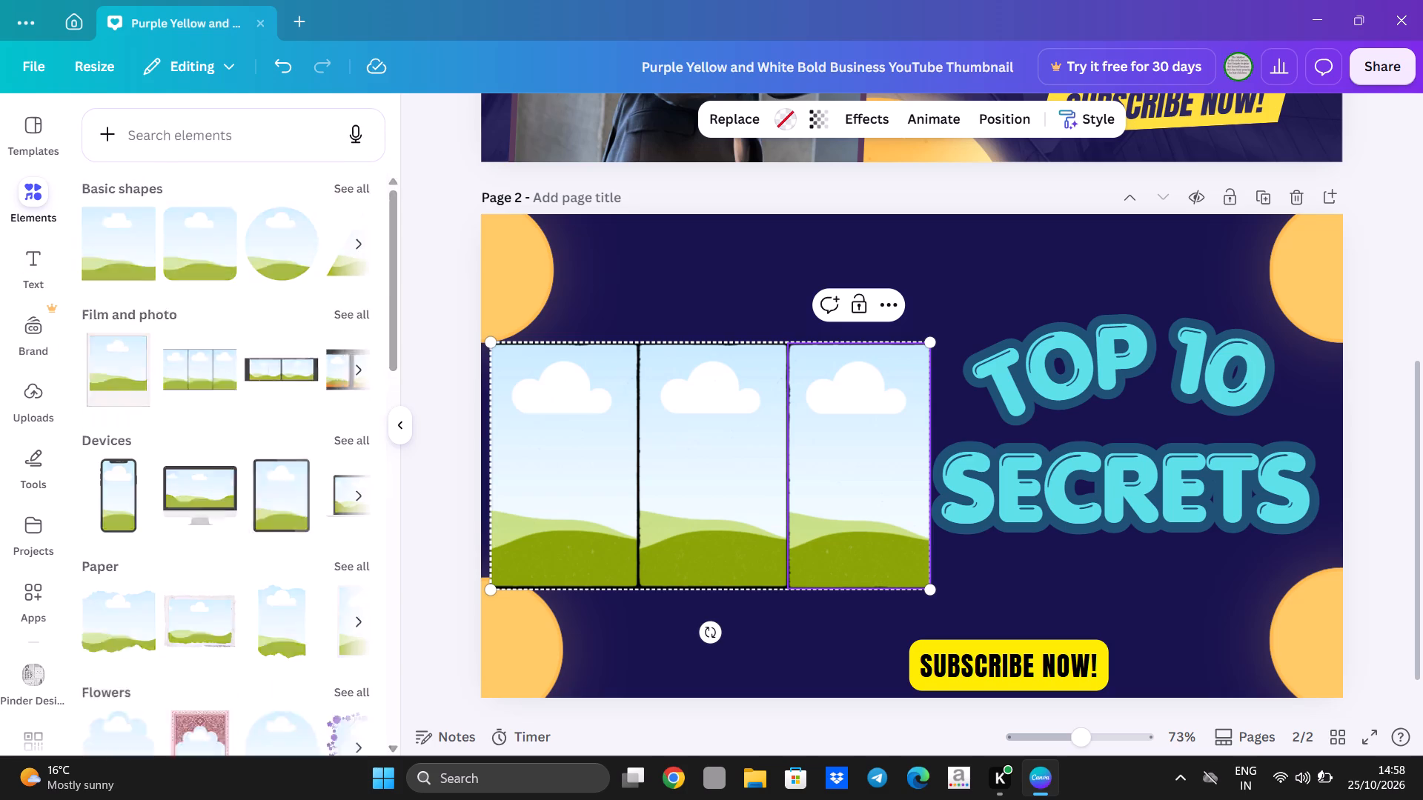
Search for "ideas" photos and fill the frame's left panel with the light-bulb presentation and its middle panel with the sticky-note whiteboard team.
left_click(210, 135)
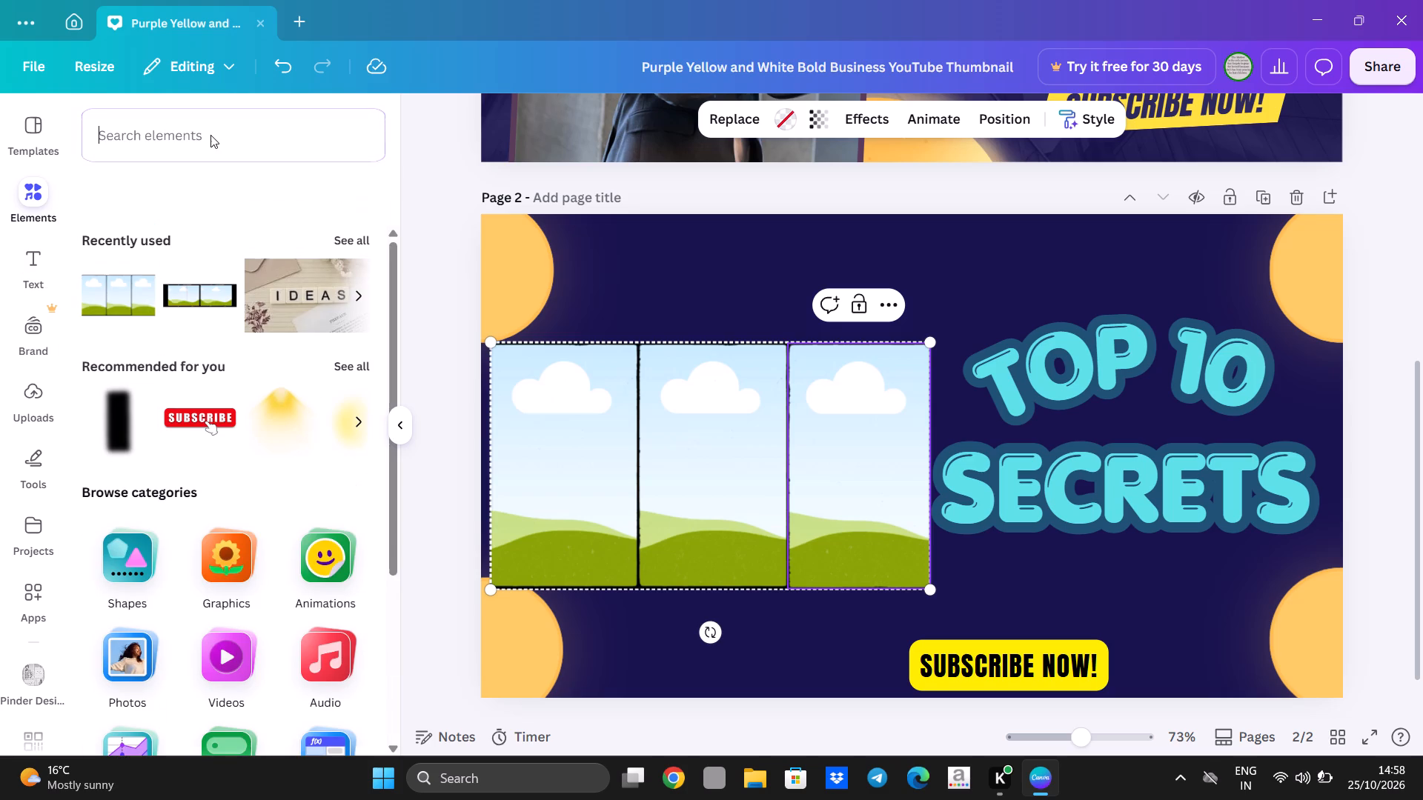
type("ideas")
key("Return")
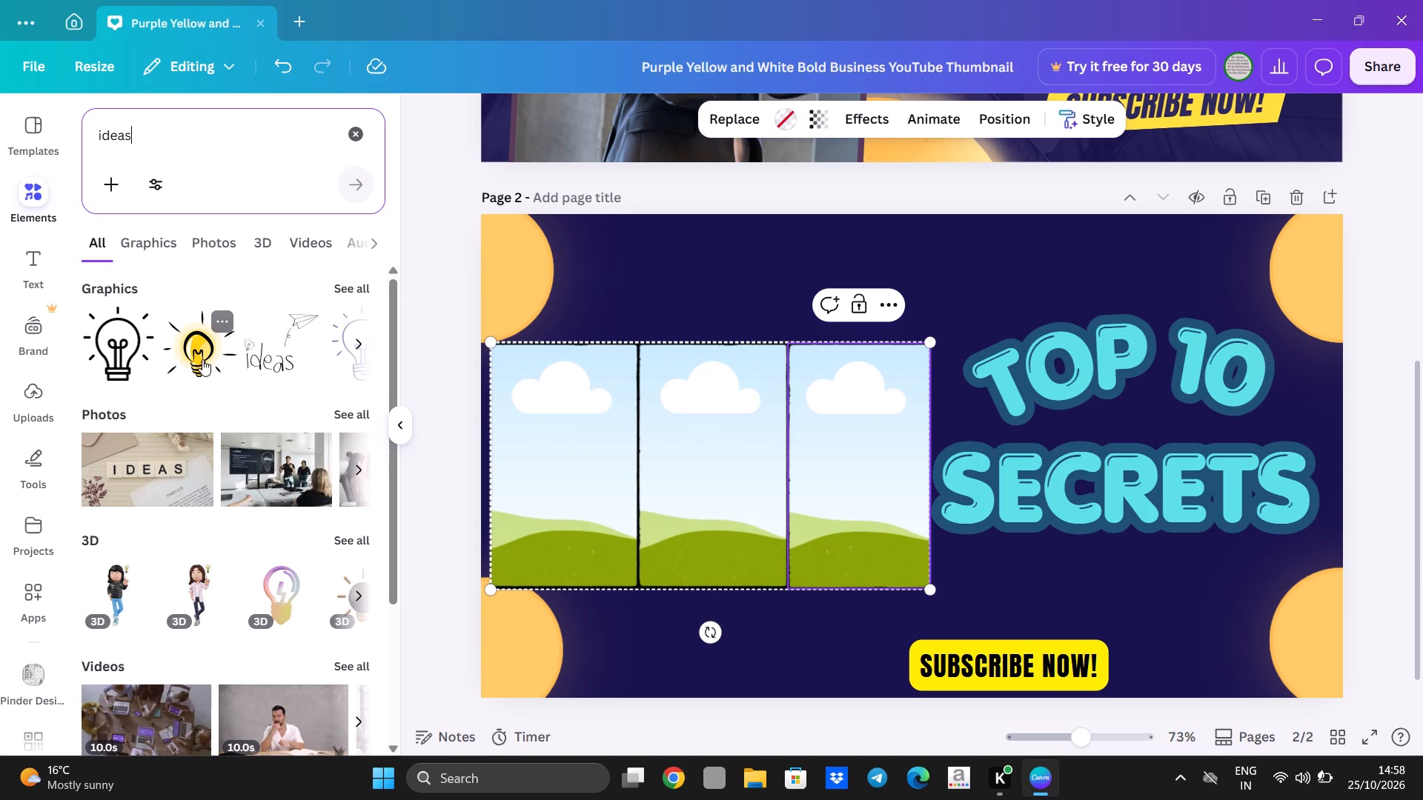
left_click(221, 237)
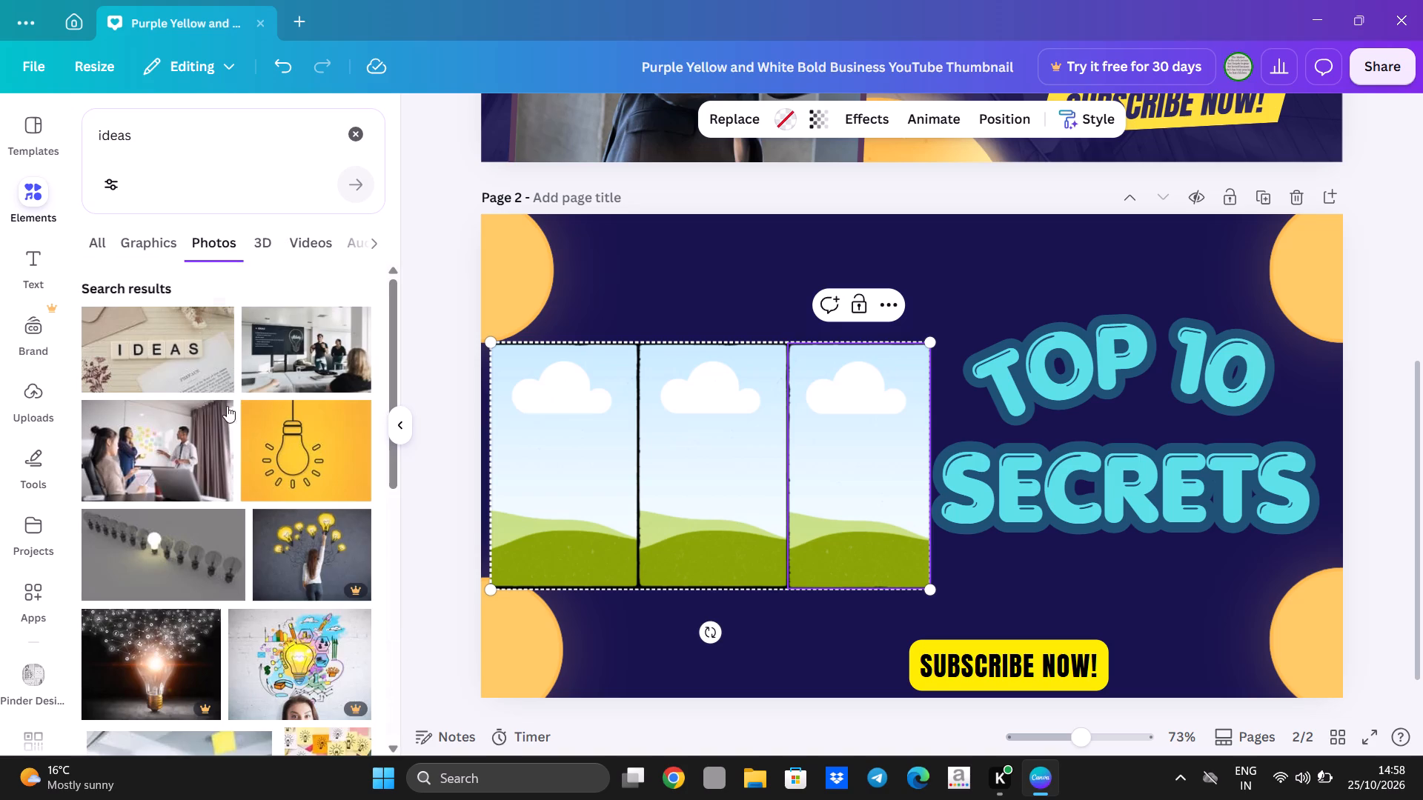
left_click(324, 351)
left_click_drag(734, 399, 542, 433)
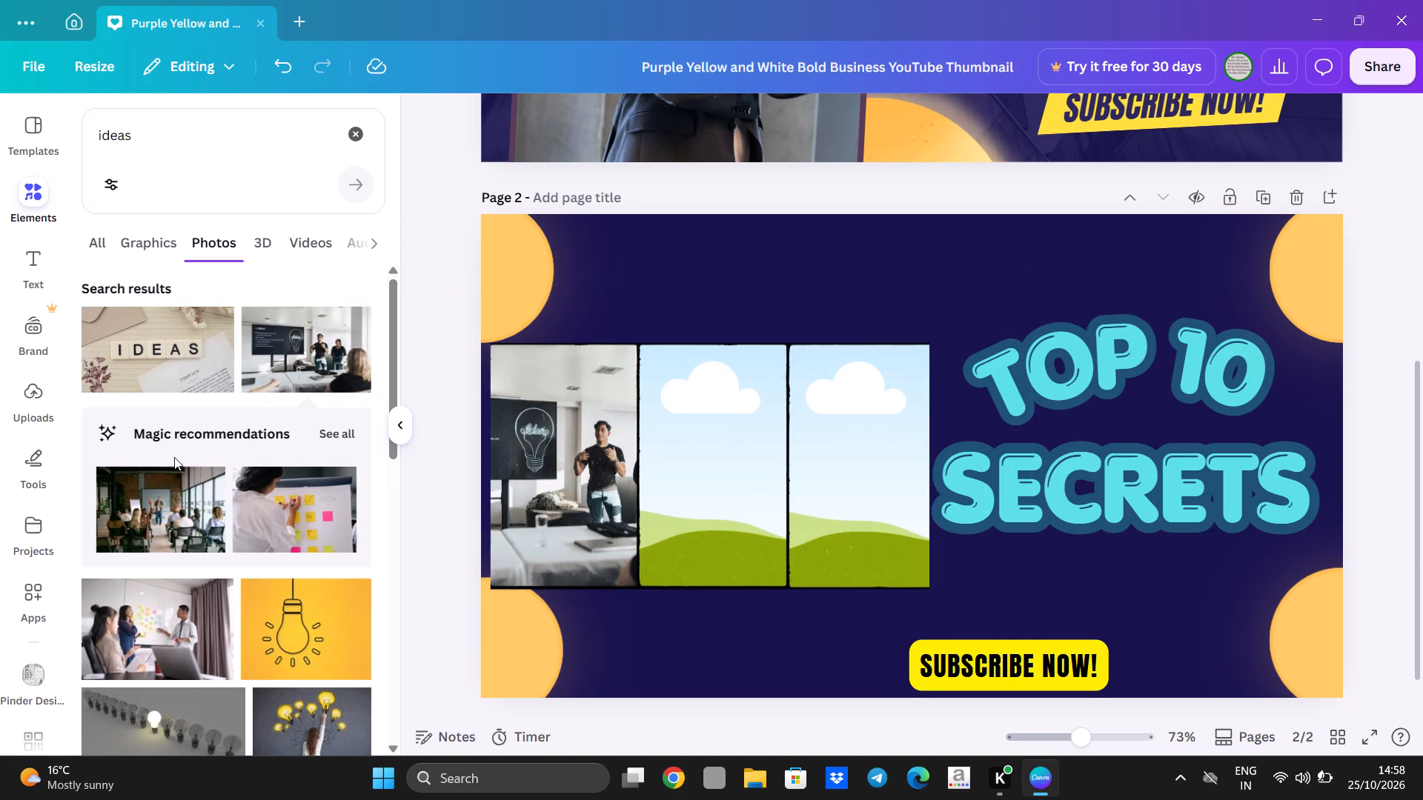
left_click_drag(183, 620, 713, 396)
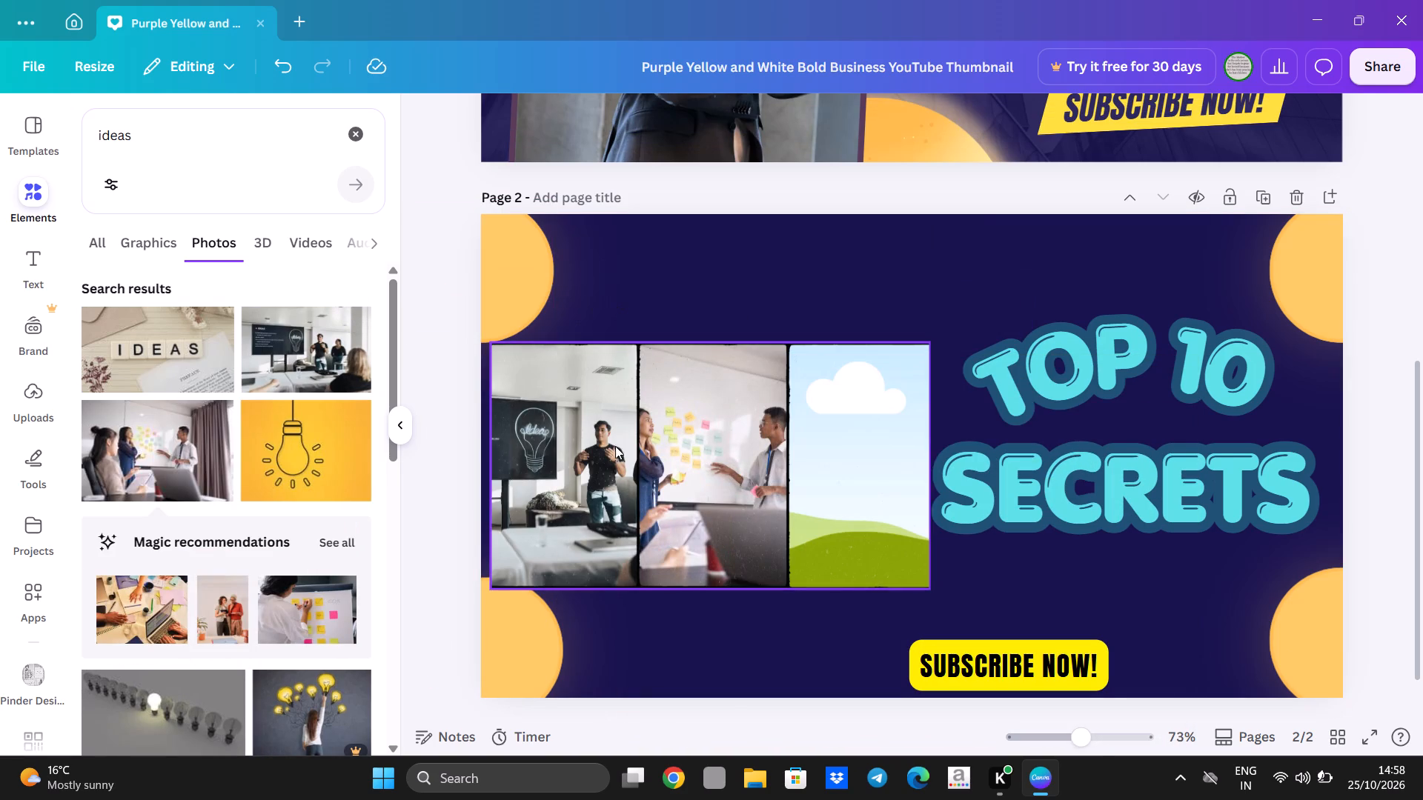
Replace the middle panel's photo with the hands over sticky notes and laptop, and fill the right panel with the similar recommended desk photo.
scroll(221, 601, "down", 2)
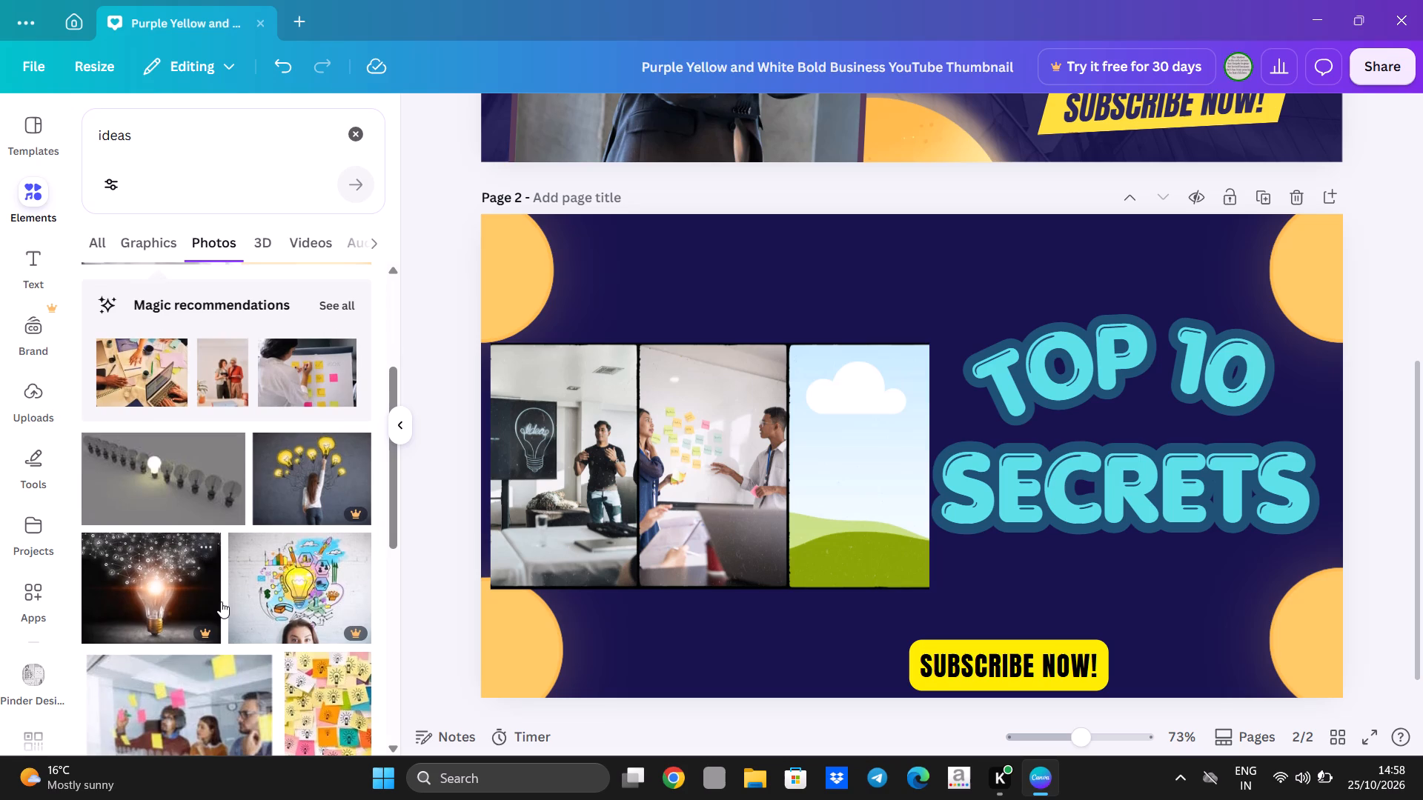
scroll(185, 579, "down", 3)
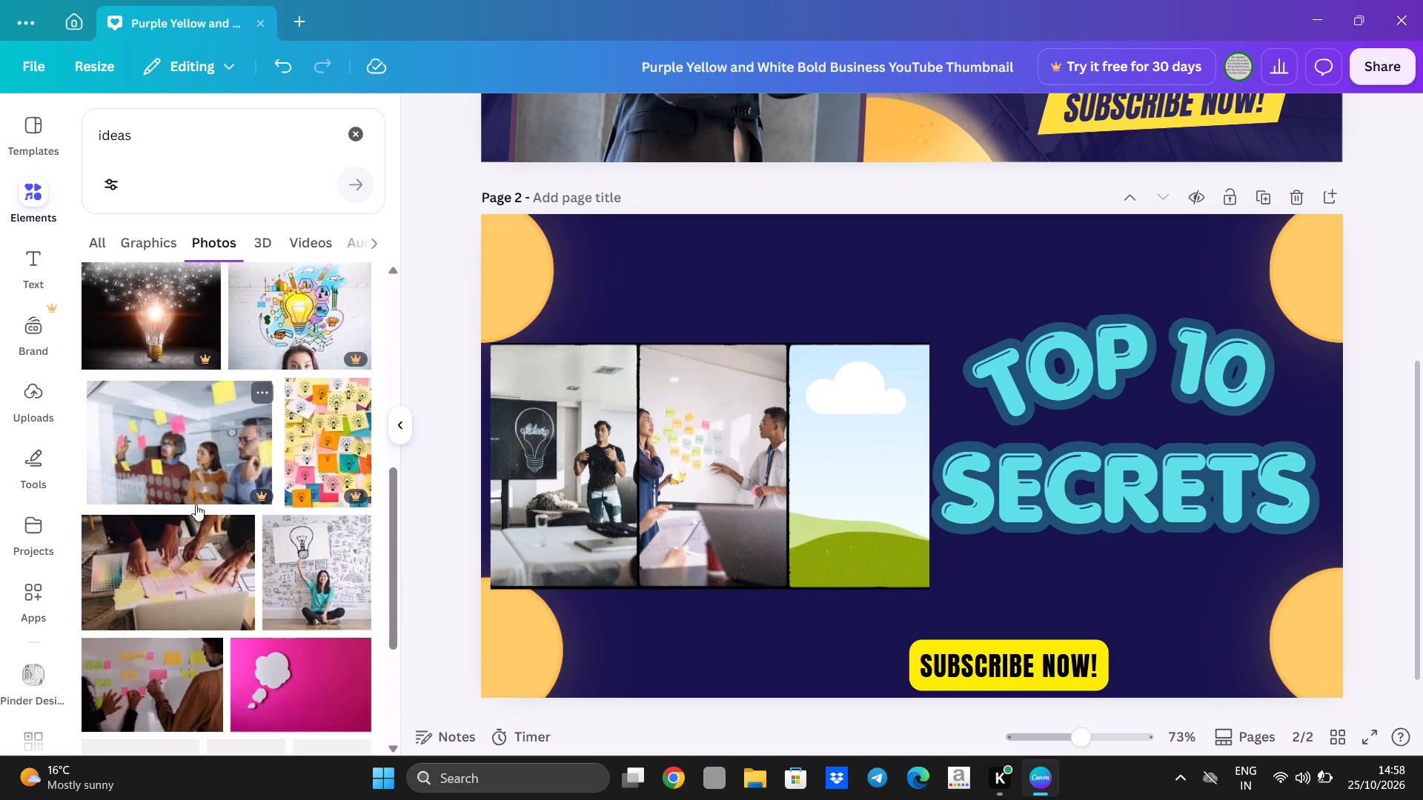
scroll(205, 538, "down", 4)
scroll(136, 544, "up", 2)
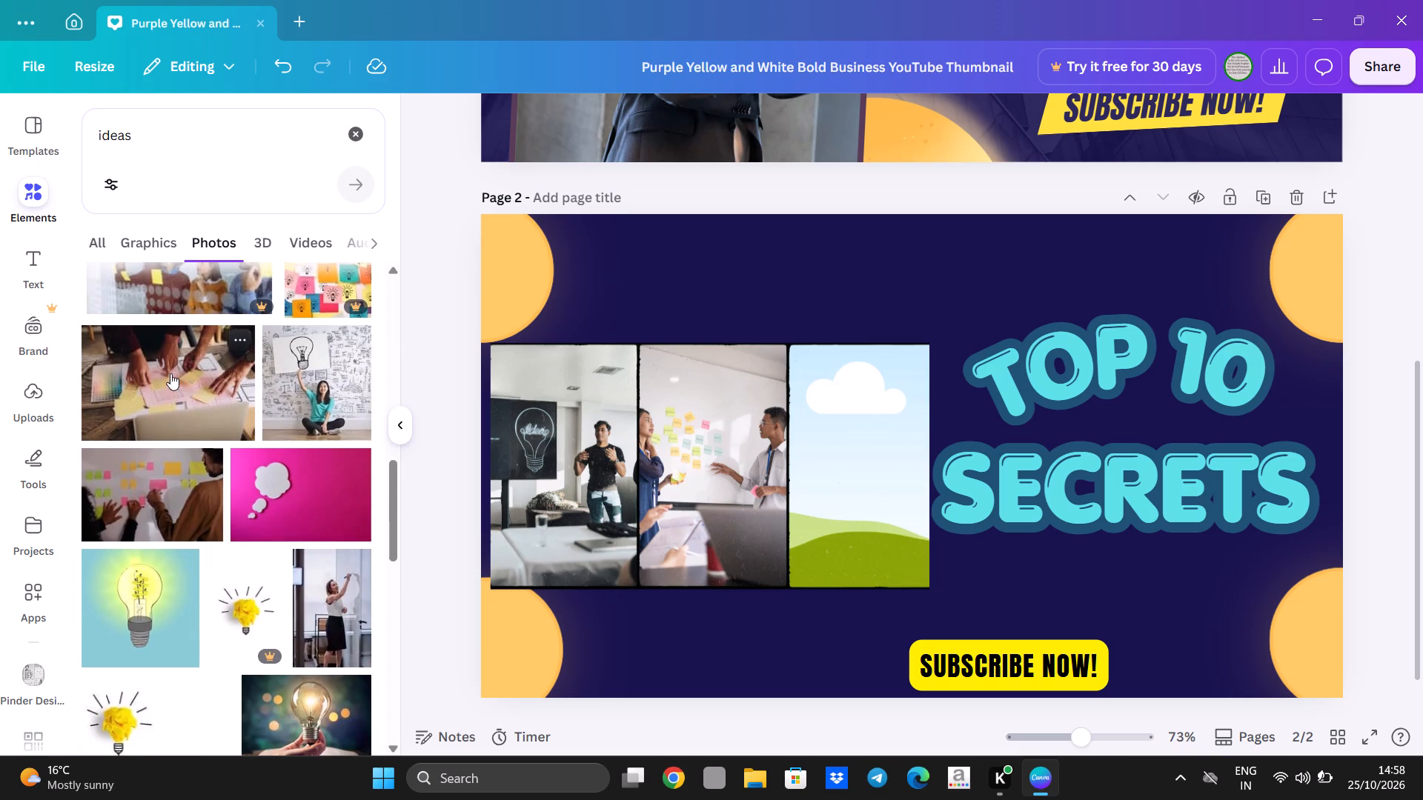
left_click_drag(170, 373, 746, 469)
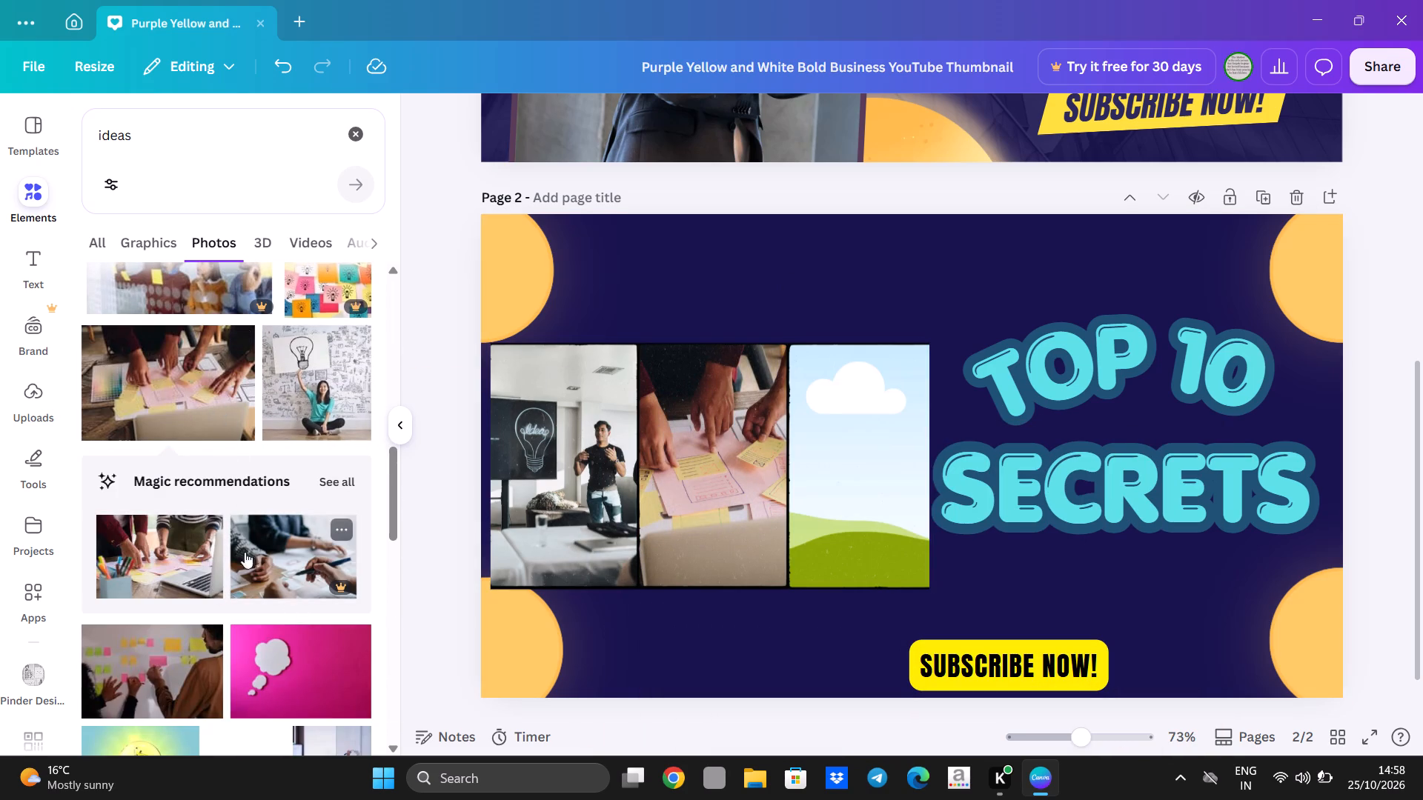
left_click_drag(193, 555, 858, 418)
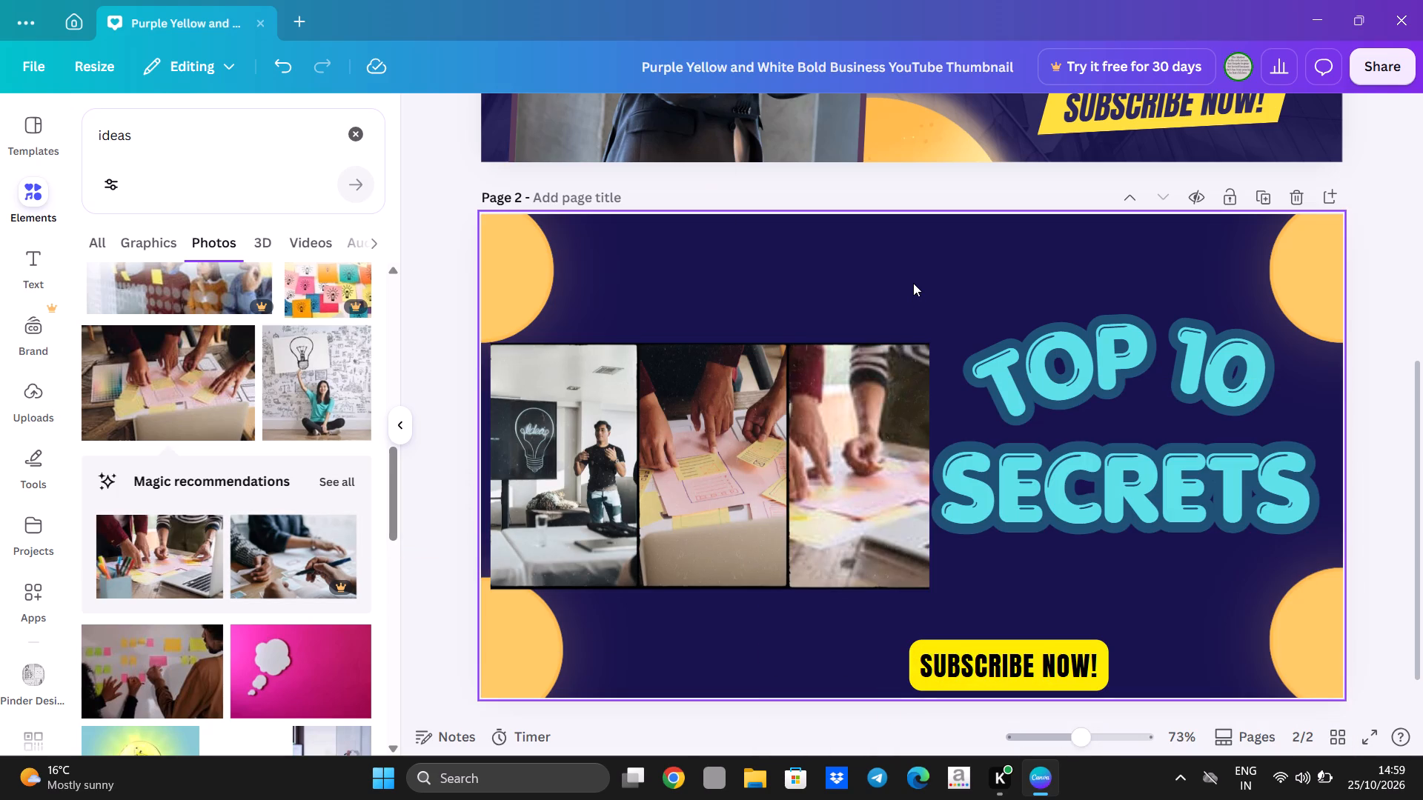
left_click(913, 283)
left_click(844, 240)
Move the filled three-panel frame down off the bottom of page 2 and check the page without it.
left_click_drag(717, 433, 706, 799)
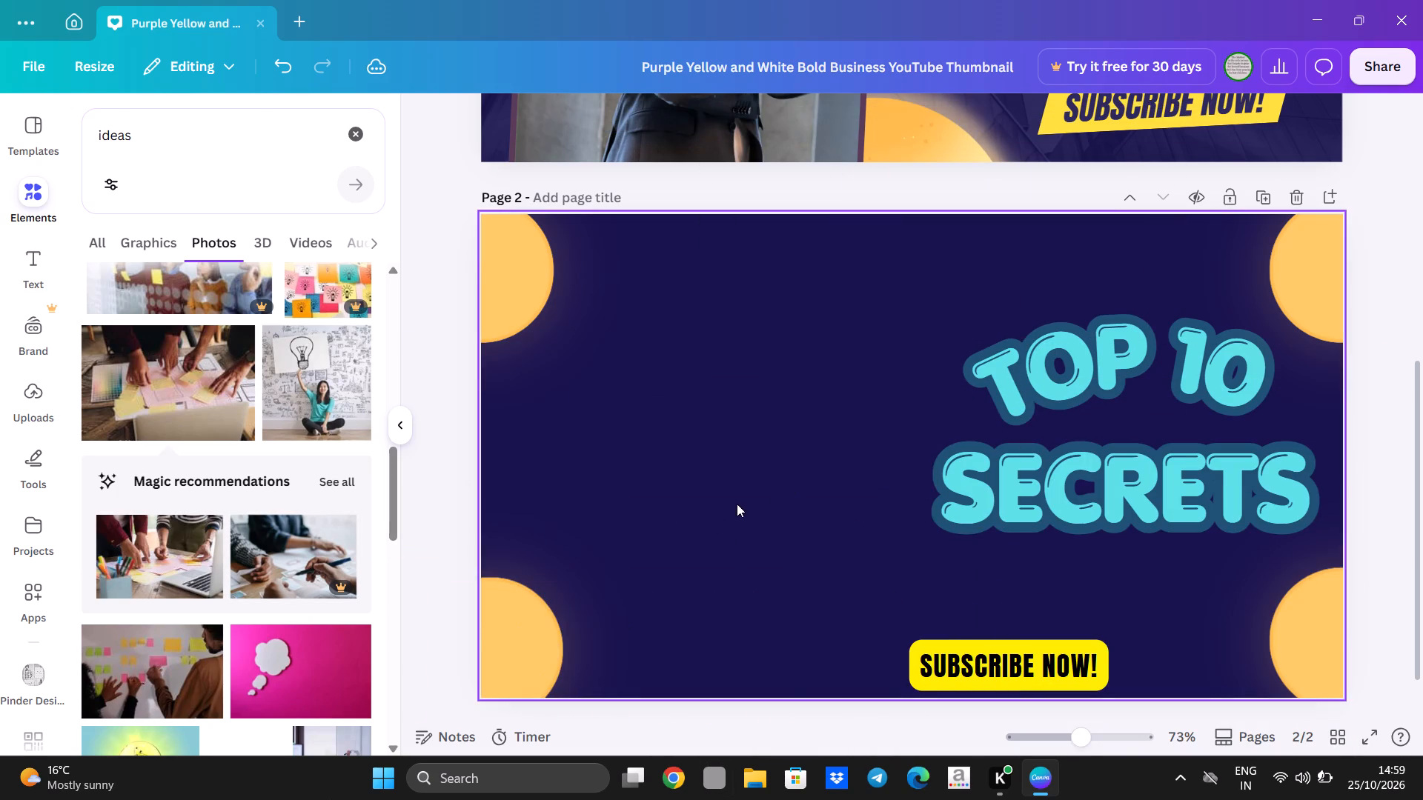
scroll(697, 527, "up", 3)
scroll(697, 527, "down", 4)
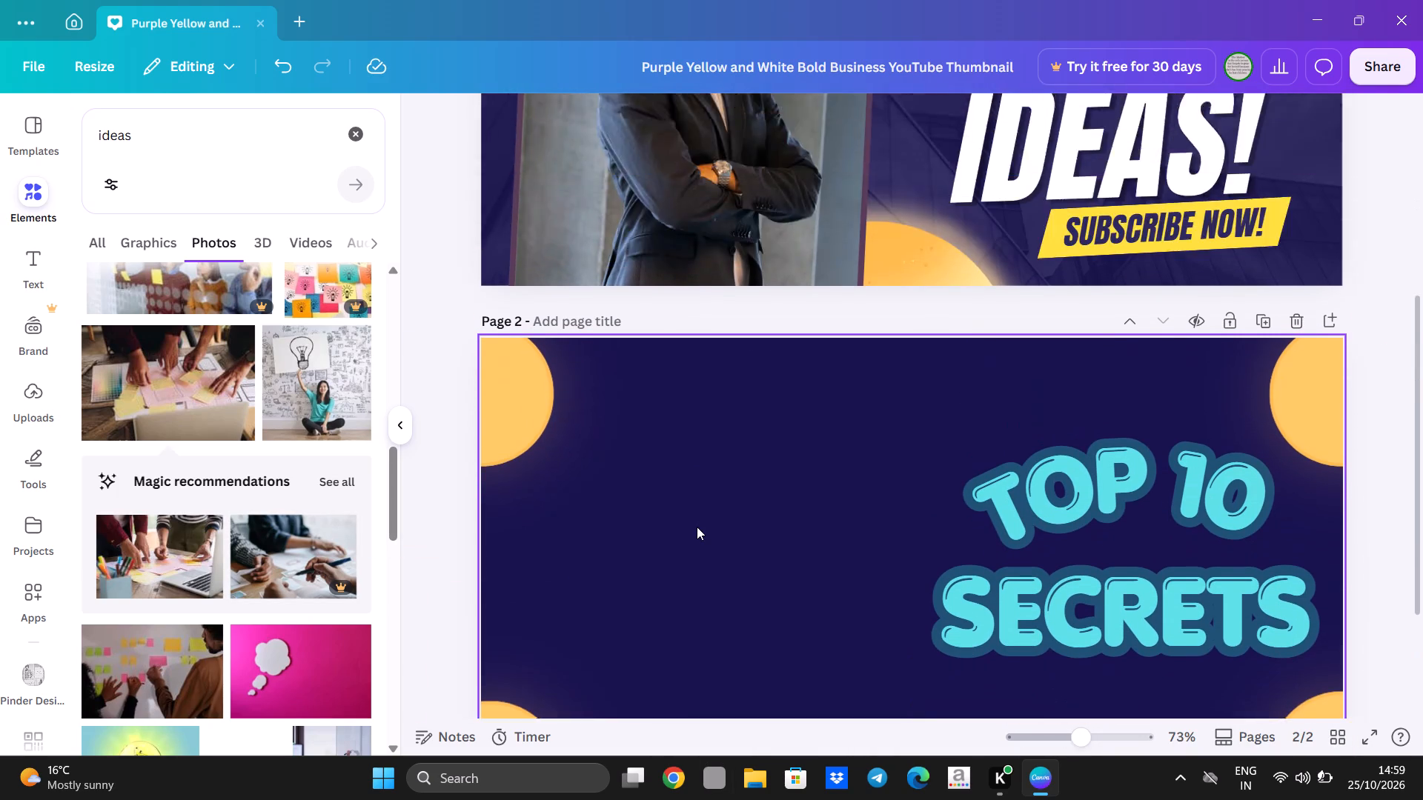
scroll(697, 527, "down", 1)
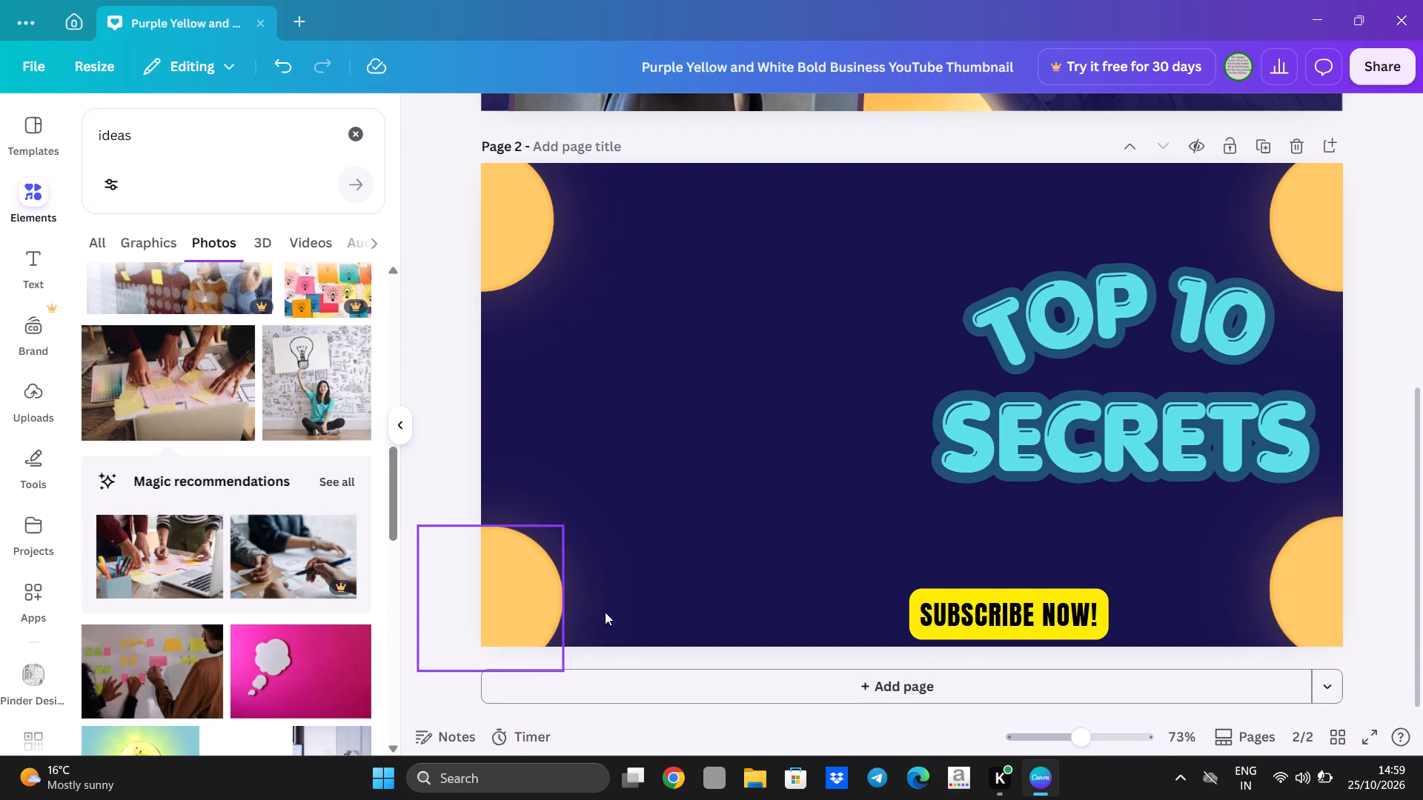